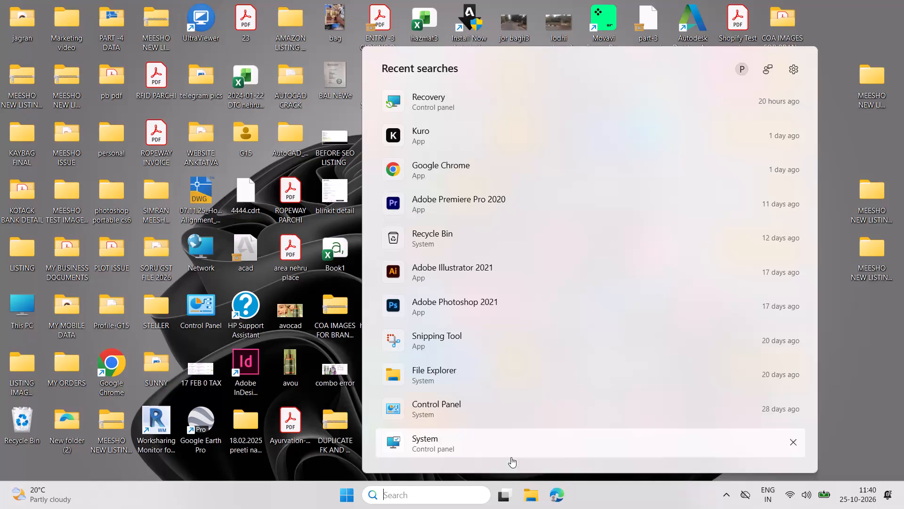
Open File Explorer and go to the Adobe Premiere Pro Auto-Save folder nested inside krishna's Adobe Premiere Pro Auto-Save folder.
{"action": "left_click", "coordinate": [536, 496]}
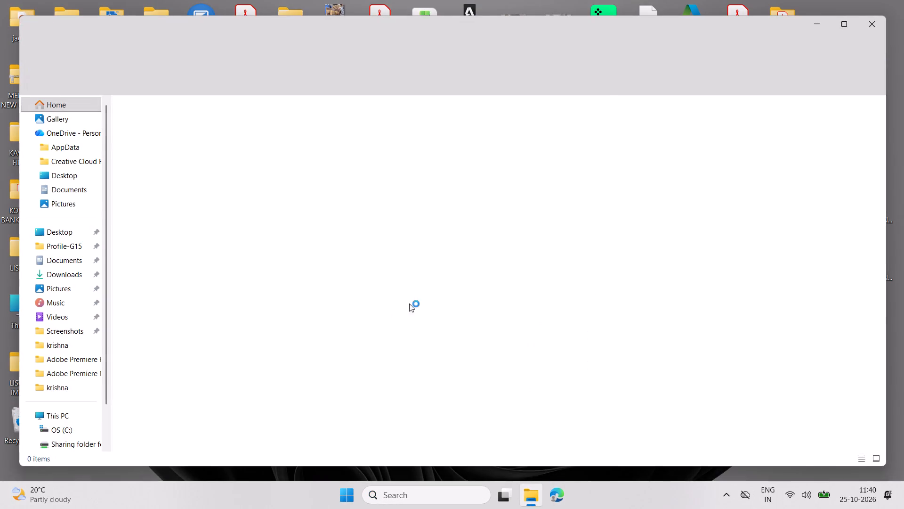
{"action": "left_click", "coordinate": [31, 282]}
{"action": "left_click", "coordinate": [49, 266]}
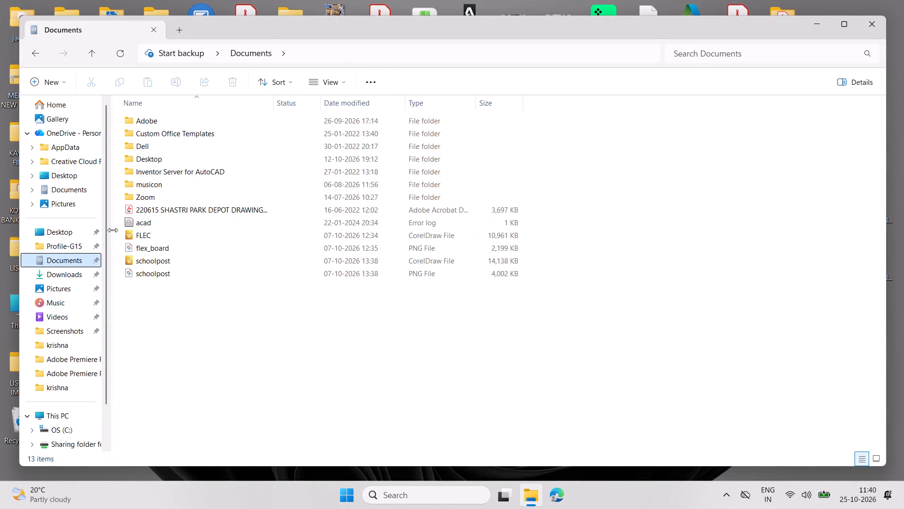
{"action": "left_click", "coordinate": [80, 270]}
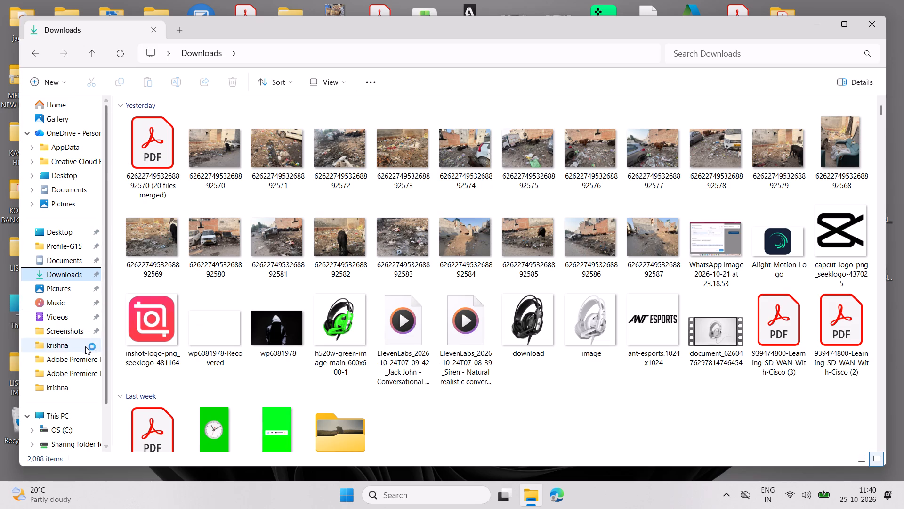
{"action": "left_click", "coordinate": [85, 345]}
{"action": "double_click", "coordinate": [224, 125]}
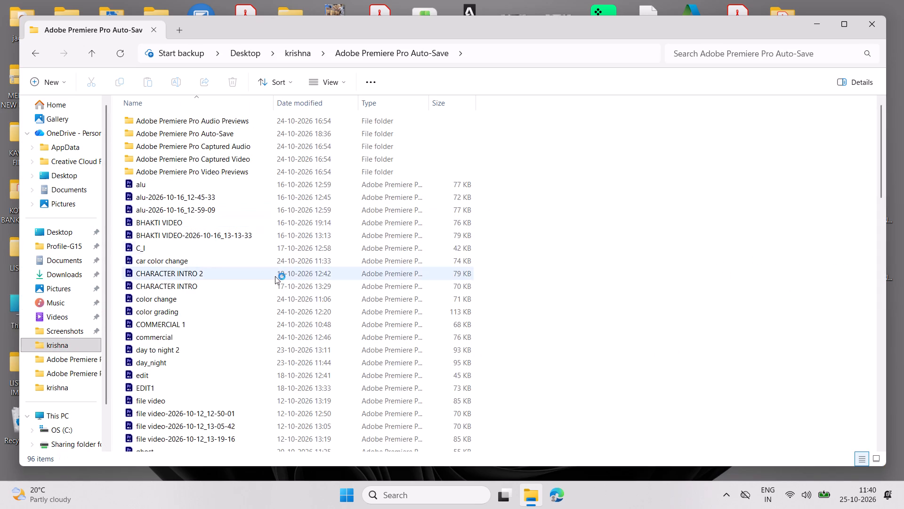
{"action": "double_click", "coordinate": [252, 136]}
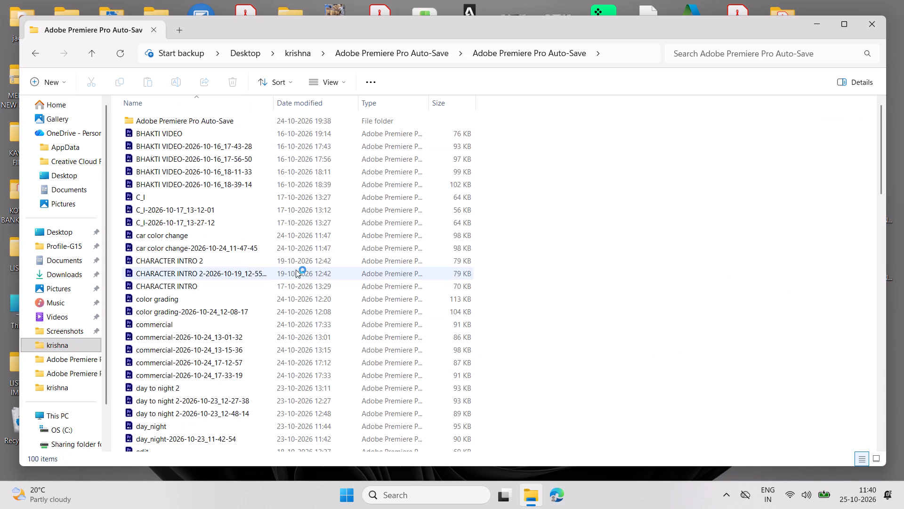
Pick out the commercial project among the auto-saved files, checking commercial and commercial-2026-10-24_13-15-36.
{"action": "scroll", "coordinate": [254, 276], "scroll_direction": "down", "scroll_amount": 1}
{"action": "left_click", "coordinate": [234, 297]}
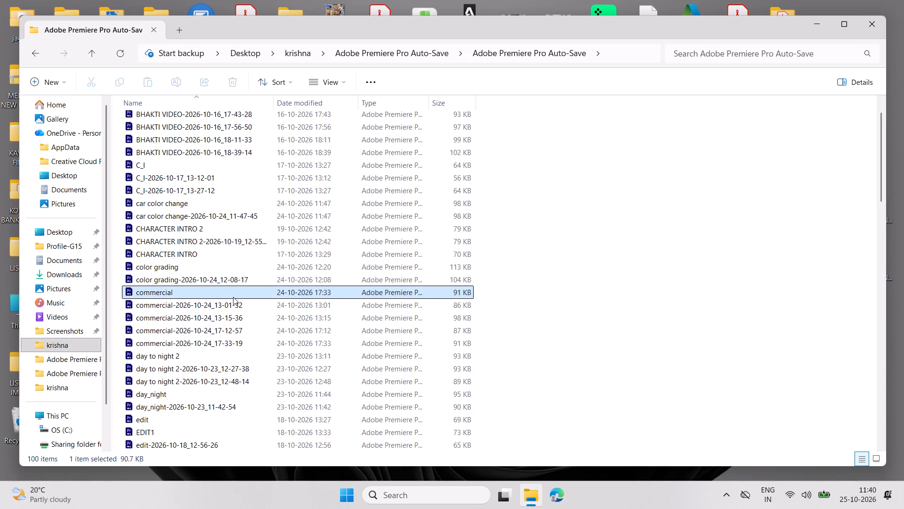
{"action": "left_click", "coordinate": [241, 316]}
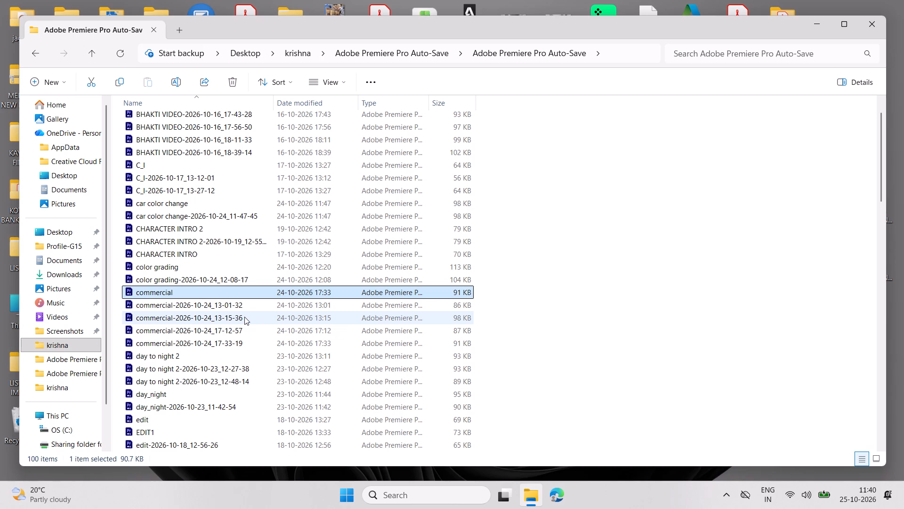
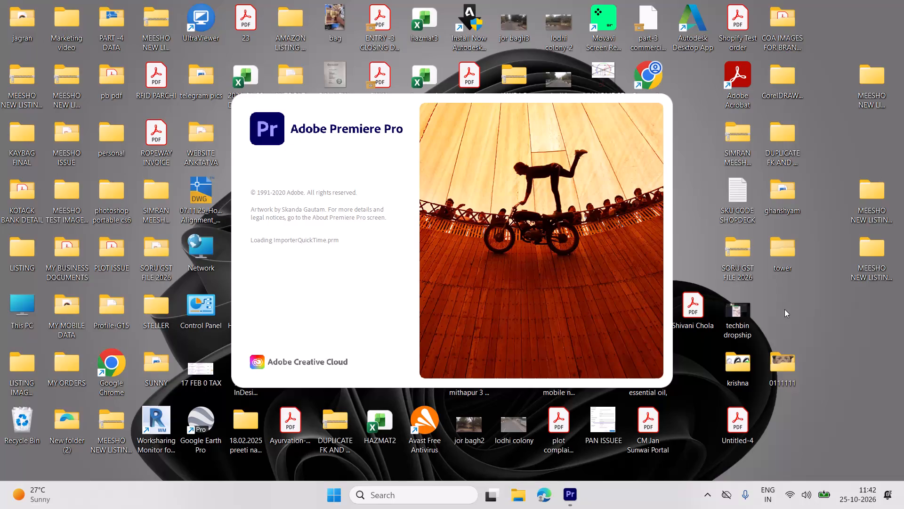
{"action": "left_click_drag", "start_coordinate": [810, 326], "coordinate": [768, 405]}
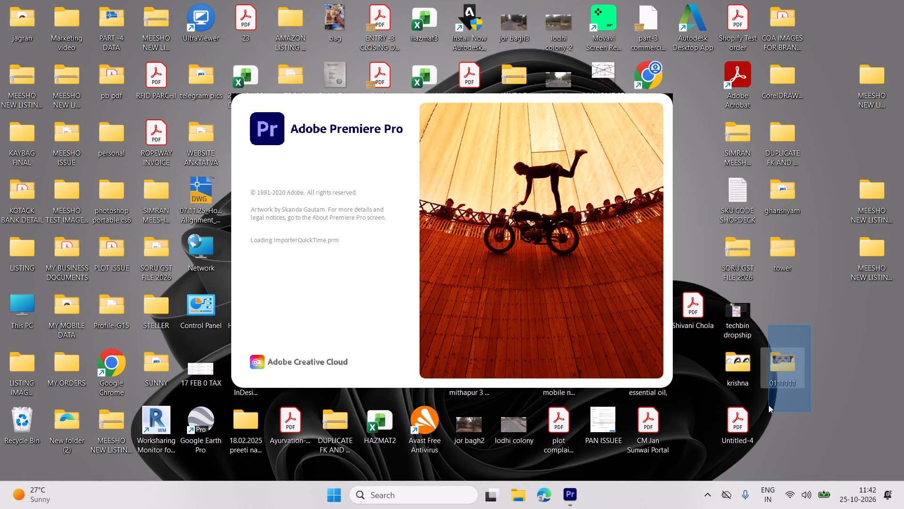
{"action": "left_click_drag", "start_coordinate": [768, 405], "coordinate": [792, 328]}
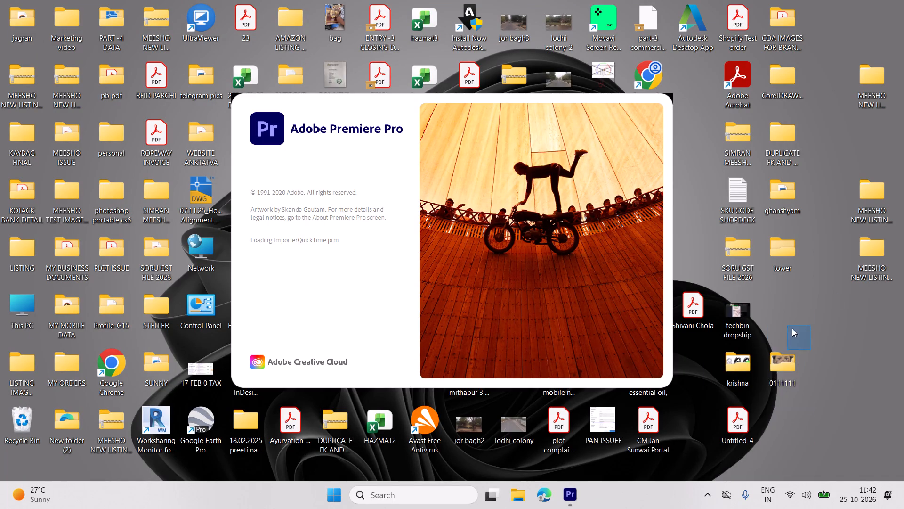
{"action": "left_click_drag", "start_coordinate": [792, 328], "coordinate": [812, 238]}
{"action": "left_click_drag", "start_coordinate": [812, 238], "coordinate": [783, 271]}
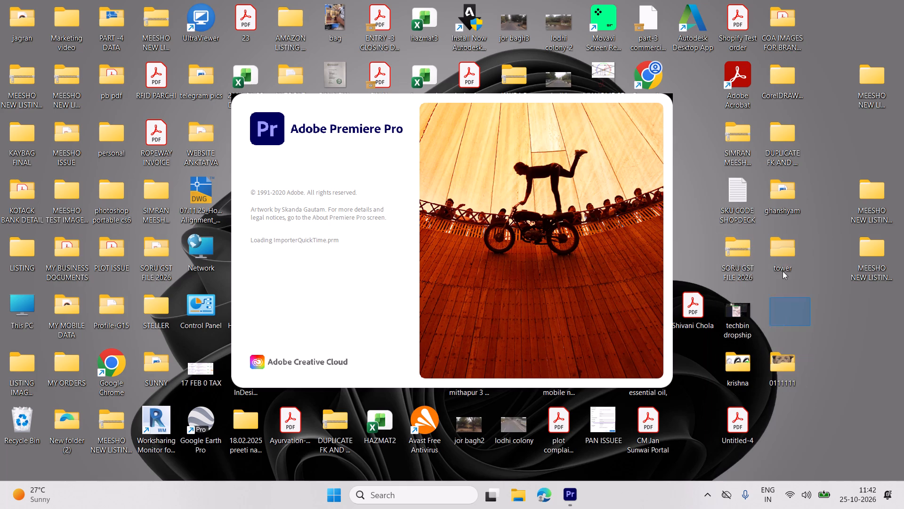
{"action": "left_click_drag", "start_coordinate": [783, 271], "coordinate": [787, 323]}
Move the 0111111 folder up to the free desktop slot directly below the tower folder.
{"action": "left_click", "coordinate": [782, 367]}
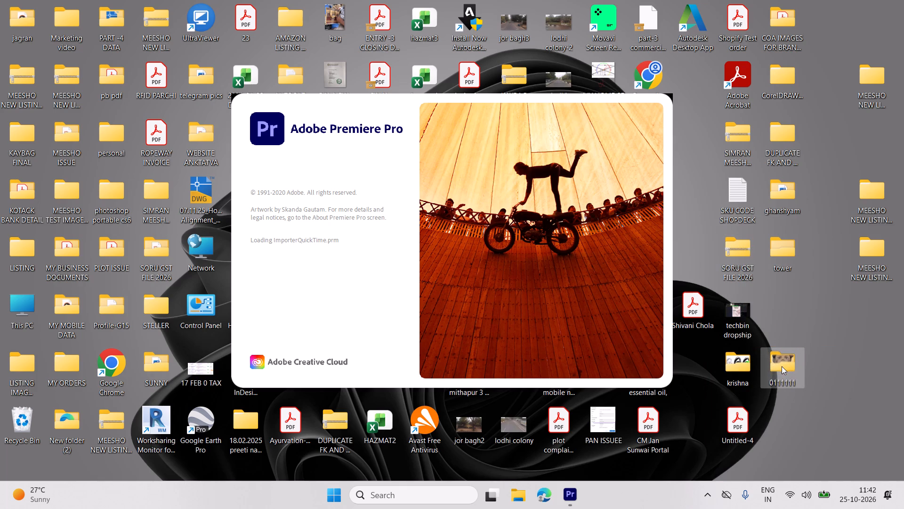
{"action": "left_click_drag", "start_coordinate": [782, 366], "coordinate": [786, 369]}
{"action": "left_click_drag", "start_coordinate": [790, 373], "coordinate": [791, 375]}
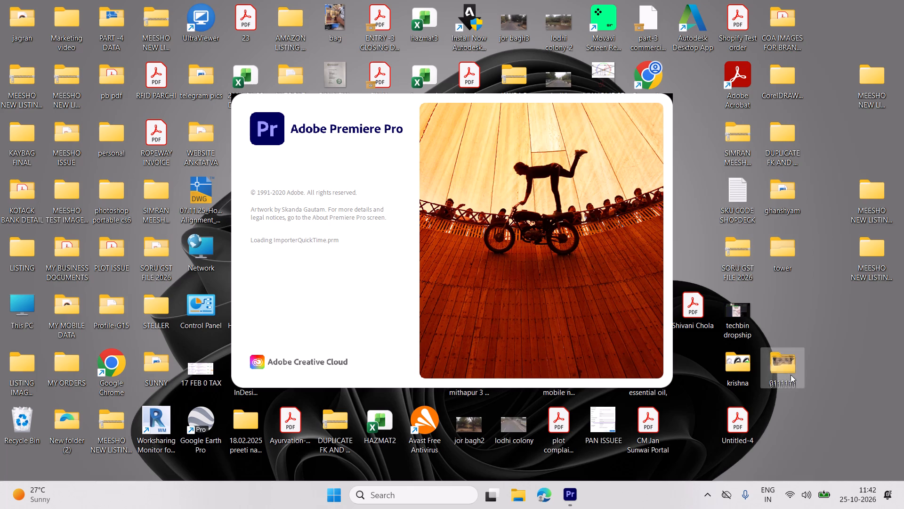
{"action": "left_click_drag", "start_coordinate": [791, 375], "coordinate": [791, 379]}
{"action": "left_click_drag", "start_coordinate": [785, 363], "coordinate": [786, 379]}
{"action": "left_click_drag", "start_coordinate": [786, 359], "coordinate": [780, 401]}
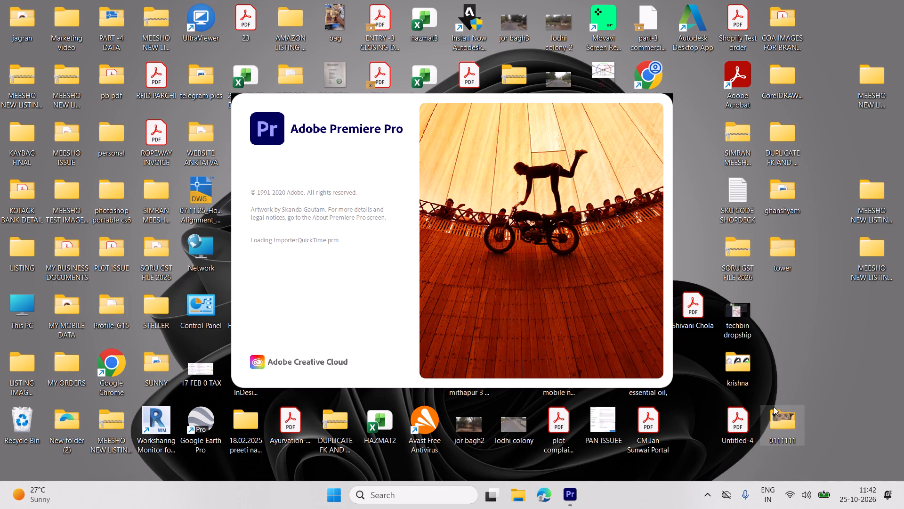
{"action": "left_click_drag", "start_coordinate": [774, 412], "coordinate": [780, 304]}
{"action": "left_click", "coordinate": [842, 338]}
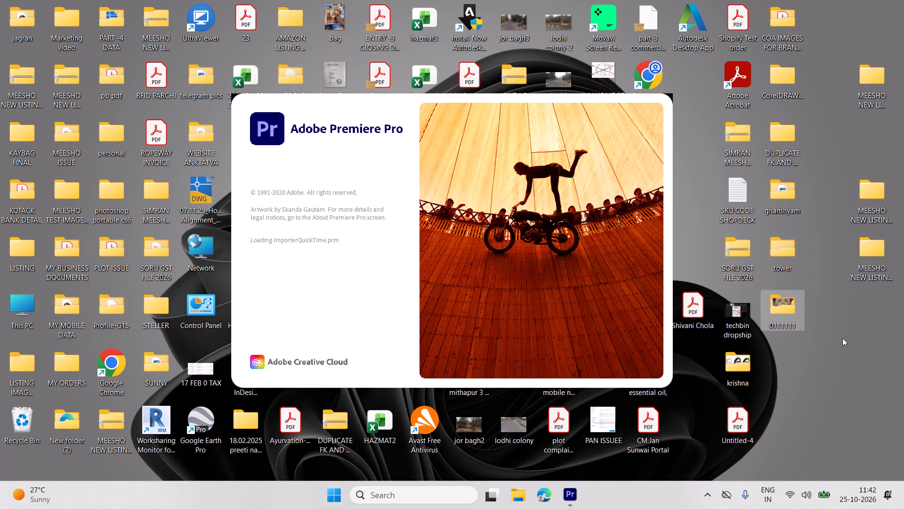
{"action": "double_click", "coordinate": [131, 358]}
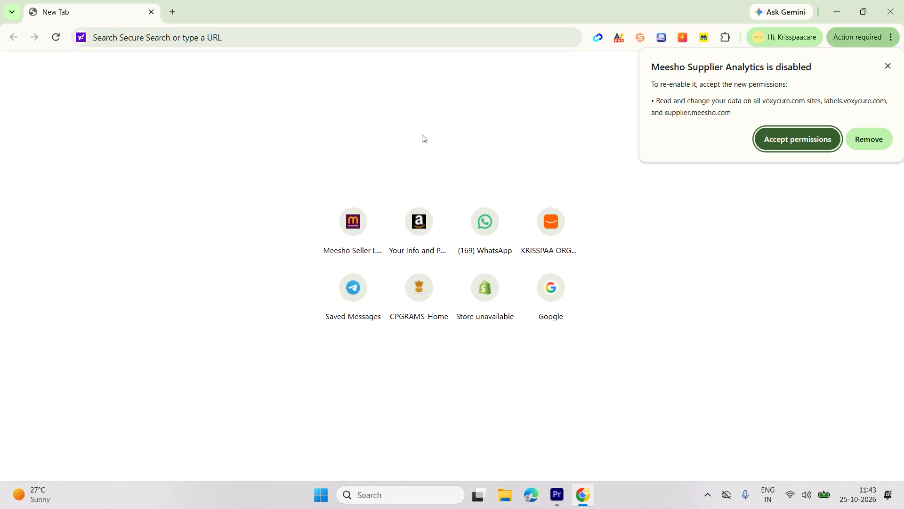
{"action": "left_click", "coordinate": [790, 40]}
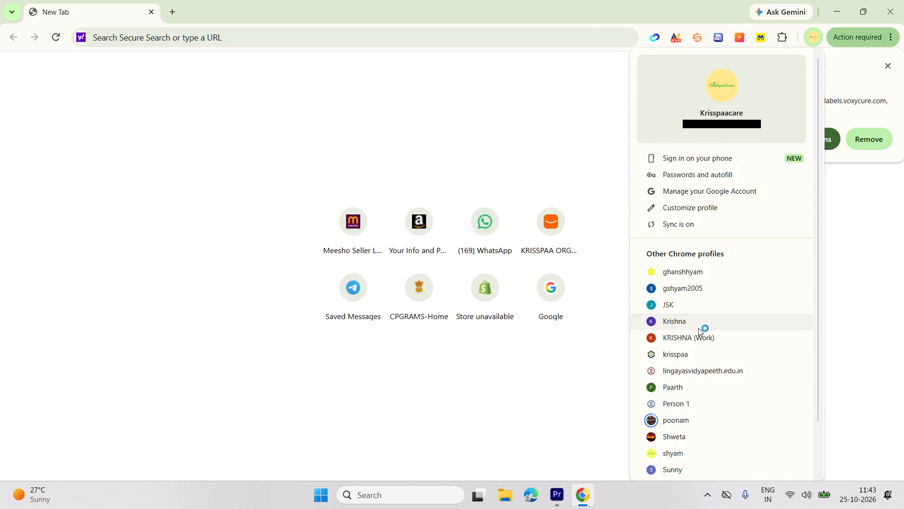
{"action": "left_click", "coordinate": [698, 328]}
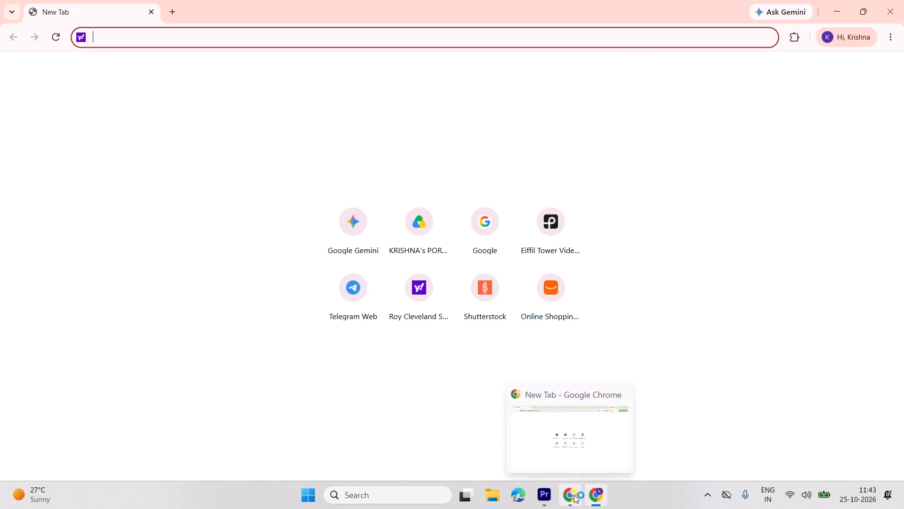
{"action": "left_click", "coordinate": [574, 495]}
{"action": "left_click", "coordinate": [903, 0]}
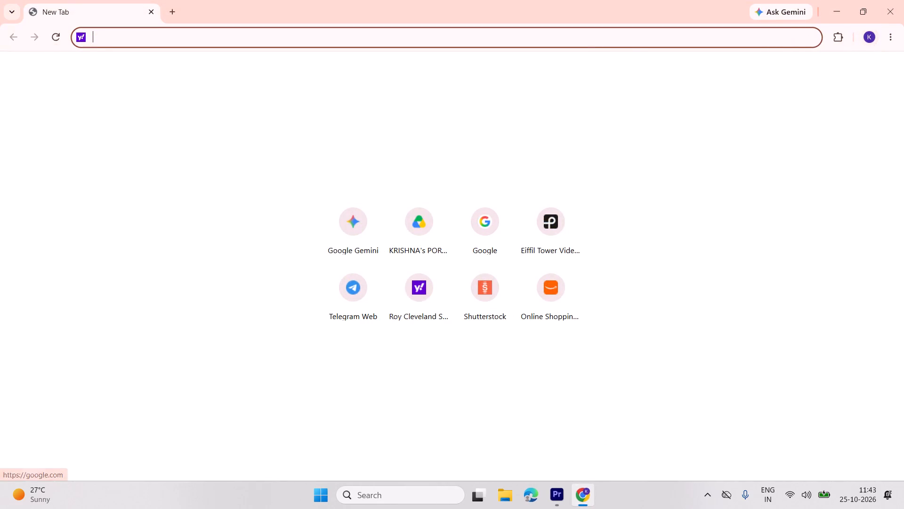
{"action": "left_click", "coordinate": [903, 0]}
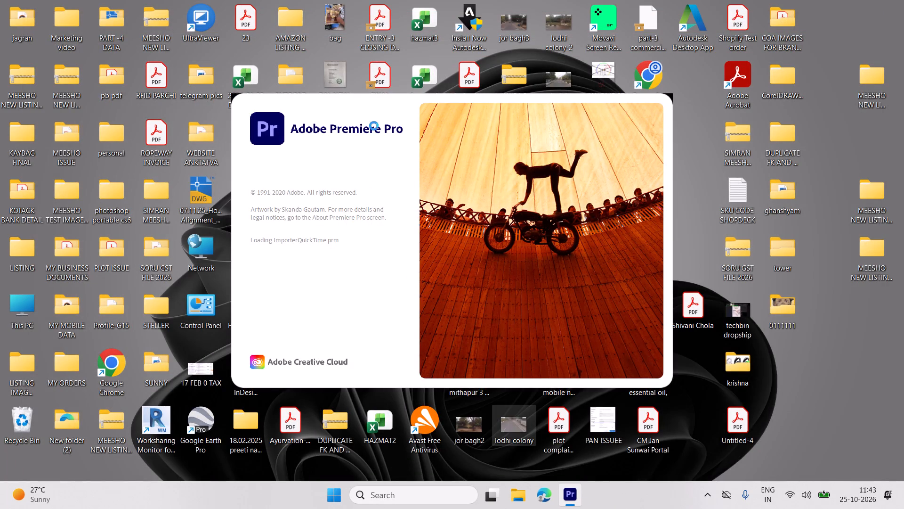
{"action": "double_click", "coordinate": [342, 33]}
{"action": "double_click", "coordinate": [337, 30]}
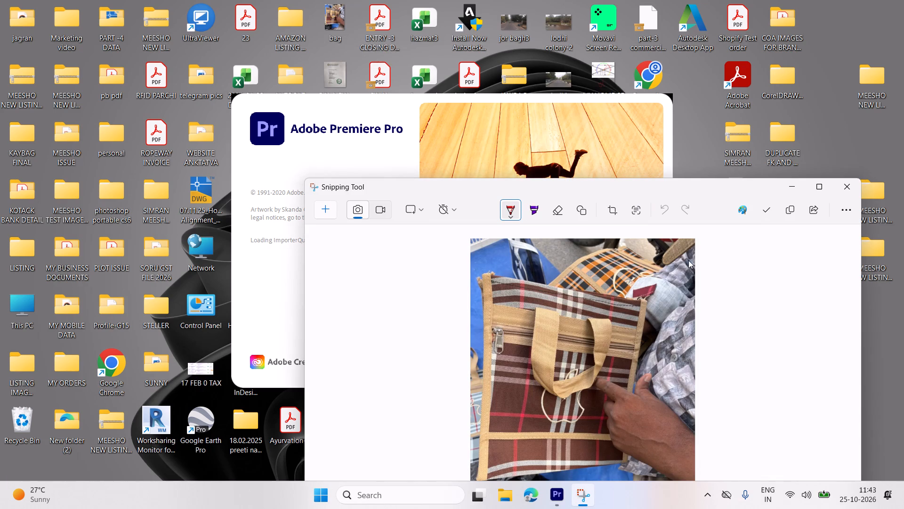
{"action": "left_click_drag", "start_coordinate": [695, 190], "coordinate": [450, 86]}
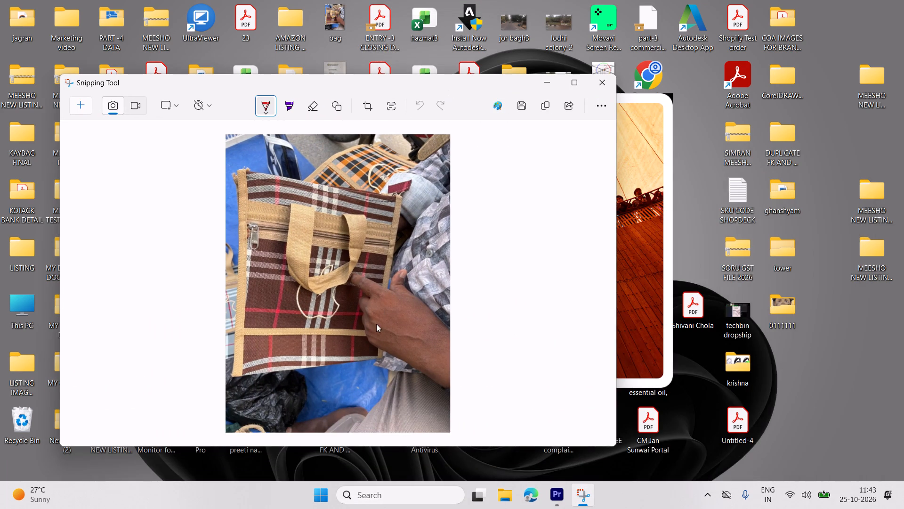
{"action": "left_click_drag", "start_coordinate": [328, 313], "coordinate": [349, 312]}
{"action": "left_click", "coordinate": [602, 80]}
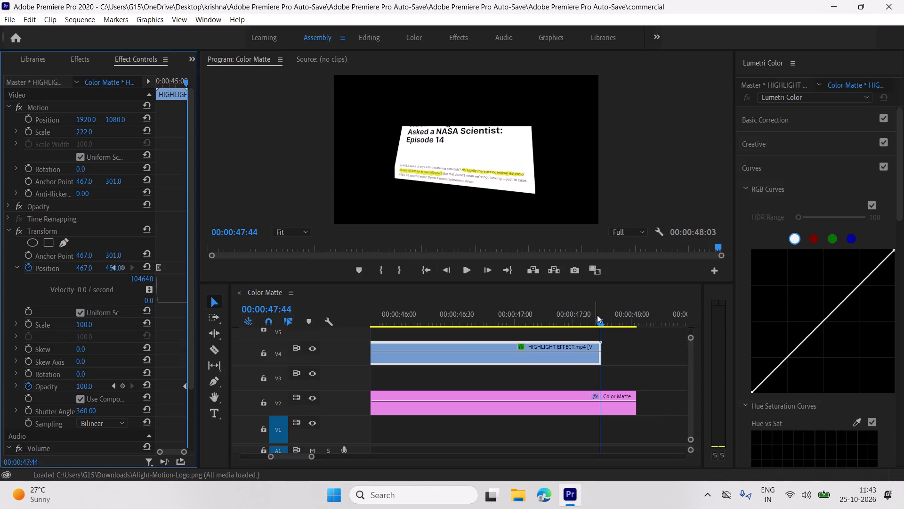
In Premiere Pro, delete the HIGHLIGHT EFFECT.mp4 clip from track V4 near the end of the Color Matte sequence.
{"action": "left_click_drag", "start_coordinate": [594, 322], "coordinate": [321, 338]}
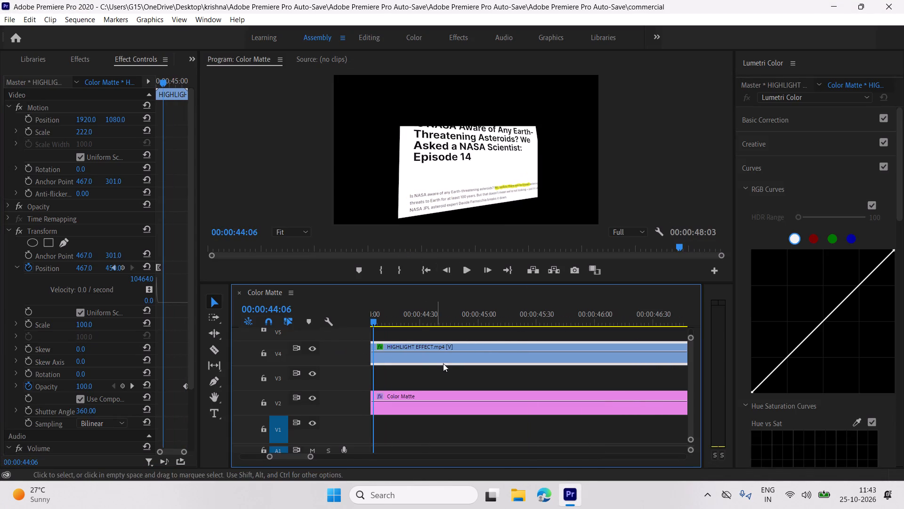
{"action": "left_click", "coordinate": [446, 351]}
{"action": "key", "text": "Delete"}
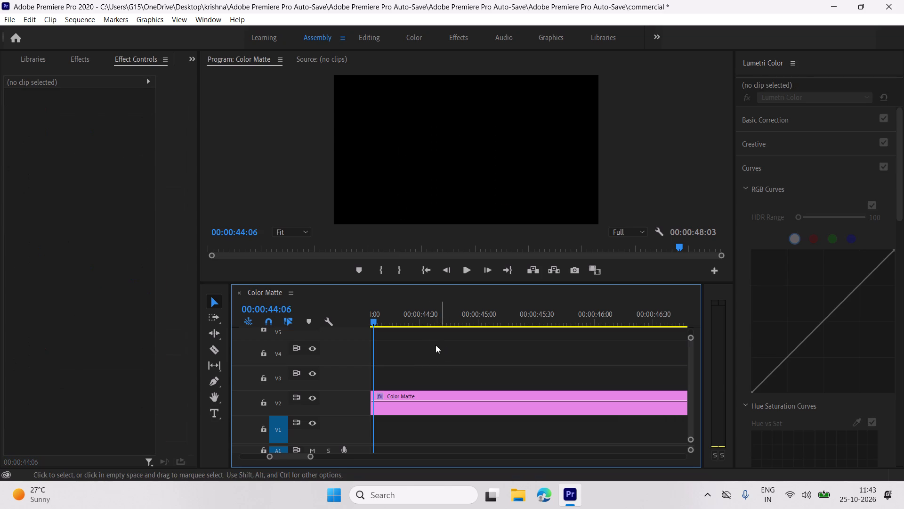
Play through the Color Matte sequence from its opening clips to the end of the esk clip to review the edit.
{"action": "left_click_drag", "start_coordinate": [374, 323], "coordinate": [300, 341]}
{"action": "key", "text": "minus"}
{"action": "key", "text": "minus"}
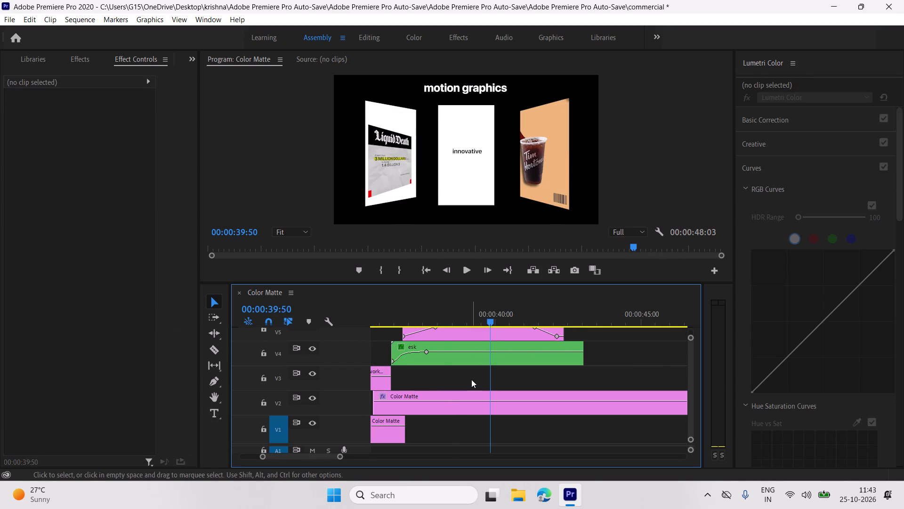
{"action": "left_click", "coordinate": [489, 315]}
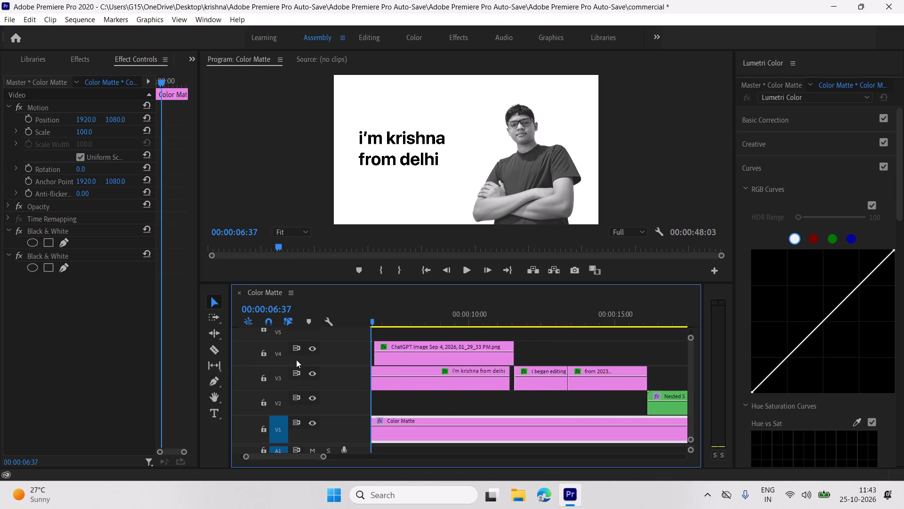
{"action": "key", "text": "space"}
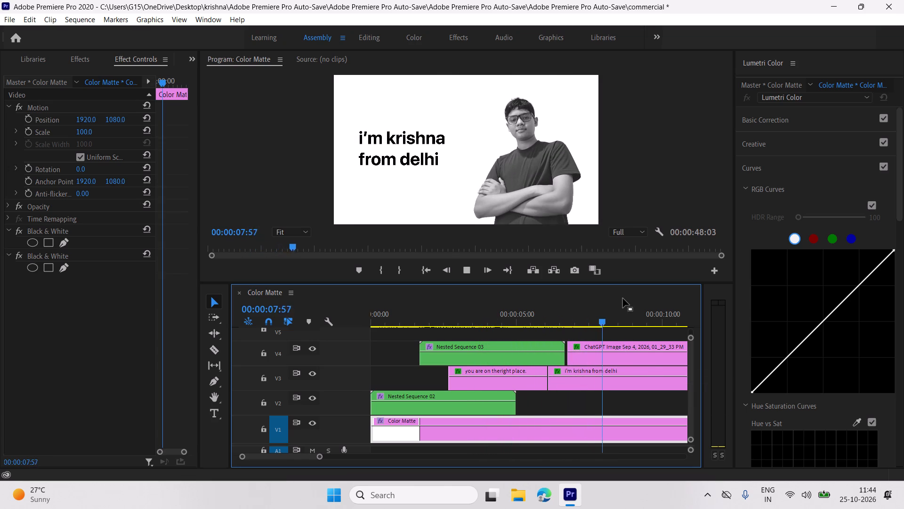
{"action": "scroll", "coordinate": [619, 322], "scroll_direction": "down", "scroll_amount": 7}
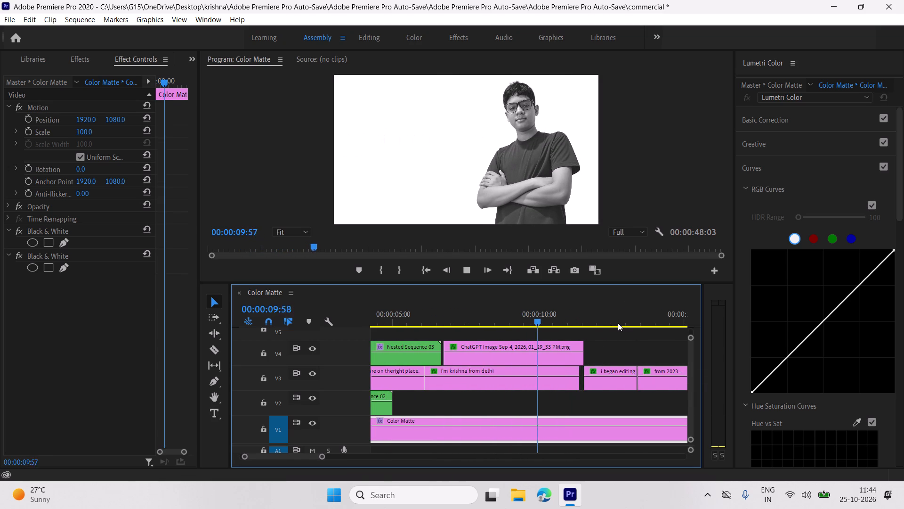
{"action": "scroll", "coordinate": [618, 323], "scroll_direction": "down", "scroll_amount": 4}
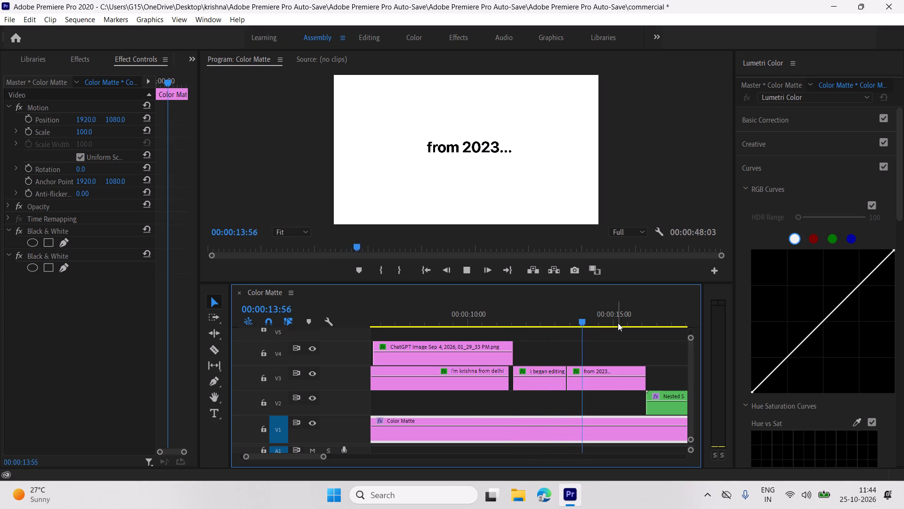
{"action": "scroll", "coordinate": [618, 323], "scroll_direction": "down", "scroll_amount": 7}
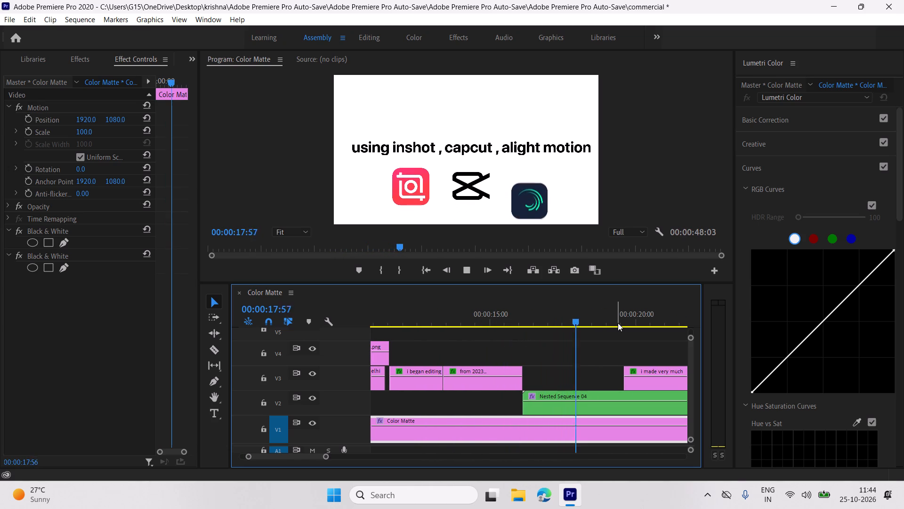
{"action": "scroll", "coordinate": [618, 323], "scroll_direction": "down", "scroll_amount": 4}
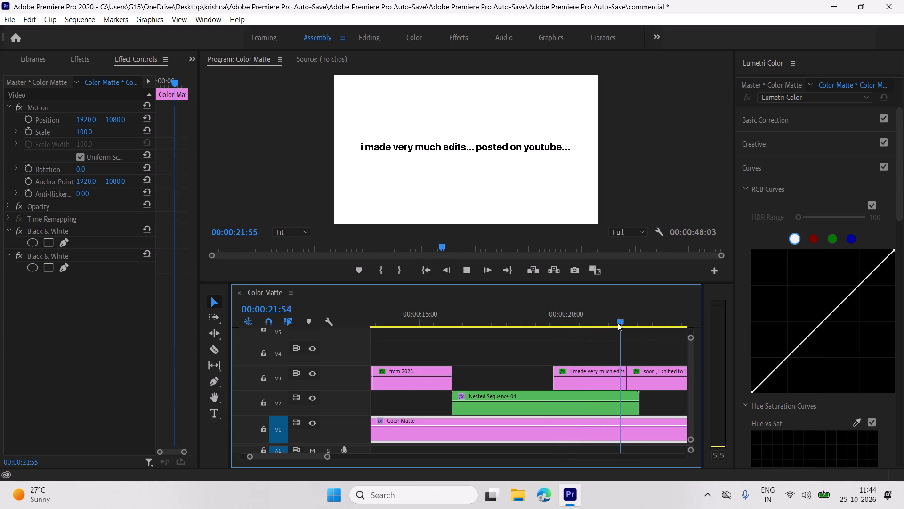
{"action": "scroll", "coordinate": [618, 323], "scroll_direction": "down", "scroll_amount": 11}
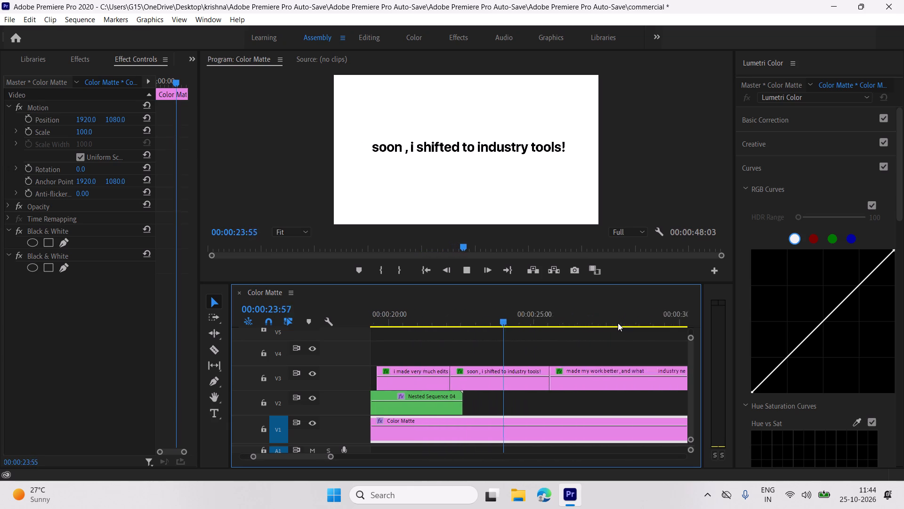
{"action": "scroll", "coordinate": [618, 323], "scroll_direction": "down", "scroll_amount": 2}
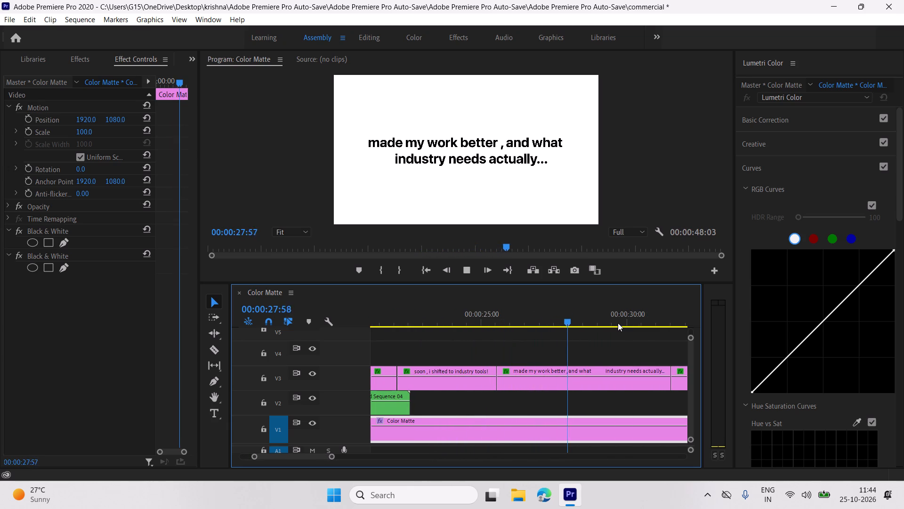
{"action": "scroll", "coordinate": [618, 323], "scroll_direction": "down", "scroll_amount": 7}
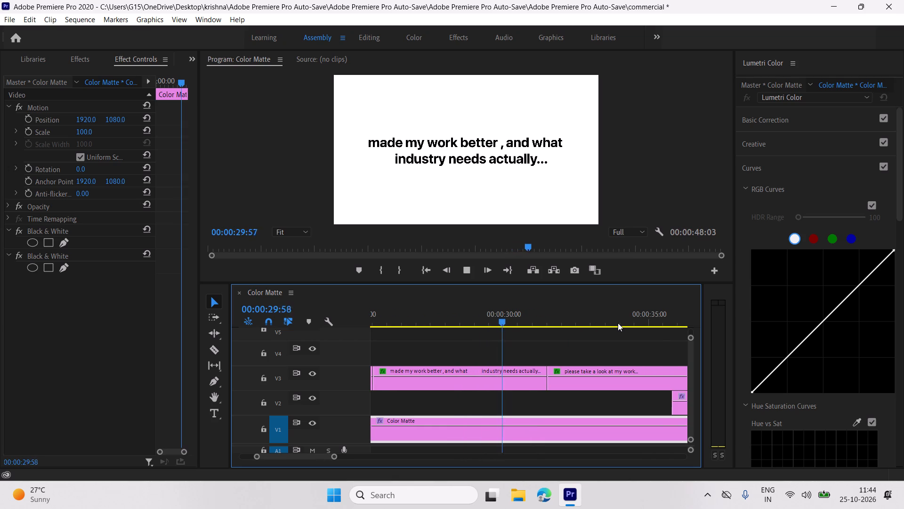
{"action": "key", "text": "space"}
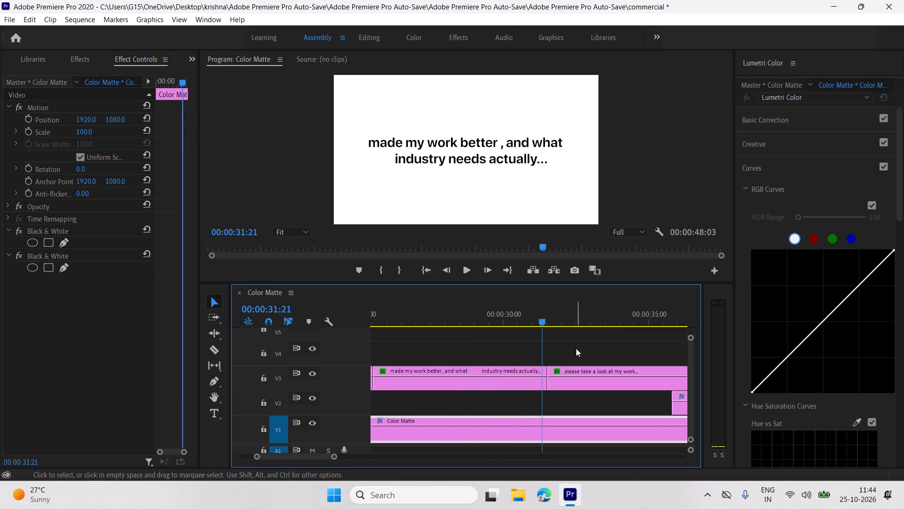
{"action": "key", "text": "space"}
{"action": "scroll", "coordinate": [575, 340], "scroll_direction": "down", "scroll_amount": 5}
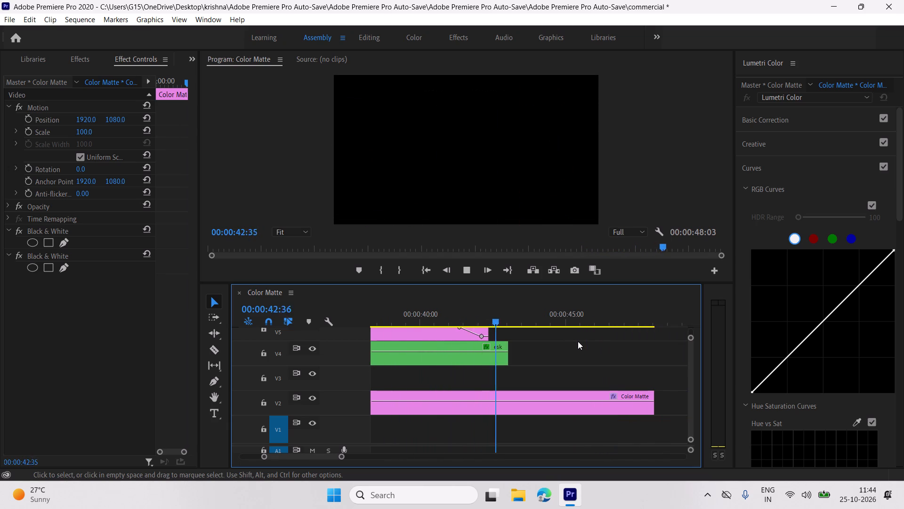
{"action": "key", "text": "space"}
Duplicate the motion graphics title on track V5 just after the original, ending level with the Color Matte clip on V2.
{"action": "scroll", "coordinate": [564, 357], "scroll_direction": "up", "scroll_amount": 4}
{"action": "scroll", "coordinate": [562, 355], "scroll_direction": "down", "scroll_amount": 5}
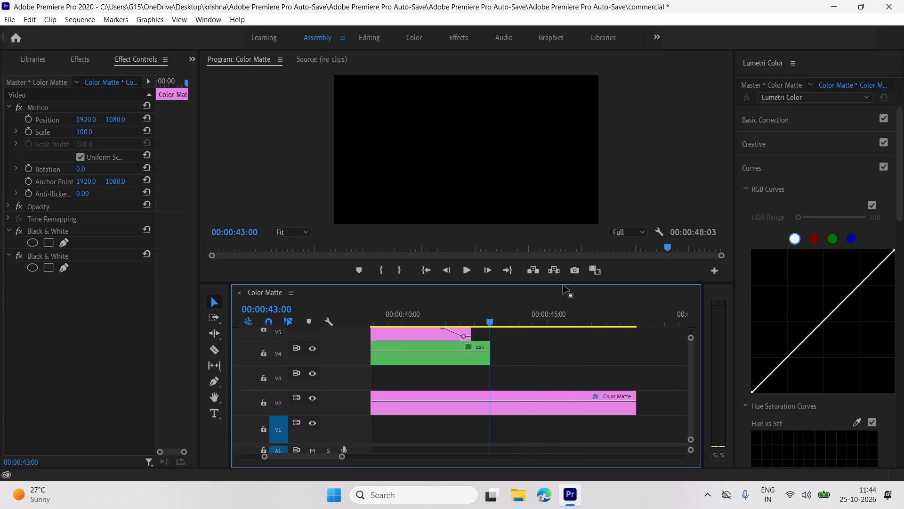
{"action": "left_click_drag", "start_coordinate": [563, 284], "coordinate": [564, 242]}
{"action": "left_click", "coordinate": [420, 321]}
{"action": "left_click", "coordinate": [407, 319]}
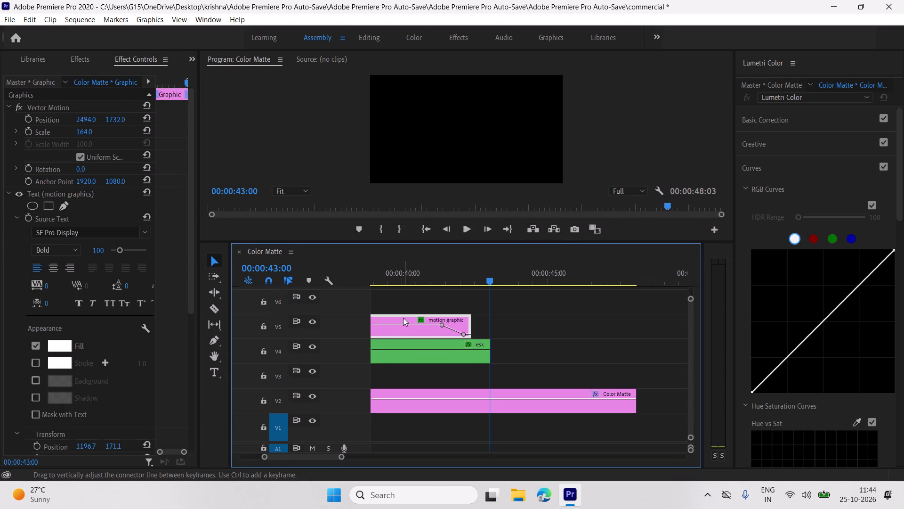
{"action": "left_click_drag", "start_coordinate": [408, 317], "coordinate": [565, 320], "text": "alt"}
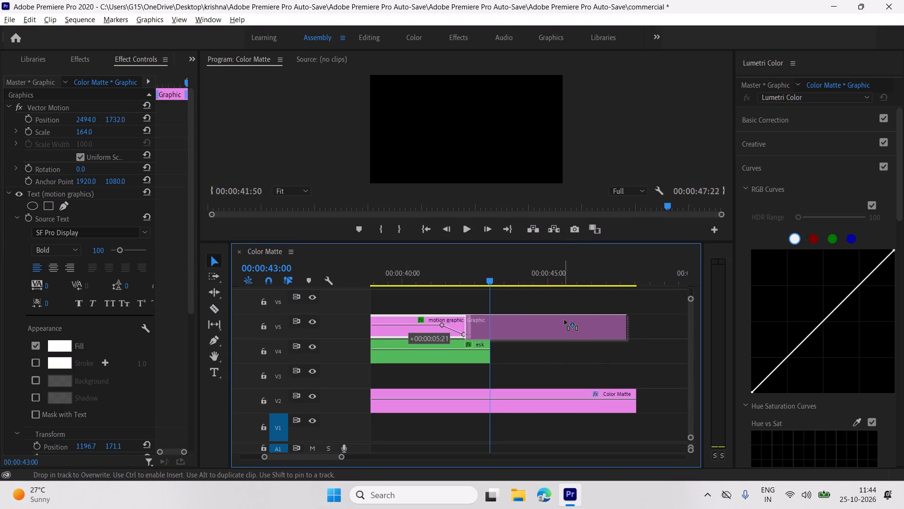
{"action": "left_click_drag", "start_coordinate": [565, 320], "coordinate": [571, 320], "text": "alt"}
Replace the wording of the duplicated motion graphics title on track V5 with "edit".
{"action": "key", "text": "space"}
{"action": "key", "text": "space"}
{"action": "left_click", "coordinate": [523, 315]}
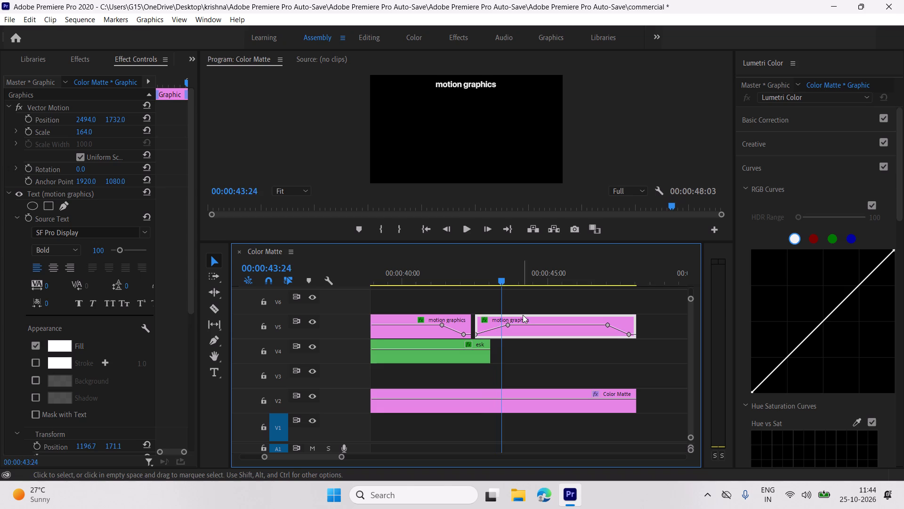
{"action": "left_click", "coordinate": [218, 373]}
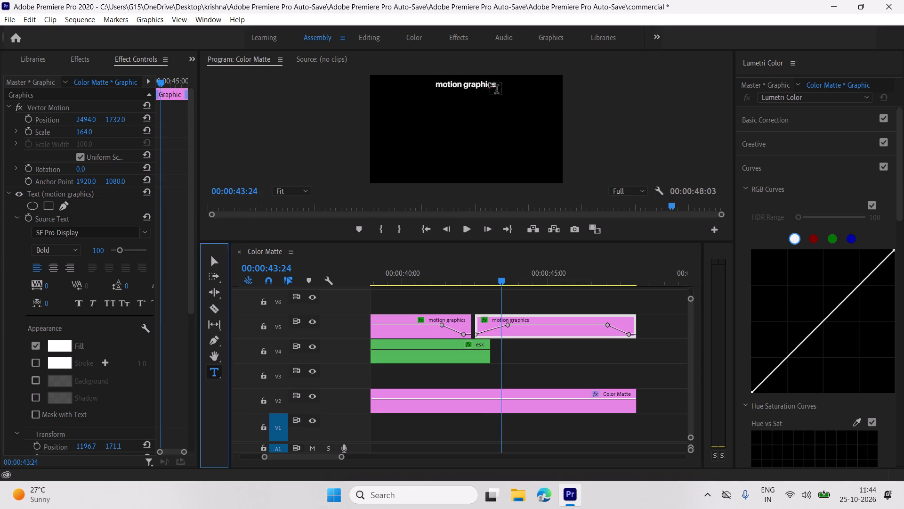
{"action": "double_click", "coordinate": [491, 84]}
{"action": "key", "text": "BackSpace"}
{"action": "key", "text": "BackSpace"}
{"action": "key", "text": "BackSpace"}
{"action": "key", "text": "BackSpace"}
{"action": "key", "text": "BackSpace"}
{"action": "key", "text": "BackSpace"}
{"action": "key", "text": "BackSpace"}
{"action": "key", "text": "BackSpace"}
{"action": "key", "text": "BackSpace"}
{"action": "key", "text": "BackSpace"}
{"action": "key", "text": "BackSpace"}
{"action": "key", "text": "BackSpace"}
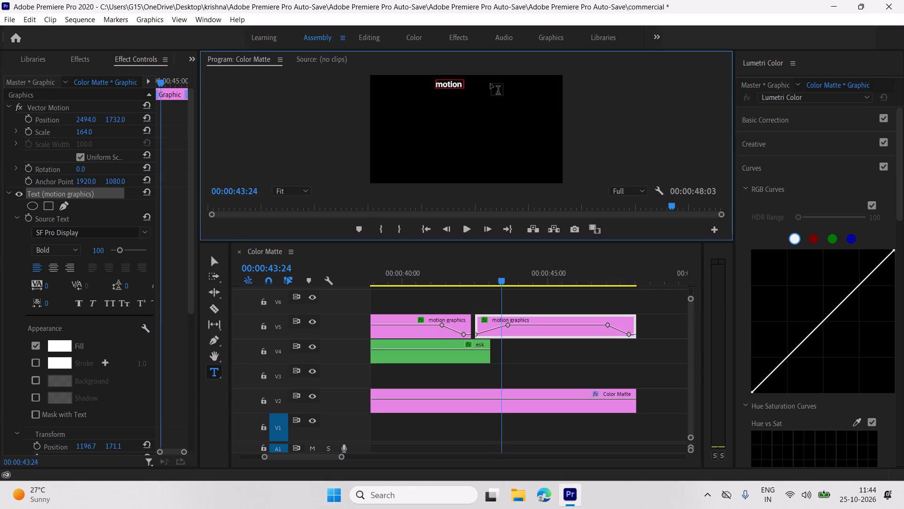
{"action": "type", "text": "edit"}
Change the duplicated V5 title's text to "highlight effect" and preview the changeover from the motion graphics title.
{"action": "key", "text": "BackSpace"}
{"action": "key", "text": "BackSpace"}
{"action": "key", "text": "BackSpace"}
{"action": "key", "text": "BackSpace"}
{"action": "key", "text": "BackSpace"}
{"action": "key", "text": "BackSpace"}
{"action": "key", "text": "BackSpace"}
{"action": "key", "text": "BackSpace"}
{"action": "key", "text": "BackSpace"}
{"action": "type", "text": "high;i"}
{"action": "key", "text": "BackSpace"}
{"action": "key", "text": "BackSpace"}
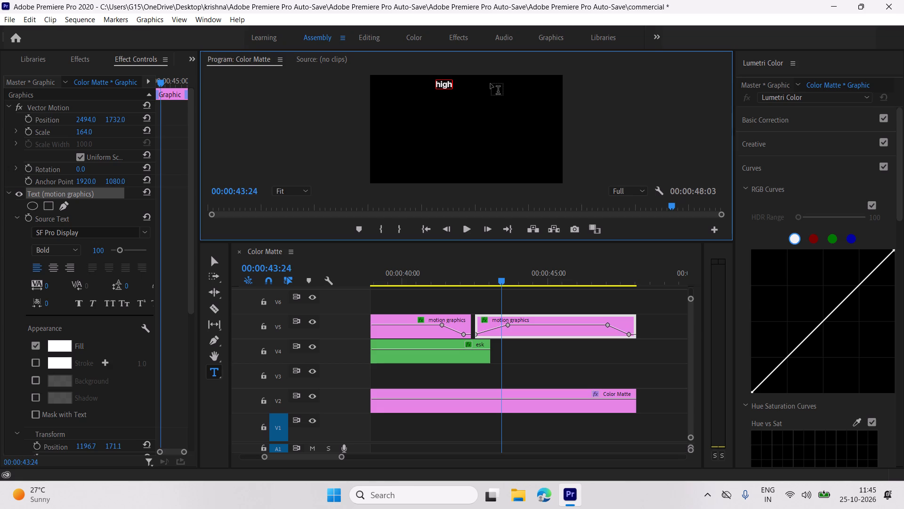
{"action": "type", "text": "light"}
{"action": "key", "text": "space"}
{"action": "type", "text": "effect"}
{"action": "scroll", "coordinate": [491, 84], "scroll_direction": "up", "scroll_amount": 1}
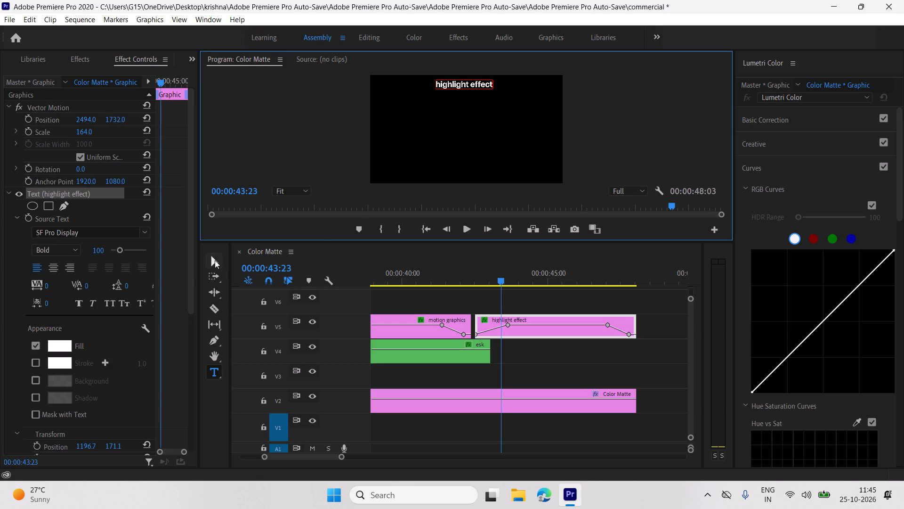
{"action": "left_click", "coordinate": [215, 256]}
{"action": "left_click_drag", "start_coordinate": [500, 279], "coordinate": [460, 284]}
{"action": "key", "text": "space"}
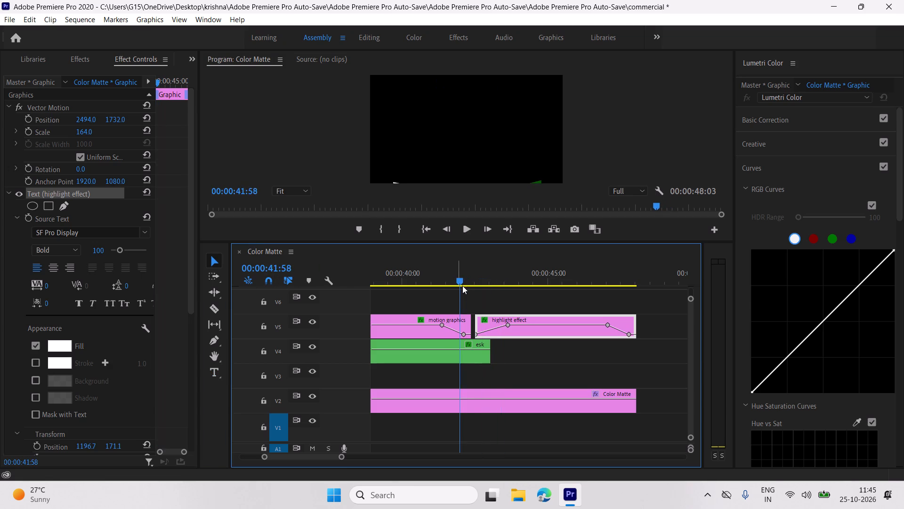
{"action": "key", "text": "space"}
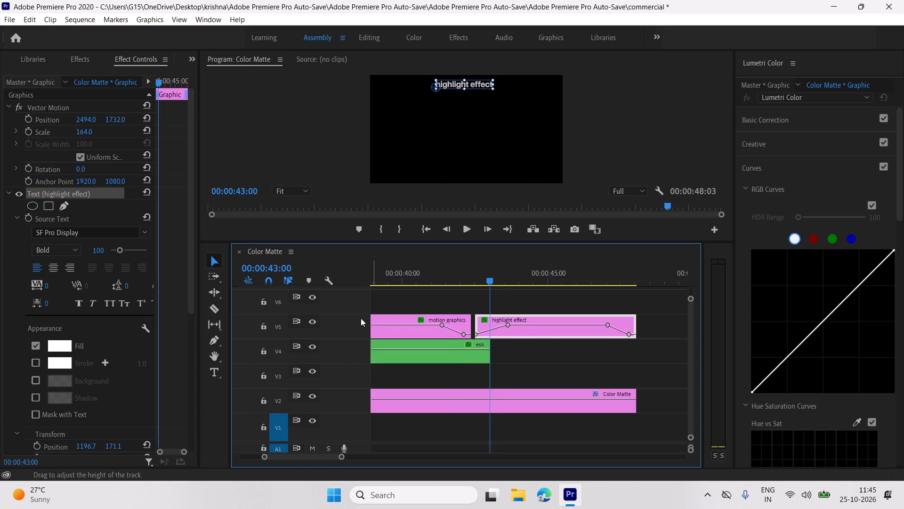
{"action": "left_click_drag", "start_coordinate": [486, 281], "coordinate": [478, 281]}
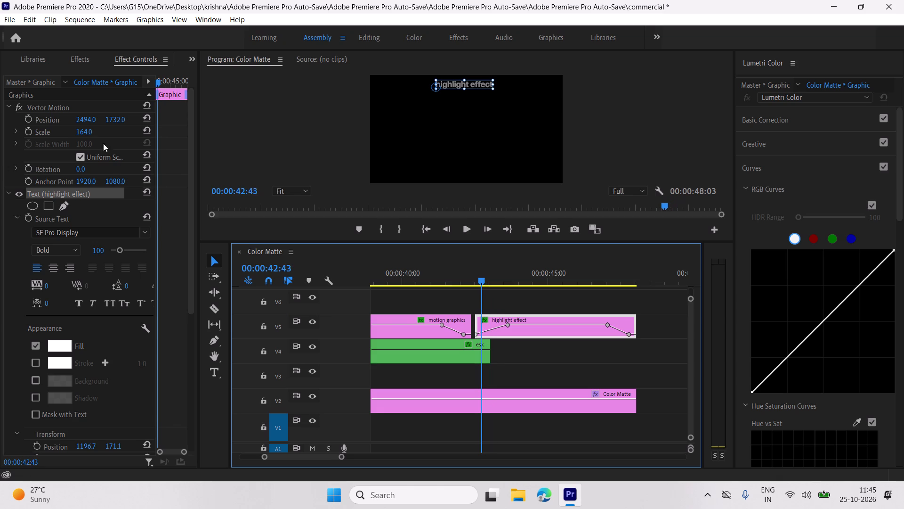
Import the 12037808_3840_2160_25fps video from the krishna folder in Downloads into the project.
{"action": "scroll", "coordinate": [99, 57], "scroll_direction": "up", "scroll_amount": 7}
{"action": "left_click", "coordinate": [150, 238]}
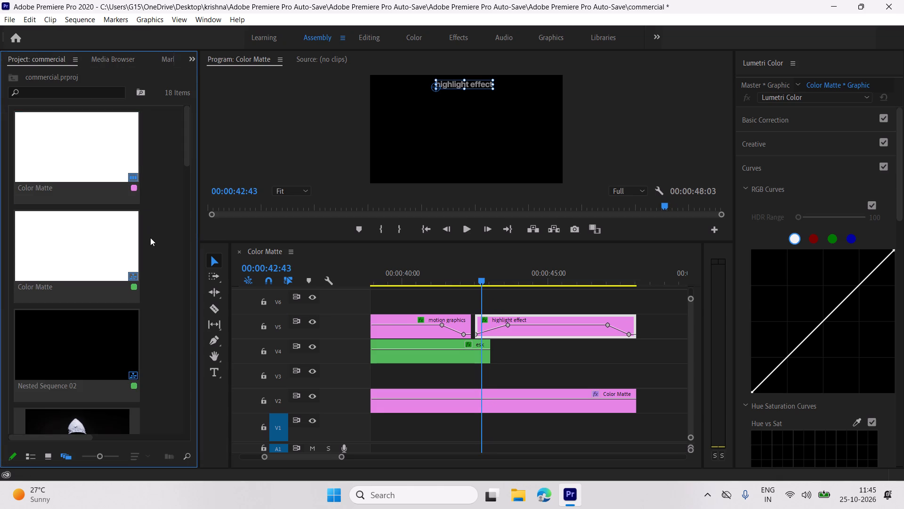
{"action": "scroll", "coordinate": [154, 250], "scroll_direction": "down", "scroll_amount": 20}
{"action": "scroll", "coordinate": [154, 250], "scroll_direction": "down", "scroll_amount": 2}
{"action": "double_click", "coordinate": [155, 259]}
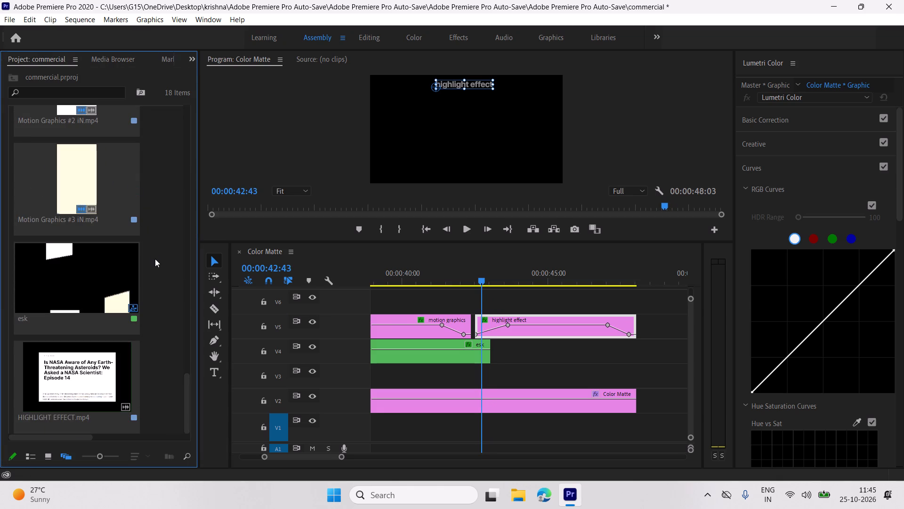
{"action": "double_click", "coordinate": [155, 259]}
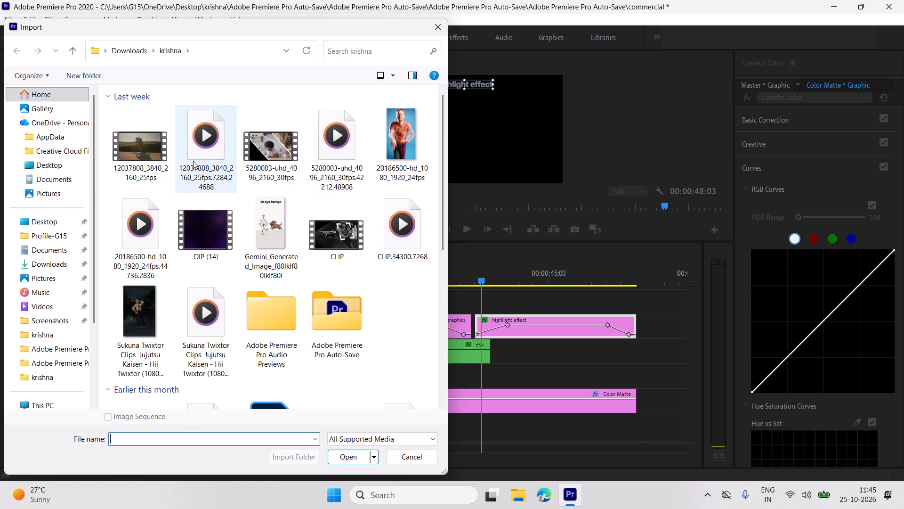
{"action": "left_click", "coordinate": [162, 152]}
{"action": "left_click", "coordinate": [335, 461]}
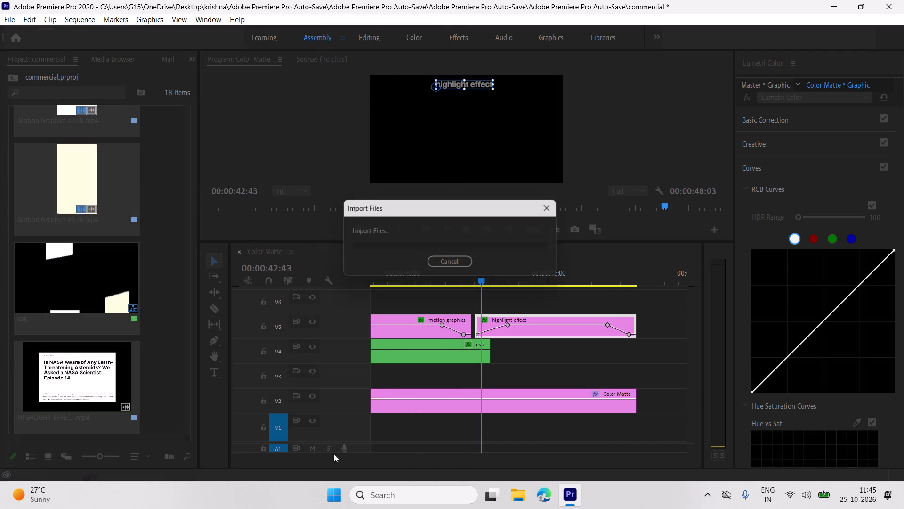
Place 12037808_3840_2160_25fps.mp4 on track V4 directly after the esk clip and preview its opening.
{"action": "scroll", "coordinate": [156, 333], "scroll_direction": "down", "scroll_amount": 4}
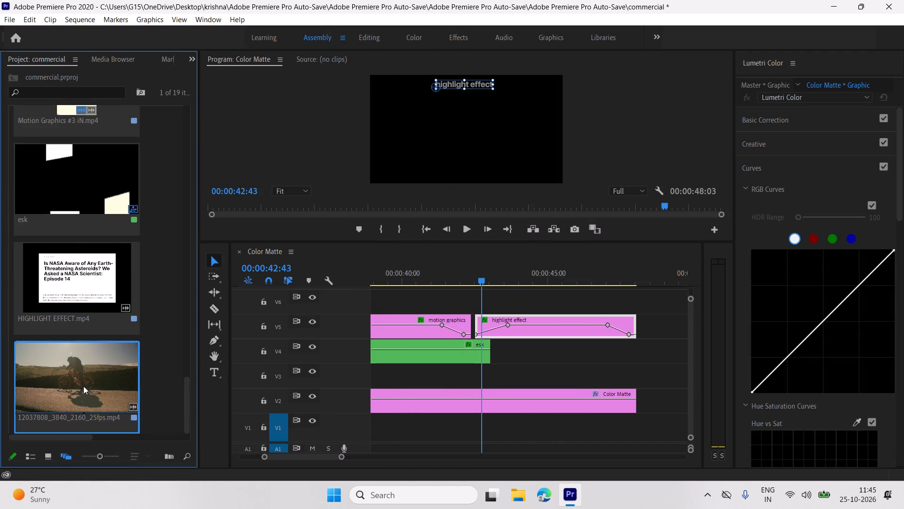
{"action": "left_click_drag", "start_coordinate": [83, 386], "coordinate": [496, 353]}
{"action": "key", "text": "space"}
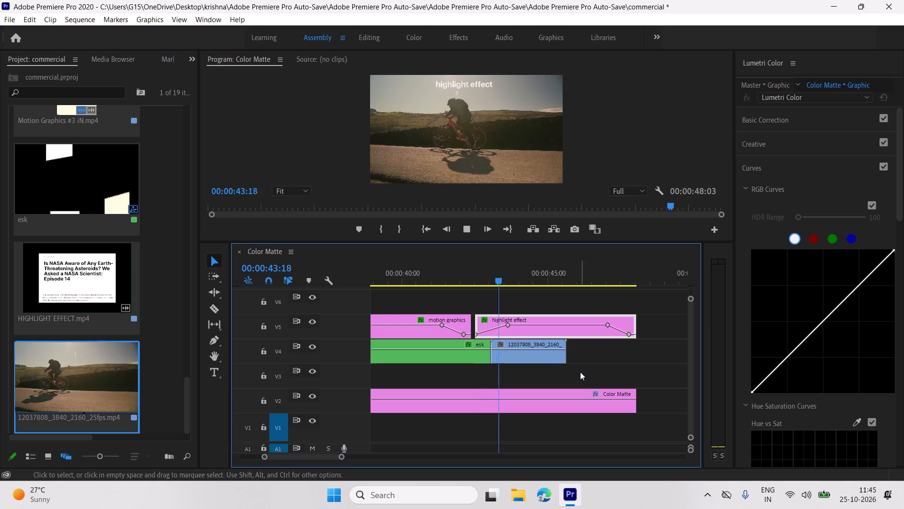
{"action": "key", "text": "space"}
Scale the new cyclist clip on V4 to 80 and set its vertical Motion position to 1172.
{"action": "left_click", "coordinate": [524, 354]}
{"action": "scroll", "coordinate": [127, 76], "scroll_direction": "down", "scroll_amount": 2}
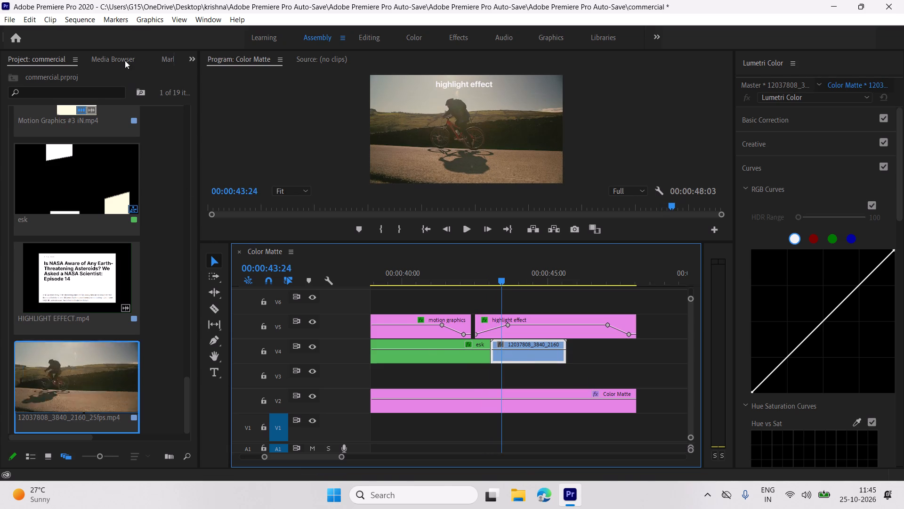
{"action": "scroll", "coordinate": [125, 60], "scroll_direction": "down", "scroll_amount": 5}
{"action": "left_click_drag", "start_coordinate": [84, 133], "coordinate": [72, 135]}
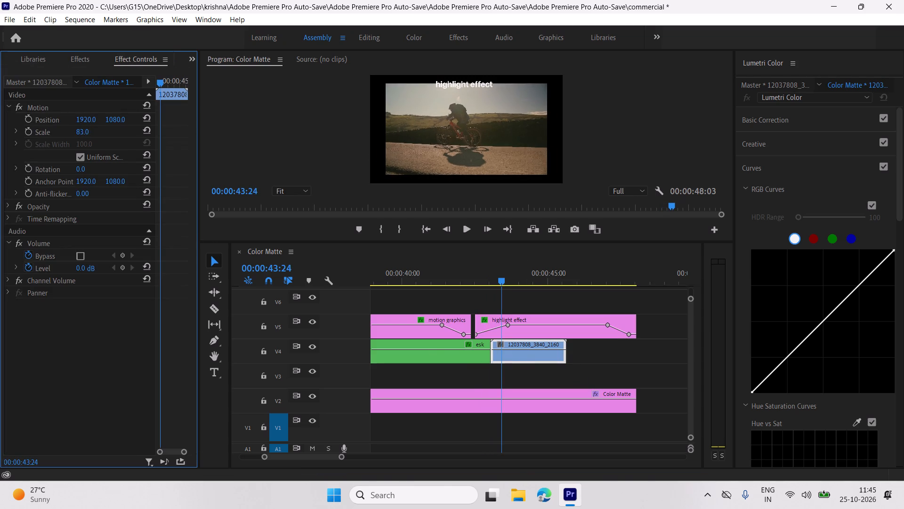
{"action": "left_click_drag", "start_coordinate": [72, 135], "coordinate": [71, 135]}
{"action": "key", "text": "space"}
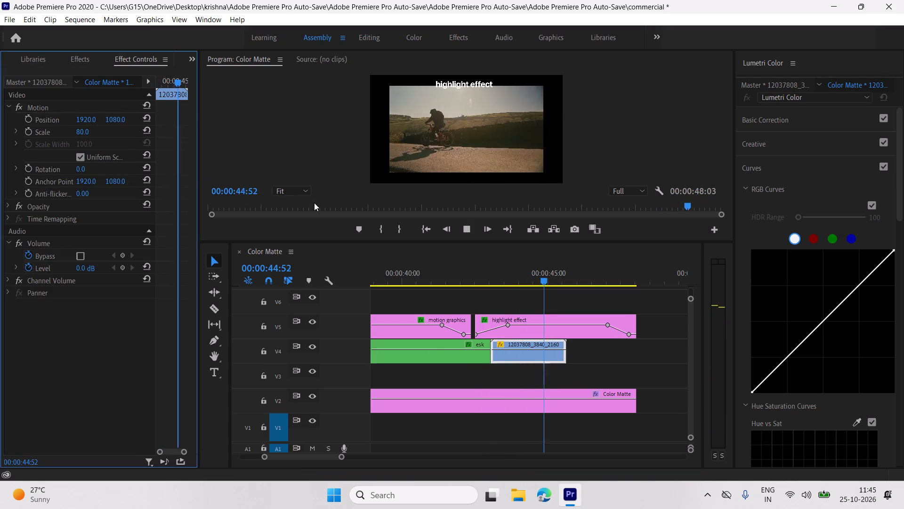
{"action": "key", "text": "space"}
{"action": "left_click_drag", "start_coordinate": [117, 119], "coordinate": [158, 118]}
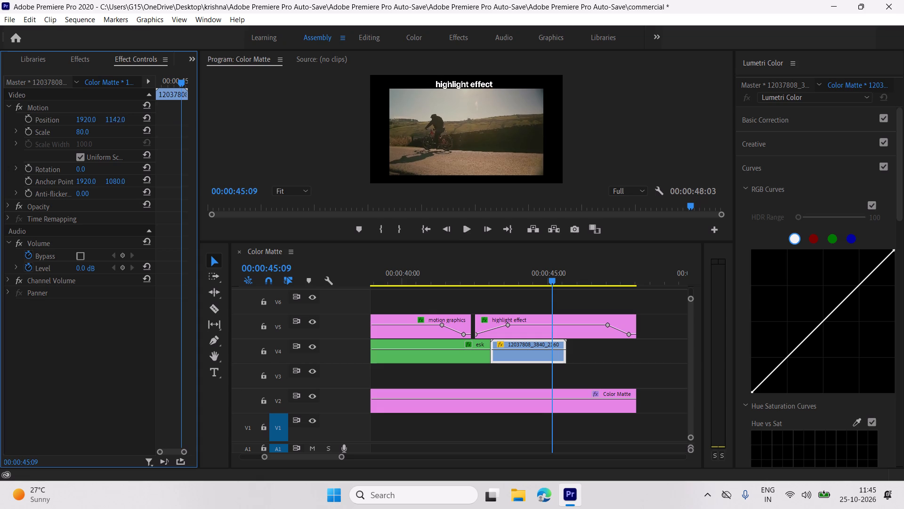
{"action": "left_click_drag", "start_coordinate": [158, 118], "coordinate": [174, 117]}
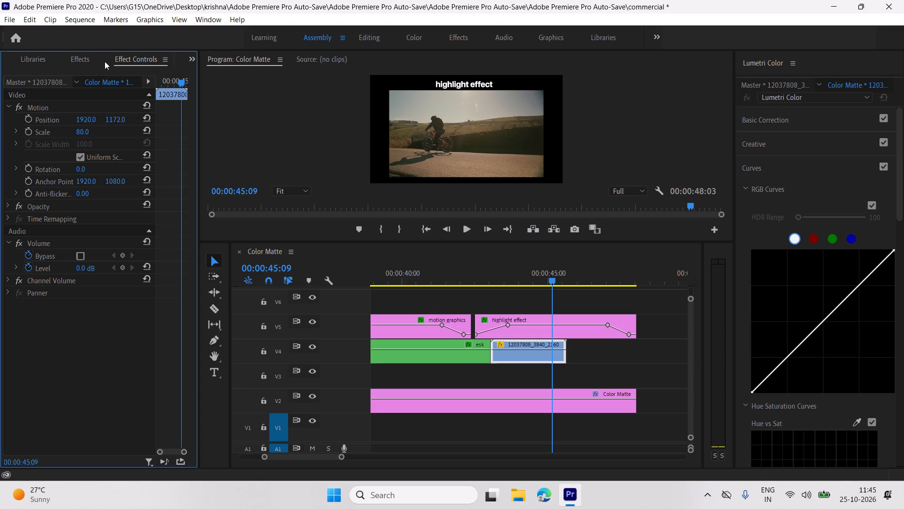
Find the Distort Transform video effect and apply it to the cyclist clip on V4.
{"action": "left_click", "coordinate": [98, 57]}
{"action": "left_click", "coordinate": [67, 80]}
{"action": "left_click", "coordinate": [69, 75]}
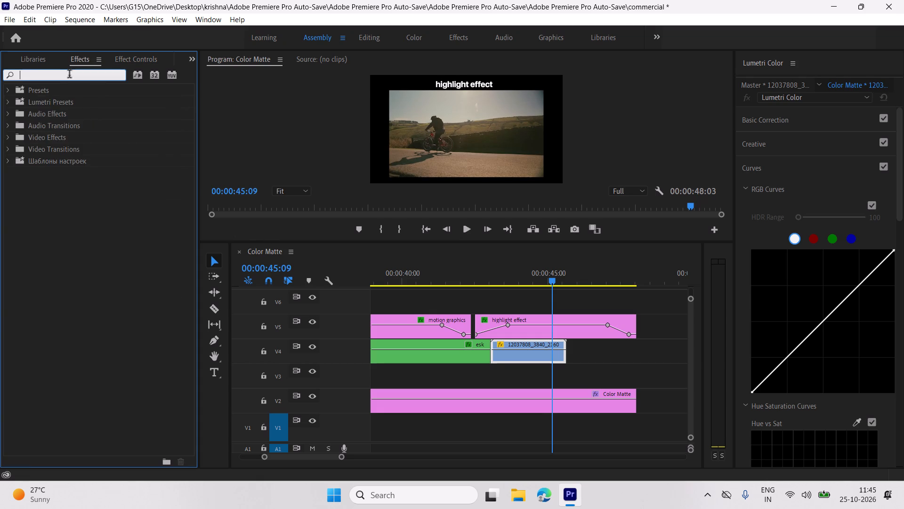
{"action": "type", "text": "tr"}
{"action": "key", "text": "a"}
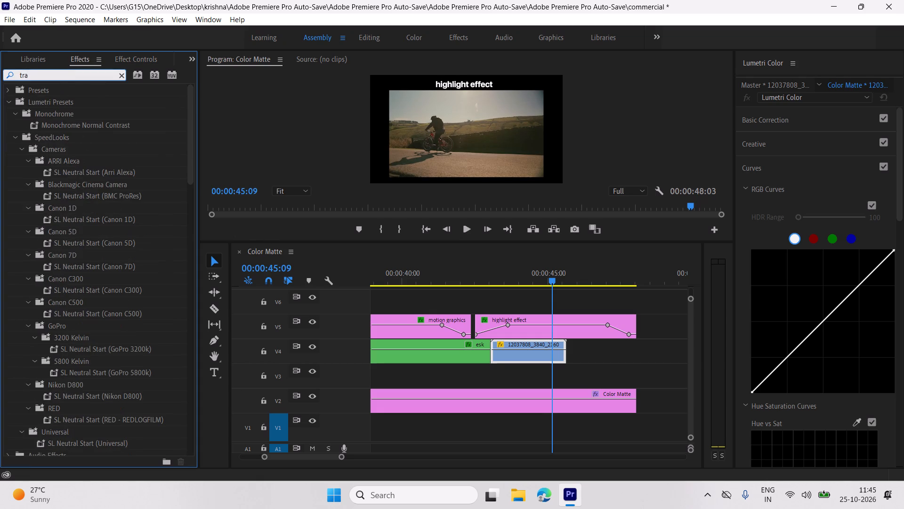
{"action": "type", "text": "nsform"}
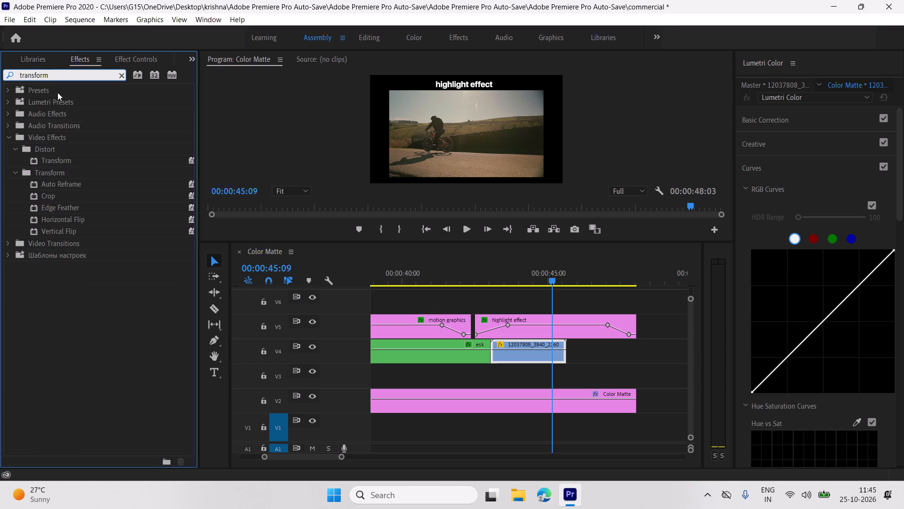
{"action": "left_click", "coordinate": [72, 156]}
{"action": "left_click_drag", "start_coordinate": [73, 157], "coordinate": [449, 307]}
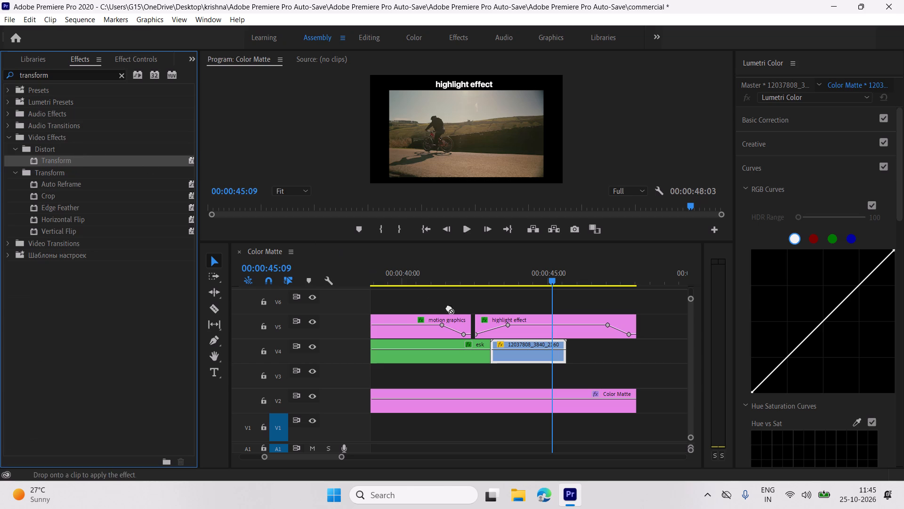
{"action": "left_click_drag", "start_coordinate": [449, 307], "coordinate": [517, 349]}
Set the Transform effect's Shutter Angle to 360 on the cyclist clip.
{"action": "scroll", "coordinate": [136, 64], "scroll_direction": "down", "scroll_amount": 2}
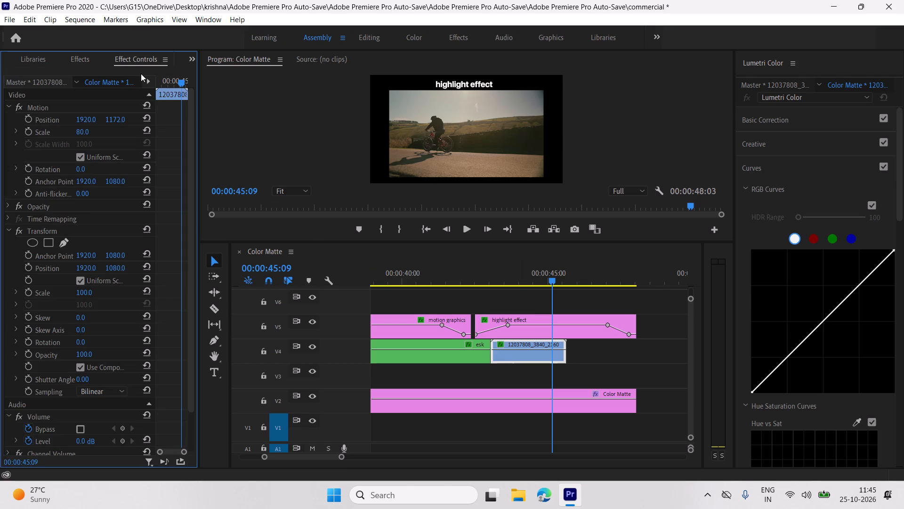
{"action": "scroll", "coordinate": [95, 175], "scroll_direction": "down", "scroll_amount": 5}
{"action": "left_click_drag", "start_coordinate": [84, 338], "coordinate": [365, 336]}
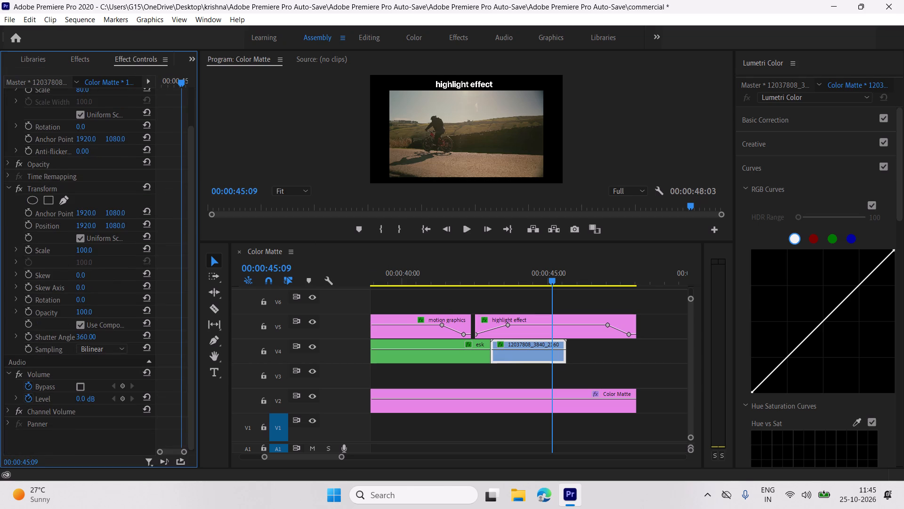
{"action": "left_click_drag", "start_coordinate": [365, 336], "coordinate": [708, 313]}
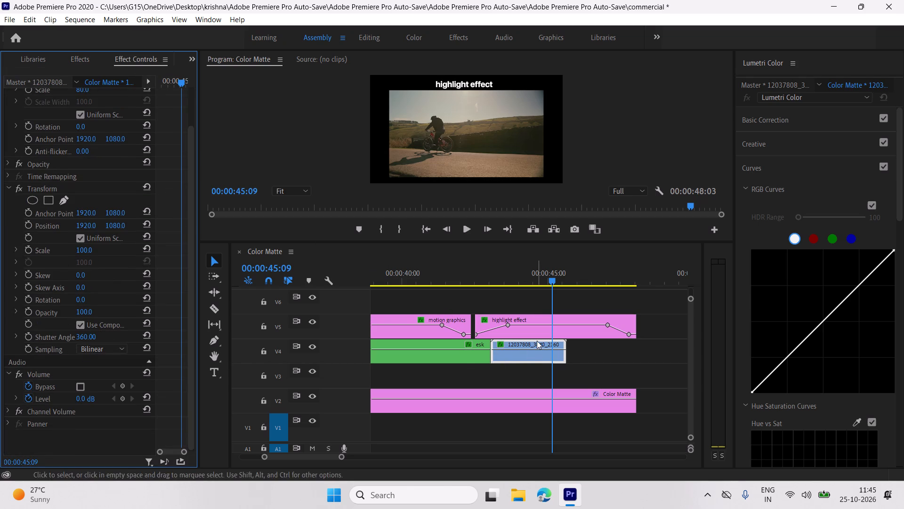
Keyframe the cyclist clip's Transform Position from horizontal -2659 at its start to 1920 slightly further along.
{"action": "left_click_drag", "start_coordinate": [552, 279], "coordinate": [489, 291]}
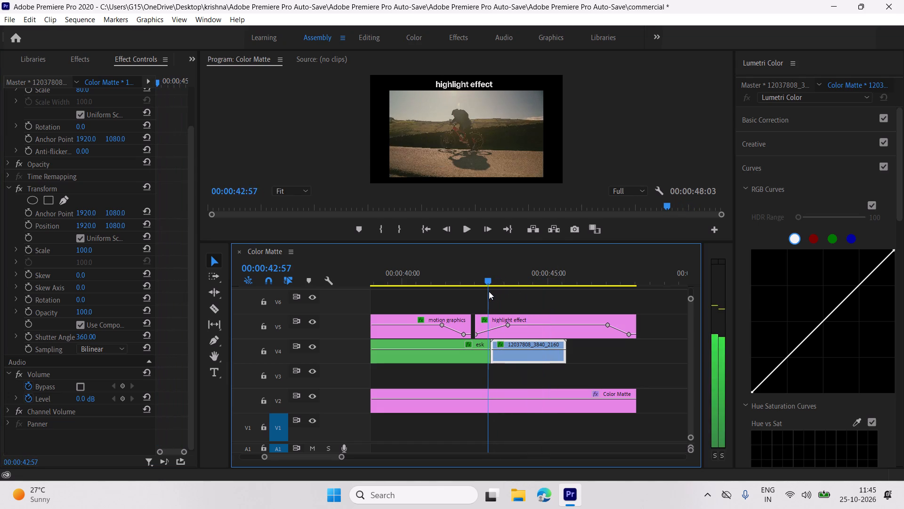
{"action": "left_click_drag", "start_coordinate": [489, 291], "coordinate": [492, 292]}
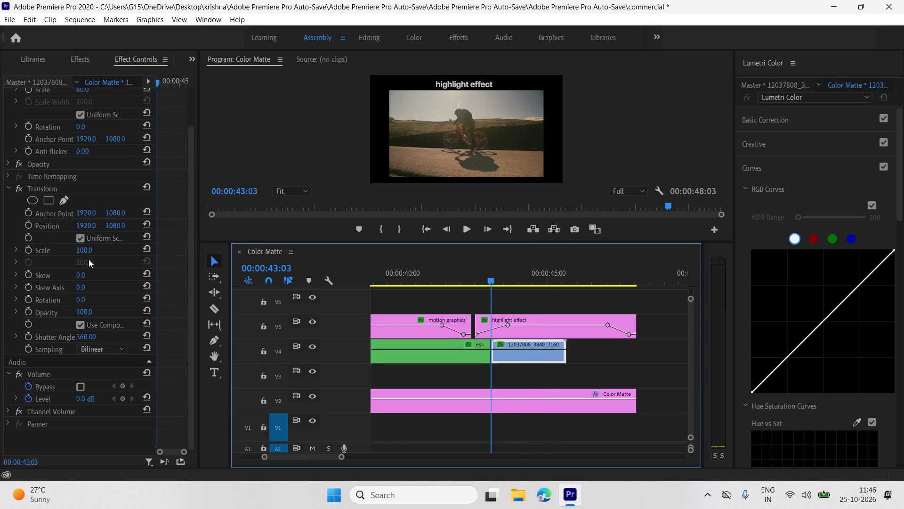
{"action": "left_click", "coordinate": [29, 226]}
{"action": "left_click_drag", "start_coordinate": [157, 224], "coordinate": [161, 225]}
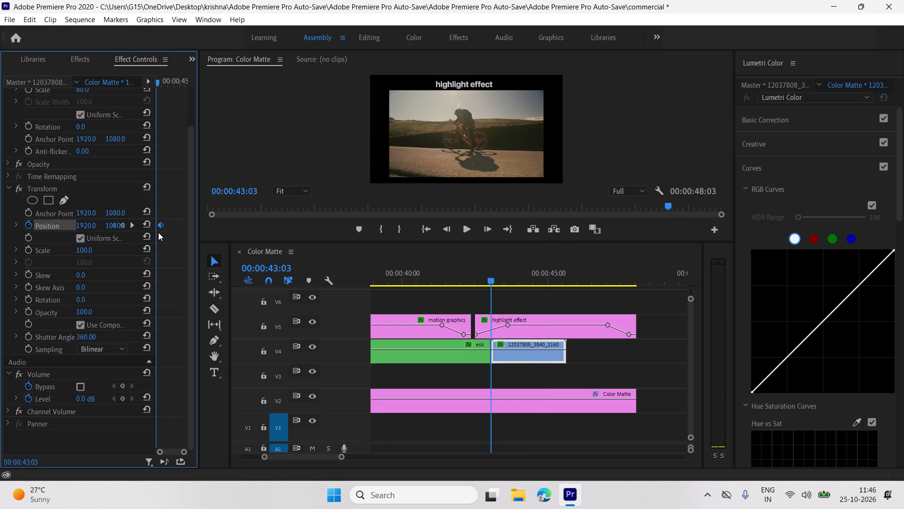
{"action": "left_click_drag", "start_coordinate": [96, 223], "coordinate": [89, 224]}
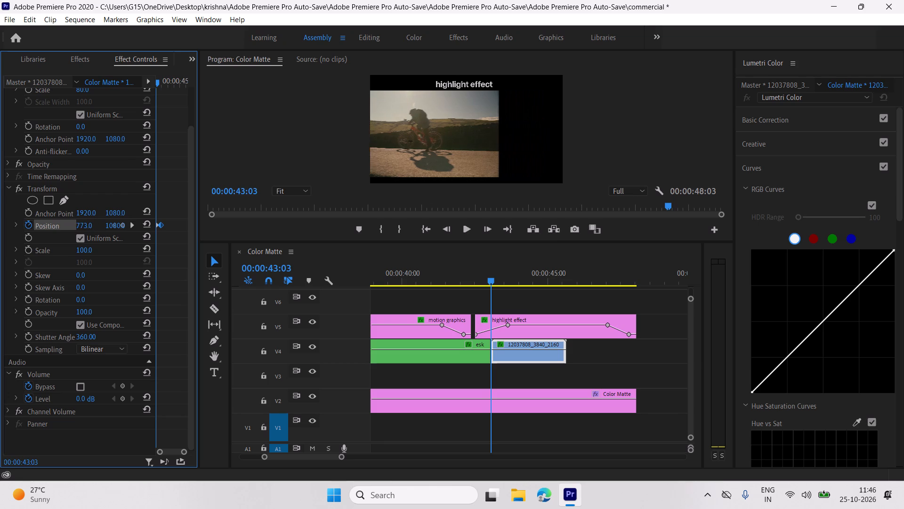
{"action": "left_click_drag", "start_coordinate": [89, 224], "coordinate": [78, 222]}
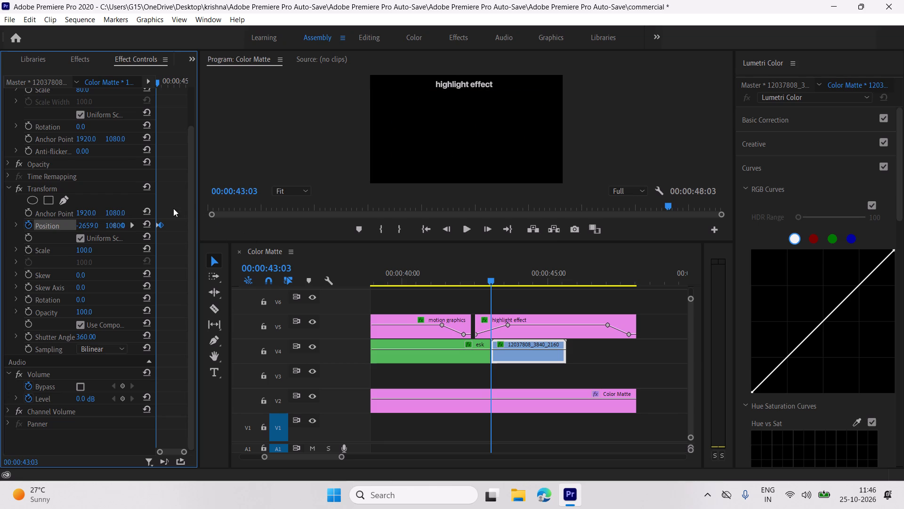
Apply Ease In and Ease Out temporal interpolation to the cyclist clip's two Transform Position keyframes.
{"action": "left_click_drag", "start_coordinate": [173, 208], "coordinate": [141, 260]}
{"action": "right_click", "coordinate": [161, 223]}
{"action": "left_click", "coordinate": [184, 316]}
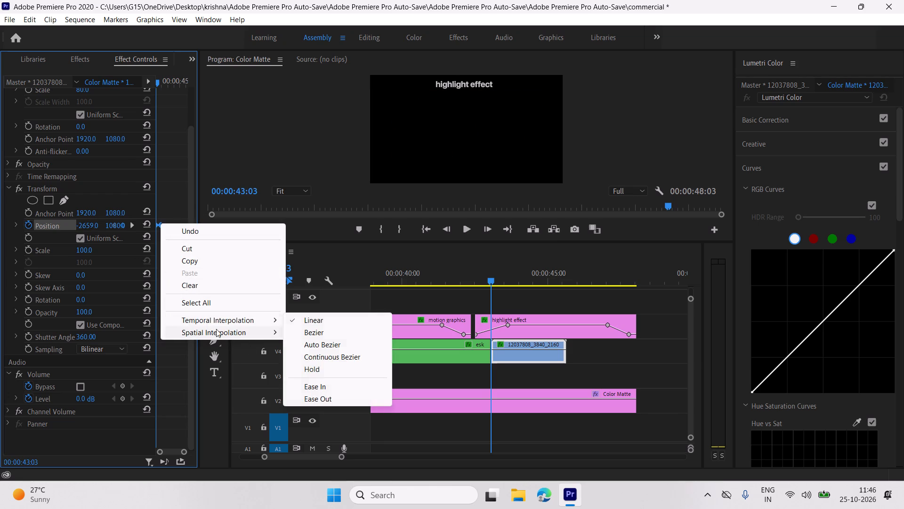
{"action": "left_click", "coordinate": [307, 384]}
{"action": "right_click", "coordinate": [159, 228]}
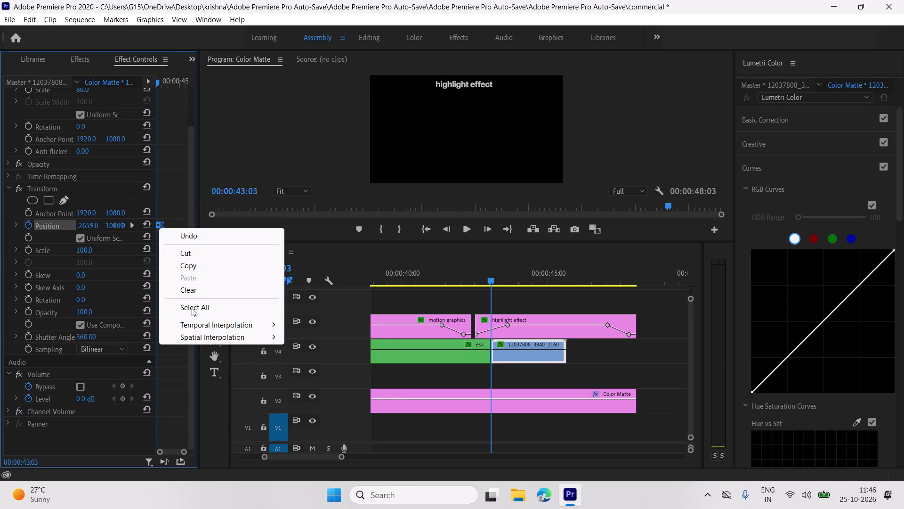
{"action": "left_click", "coordinate": [196, 323]}
{"action": "left_click", "coordinate": [298, 402]}
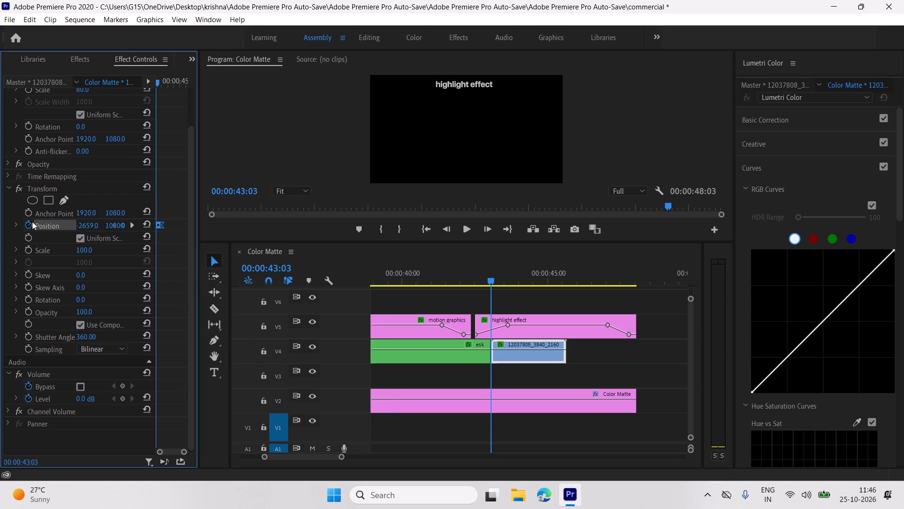
Reshape the Position velocity curve so the cyclist clip slides in fast at the start and slows toward the second keyframe.
{"action": "left_click", "coordinate": [15, 225]}
{"action": "key", "text": "equal"}
{"action": "key", "text": "equal"}
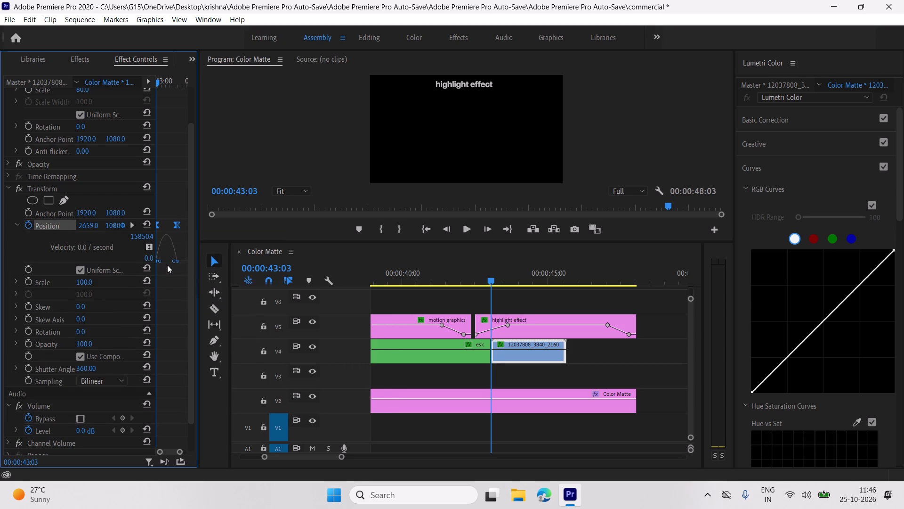
{"action": "left_click_drag", "start_coordinate": [171, 261], "coordinate": [165, 261]}
{"action": "key", "text": "space"}
{"action": "key", "text": "space"}
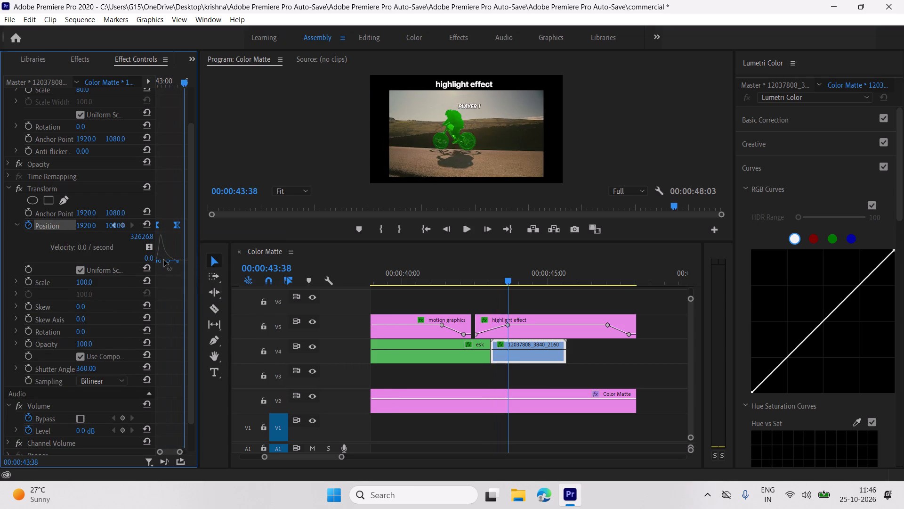
Add a Transform Position hold keyframe at 00:00:45:16 on the cyclist clip and set horizontal Position to -2757 at 00:00:45:35.
{"action": "key", "text": "space"}
{"action": "key", "text": "space"}
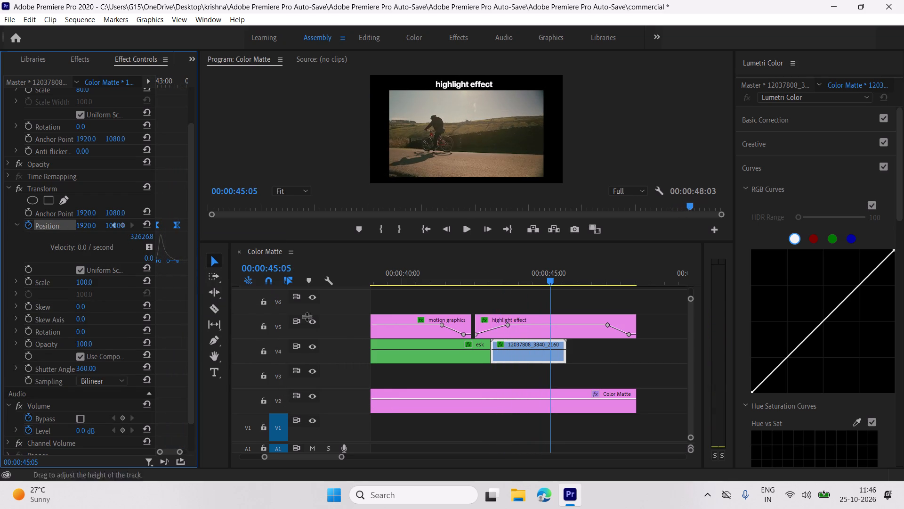
{"action": "key", "text": "space"}
{"action": "key", "text": "space"}
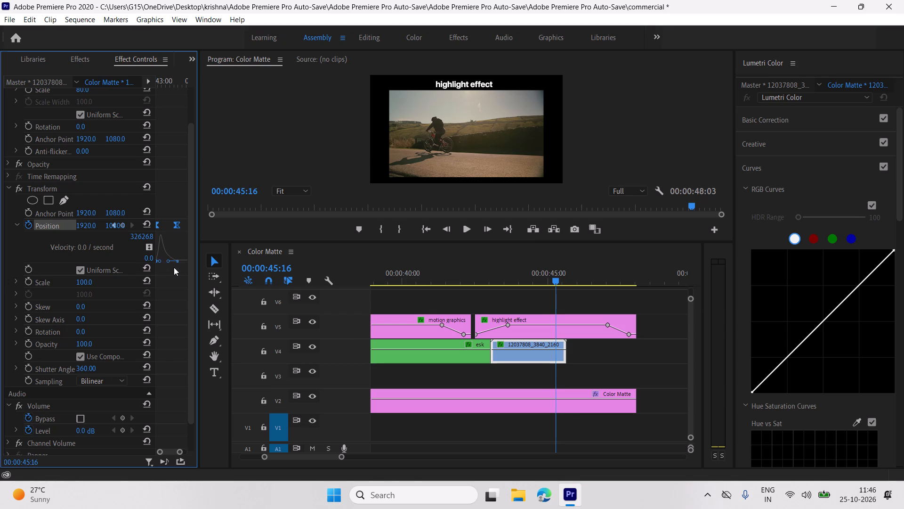
{"action": "key", "text": "minus"}
{"action": "key", "text": "minus"}
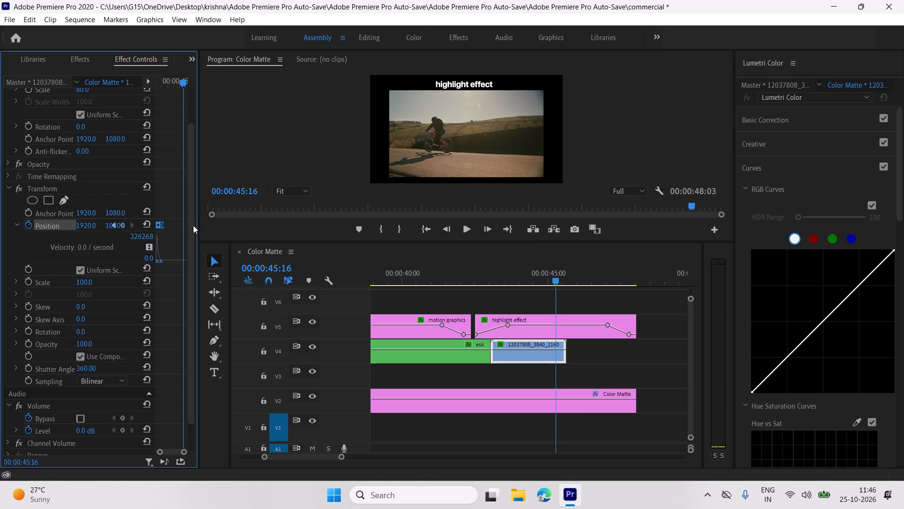
{"action": "left_click_drag", "start_coordinate": [198, 224], "coordinate": [447, 254]}
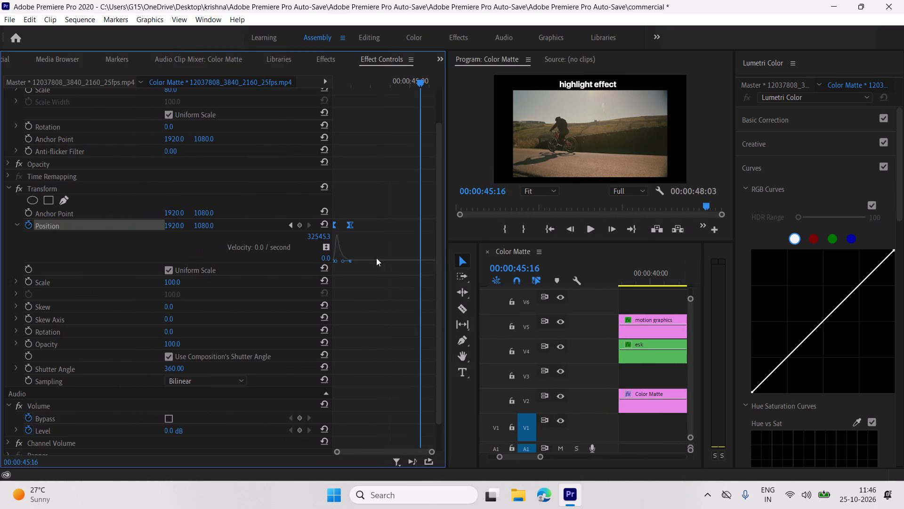
{"action": "left_click", "coordinate": [303, 229]}
{"action": "key", "text": "space"}
{"action": "key", "text": "space"}
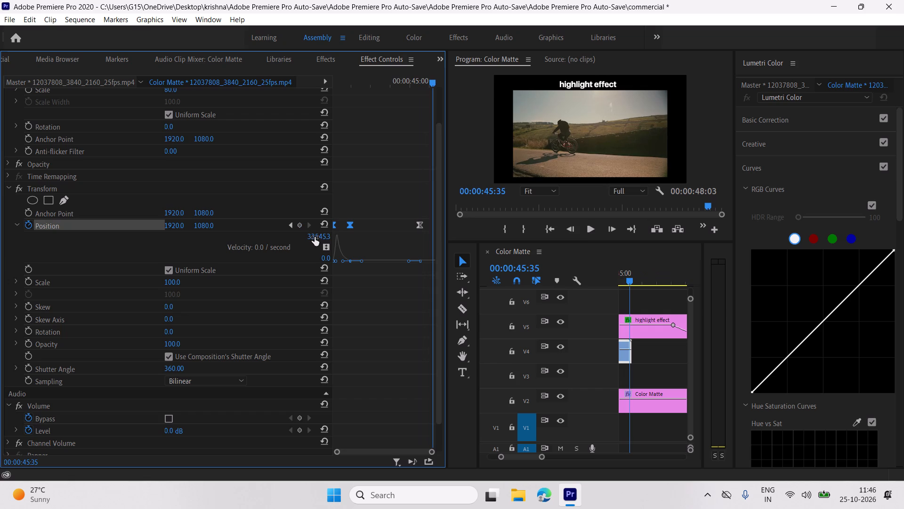
{"action": "left_click_drag", "start_coordinate": [179, 223], "coordinate": [34, 223]}
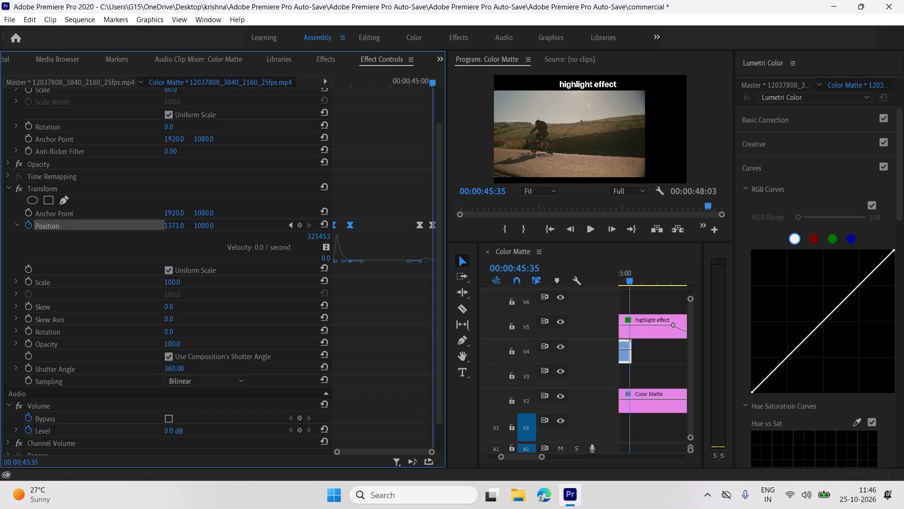
{"action": "left_click_drag", "start_coordinate": [34, 223], "coordinate": [93, 223]}
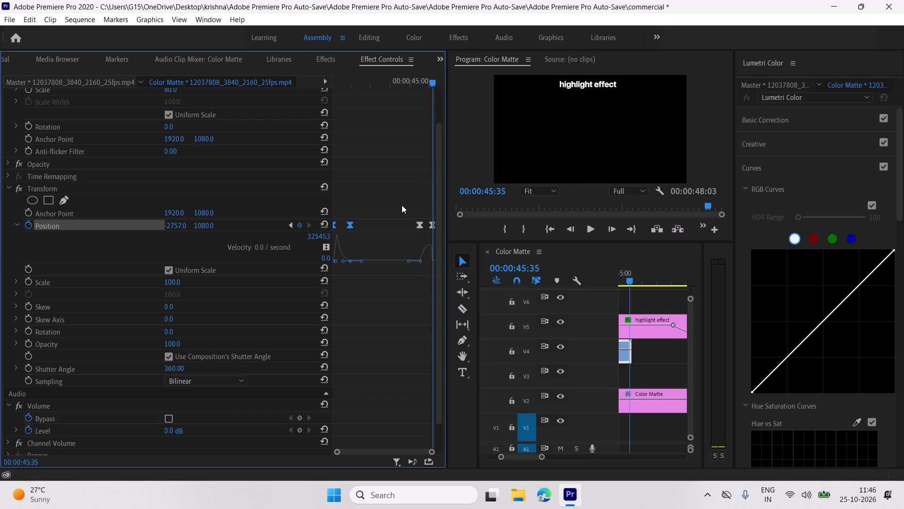
Apply Ease In to the two slide-out Position keyframes, sharpen their velocity curve, and play back the exit.
{"action": "left_click_drag", "start_coordinate": [402, 204], "coordinate": [444, 254]}
{"action": "right_click", "coordinate": [433, 228]}
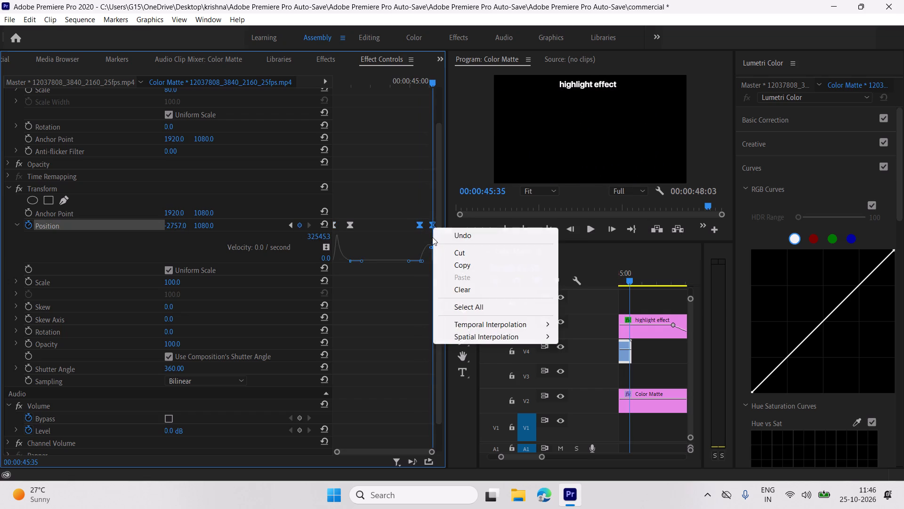
{"action": "left_click", "coordinate": [450, 327]}
{"action": "left_click", "coordinate": [576, 394]}
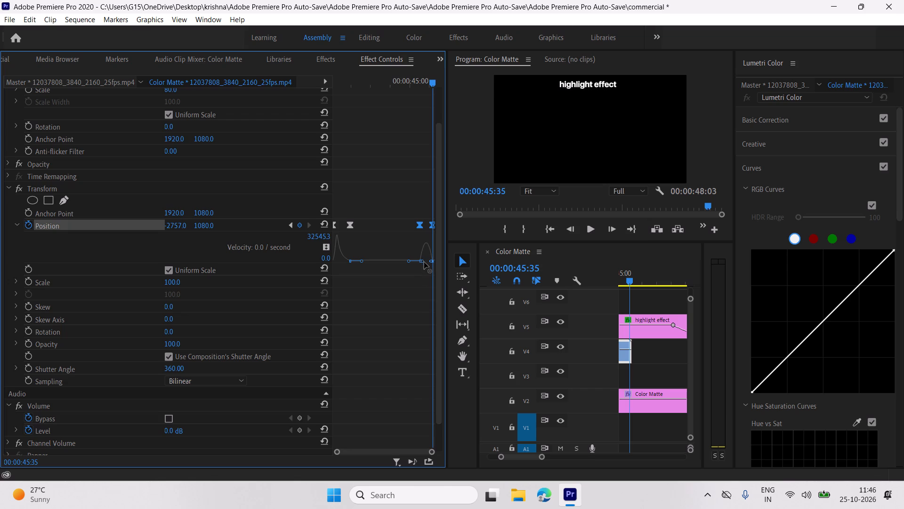
{"action": "left_click", "coordinate": [424, 260]}
{"action": "left_click_drag", "start_coordinate": [432, 82], "coordinate": [418, 82]}
{"action": "key", "text": "space"}
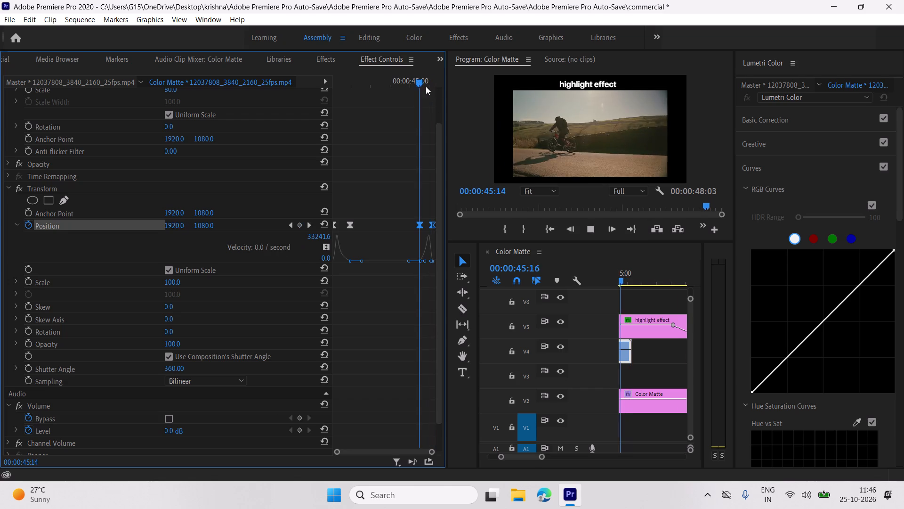
{"action": "key", "text": "space"}
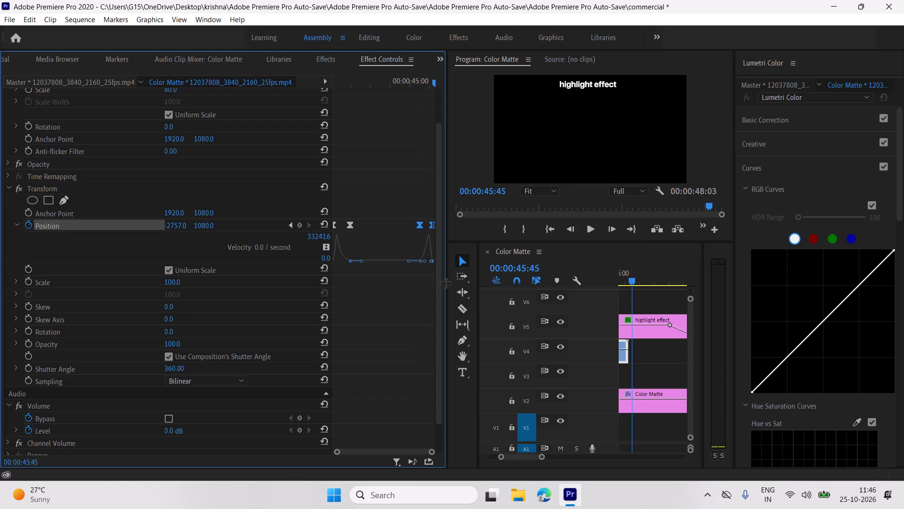
Restore the wider timeline layout and import the HIGHLIGHT EFFECT video from the krishna folder into the project.
{"action": "left_click_drag", "start_coordinate": [446, 283], "coordinate": [270, 277]}
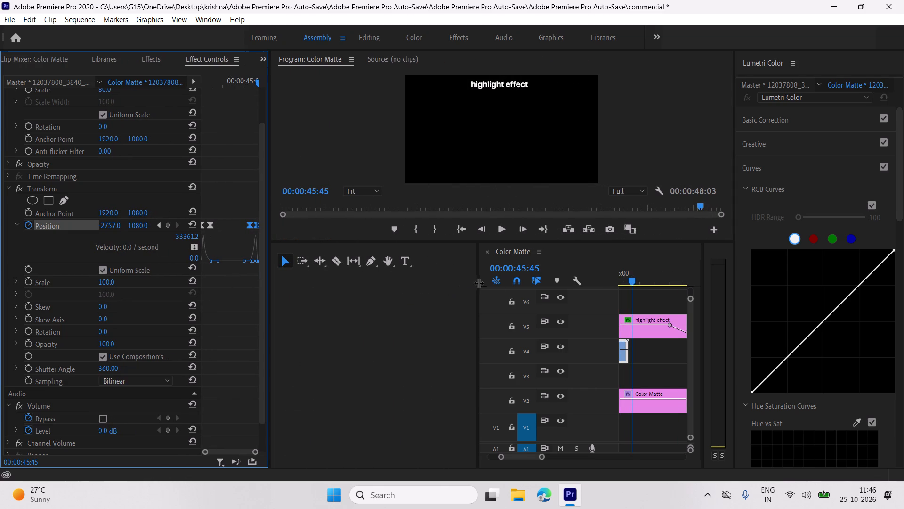
{"action": "left_click_drag", "start_coordinate": [476, 282], "coordinate": [275, 271]}
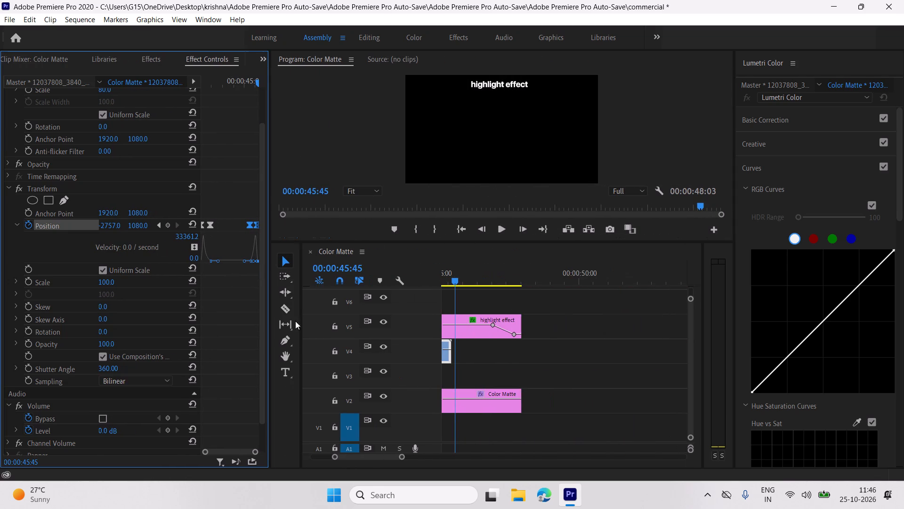
{"action": "scroll", "coordinate": [148, 67], "scroll_direction": "up", "scroll_amount": 7}
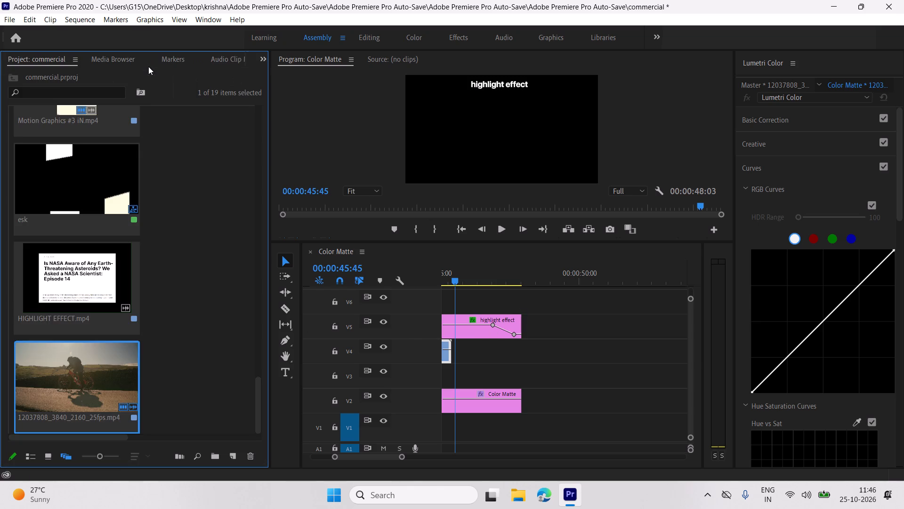
{"action": "double_click", "coordinate": [185, 315]}
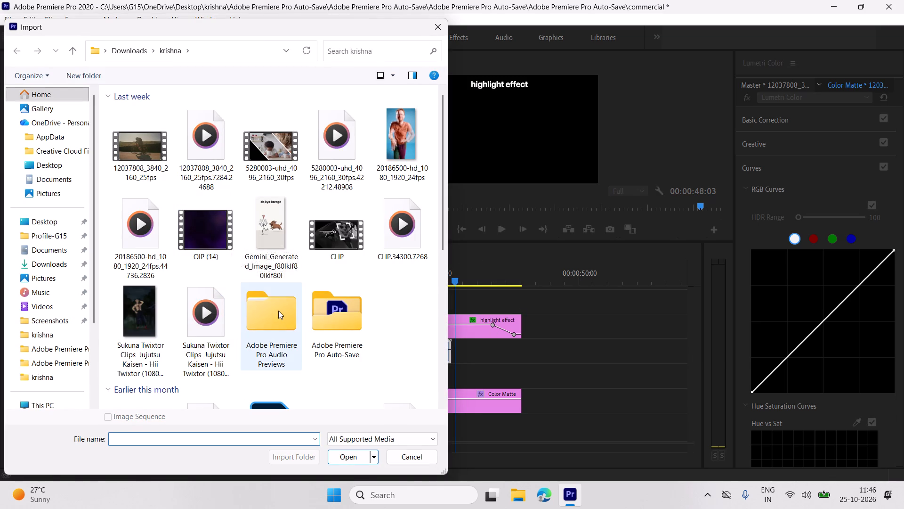
{"action": "scroll", "coordinate": [278, 311], "scroll_direction": "down", "scroll_amount": 2}
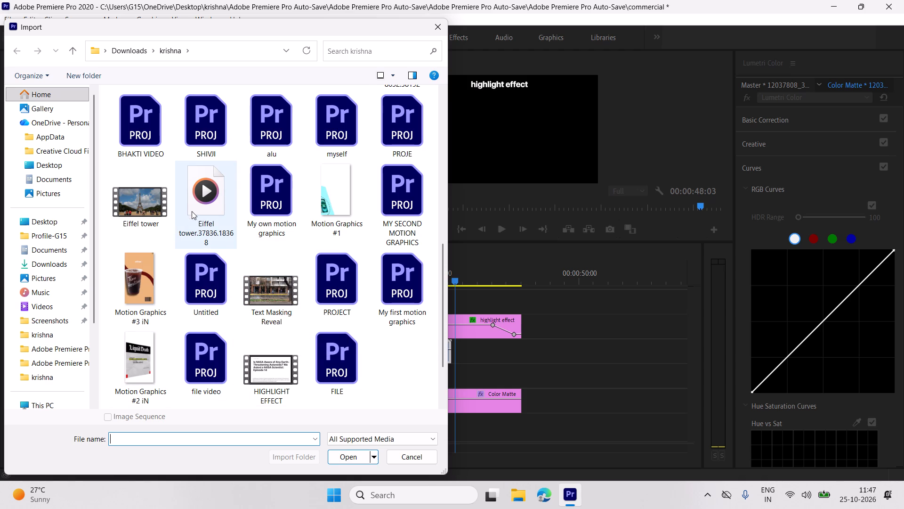
{"action": "left_click", "coordinate": [255, 369]}
{"action": "left_click", "coordinate": [336, 451]}
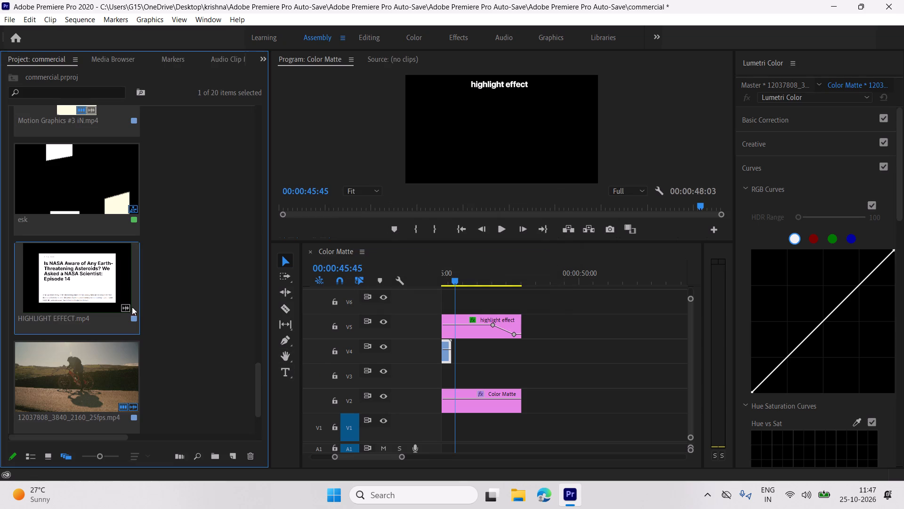
Place HIGHLIGHT EFFECT.mp4 on V4 directly after the cyclist clip.
{"action": "left_click_drag", "start_coordinate": [73, 283], "coordinate": [451, 345]}
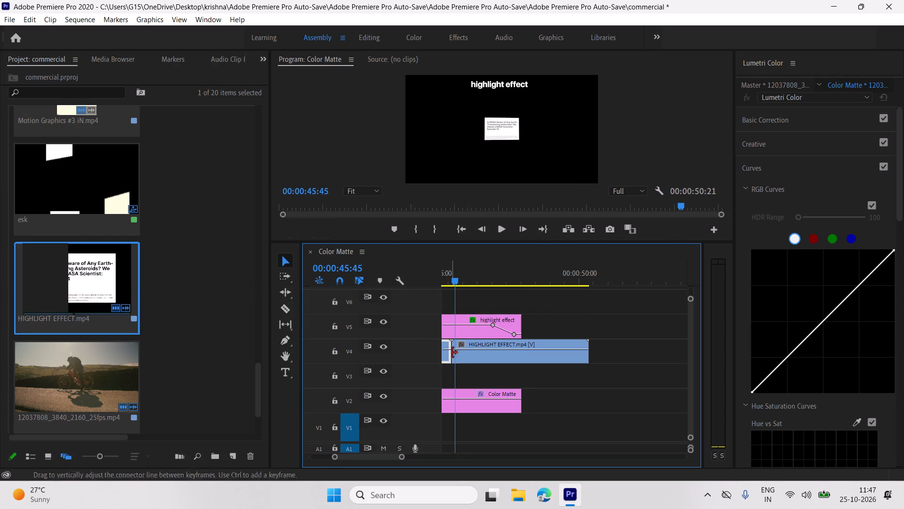
{"action": "left_click", "coordinate": [479, 391]}
Play back the sequence from the end of the motion graphics section through the cyclist clip's slide-out to review the animation.
{"action": "left_click_drag", "start_coordinate": [453, 277], "coordinate": [451, 277]}
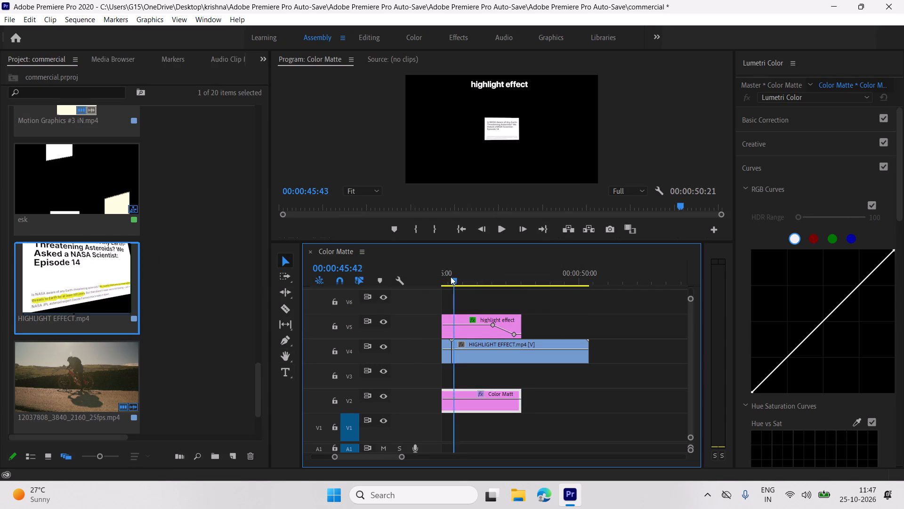
{"action": "left_click_drag", "start_coordinate": [451, 277], "coordinate": [415, 279]}
{"action": "key", "text": "space"}
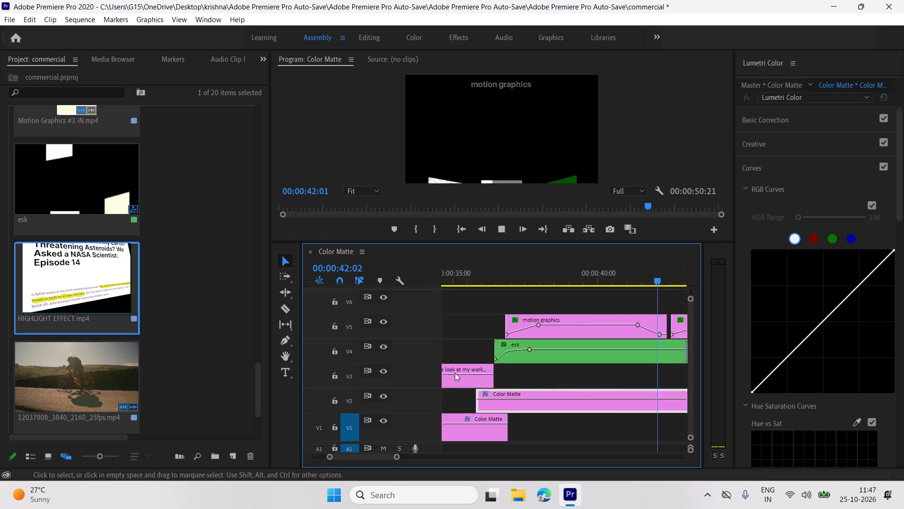
{"action": "scroll", "coordinate": [460, 375], "scroll_direction": "down", "scroll_amount": 4}
{"action": "scroll", "coordinate": [526, 386], "scroll_direction": "down", "scroll_amount": 5}
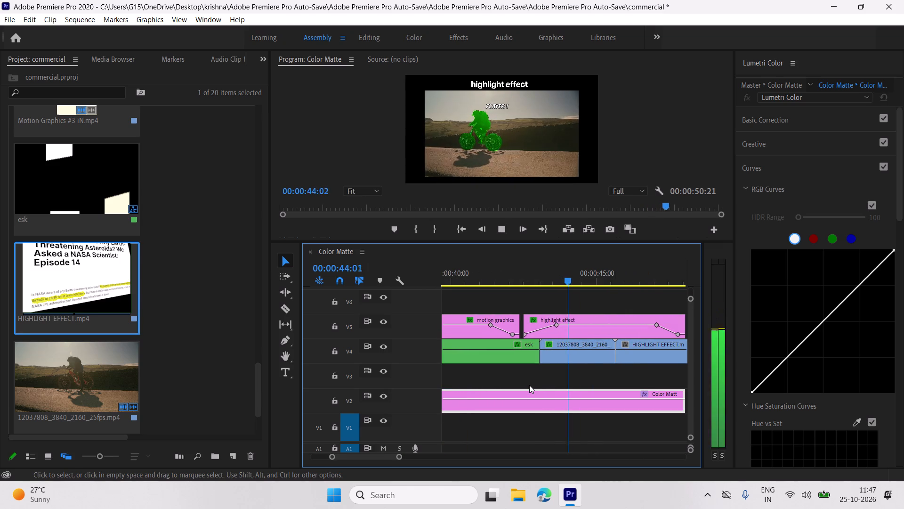
{"action": "key", "text": "space"}
{"action": "key", "text": "space"}
{"action": "scroll", "coordinate": [529, 385], "scroll_direction": "down", "scroll_amount": 4}
{"action": "key", "text": "space"}
{"action": "key", "text": "space"}
{"action": "key", "text": "space"}
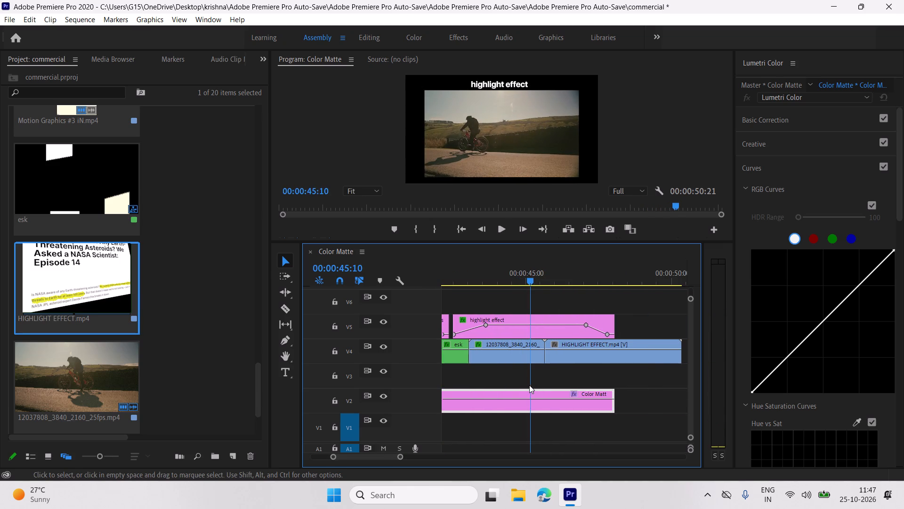
{"action": "key", "text": "space"}
{"action": "key", "text": "space"}
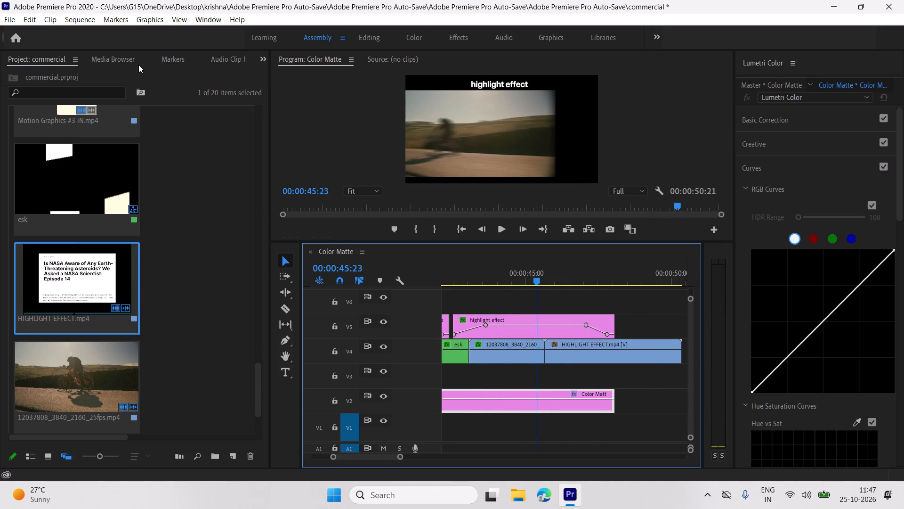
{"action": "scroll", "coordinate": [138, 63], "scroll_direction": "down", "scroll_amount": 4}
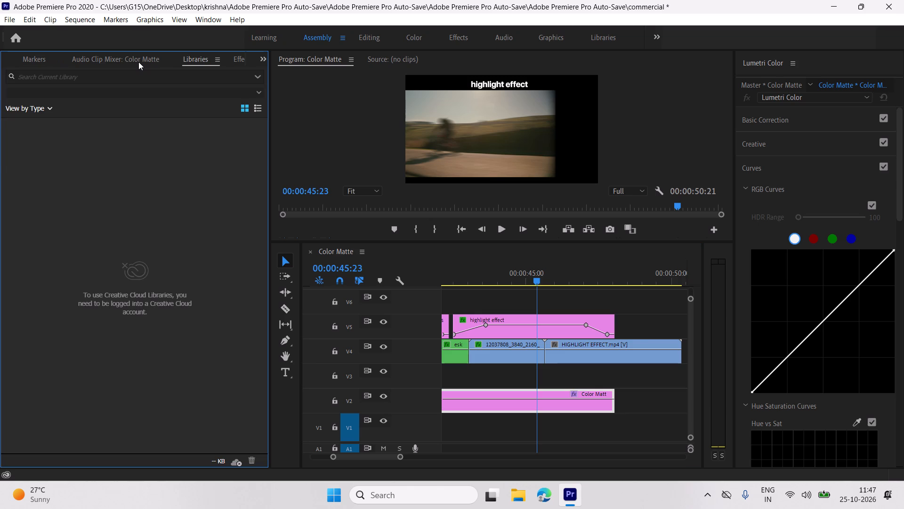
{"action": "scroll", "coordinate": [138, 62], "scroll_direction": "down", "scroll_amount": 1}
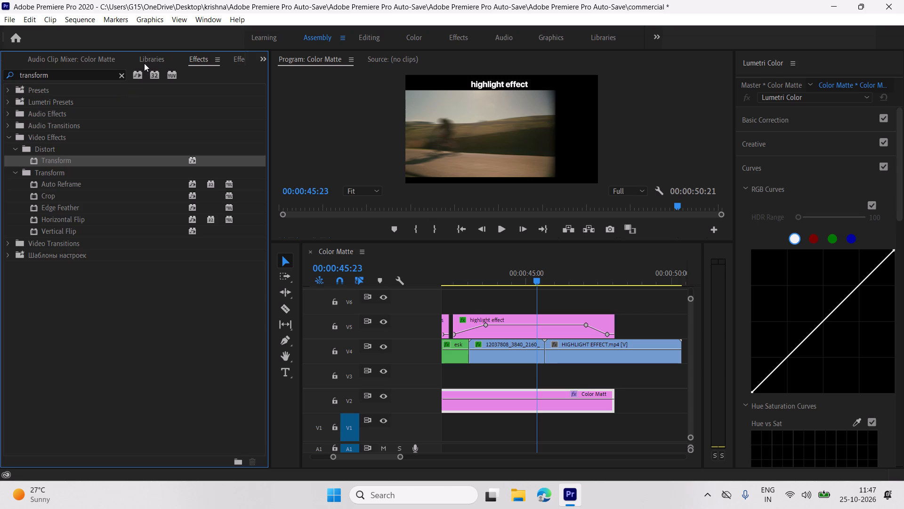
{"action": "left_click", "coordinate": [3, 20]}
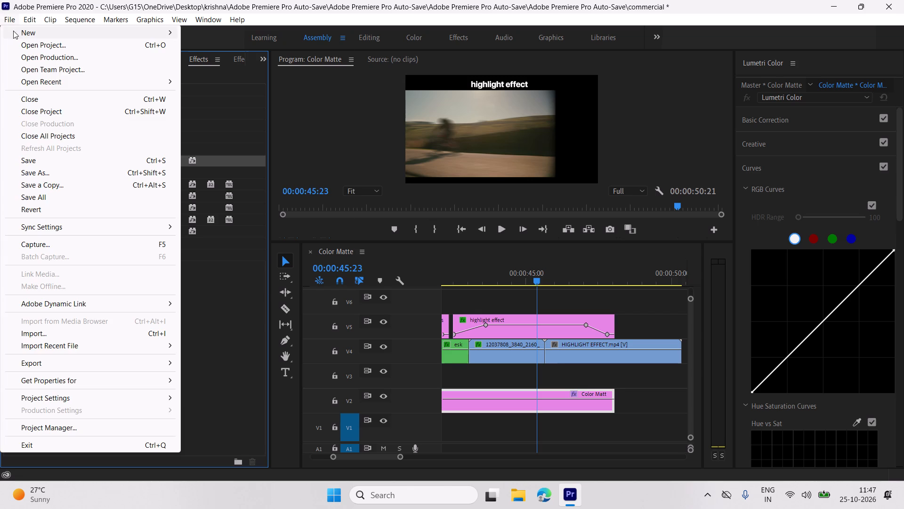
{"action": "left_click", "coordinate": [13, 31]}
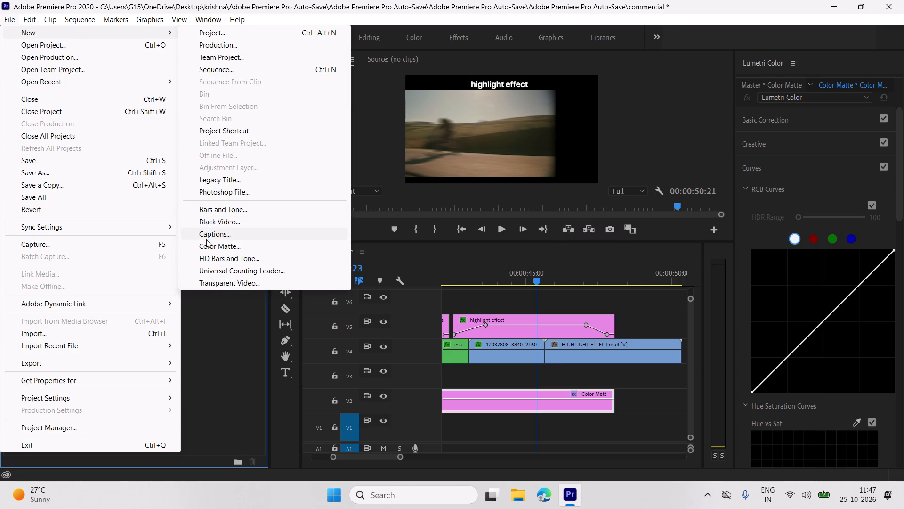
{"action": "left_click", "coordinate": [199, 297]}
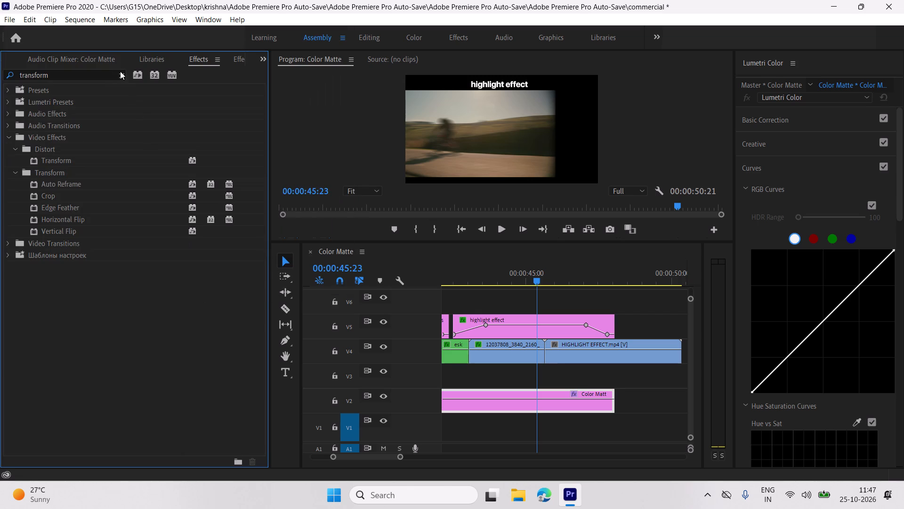
Place the white Color Matte on V3 starting at about 00:00:45:21, beneath the end of the cyclist clip, and preview it.
{"action": "scroll", "coordinate": [115, 64], "scroll_direction": "up", "scroll_amount": 8}
{"action": "scroll", "coordinate": [158, 211], "scroll_direction": "up", "scroll_amount": 19}
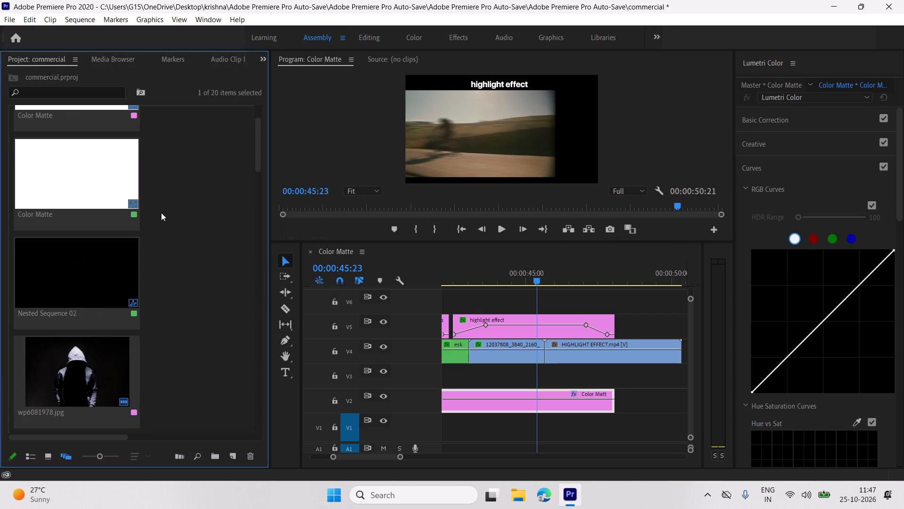
{"action": "scroll", "coordinate": [161, 213], "scroll_direction": "up", "scroll_amount": 1}
{"action": "left_click_drag", "start_coordinate": [56, 253], "coordinate": [49, 255]}
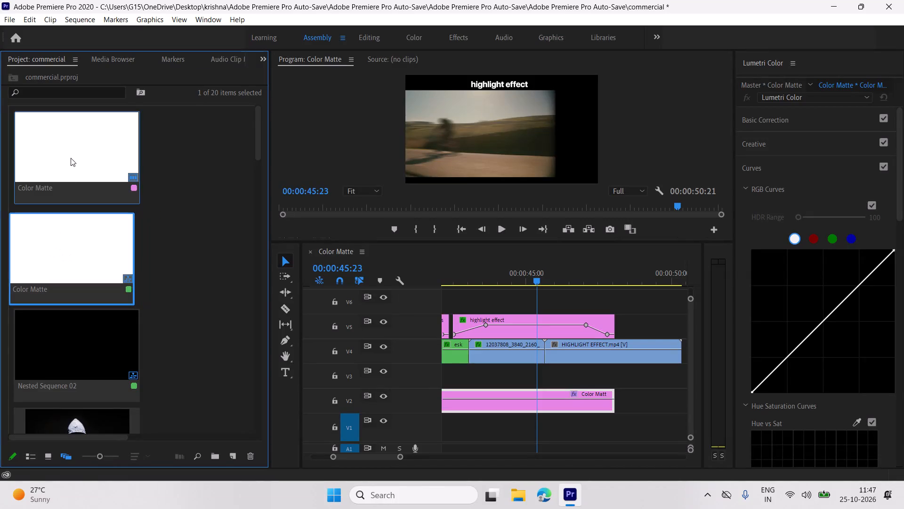
{"action": "left_click_drag", "start_coordinate": [72, 156], "coordinate": [510, 378]}
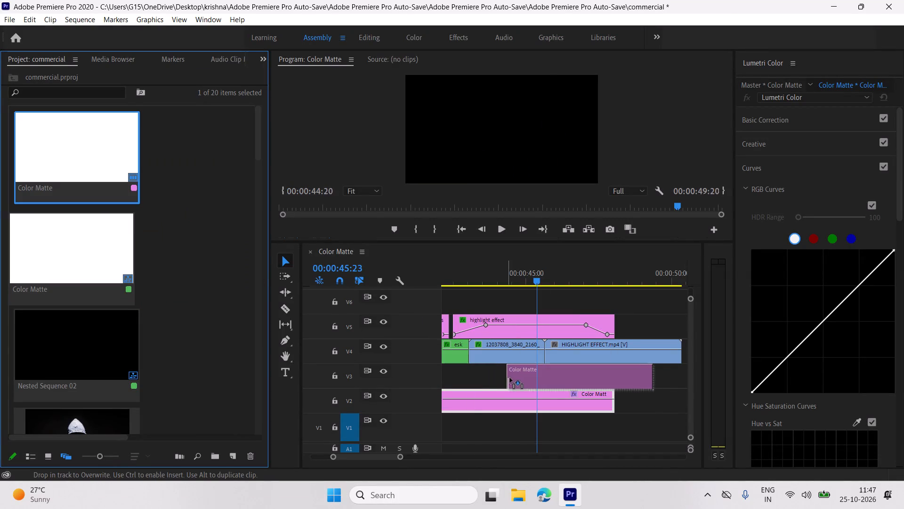
{"action": "left_click_drag", "start_coordinate": [510, 378], "coordinate": [531, 379]}
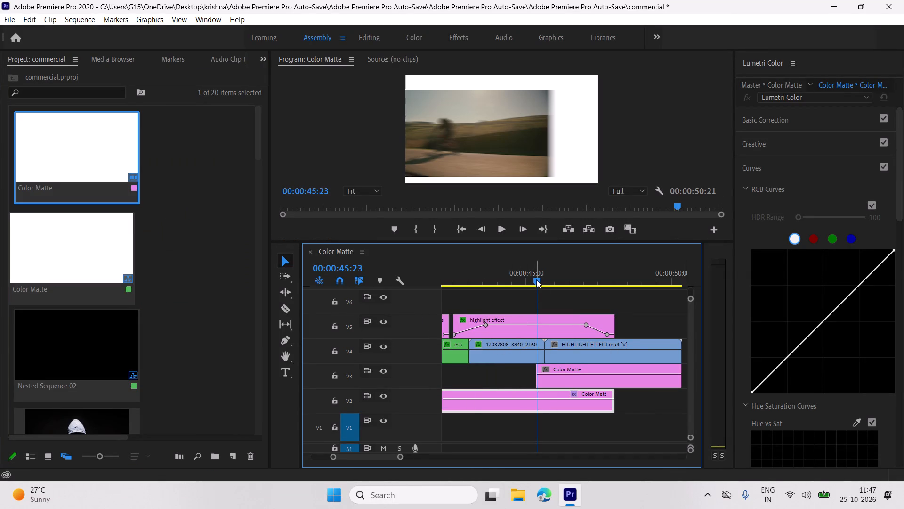
{"action": "left_click", "coordinate": [536, 279]}
{"action": "key", "text": "space"}
{"action": "key", "text": "space"}
{"action": "left_click", "coordinate": [545, 281]}
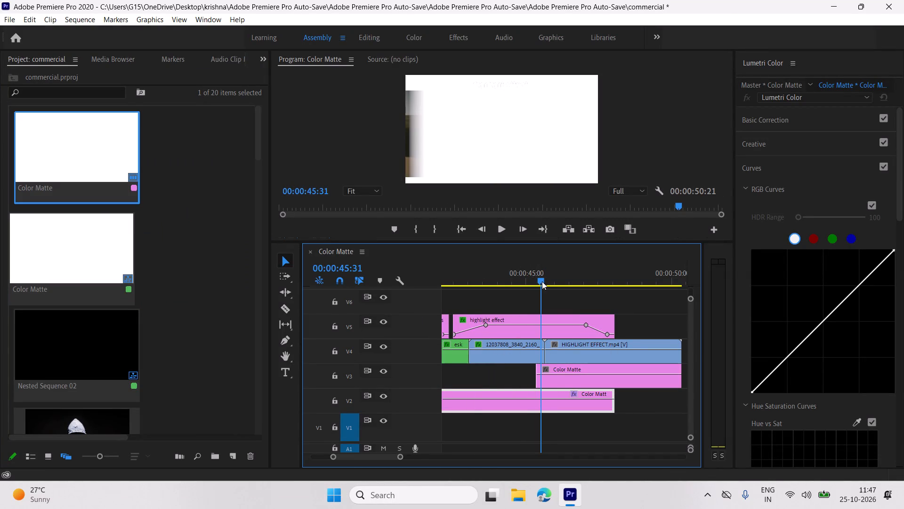
Apply the Transform effect to the V3 Color Matte and set its Shutter Angle to 360.
{"action": "left_click", "coordinate": [559, 370]}
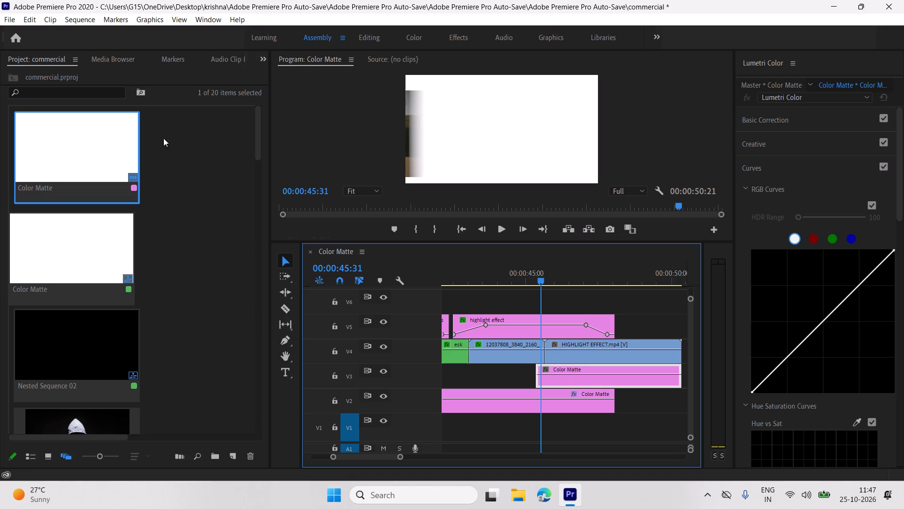
{"action": "scroll", "coordinate": [144, 68], "scroll_direction": "down", "scroll_amount": 10}
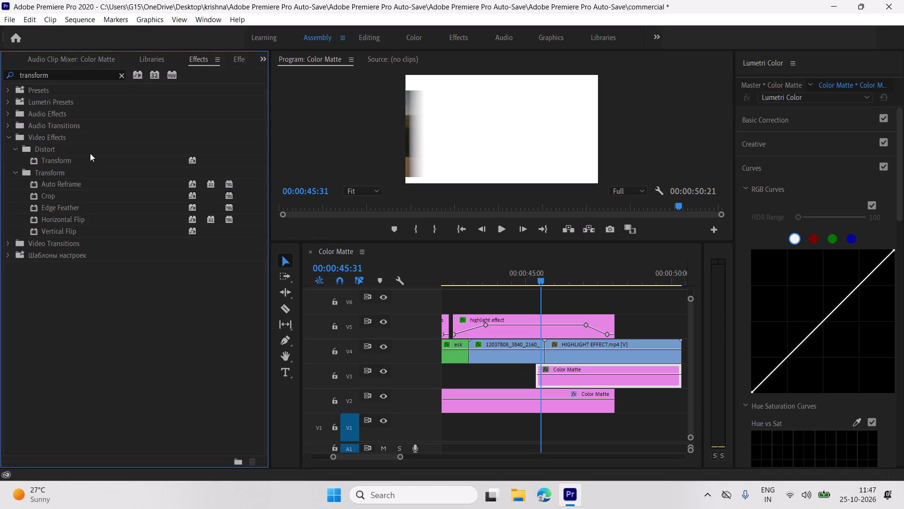
{"action": "left_click_drag", "start_coordinate": [96, 161], "coordinate": [554, 375]}
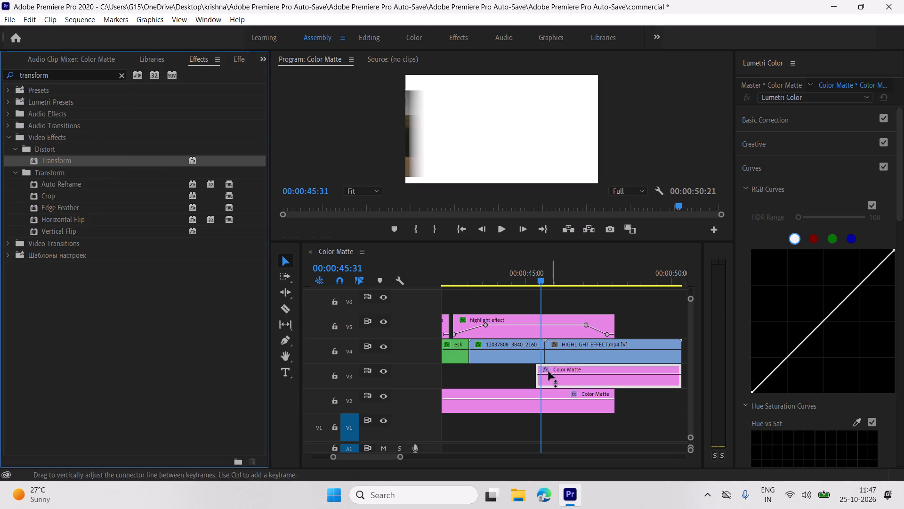
{"action": "scroll", "coordinate": [193, 66], "scroll_direction": "down", "scroll_amount": 1}
{"action": "scroll", "coordinate": [65, 221], "scroll_direction": "down", "scroll_amount": 2}
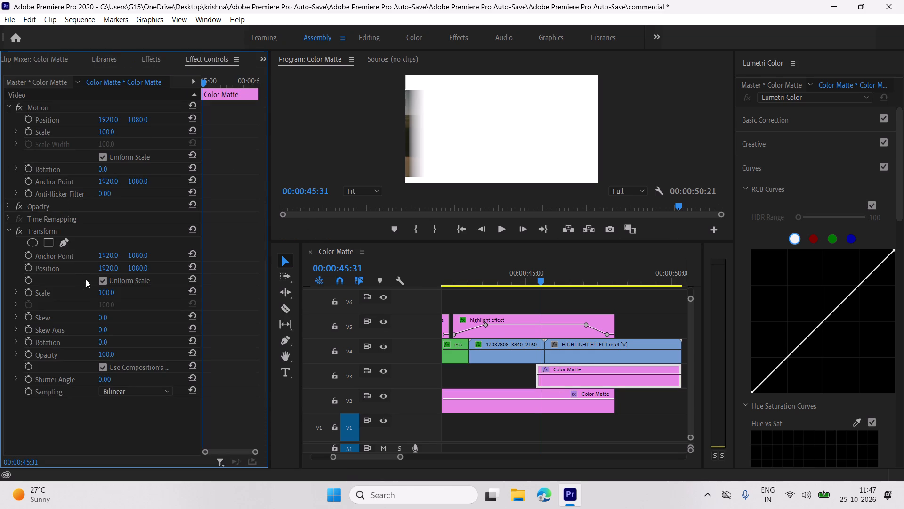
{"action": "left_click_drag", "start_coordinate": [102, 378], "coordinate": [702, 377]}
Keyframe the matte's Transform Position to rise from below the frame at 00:00:45:21 to 1920, 1080 at about 00:00:46:05, and play it back.
{"action": "left_click", "coordinate": [28, 267]}
{"action": "left_click_drag", "start_coordinate": [202, 267], "coordinate": [193, 268]}
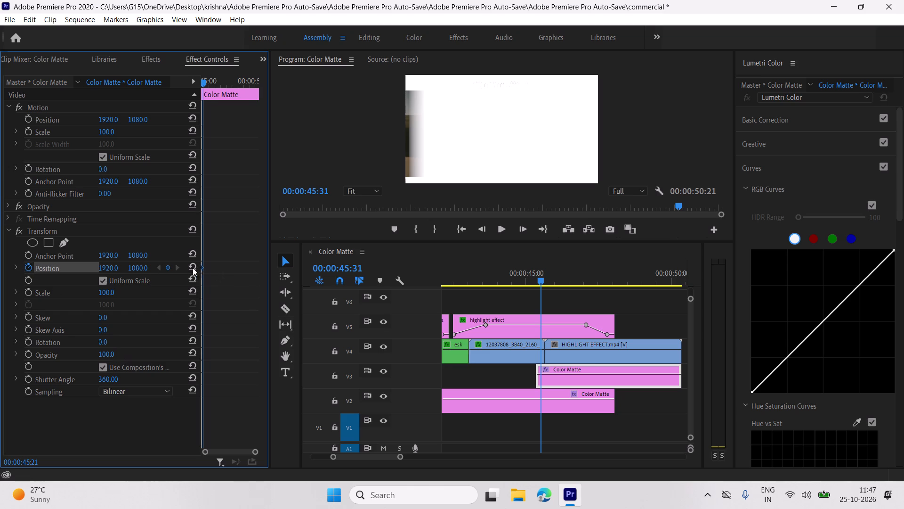
{"action": "left_click_drag", "start_coordinate": [193, 268], "coordinate": [138, 275]}
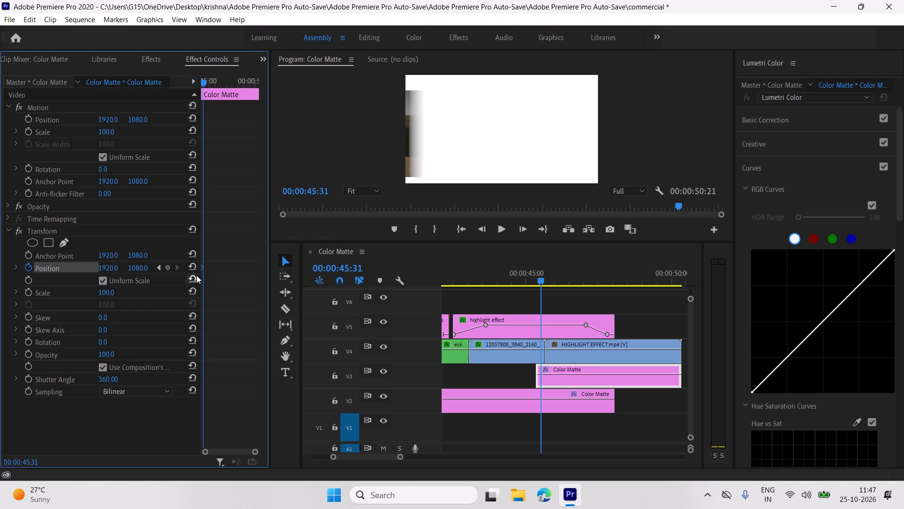
{"action": "left_click_drag", "start_coordinate": [203, 269], "coordinate": [205, 269]}
{"action": "left_click_drag", "start_coordinate": [205, 269], "coordinate": [210, 271]}
{"action": "left_click_drag", "start_coordinate": [199, 80], "coordinate": [197, 80]}
{"action": "left_click_drag", "start_coordinate": [197, 80], "coordinate": [108, 118]}
{"action": "left_click_drag", "start_coordinate": [203, 80], "coordinate": [187, 83]}
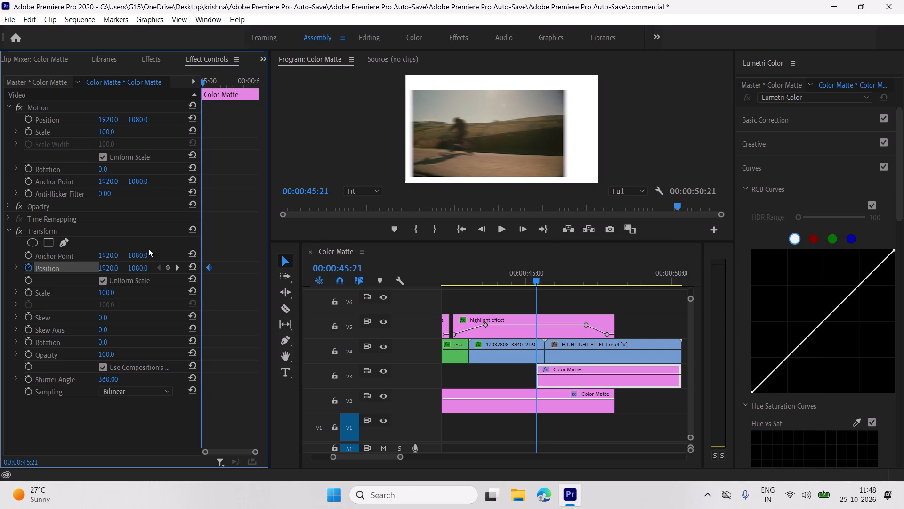
{"action": "left_click_drag", "start_coordinate": [136, 265], "coordinate": [633, 244]}
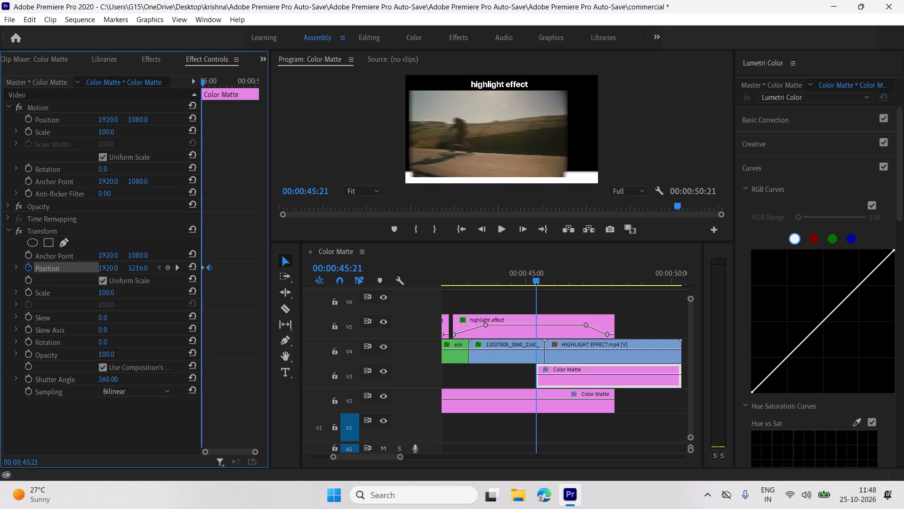
{"action": "left_click_drag", "start_coordinate": [633, 244], "coordinate": [709, 234]}
{"action": "key", "text": "space"}
{"action": "key", "text": "space"}
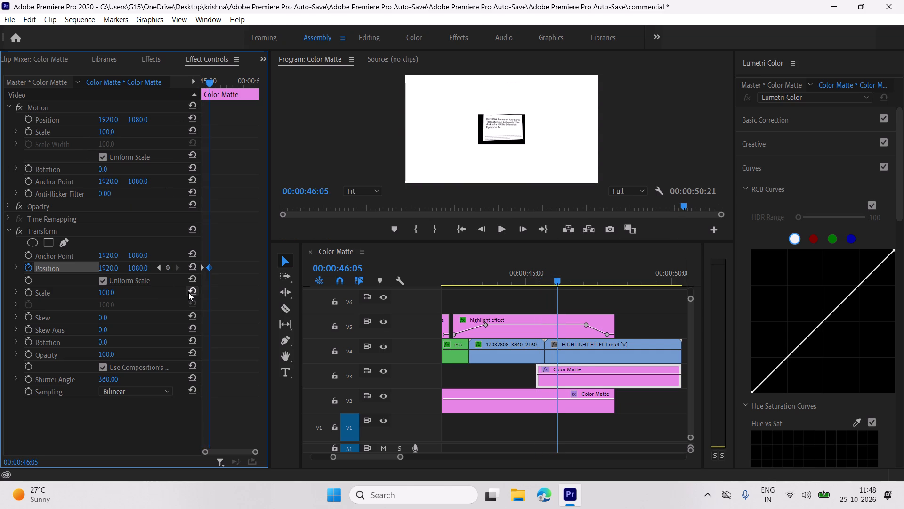
Apply Ease In and Ease Out to both matte Position keyframes, sharpen the velocity curve towards the start, and play back the rise.
{"action": "left_click_drag", "start_coordinate": [225, 251], "coordinate": [179, 292]}
{"action": "right_click", "coordinate": [208, 270]}
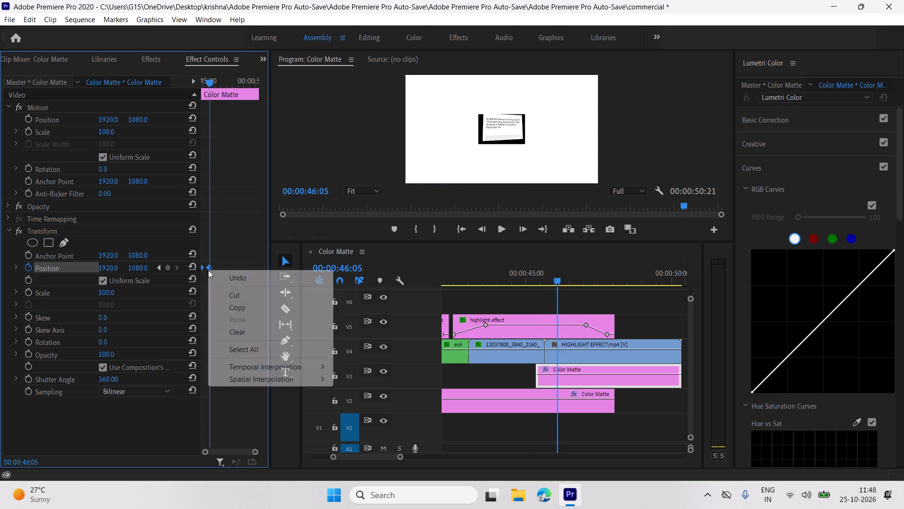
{"action": "left_click", "coordinate": [239, 365]}
{"action": "left_click", "coordinate": [404, 429]}
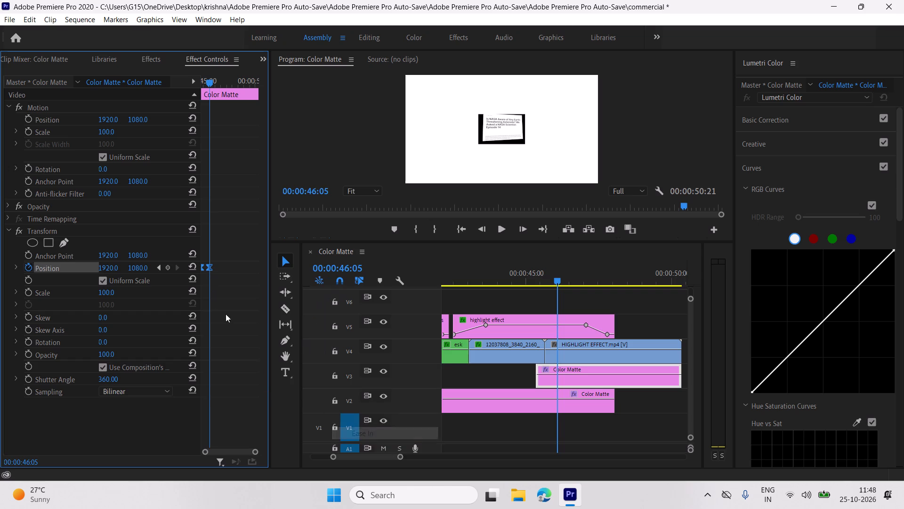
{"action": "right_click", "coordinate": [209, 268]}
{"action": "left_click", "coordinate": [249, 364]}
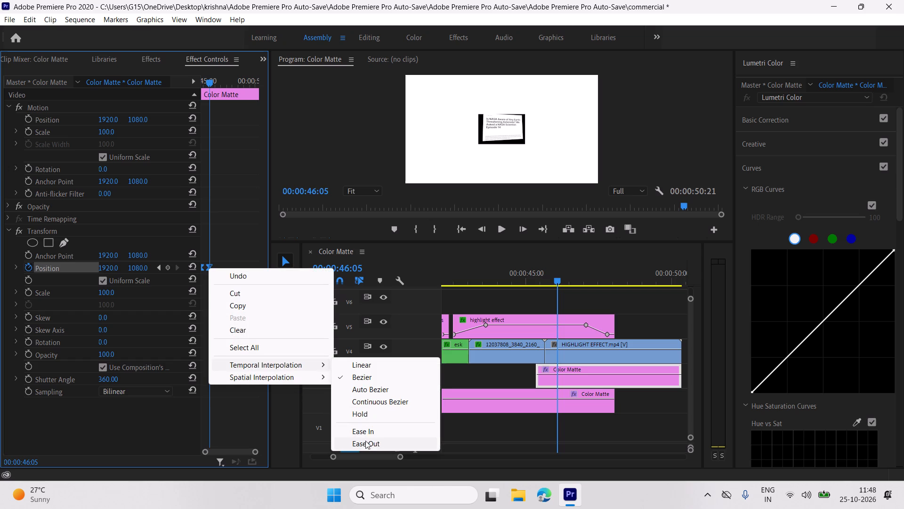
{"action": "left_click", "coordinate": [365, 441]}
{"action": "left_click", "coordinate": [17, 267]}
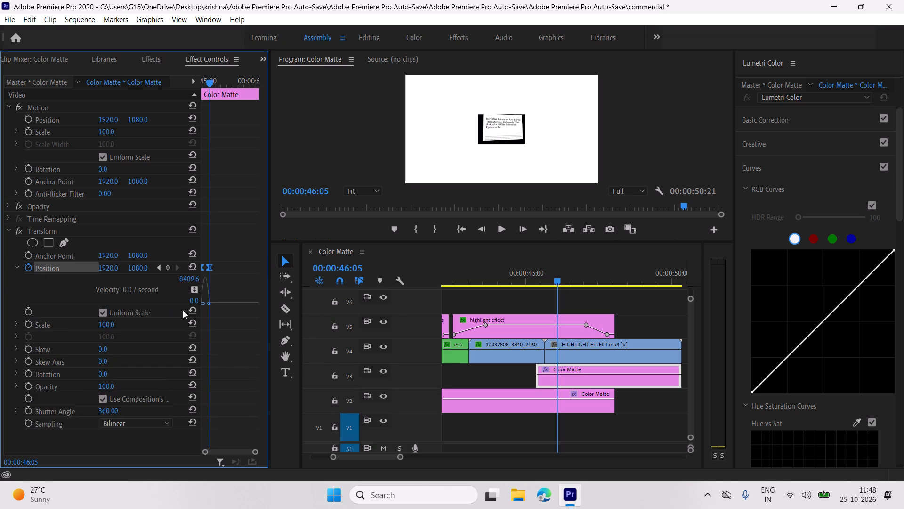
{"action": "left_click", "coordinate": [208, 304]}
{"action": "left_click_drag", "start_coordinate": [210, 79], "coordinate": [142, 105]}
{"action": "key", "text": "space"}
{"action": "key", "text": "space"}
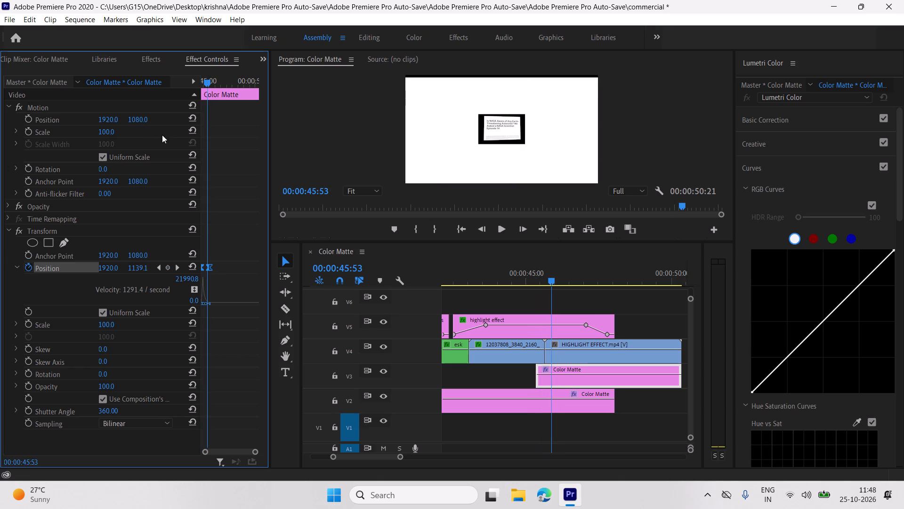
{"action": "left_click", "coordinate": [550, 280]}
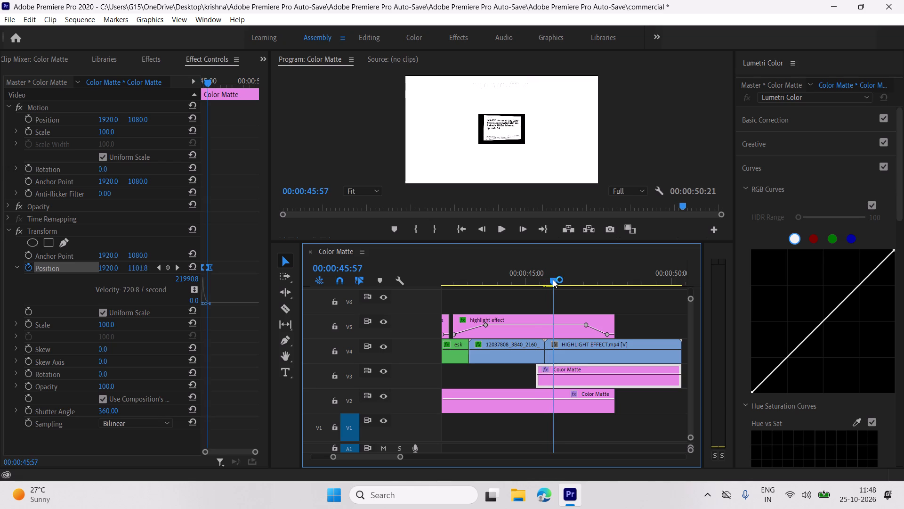
Split the highlight effect title on V5 at about 00:00:45:42, where the rising white matte reaches the text.
{"action": "left_click", "coordinate": [571, 340]}
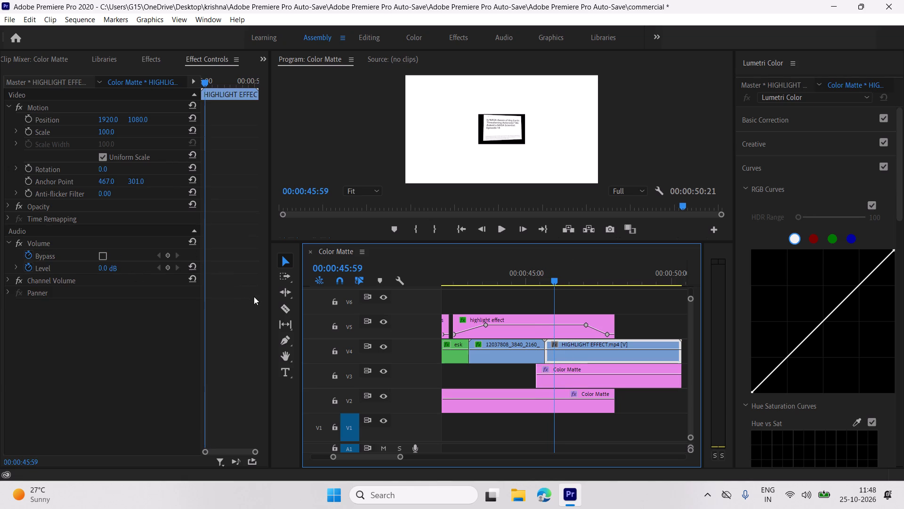
{"action": "left_click", "coordinate": [286, 304]}
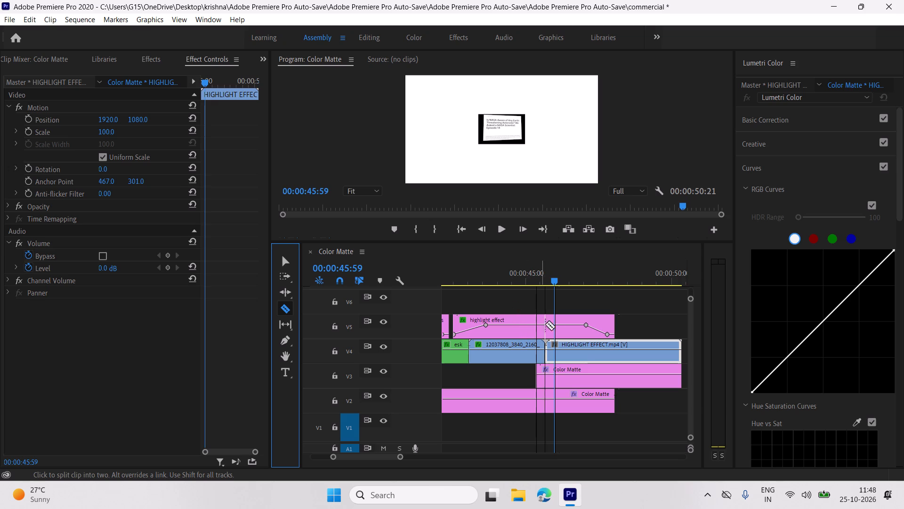
{"action": "left_click_drag", "start_coordinate": [553, 278], "coordinate": [535, 279]}
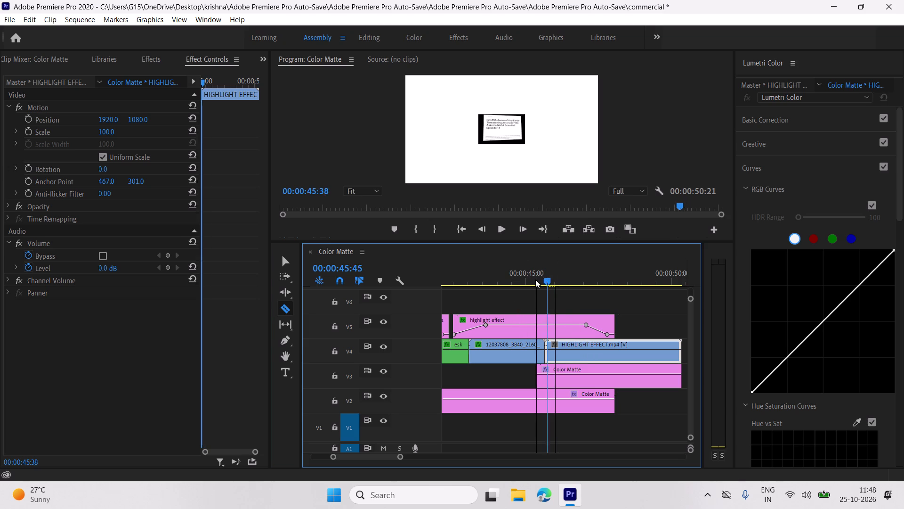
{"action": "left_click_drag", "start_coordinate": [535, 279], "coordinate": [526, 280]}
{"action": "key", "text": "space"}
{"action": "key", "text": "space"}
{"action": "key", "text": "space"}
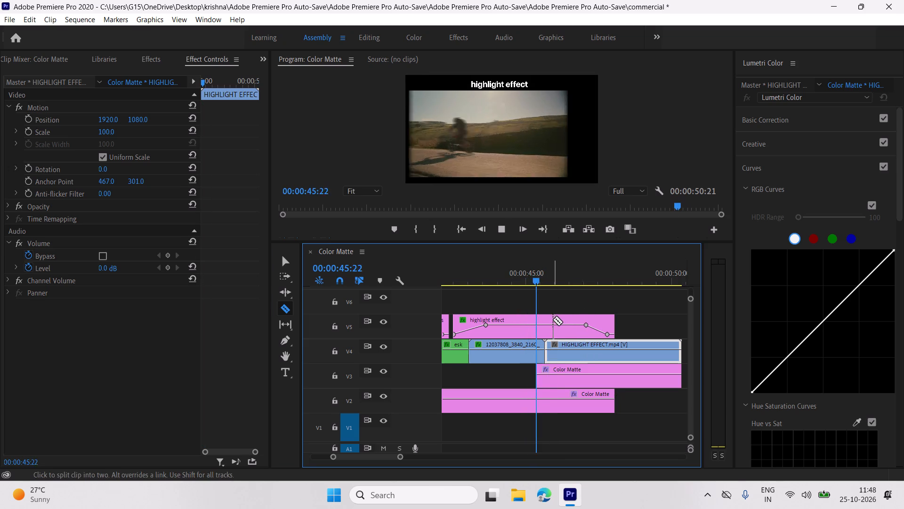
{"action": "key", "text": "space"}
{"action": "key", "text": "space"}
{"action": "key", "text": "space"}
{"action": "left_click", "coordinate": [547, 318]}
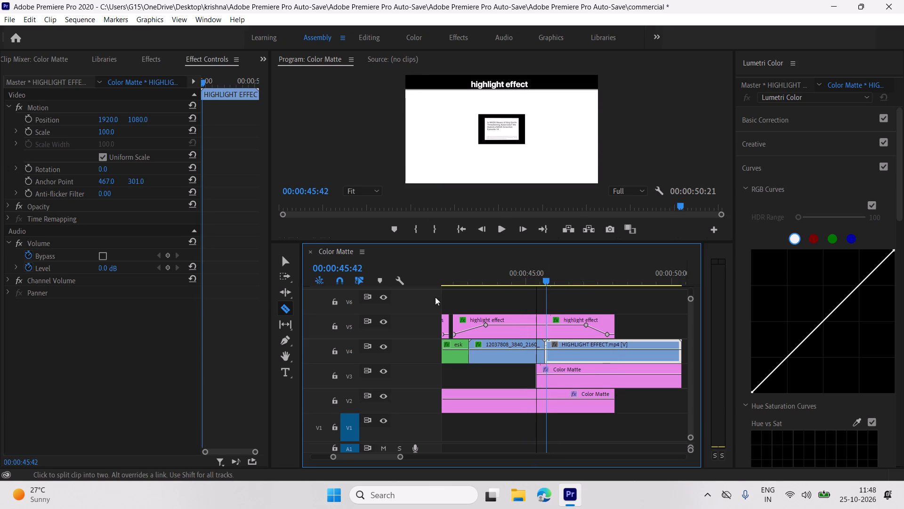
{"action": "left_click", "coordinate": [290, 262]}
Set the text fill of the second highlight effect title segment to black (000000) and check it at the cut.
{"action": "key", "text": "space"}
{"action": "key", "text": "space"}
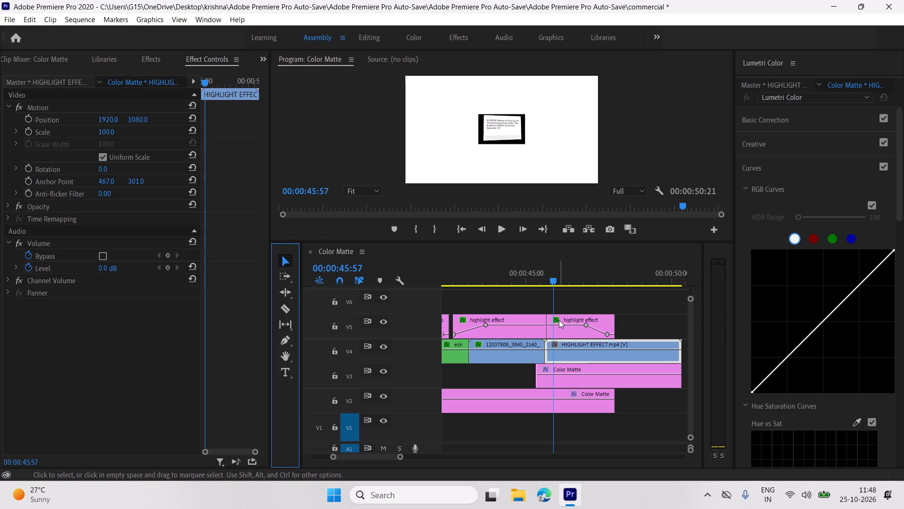
{"action": "left_click", "coordinate": [559, 315]}
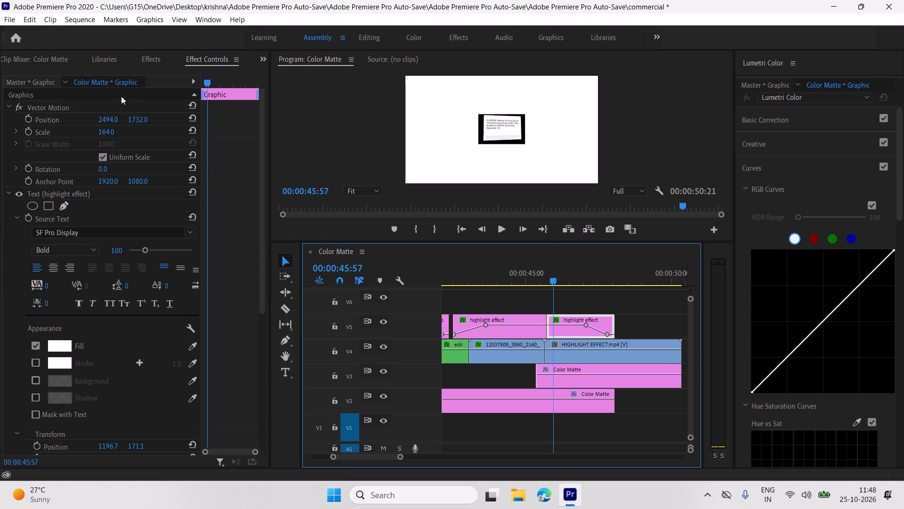
{"action": "scroll", "coordinate": [126, 55], "scroll_direction": "down", "scroll_amount": 1}
{"action": "scroll", "coordinate": [129, 55], "scroll_direction": "up", "scroll_amount": 1}
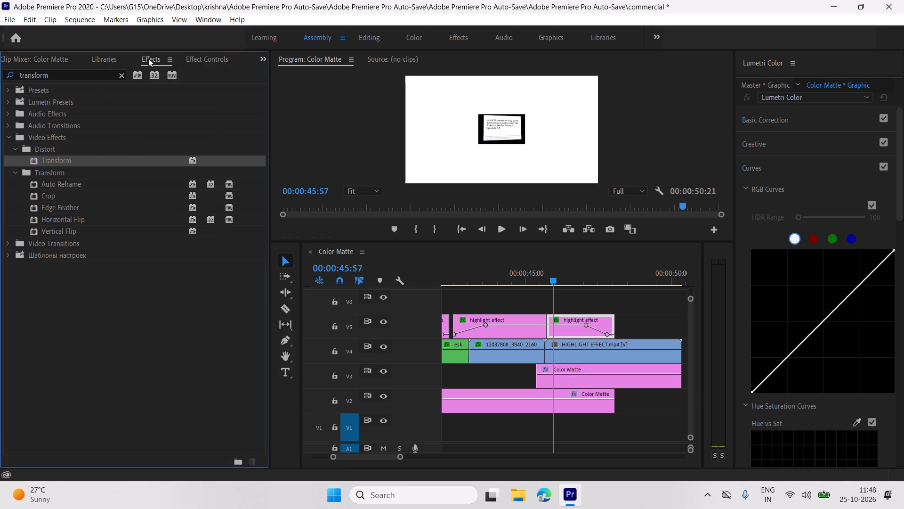
{"action": "scroll", "coordinate": [148, 58], "scroll_direction": "down", "scroll_amount": 1}
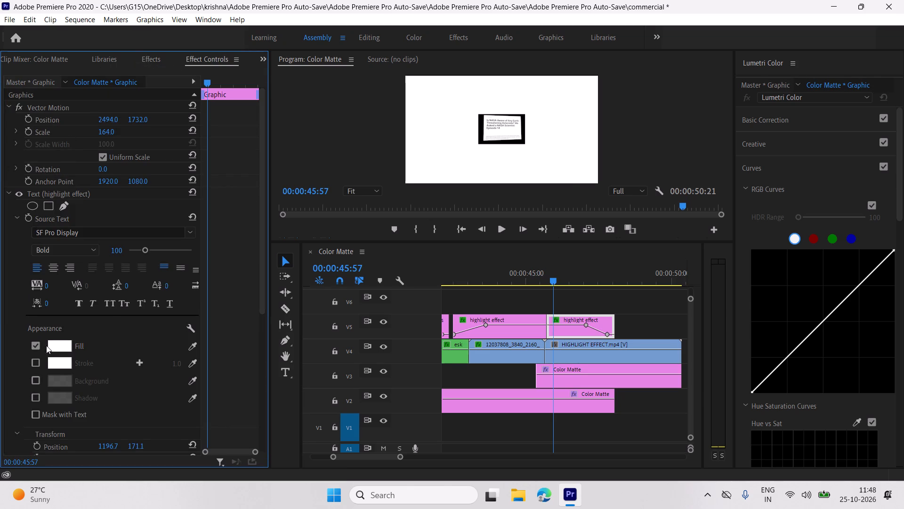
{"action": "left_click", "coordinate": [50, 349]}
{"action": "left_click_drag", "start_coordinate": [296, 238], "coordinate": [276, 150]}
{"action": "left_click_drag", "start_coordinate": [323, 197], "coordinate": [249, 129]}
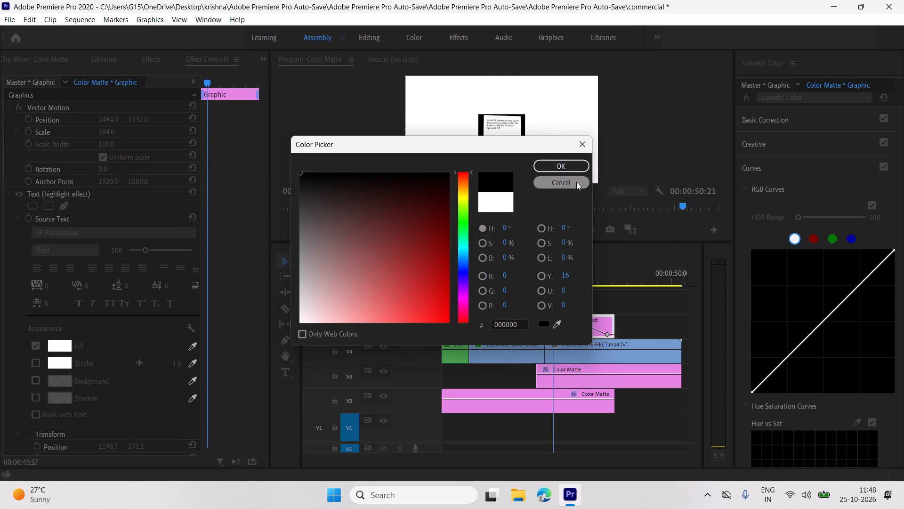
{"action": "left_click", "coordinate": [579, 167]}
{"action": "left_click_drag", "start_coordinate": [551, 277], "coordinate": [546, 278]}
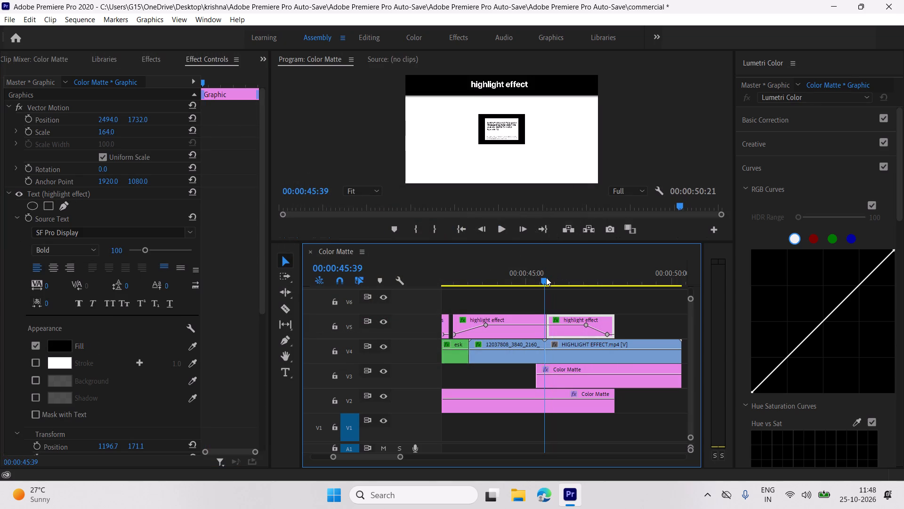
Scrub and play back the cut at about 00:00:45:43 to examine the title colour change as the white matte rises.
{"action": "left_click_drag", "start_coordinate": [546, 278], "coordinate": [553, 279]}
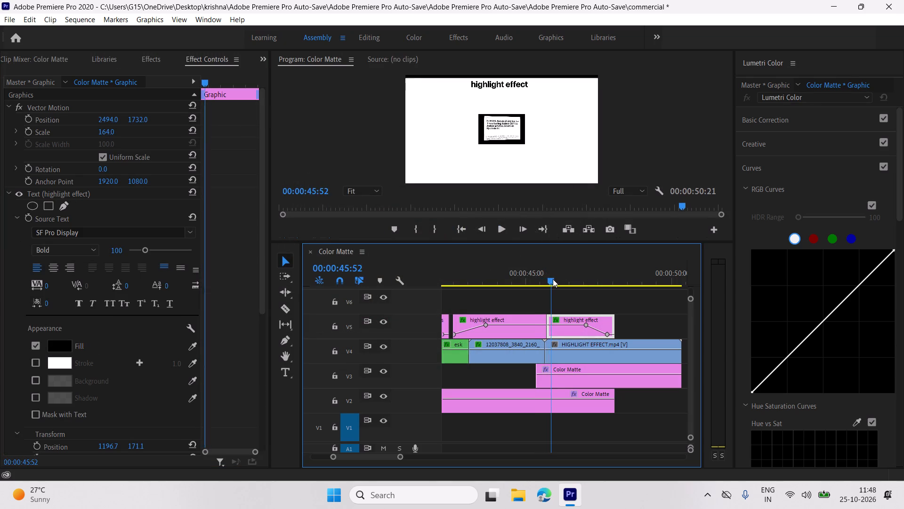
{"action": "left_click_drag", "start_coordinate": [553, 279], "coordinate": [537, 279]}
{"action": "key", "text": "space"}
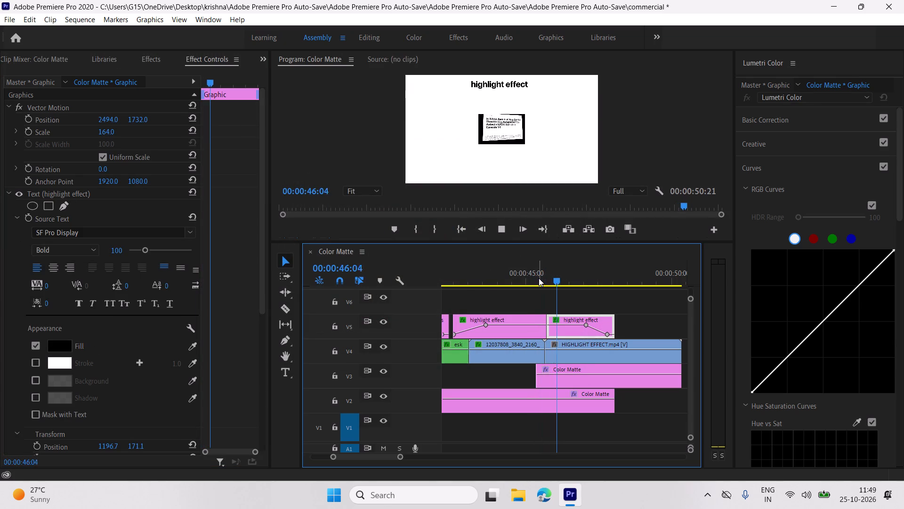
{"action": "key", "text": "space"}
{"action": "left_click_drag", "start_coordinate": [557, 279], "coordinate": [547, 278]}
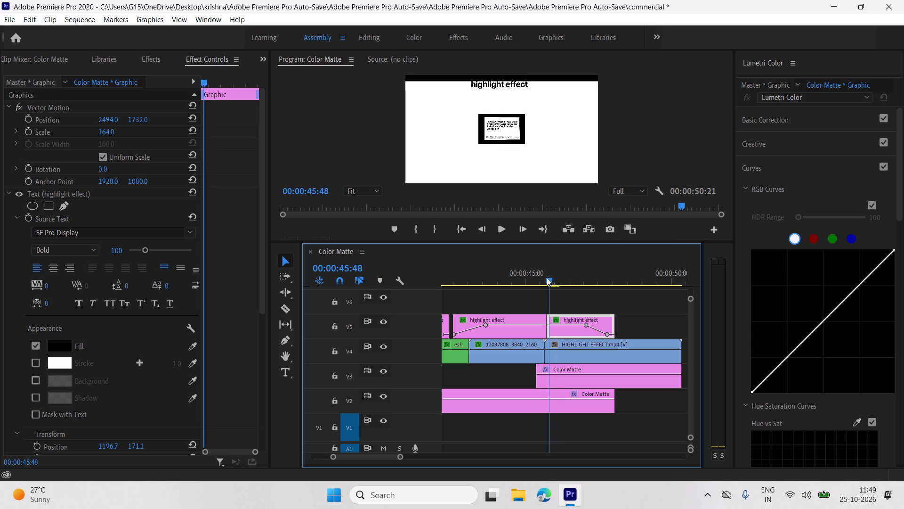
{"action": "left_click_drag", "start_coordinate": [547, 278], "coordinate": [544, 277]}
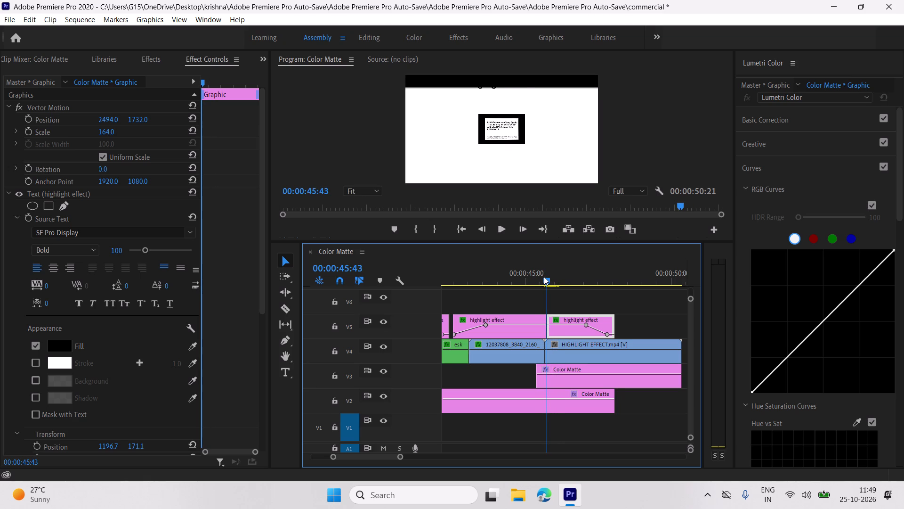
{"action": "left_click_drag", "start_coordinate": [544, 277], "coordinate": [547, 277]}
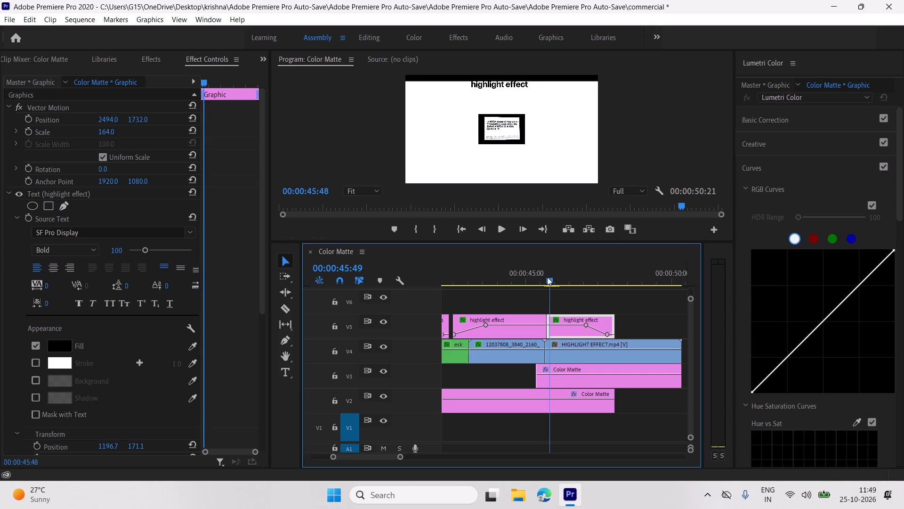
{"action": "left_click_drag", "start_coordinate": [547, 277], "coordinate": [546, 277]}
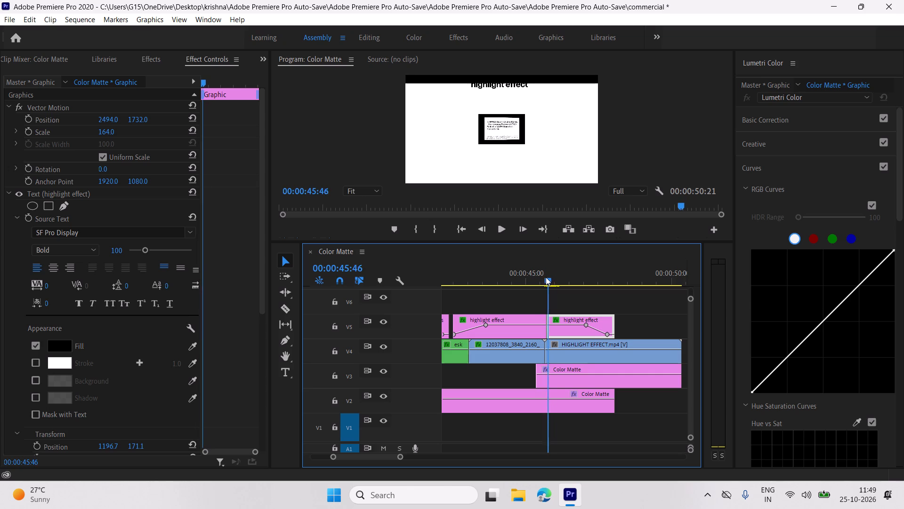
{"action": "left_click_drag", "start_coordinate": [546, 277], "coordinate": [544, 277]}
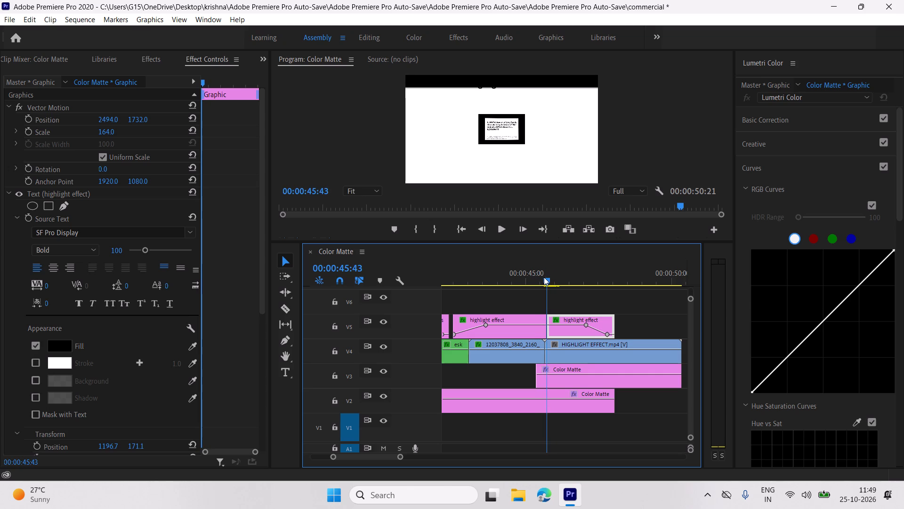
{"action": "left_click_drag", "start_coordinate": [544, 277], "coordinate": [536, 275]}
{"action": "key", "text": "space"}
{"action": "key", "text": "space"}
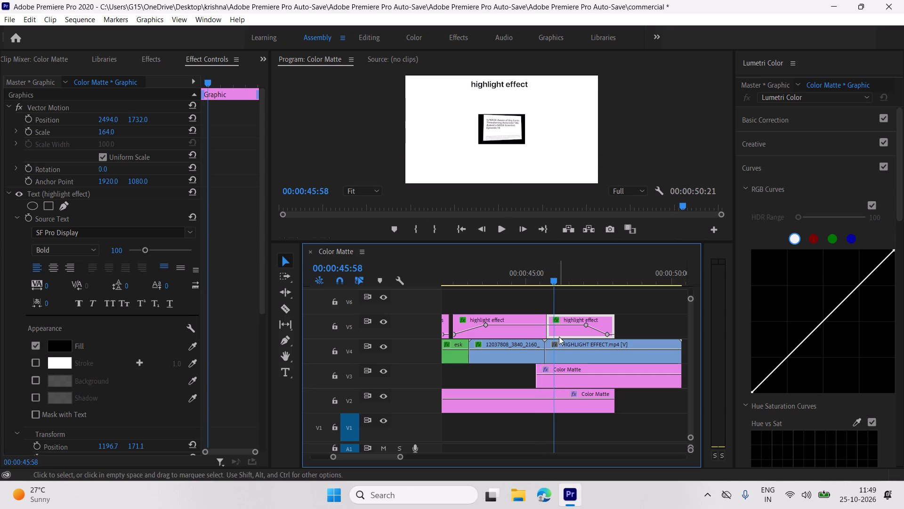
{"action": "left_click", "coordinate": [569, 369]}
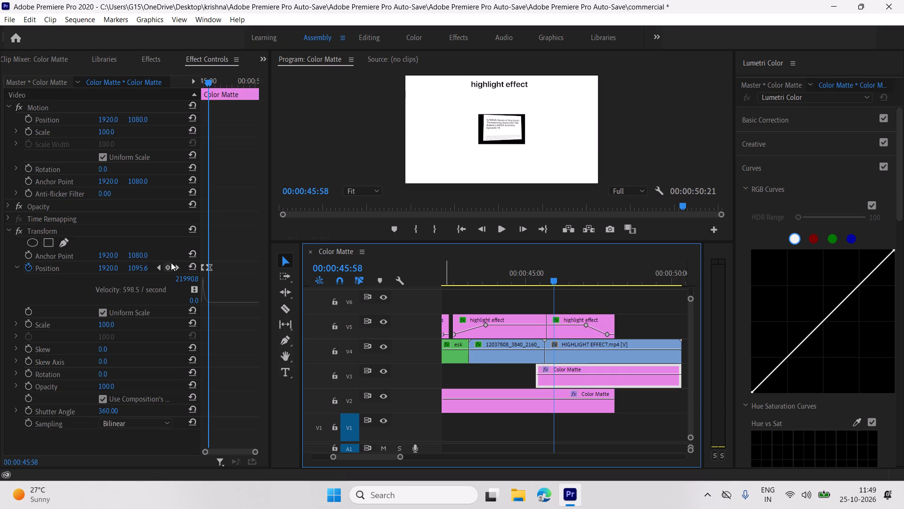
{"action": "key", "text": "space"}
{"action": "key", "text": "space"}
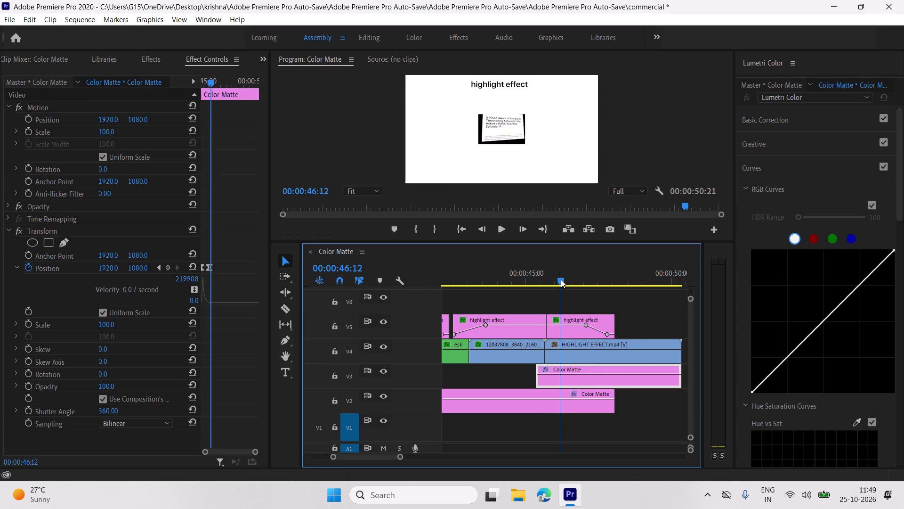
{"action": "left_click_drag", "start_coordinate": [559, 279], "coordinate": [540, 282]}
{"action": "key", "text": "space"}
{"action": "key", "text": "space"}
Apply the Transform effect to the HIGHLIGHT EFFECT clip on V4 and set its Shutter Angle to 360.
{"action": "left_click", "coordinate": [573, 346]}
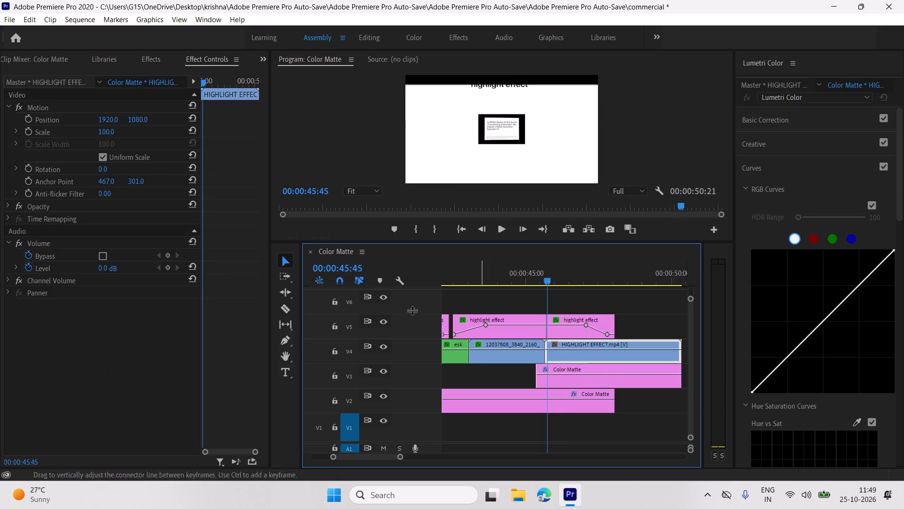
{"action": "left_click", "coordinate": [134, 60]}
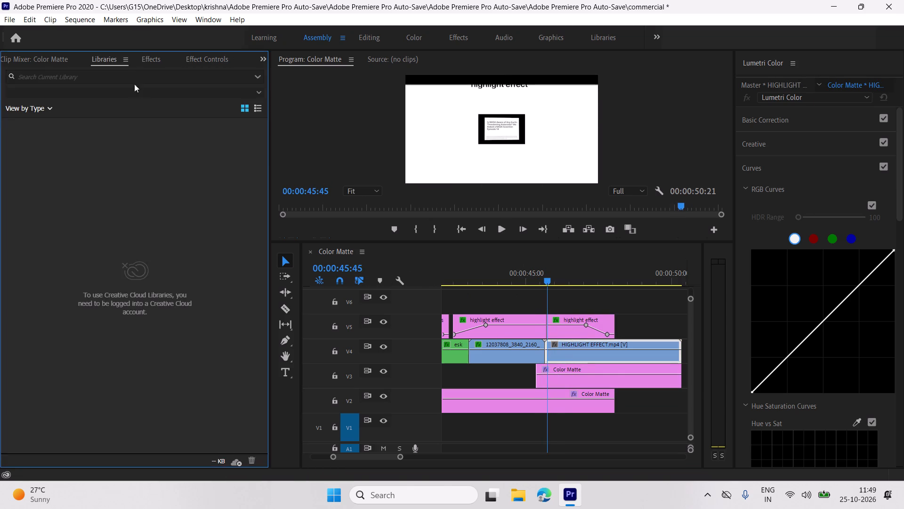
{"action": "left_click", "coordinate": [141, 51]}
{"action": "left_click_drag", "start_coordinate": [107, 159], "coordinate": [578, 348]}
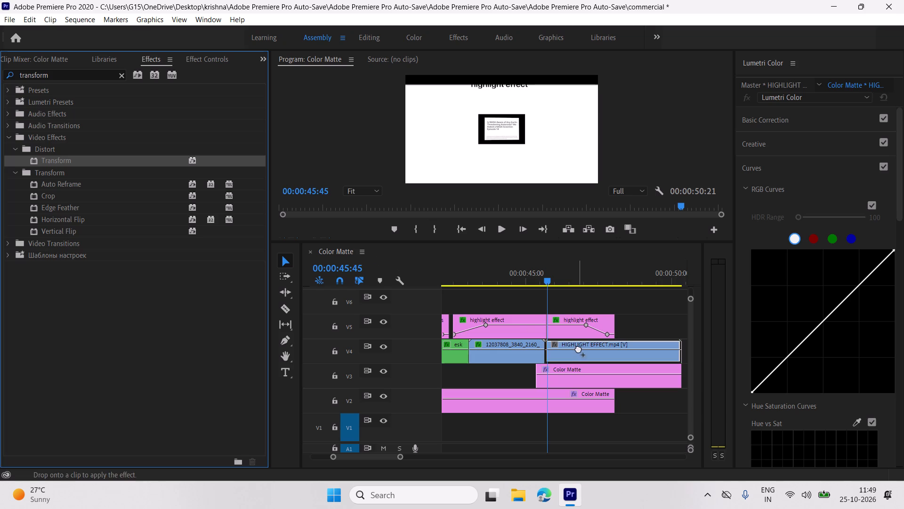
{"action": "left_click_drag", "start_coordinate": [578, 348], "coordinate": [574, 348]}
{"action": "scroll", "coordinate": [189, 58], "scroll_direction": "down", "scroll_amount": 2}
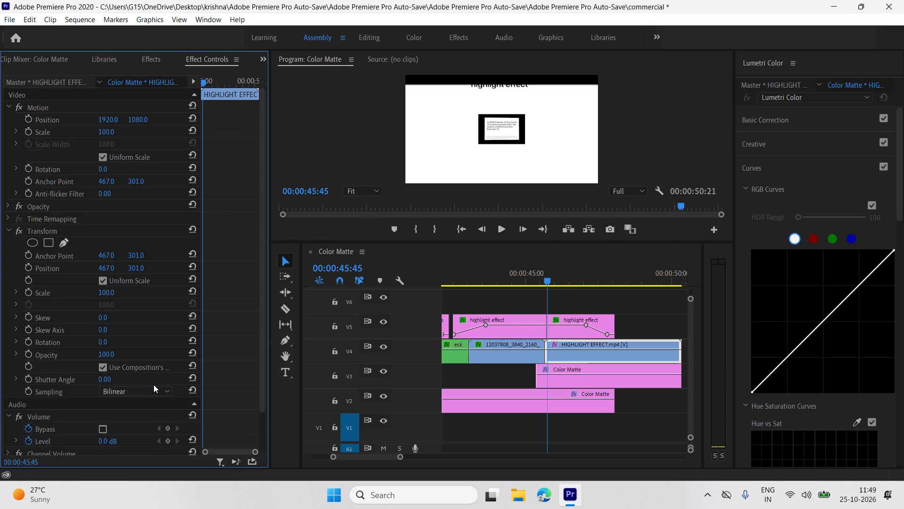
{"action": "left_click_drag", "start_coordinate": [103, 377], "coordinate": [453, 385]}
Set the HIGHLIGHT EFFECT clip's Transform Scale to 178 and its Transform Position to -324, 345.
{"action": "left_click_drag", "start_coordinate": [137, 267], "coordinate": [181, 268]}
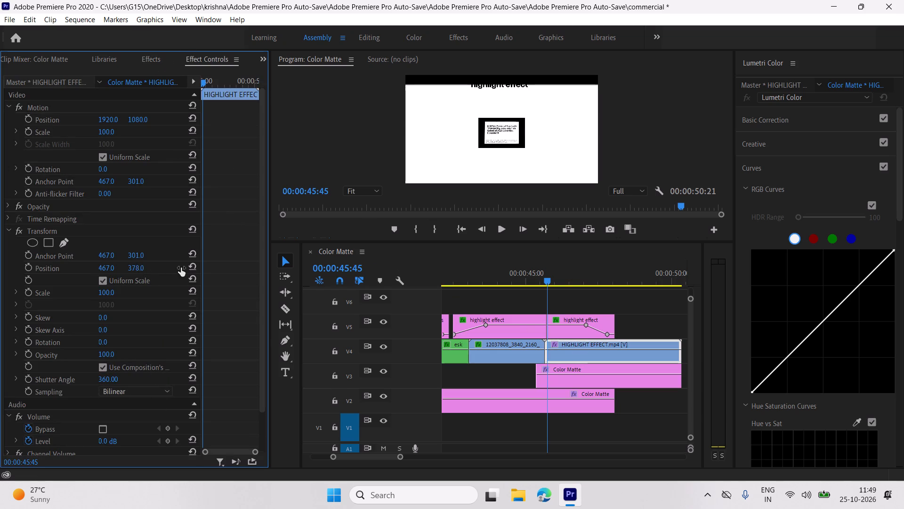
{"action": "left_click_drag", "start_coordinate": [181, 268], "coordinate": [163, 265]}
{"action": "left_click_drag", "start_coordinate": [106, 295], "coordinate": [153, 296]}
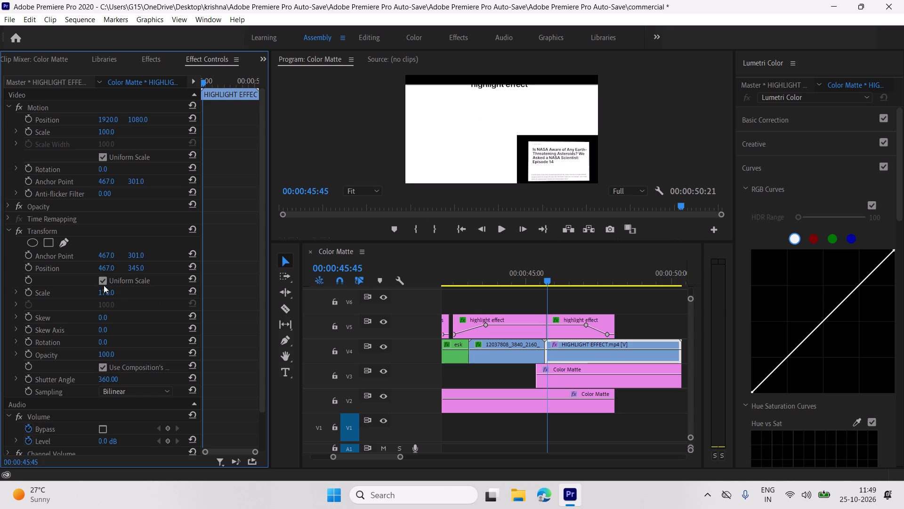
{"action": "left_click_drag", "start_coordinate": [104, 263], "coordinate": [48, 260]}
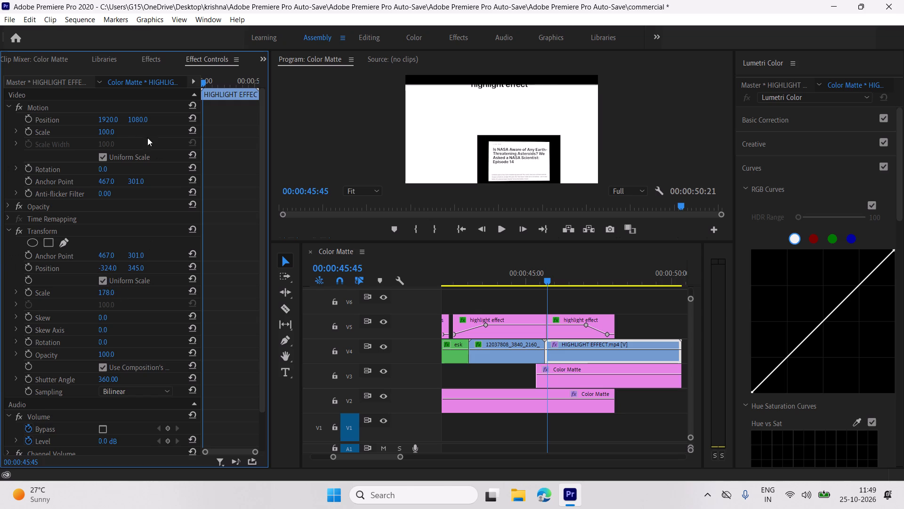
Set the HIGHLIGHT EFFECT clip's Motion Scale to 153 and Position to 1342, 197, and play back the enlarged footage.
{"action": "left_click_drag", "start_coordinate": [105, 130], "coordinate": [162, 131]}
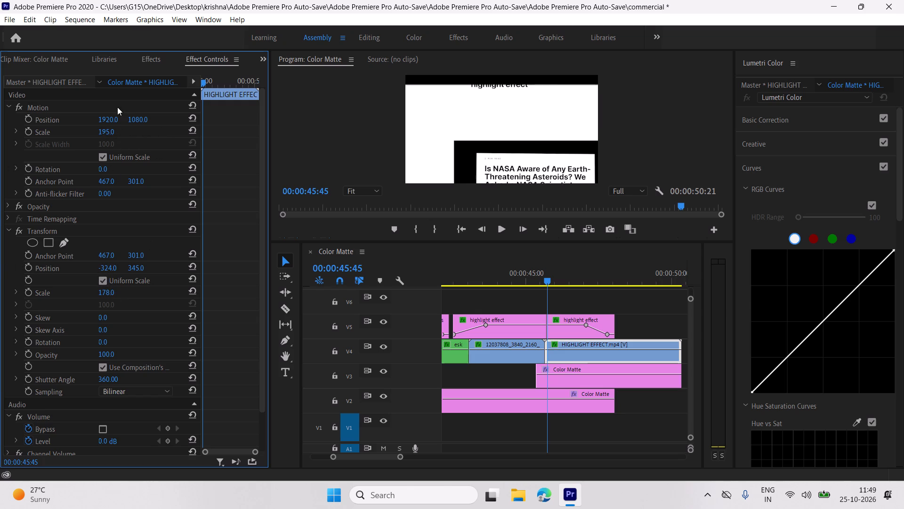
{"action": "left_click_drag", "start_coordinate": [110, 118], "coordinate": [44, 121]}
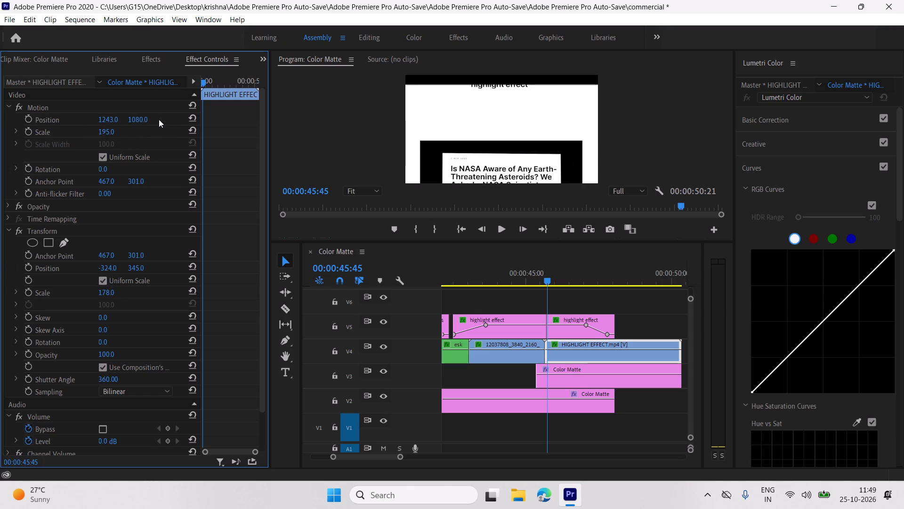
{"action": "left_click_drag", "start_coordinate": [141, 119], "coordinate": [119, 127]}
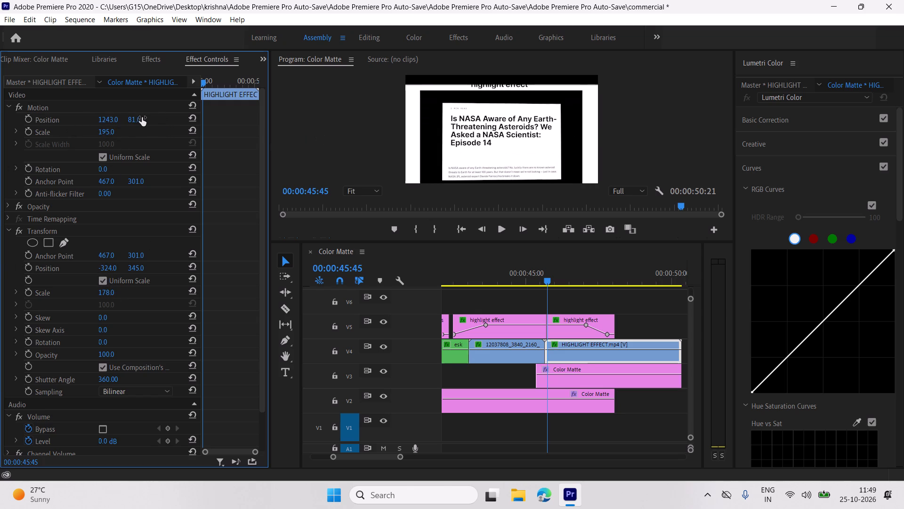
{"action": "left_click_drag", "start_coordinate": [103, 128], "coordinate": [74, 133]}
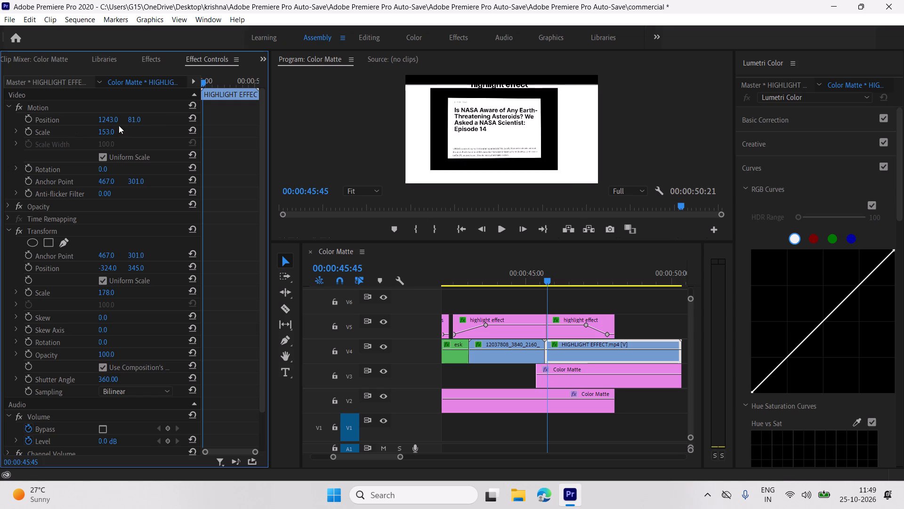
{"action": "left_click_drag", "start_coordinate": [140, 119], "coordinate": [209, 119]}
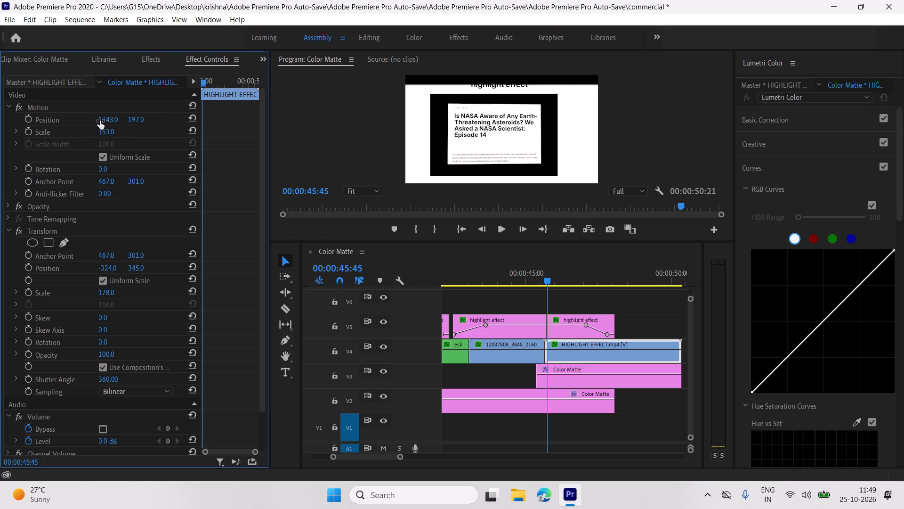
{"action": "left_click_drag", "start_coordinate": [105, 120], "coordinate": [142, 123]}
{"action": "left_click_drag", "start_coordinate": [99, 120], "coordinate": [124, 121]}
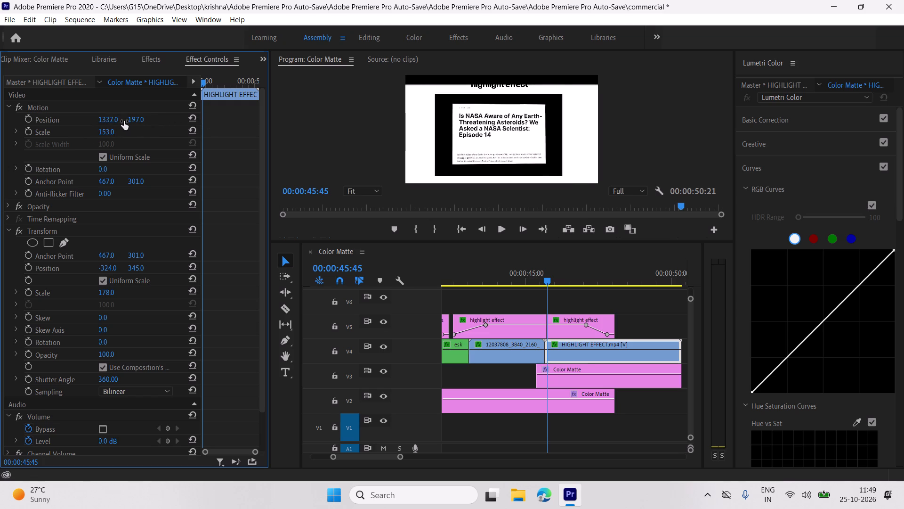
{"action": "left_click_drag", "start_coordinate": [124, 121], "coordinate": [124, 121]}
{"action": "scroll", "coordinate": [204, 358], "scroll_direction": "down", "scroll_amount": 4}
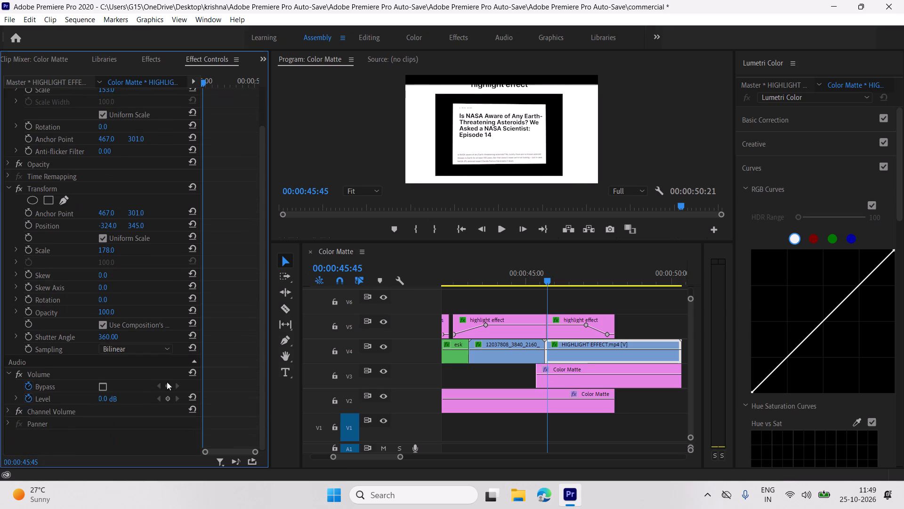
{"action": "scroll", "coordinate": [167, 382], "scroll_direction": "down", "scroll_amount": 8}
{"action": "left_click", "coordinate": [11, 184]}
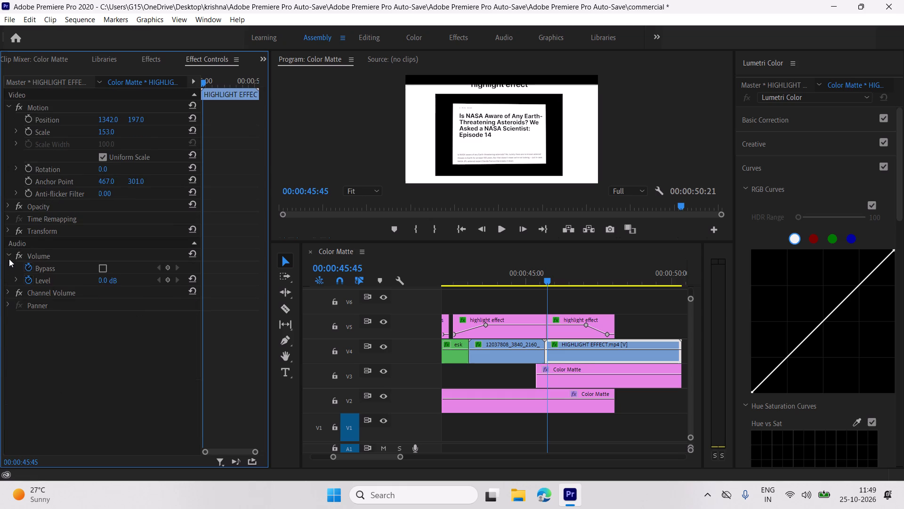
{"action": "left_click", "coordinate": [9, 255]}
{"action": "key", "text": "space"}
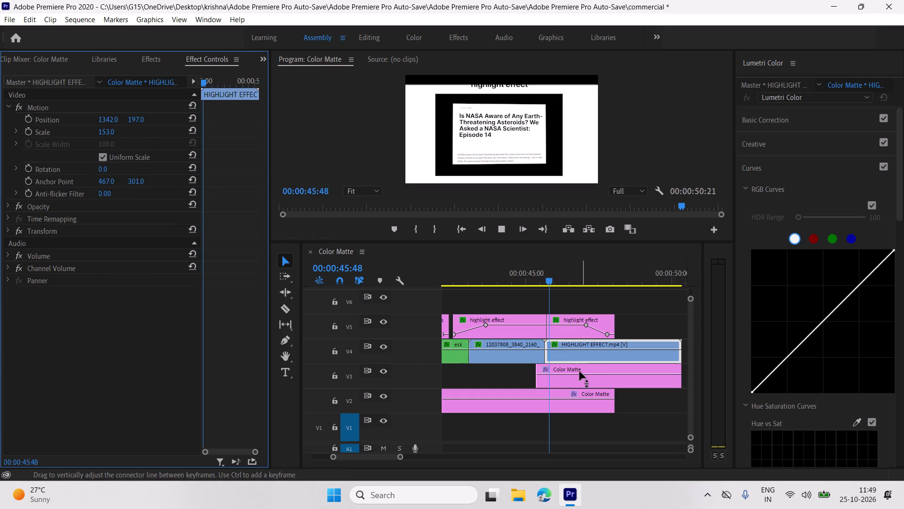
{"action": "key", "text": "space"}
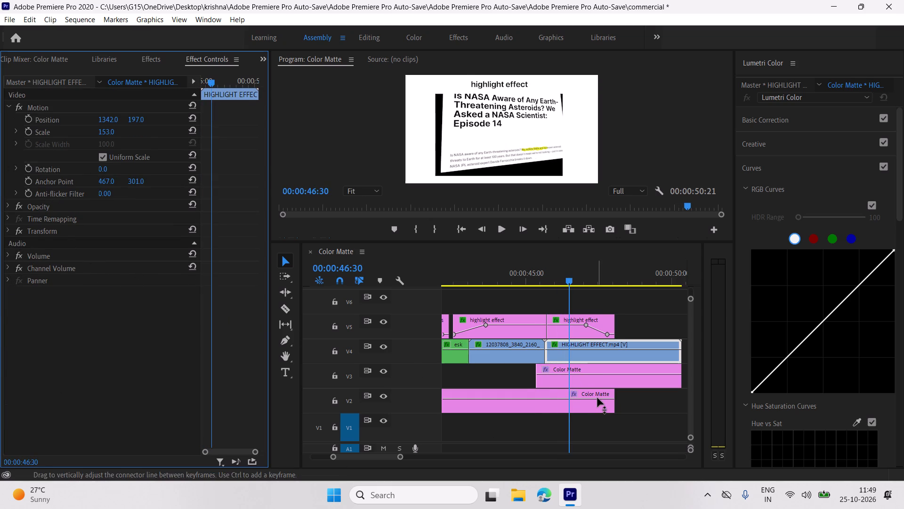
{"action": "scroll", "coordinate": [597, 398], "scroll_direction": "down", "scroll_amount": 1}
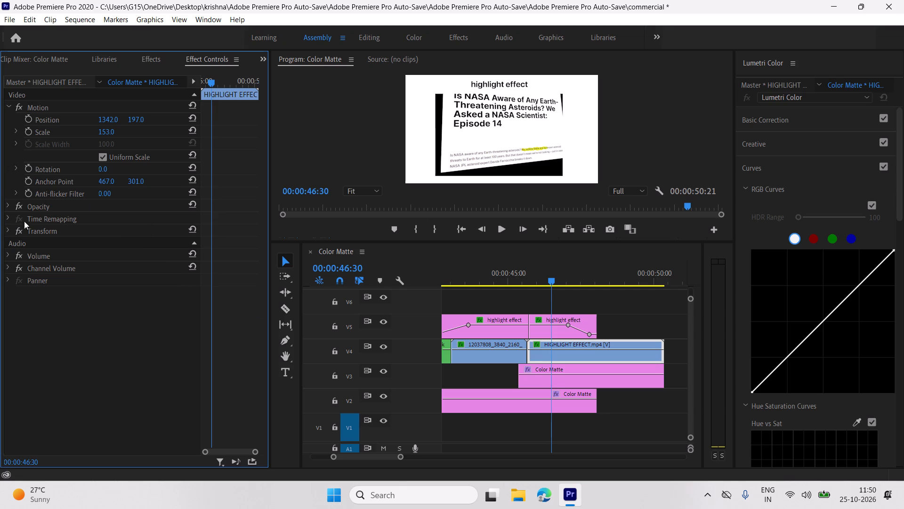
Keyframe the HIGHLIGHT EFFECT clip's Opacity to fade in from its start to 100% at about 00:00:46:11, and play it back.
{"action": "left_click", "coordinate": [9, 206]}
{"action": "left_click_drag", "start_coordinate": [208, 78], "coordinate": [194, 84]}
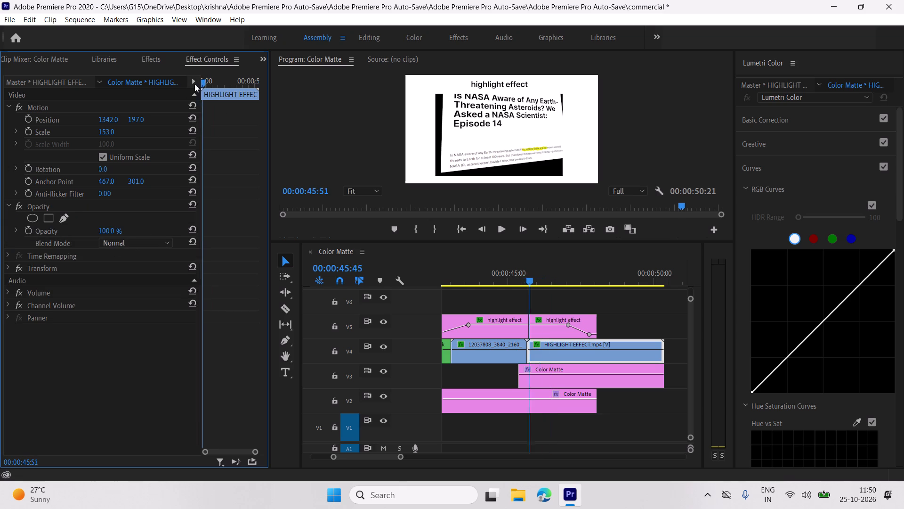
{"action": "left_click_drag", "start_coordinate": [194, 84], "coordinate": [117, 112]}
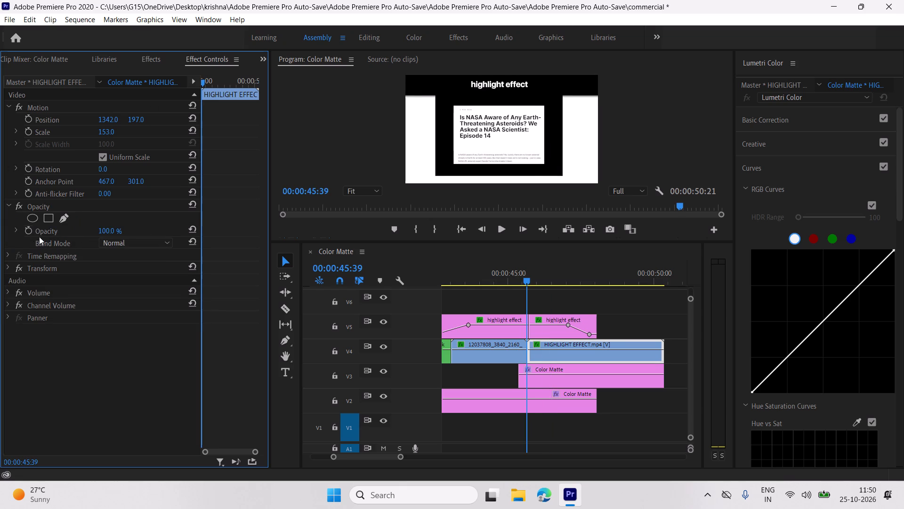
{"action": "left_click", "coordinate": [24, 230]}
{"action": "key", "text": "space"}
{"action": "key", "text": "space"}
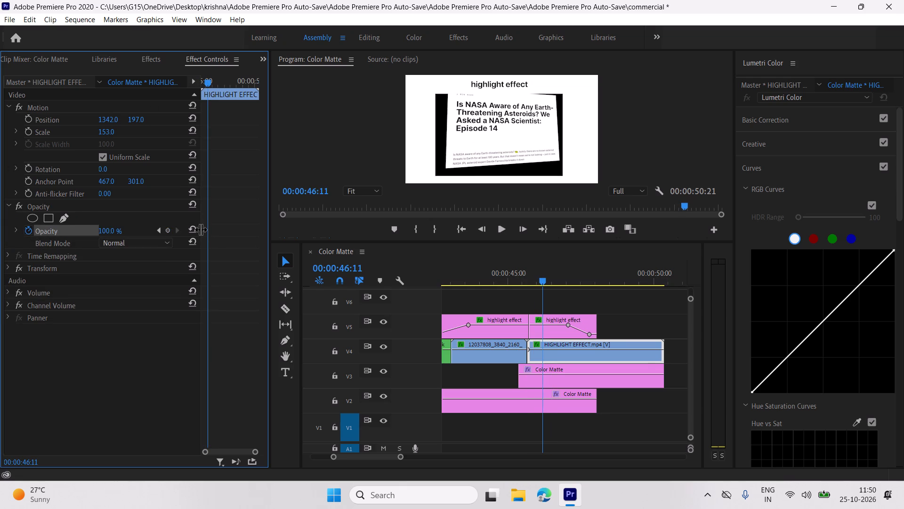
{"action": "left_click_drag", "start_coordinate": [202, 230], "coordinate": [207, 231]}
{"action": "left_click_drag", "start_coordinate": [208, 81], "coordinate": [202, 82]}
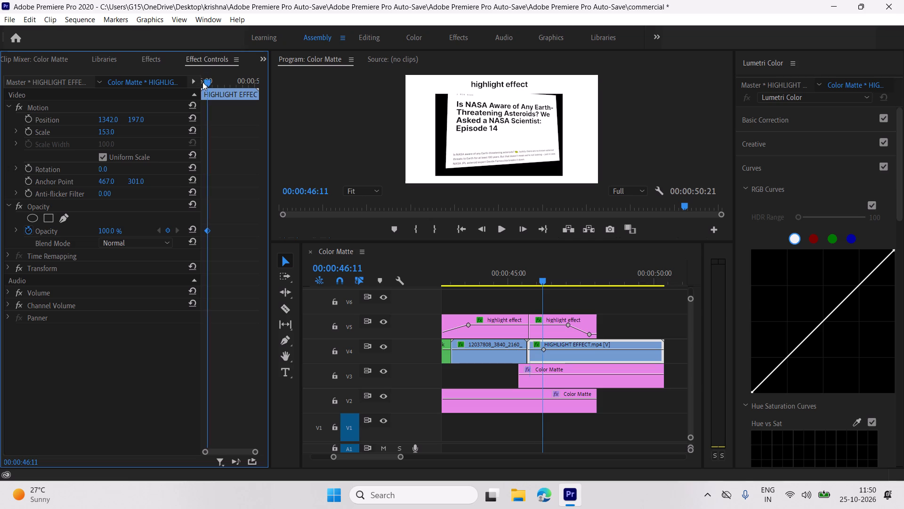
{"action": "left_click_drag", "start_coordinate": [202, 82], "coordinate": [88, 123]}
{"action": "left_click_drag", "start_coordinate": [107, 229], "coordinate": [32, 232]}
{"action": "key", "text": "space"}
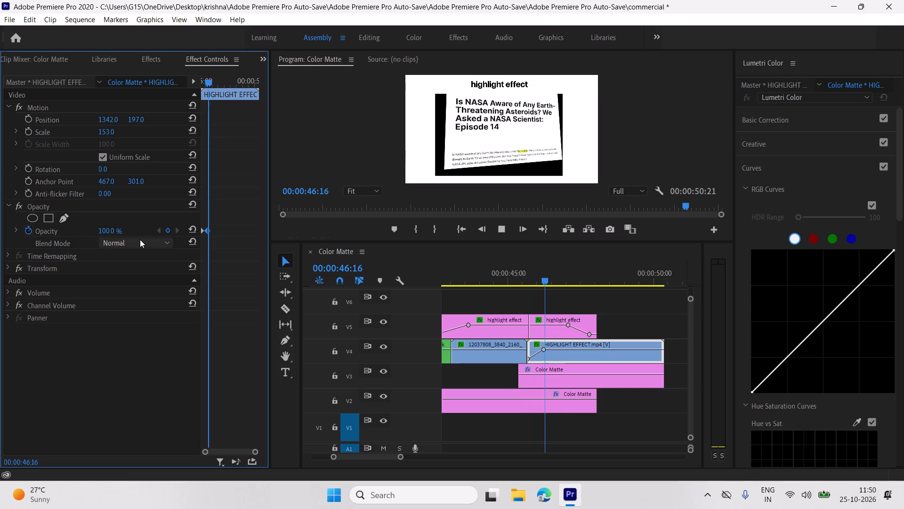
Extend the end of the second "highlight effect" title on V5 to about 00:00:50:00.
{"action": "key", "text": "space"}
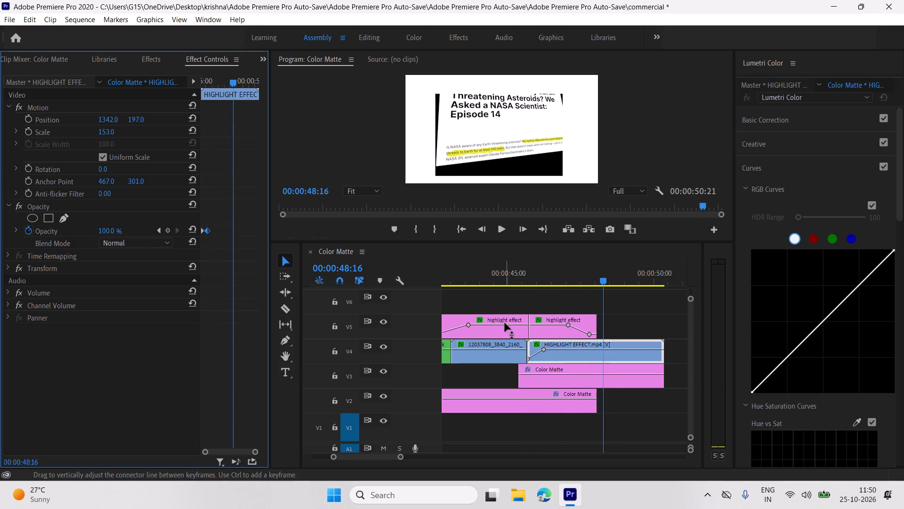
{"action": "left_click_drag", "start_coordinate": [596, 328], "coordinate": [652, 332]}
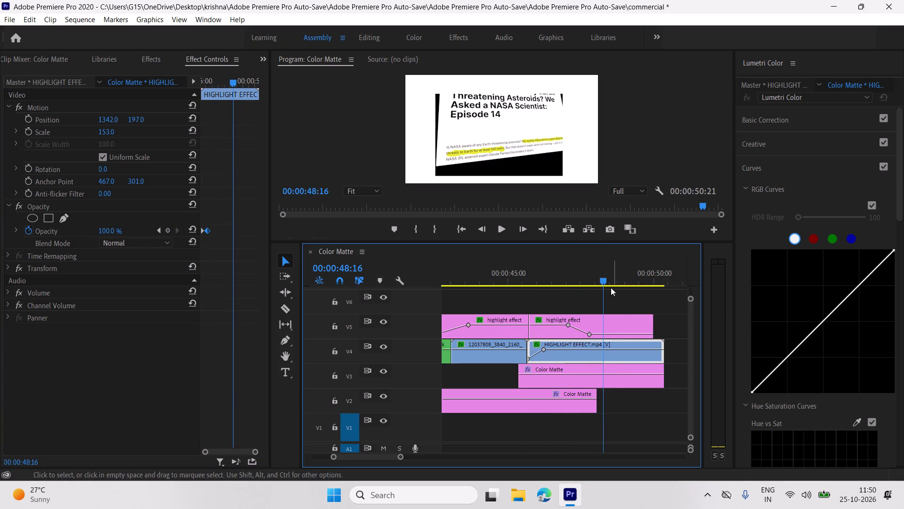
Shift the second "highlight effect" title's fade-out Opacity keyframes to run from about 00:00:49:15 to the clip's end, and play it back.
{"action": "left_click_drag", "start_coordinate": [603, 282], "coordinate": [589, 283]}
{"action": "left_click", "coordinate": [599, 320]}
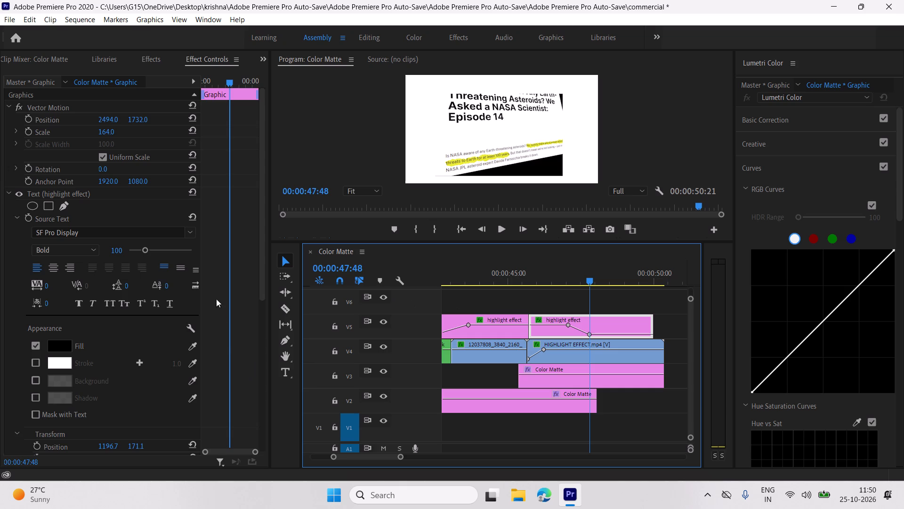
{"action": "scroll", "coordinate": [216, 272], "scroll_direction": "down", "scroll_amount": 2}
{"action": "scroll", "coordinate": [231, 254], "scroll_direction": "up", "scroll_amount": 3}
{"action": "left_click_drag", "start_coordinate": [230, 82], "coordinate": [226, 82]}
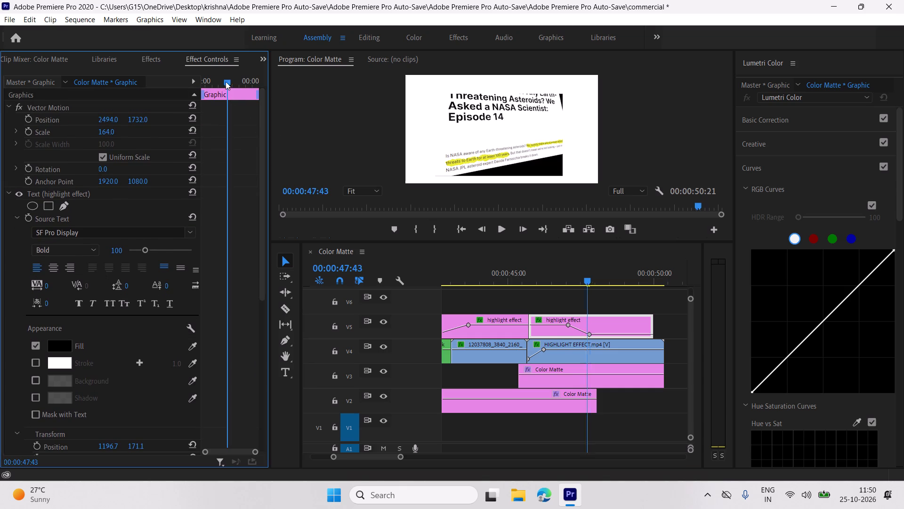
{"action": "left_click_drag", "start_coordinate": [226, 82], "coordinate": [219, 99]}
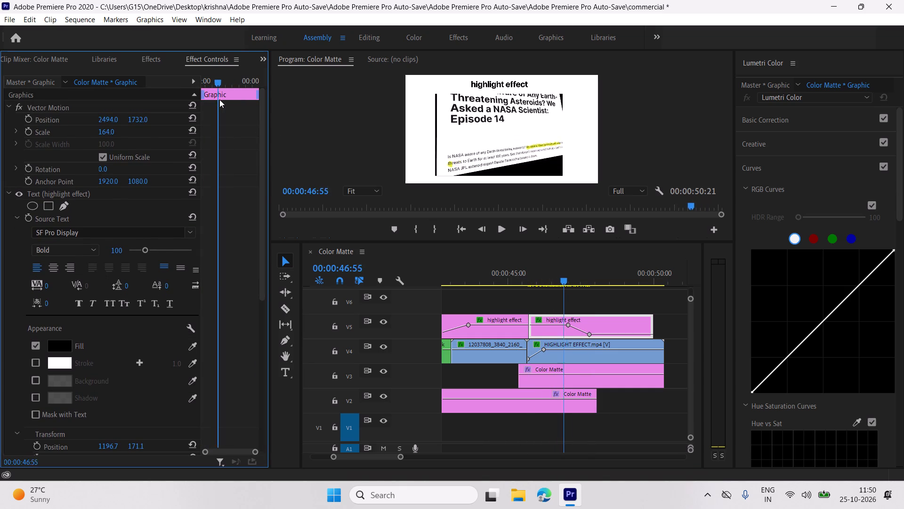
{"action": "left_click_drag", "start_coordinate": [219, 99], "coordinate": [225, 101]}
{"action": "scroll", "coordinate": [231, 164], "scroll_direction": "down", "scroll_amount": 18}
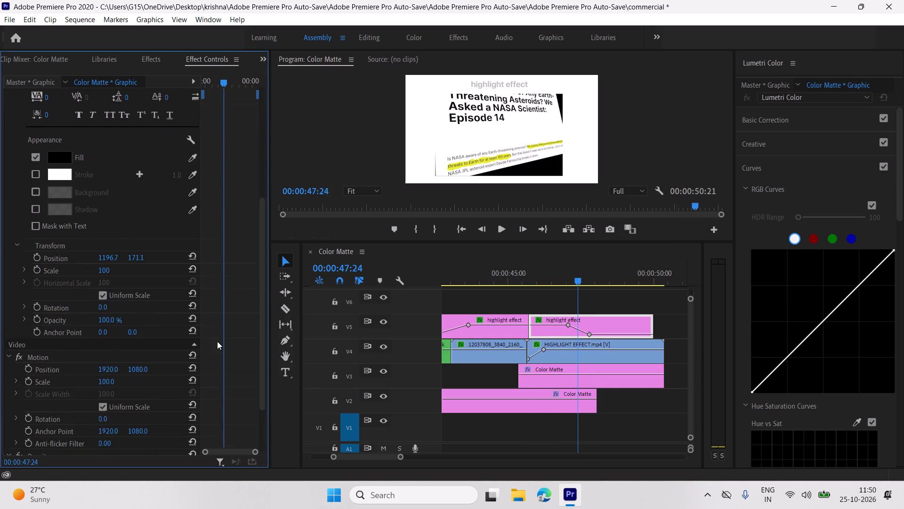
{"action": "scroll", "coordinate": [217, 341], "scroll_direction": "down", "scroll_amount": 9}
{"action": "left_click_drag", "start_coordinate": [218, 397], "coordinate": [227, 410]}
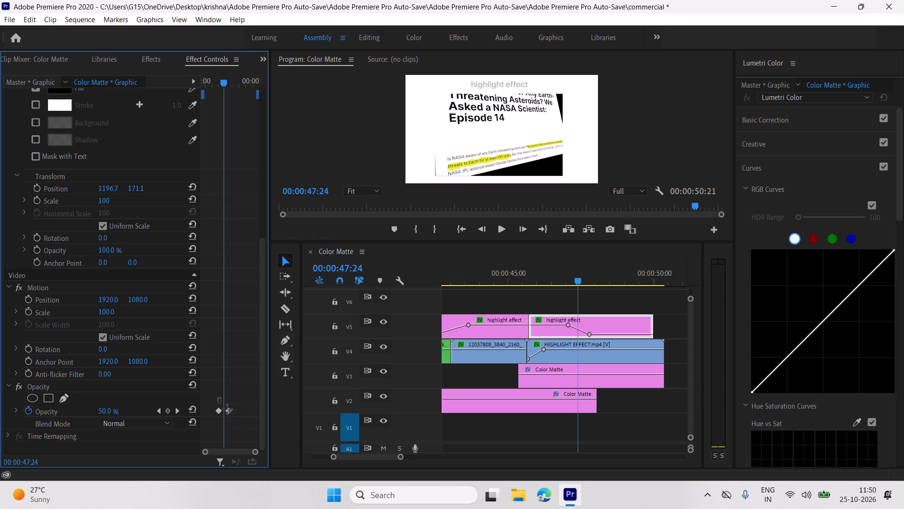
{"action": "left_click_drag", "start_coordinate": [227, 410], "coordinate": [245, 423]}
{"action": "left_click_drag", "start_coordinate": [231, 410], "coordinate": [246, 410]}
{"action": "key", "text": "space"}
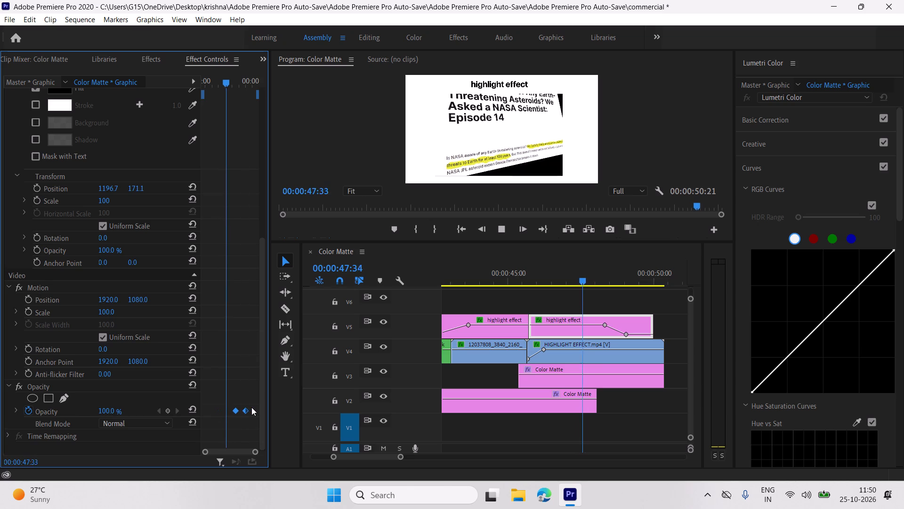
{"action": "key", "text": "space"}
{"action": "scroll", "coordinate": [250, 404], "scroll_direction": "down", "scroll_amount": 4}
{"action": "left_click_drag", "start_coordinate": [248, 412], "coordinate": [260, 412]}
{"action": "key", "text": "space"}
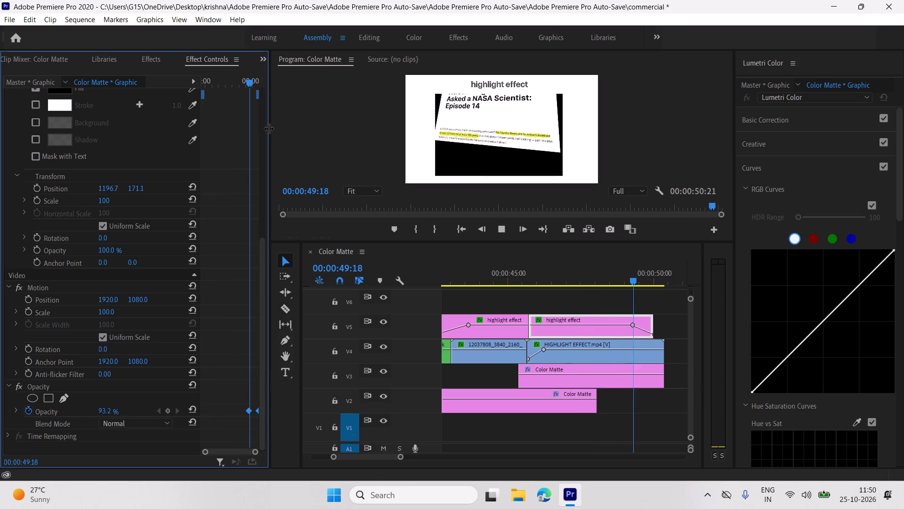
{"action": "key", "text": "space"}
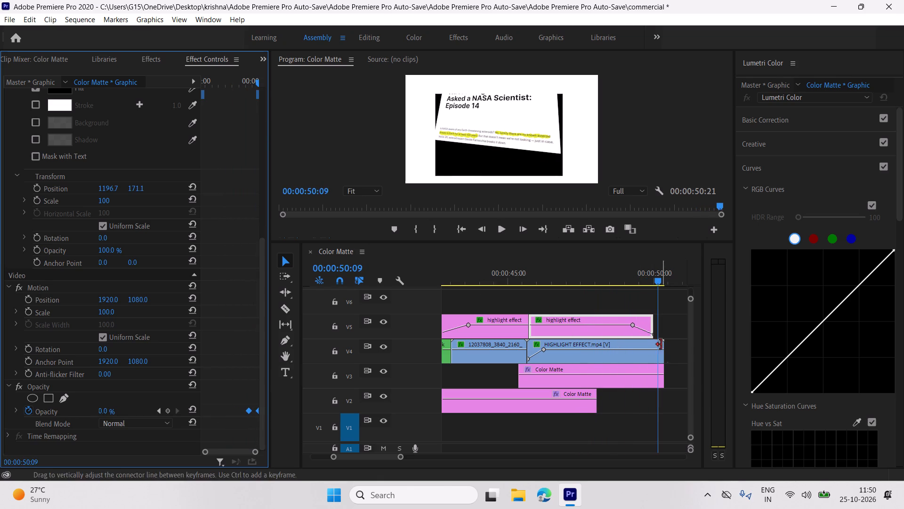
Keyframe the HIGHLIGHT EFFECT clip's Opacity to fade out from 100% at 00:00:49:41 to 0% at 00:00:50:08.
{"action": "left_click", "coordinate": [643, 343]}
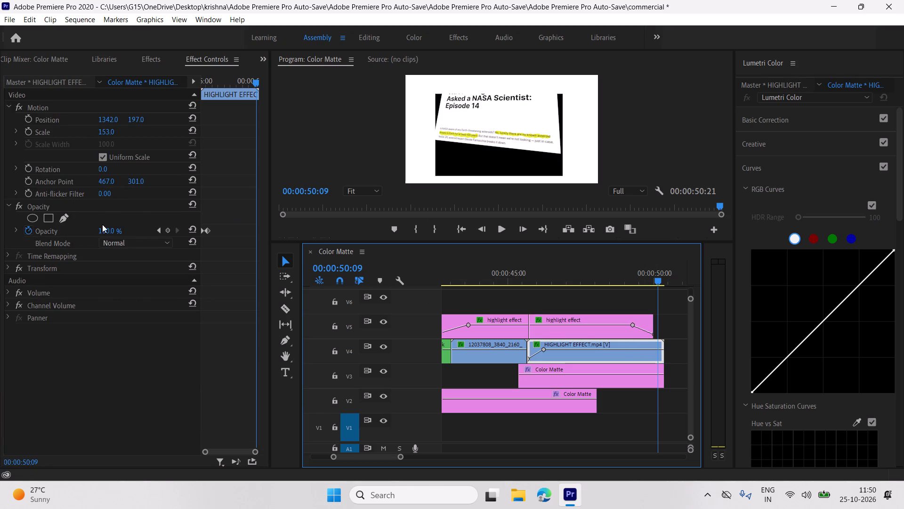
{"action": "left_click", "coordinate": [250, 83]}
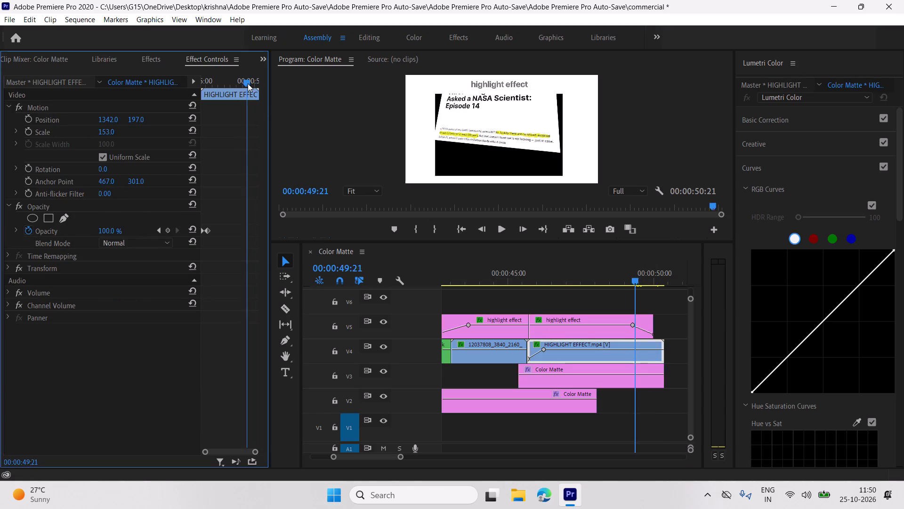
{"action": "left_click", "coordinate": [169, 232]}
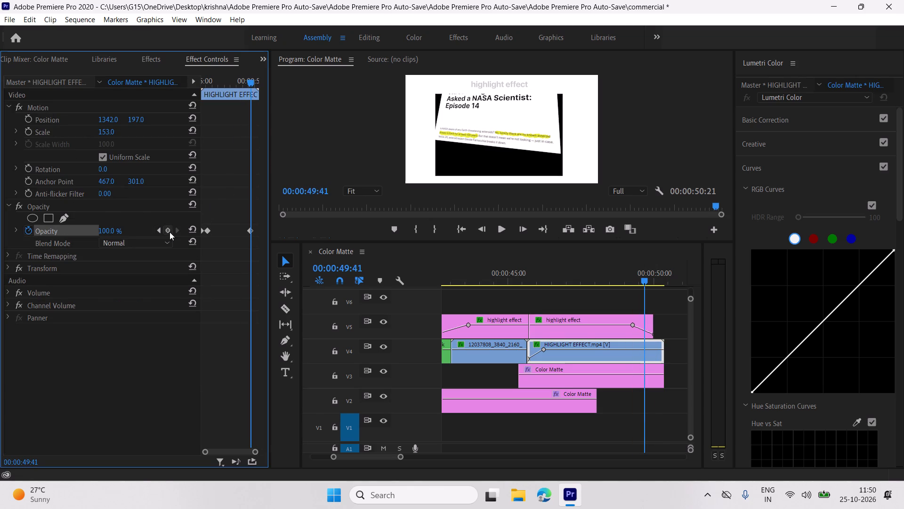
{"action": "key", "text": "space"}
{"action": "key", "text": "space"}
{"action": "left_click_drag", "start_coordinate": [118, 231], "coordinate": [63, 236]}
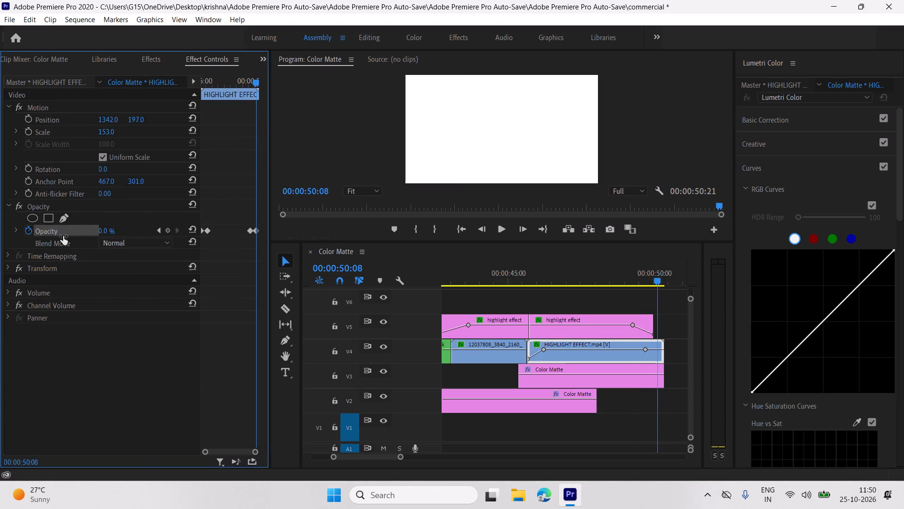
{"action": "left_click_drag", "start_coordinate": [63, 236], "coordinate": [44, 238]}
Duplicate the V3 Color Matte's Transform Position keyframes in reverse order from 00:00:49:56 to its end, and adjust their velocity curve.
{"action": "left_click", "coordinate": [637, 372]}
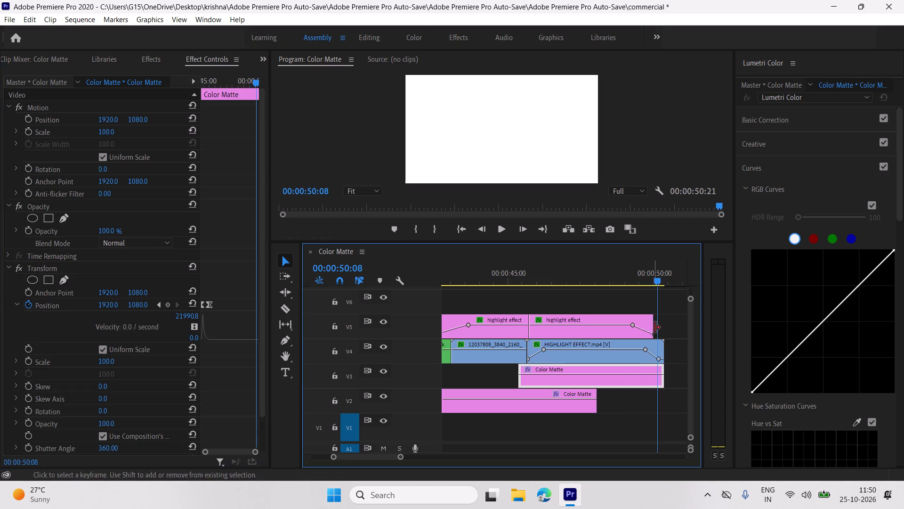
{"action": "left_click_drag", "start_coordinate": [657, 286], "coordinate": [652, 285]}
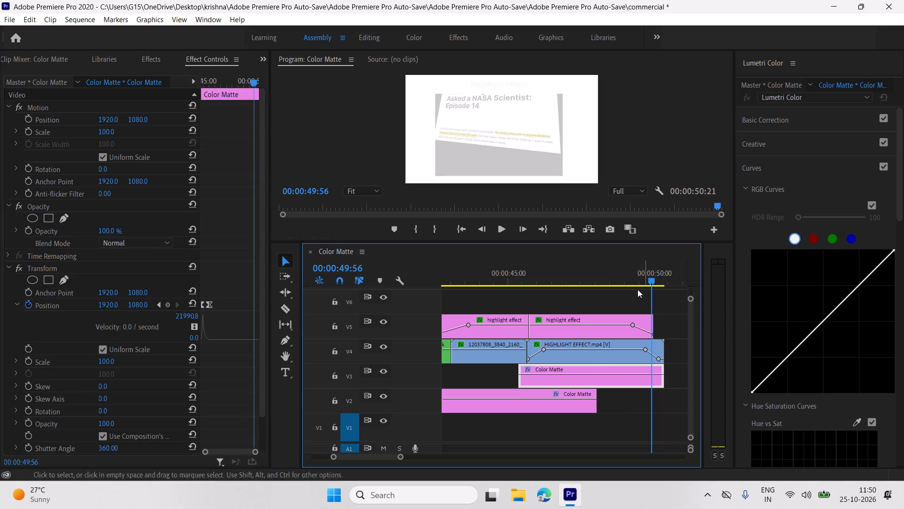
{"action": "left_click", "coordinate": [210, 304]}
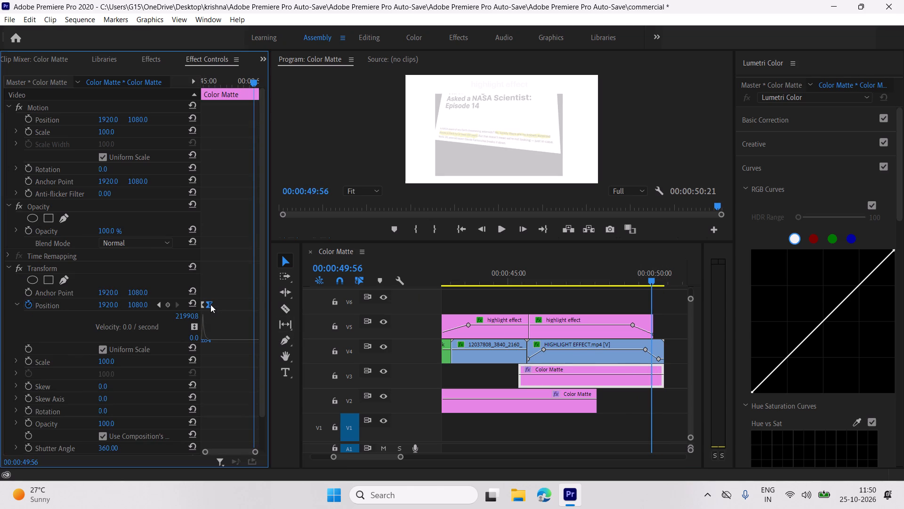
{"action": "left_click_drag", "start_coordinate": [209, 304], "coordinate": [251, 305], "text": "alt"}
{"action": "left_click", "coordinate": [235, 293]}
{"action": "left_click_drag", "start_coordinate": [202, 304], "coordinate": [263, 305]}
{"action": "type", "text": "=="}
{"action": "left_click_drag", "start_coordinate": [229, 290], "coordinate": [253, 316]}
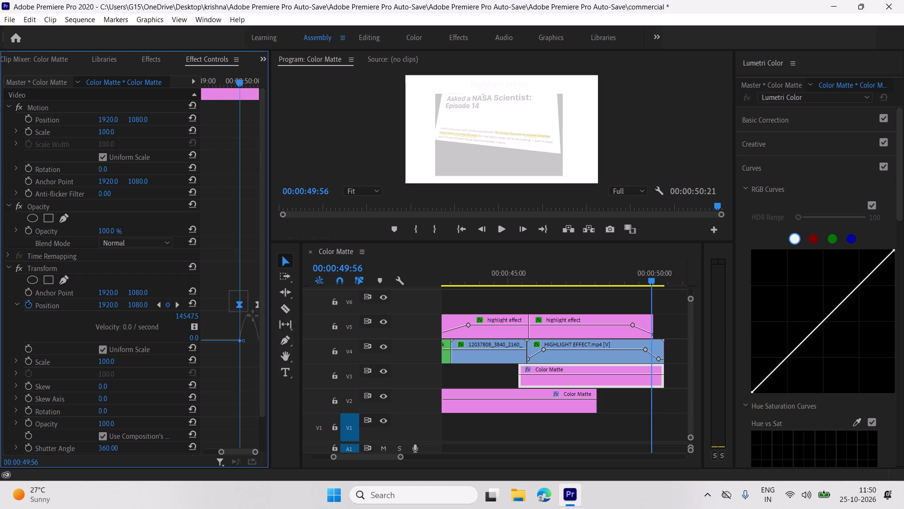
{"action": "left_click_drag", "start_coordinate": [253, 316], "coordinate": [260, 324]}
{"action": "left_click_drag", "start_coordinate": [246, 338], "coordinate": [251, 339]}
{"action": "key", "text": "space"}
Play back the sequence from its start through the highlight effect section to review the timing and transitions.
{"action": "key", "text": "space"}
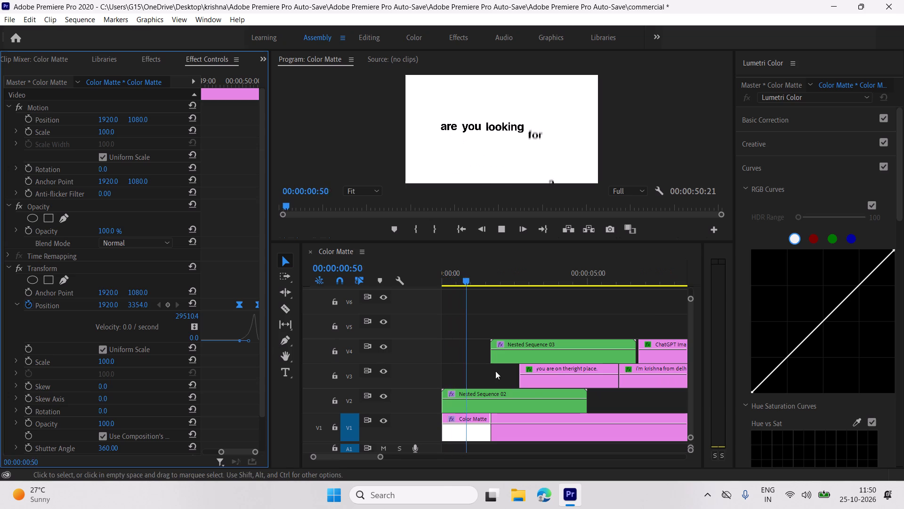
{"action": "scroll", "coordinate": [497, 369], "scroll_direction": "down", "scroll_amount": 13}
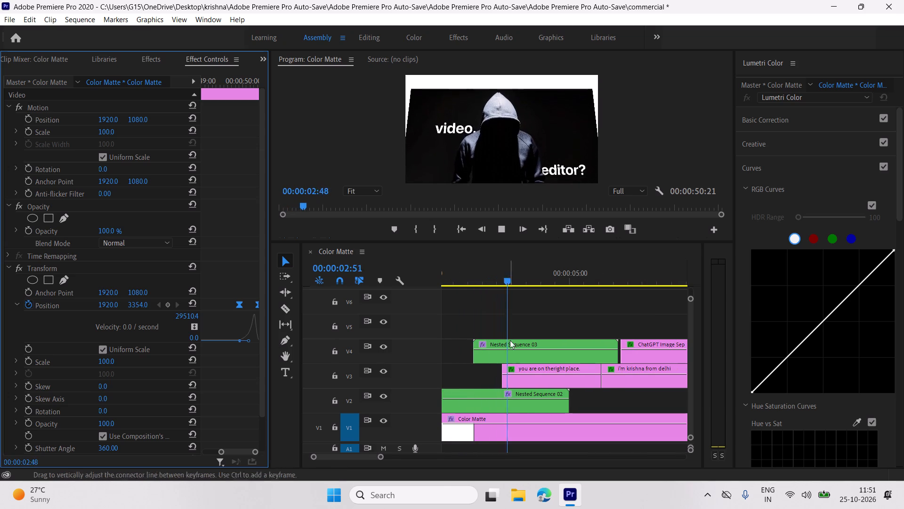
{"action": "key", "text": "space"}
{"action": "key", "text": "space"}
{"action": "scroll", "coordinate": [525, 299], "scroll_direction": "down", "scroll_amount": 8}
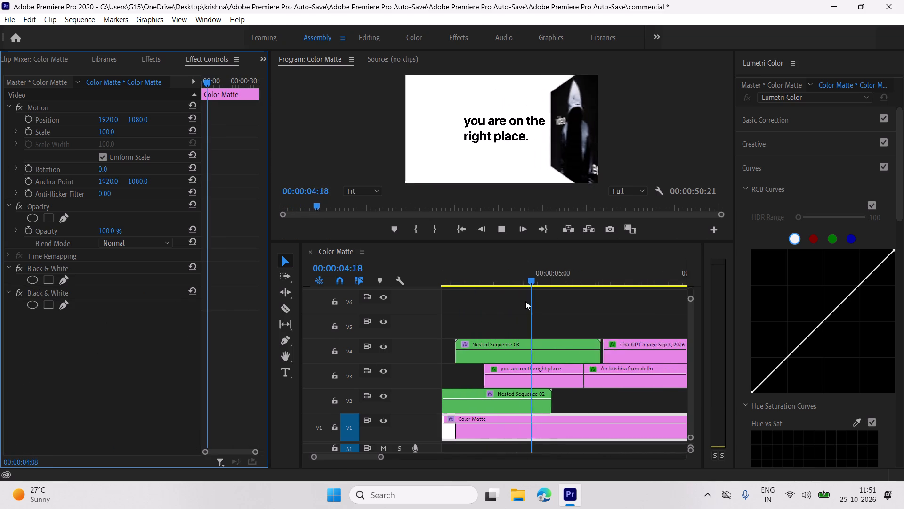
{"action": "scroll", "coordinate": [525, 301], "scroll_direction": "down", "scroll_amount": 3}
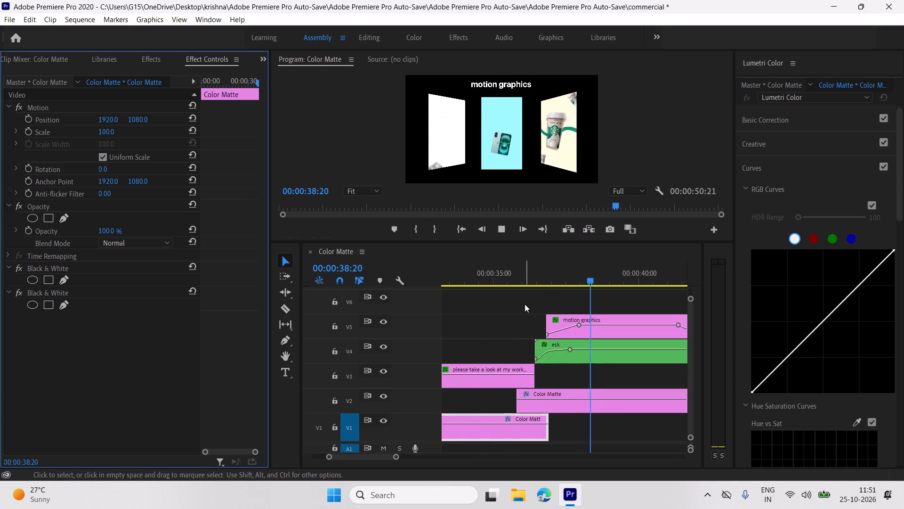
{"action": "scroll", "coordinate": [535, 329], "scroll_direction": "down", "scroll_amount": 5}
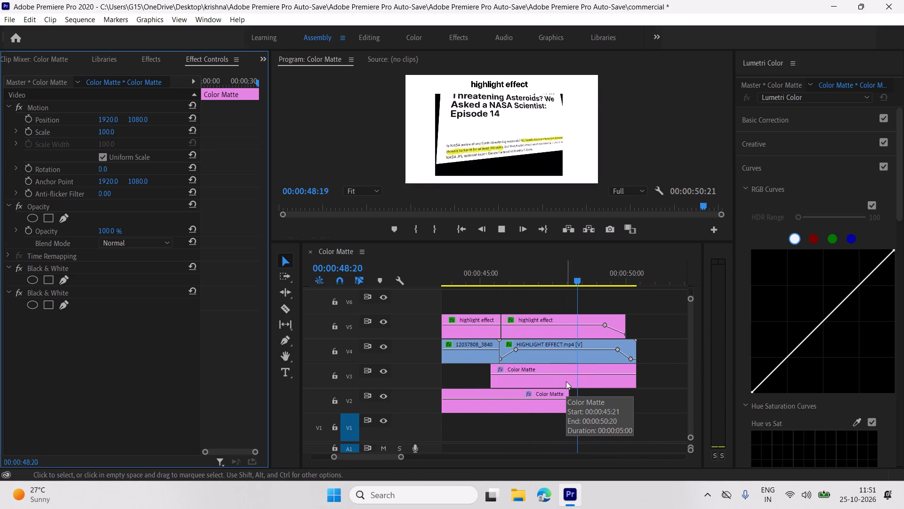
{"action": "key", "text": "space"}
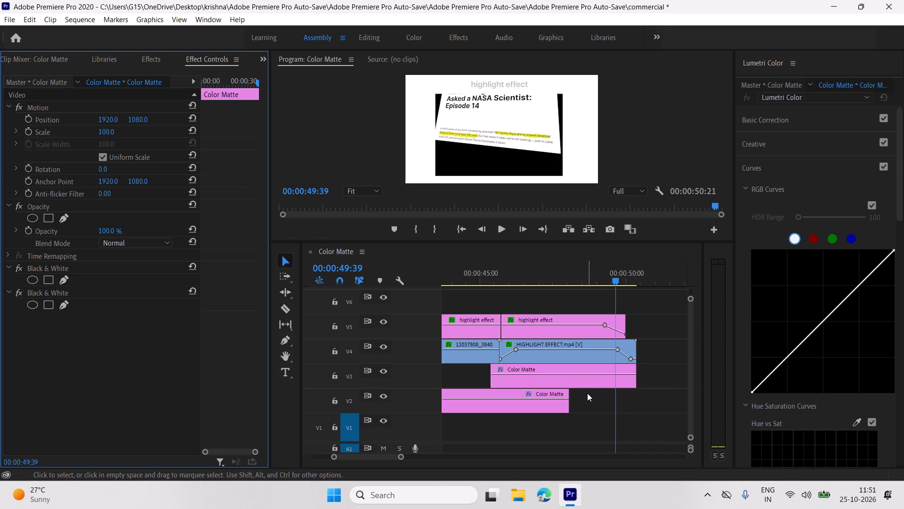
{"action": "key", "text": "space"}
{"action": "key", "text": "space"}
{"action": "key", "text": "space"}
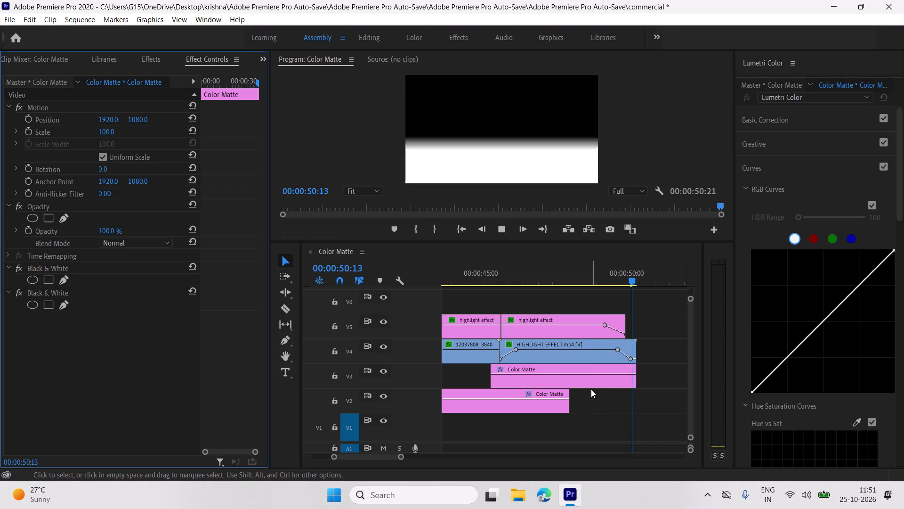
{"action": "key", "text": "space"}
{"action": "scroll", "coordinate": [599, 390], "scroll_direction": "down", "scroll_amount": 9}
{"action": "key", "text": "space"}
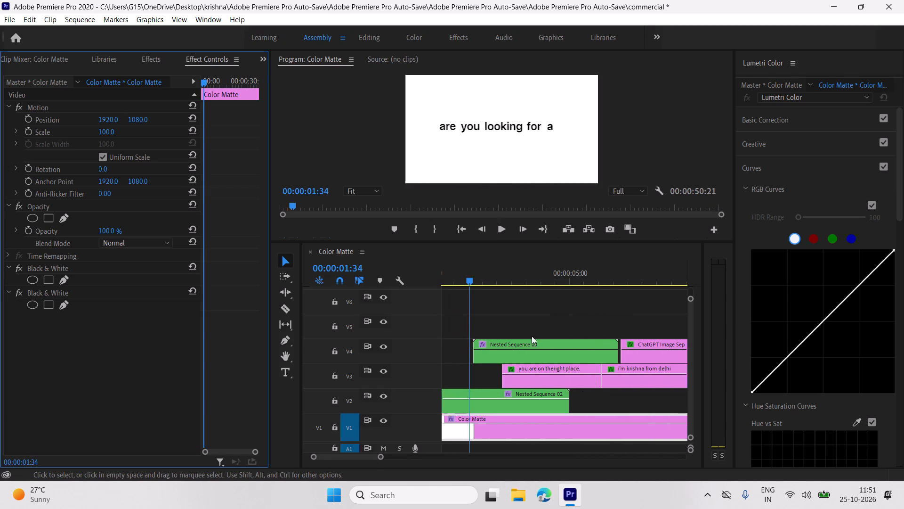
Duplicate the "motion graphics" title from V5 onto V6 and move the copy to start at about 00:00:47:44.
{"action": "left_click_drag", "start_coordinate": [471, 281], "coordinate": [755, 307]}
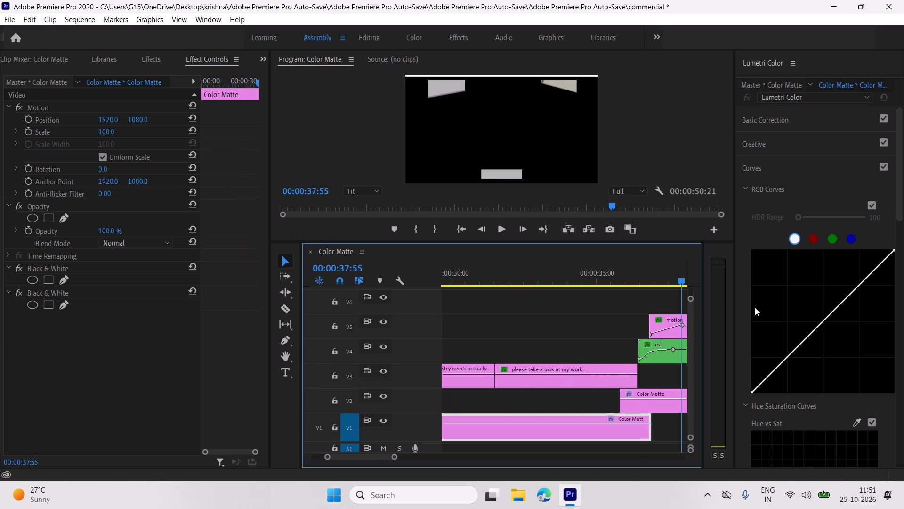
{"action": "left_click_drag", "start_coordinate": [755, 307], "coordinate": [572, 328]}
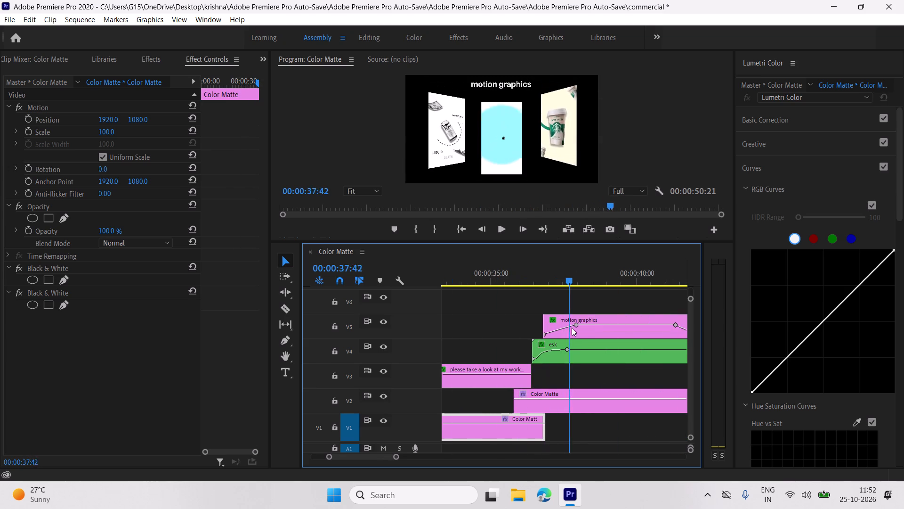
{"action": "left_click_drag", "start_coordinate": [572, 328], "coordinate": [641, 338]}
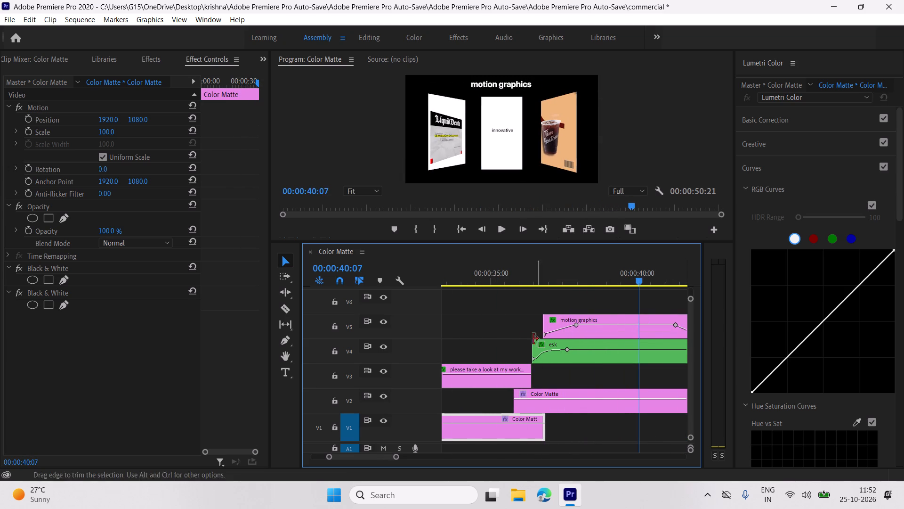
{"action": "scroll", "coordinate": [520, 339], "scroll_direction": "down", "scroll_amount": 8}
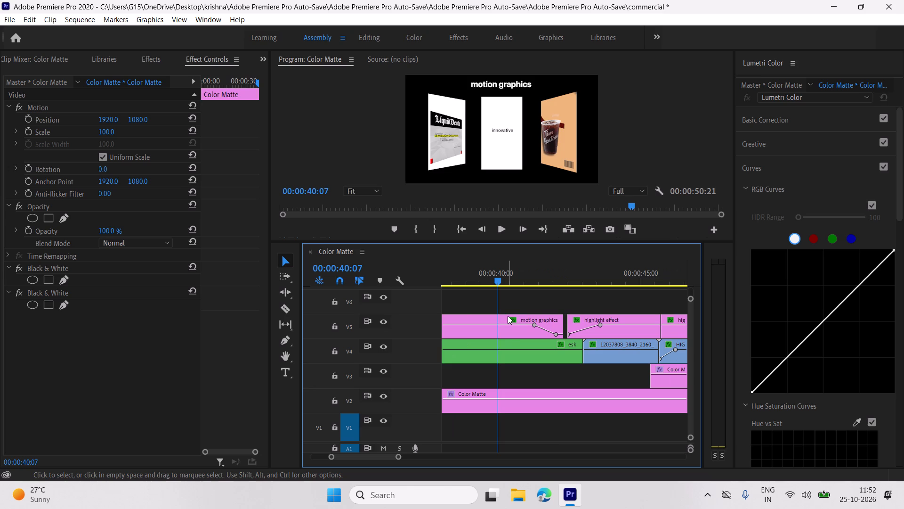
{"action": "left_click_drag", "start_coordinate": [507, 317], "coordinate": [621, 296], "text": "alt"}
{"action": "scroll", "coordinate": [567, 320], "scroll_direction": "down", "scroll_amount": 5}
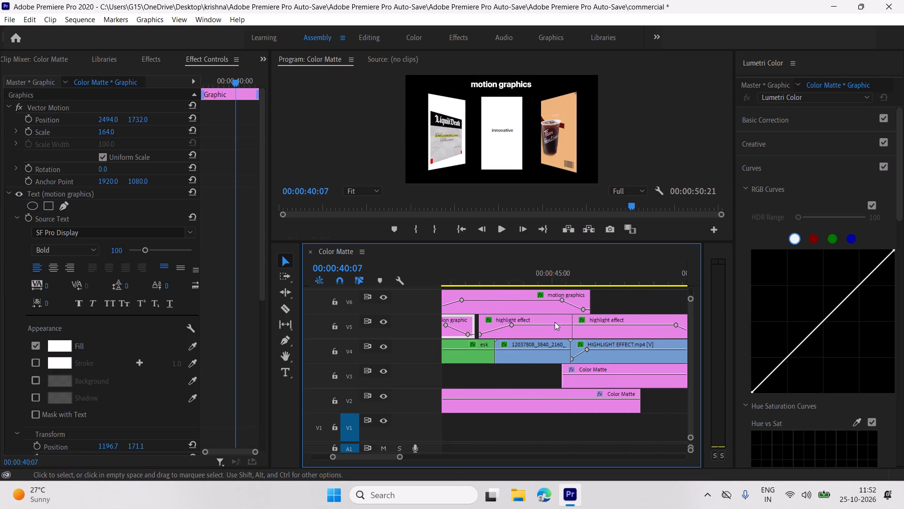
{"action": "left_click_drag", "start_coordinate": [527, 292], "coordinate": [654, 294]}
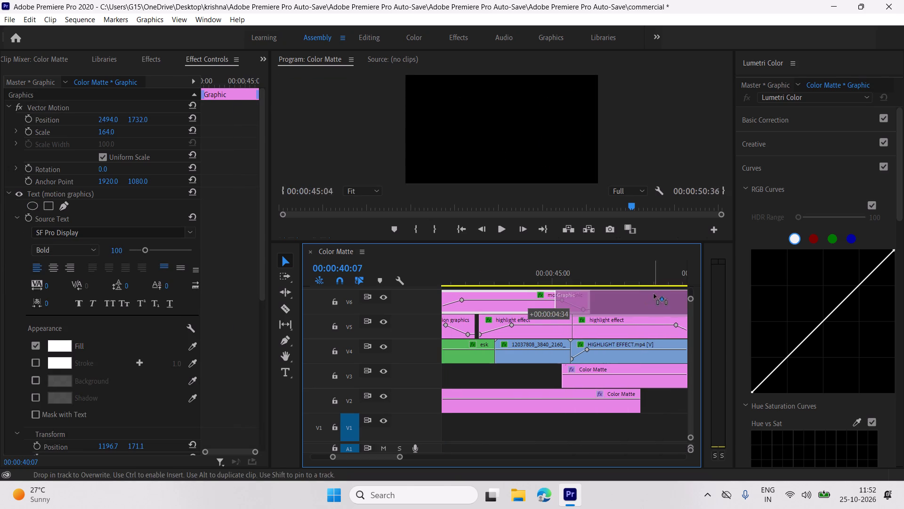
{"action": "left_click_drag", "start_coordinate": [654, 294], "coordinate": [655, 294]}
{"action": "scroll", "coordinate": [600, 308], "scroll_direction": "down", "scroll_amount": 5}
{"action": "left_click_drag", "start_coordinate": [546, 296], "coordinate": [614, 299]}
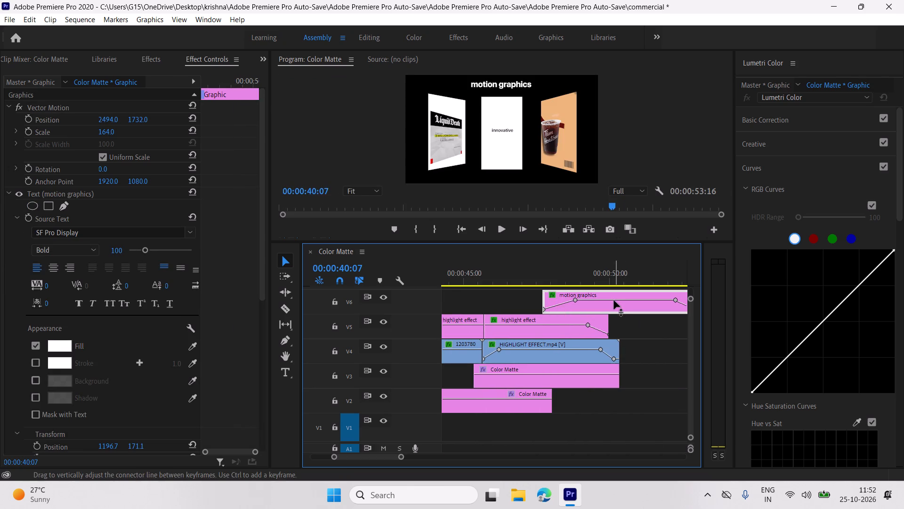
{"action": "key", "text": "space"}
{"action": "scroll", "coordinate": [613, 302], "scroll_direction": "down", "scroll_amount": 5}
{"action": "key", "text": "space"}
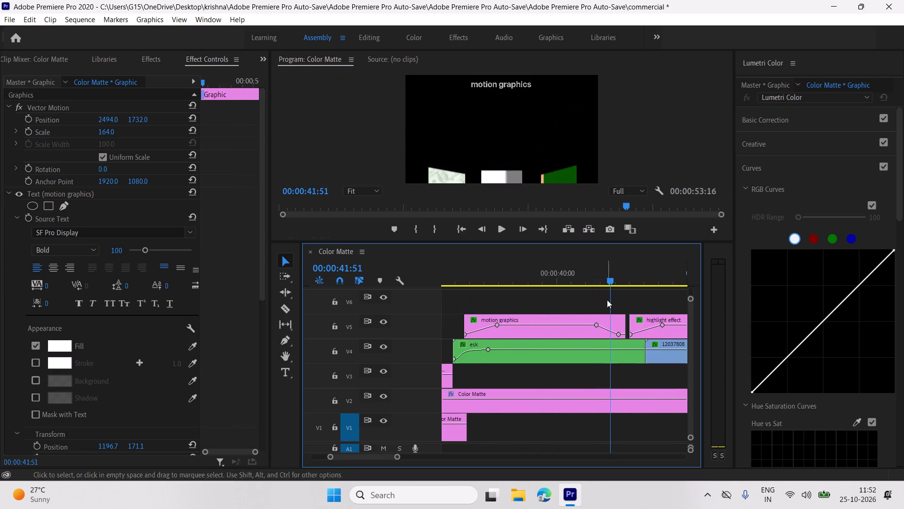
Move the duplicated "motion graphics" title on V6 to start at about 00:00:50:02, and play back its entrance.
{"action": "left_click_drag", "start_coordinate": [610, 284], "coordinate": [718, 296]}
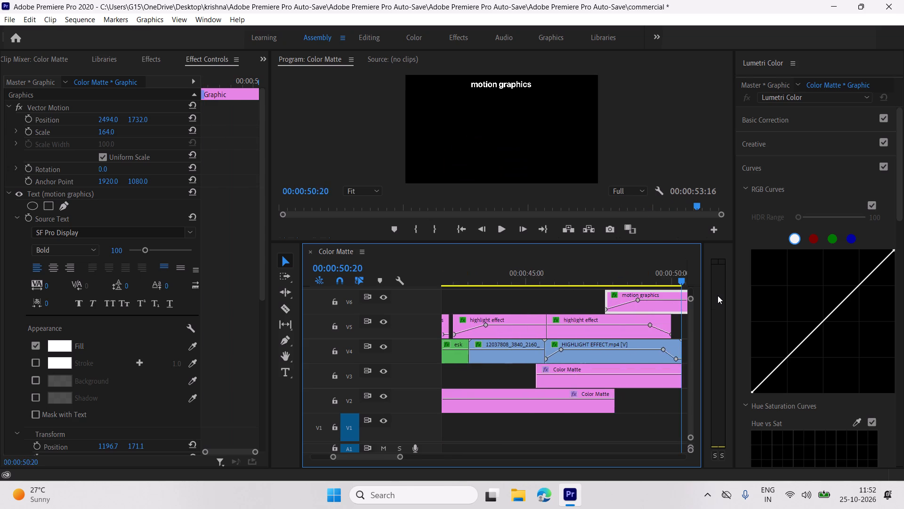
{"action": "left_click_drag", "start_coordinate": [718, 296], "coordinate": [569, 308]}
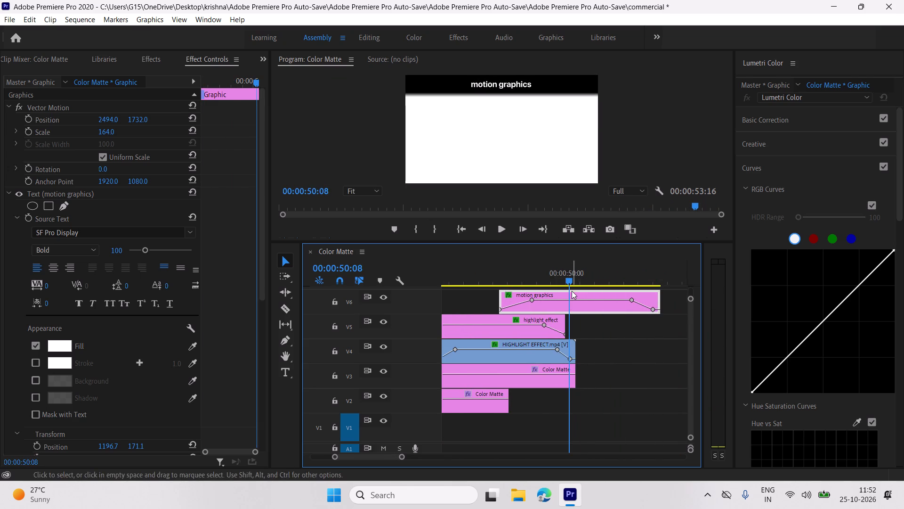
{"action": "left_click_drag", "start_coordinate": [572, 291], "coordinate": [638, 293]}
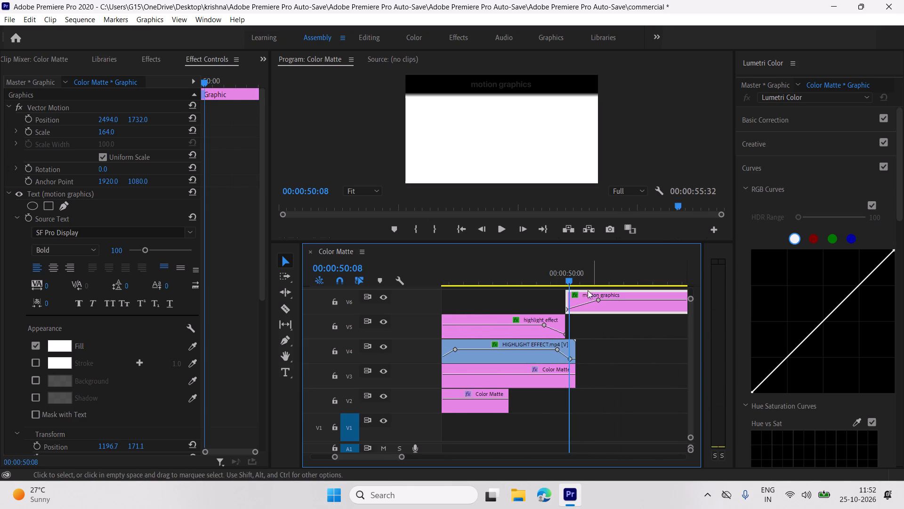
{"action": "key", "text": "space"}
{"action": "key", "text": "space"}
{"action": "key", "text": "space"}
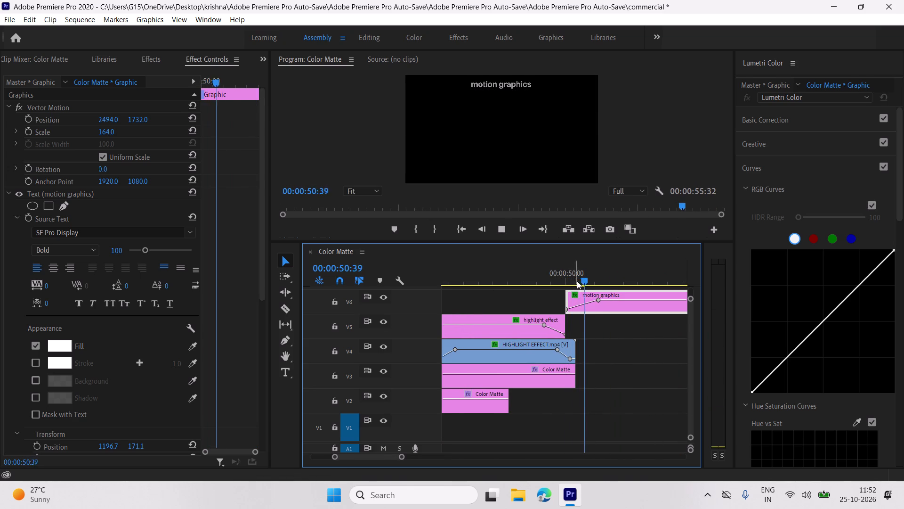
{"action": "key", "text": "space"}
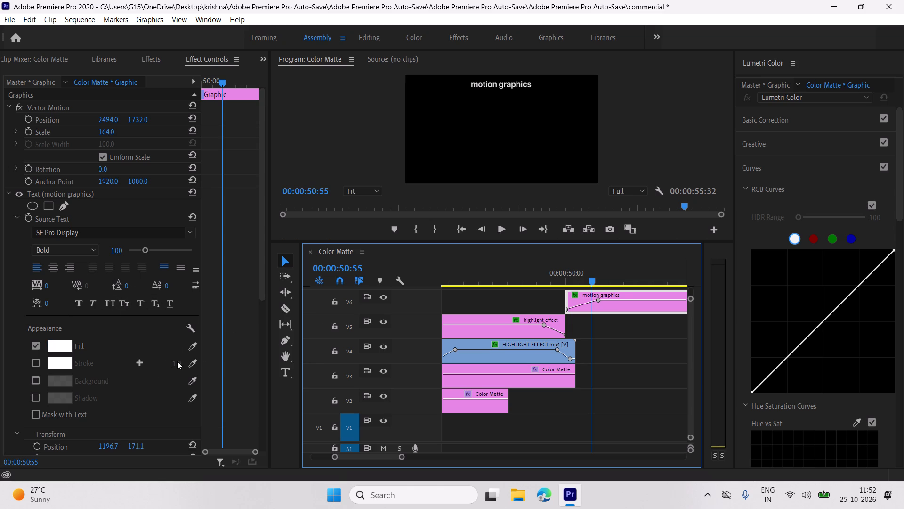
Replace the V6 title's "motion graphics" text with "spotlight + motion track".
{"action": "left_click", "coordinate": [283, 376]}
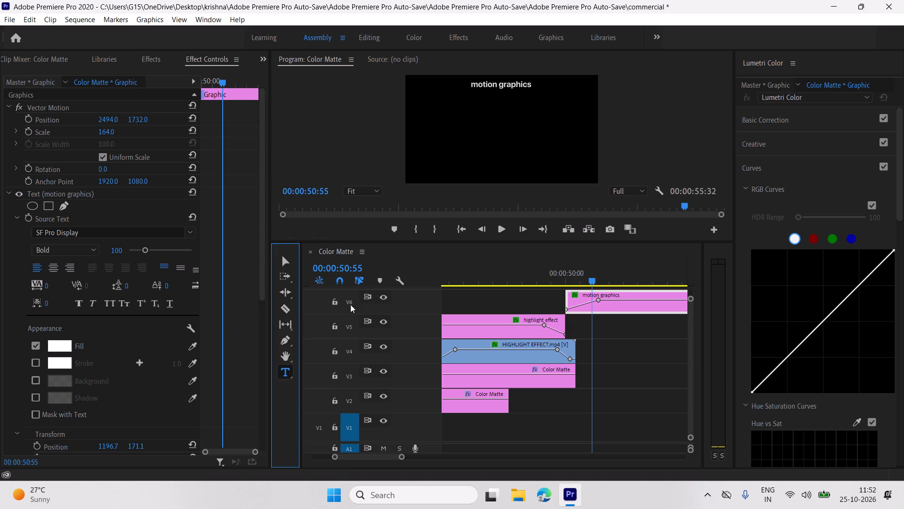
{"action": "left_click", "coordinate": [524, 86]}
{"action": "left_click", "coordinate": [524, 86]}
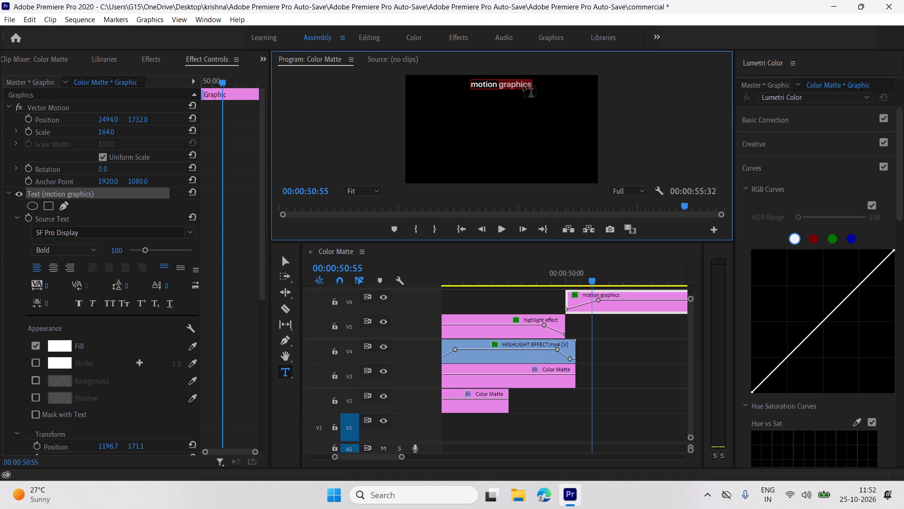
{"action": "key", "text": "BackSpace"}
{"action": "key", "text": "BackSpace"}
{"action": "key", "text": "BackSpace"}
{"action": "key", "text": "BackSpace"}
{"action": "key", "text": "BackSpace"}
{"action": "key", "text": "BackSpace"}
{"action": "key", "text": "BackSpace"}
{"action": "key", "text": "BackSpace"}
{"action": "key", "text": "BackSpace"}
{"action": "key", "text": "BackSpace"}
{"action": "key", "text": "BackSpace"}
{"action": "key", "text": "BackSpace"}
{"action": "type", "text": "spotlight"}
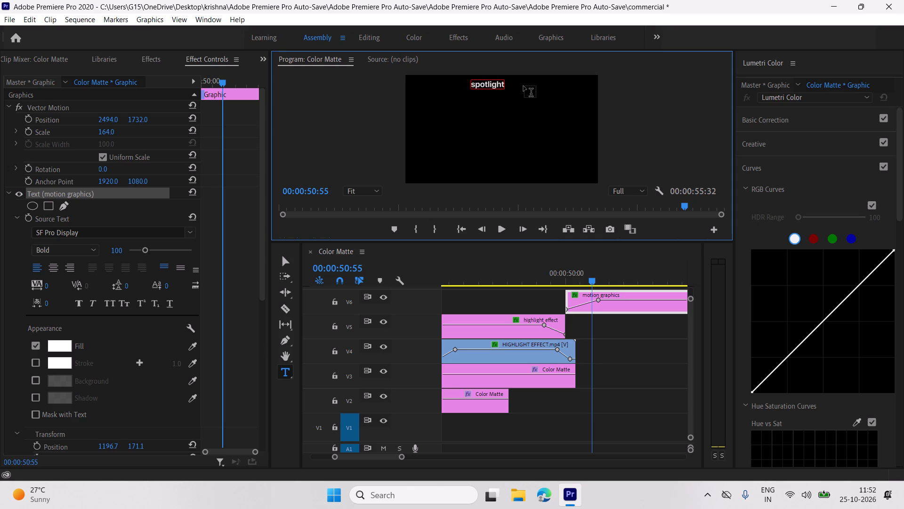
{"action": "key", "text": "space"}
{"action": "type", "text": "+ mto"}
{"action": "key", "text": "BackSpace"}
{"action": "key", "text": "BackSpace"}
{"action": "type", "text": "otion track"}
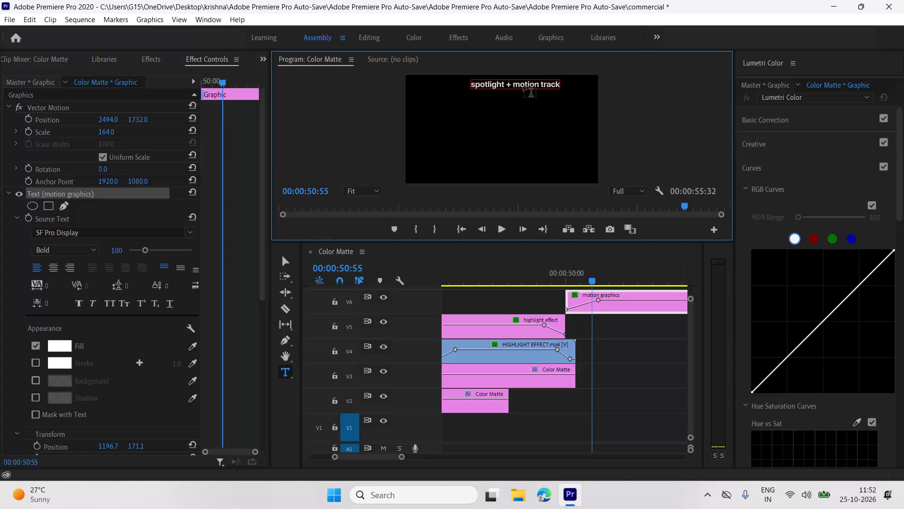
Set the "spotlight + motion track" title's Vector Motion horizontal Position to 2247.0, and play back the transition into it.
{"action": "left_click", "coordinate": [287, 260]}
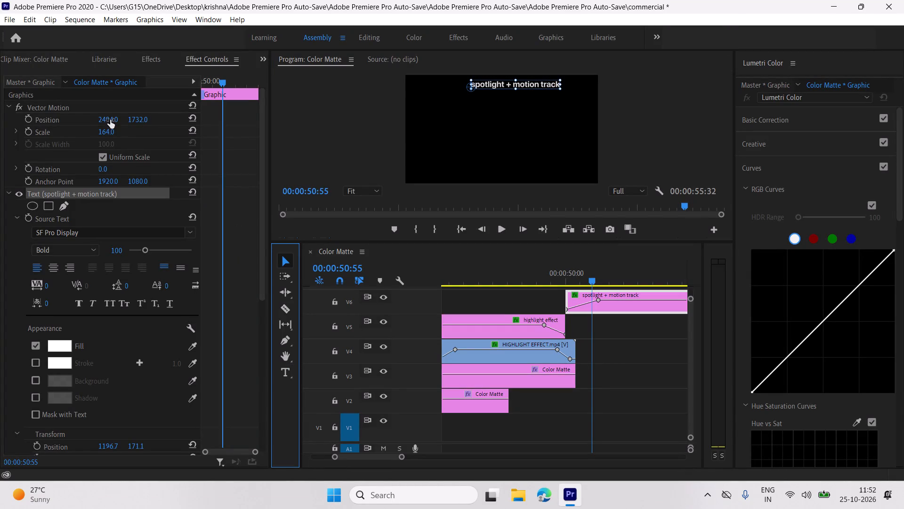
{"action": "left_click_drag", "start_coordinate": [110, 120], "coordinate": [73, 127]}
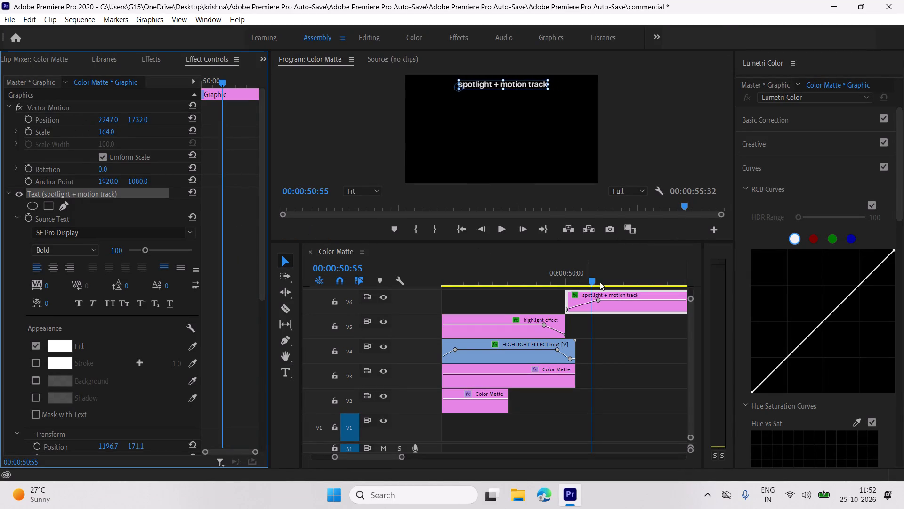
{"action": "left_click_drag", "start_coordinate": [586, 279], "coordinate": [562, 277]}
{"action": "key", "text": "space"}
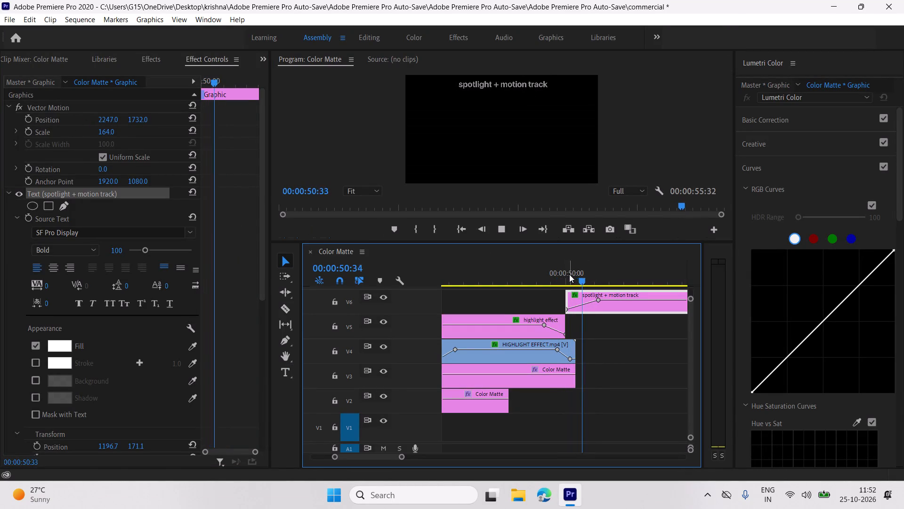
{"action": "key", "text": "space"}
{"action": "left_click_drag", "start_coordinate": [583, 281], "coordinate": [577, 281]}
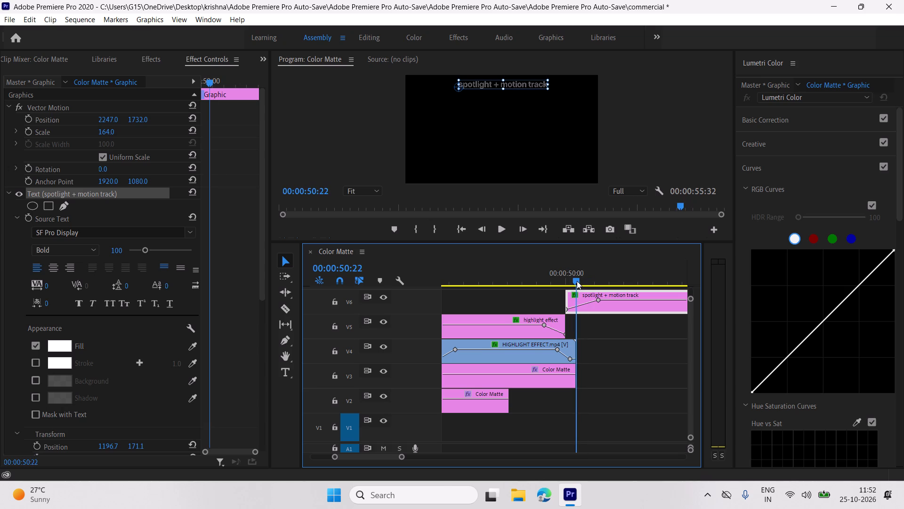
{"action": "left_click_drag", "start_coordinate": [577, 281], "coordinate": [532, 282]}
{"action": "key", "text": "space"}
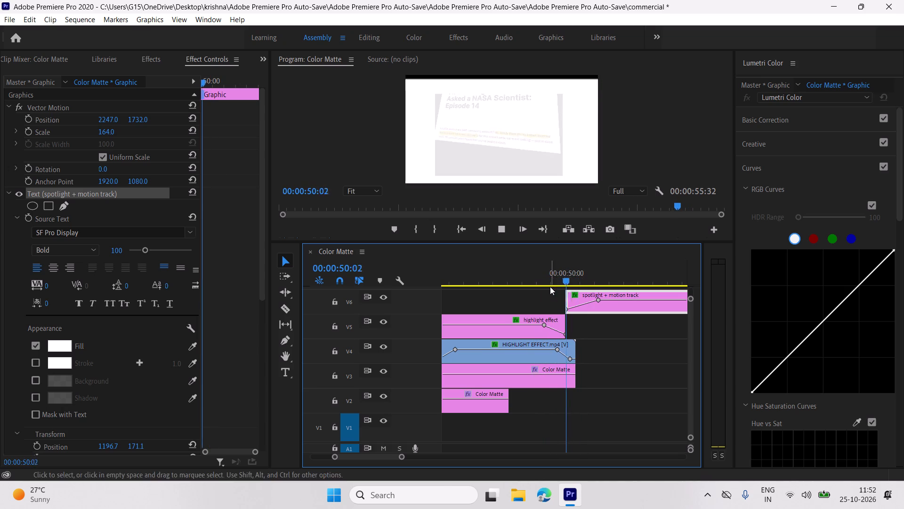
{"action": "key", "text": "space"}
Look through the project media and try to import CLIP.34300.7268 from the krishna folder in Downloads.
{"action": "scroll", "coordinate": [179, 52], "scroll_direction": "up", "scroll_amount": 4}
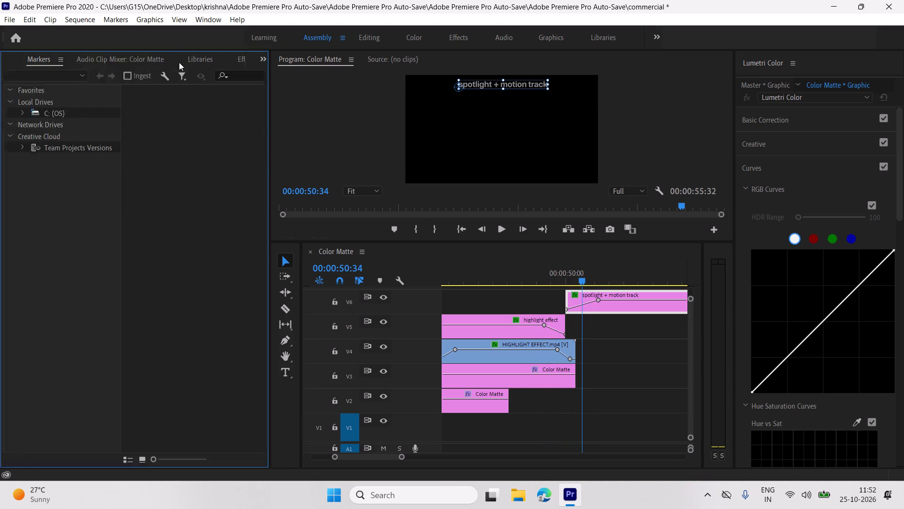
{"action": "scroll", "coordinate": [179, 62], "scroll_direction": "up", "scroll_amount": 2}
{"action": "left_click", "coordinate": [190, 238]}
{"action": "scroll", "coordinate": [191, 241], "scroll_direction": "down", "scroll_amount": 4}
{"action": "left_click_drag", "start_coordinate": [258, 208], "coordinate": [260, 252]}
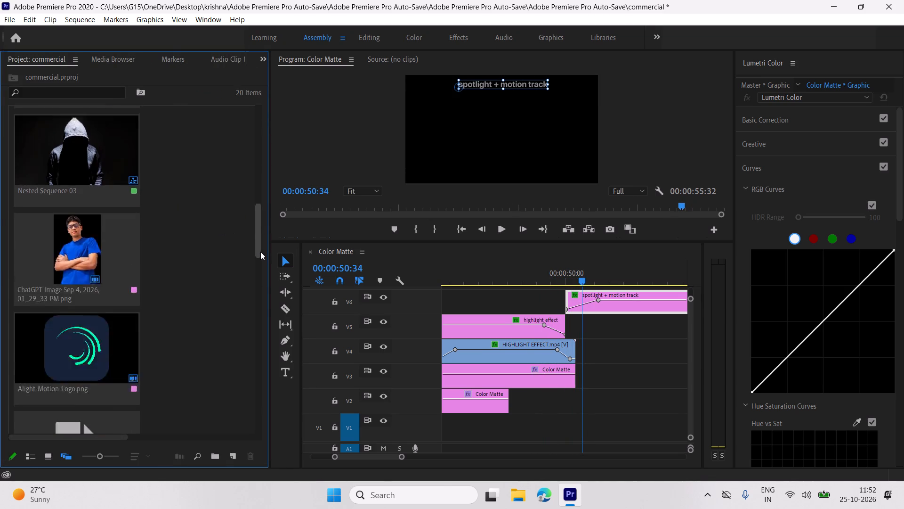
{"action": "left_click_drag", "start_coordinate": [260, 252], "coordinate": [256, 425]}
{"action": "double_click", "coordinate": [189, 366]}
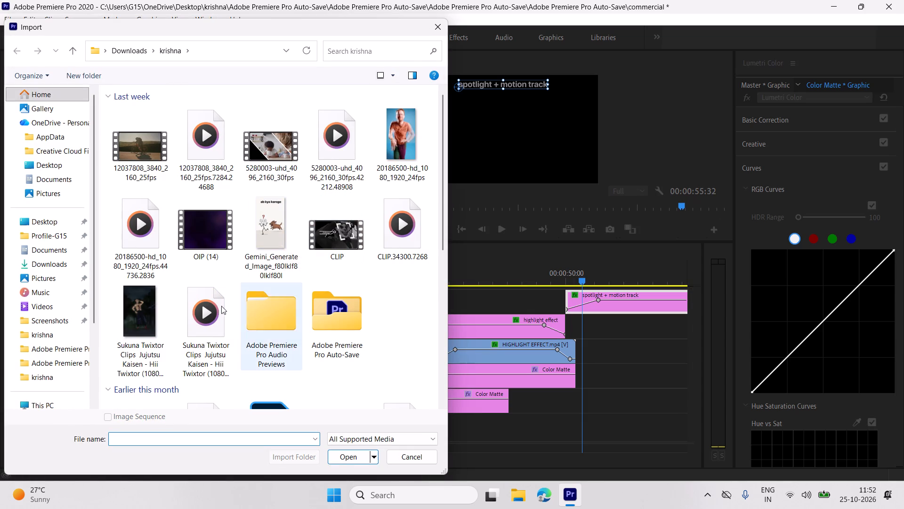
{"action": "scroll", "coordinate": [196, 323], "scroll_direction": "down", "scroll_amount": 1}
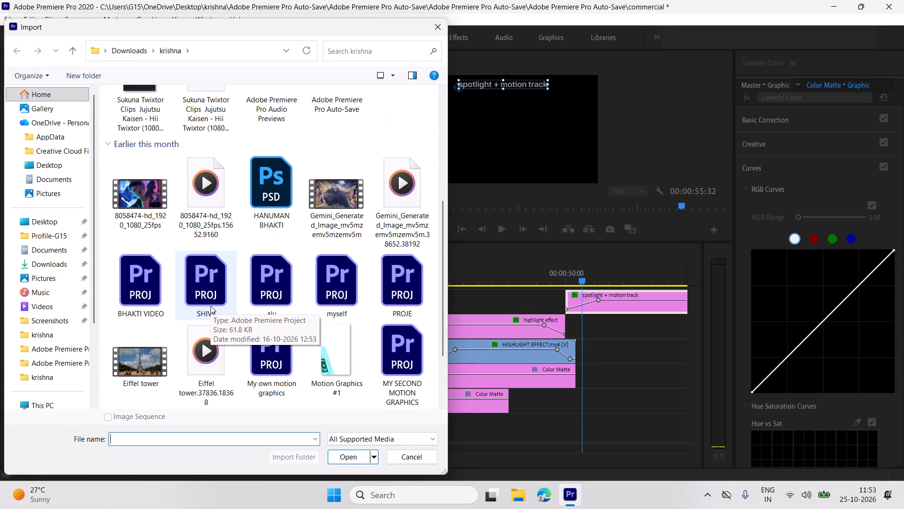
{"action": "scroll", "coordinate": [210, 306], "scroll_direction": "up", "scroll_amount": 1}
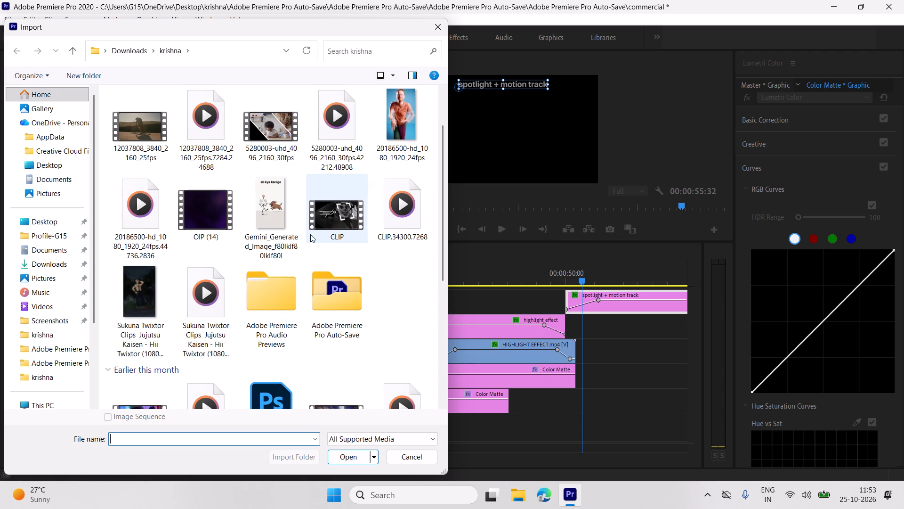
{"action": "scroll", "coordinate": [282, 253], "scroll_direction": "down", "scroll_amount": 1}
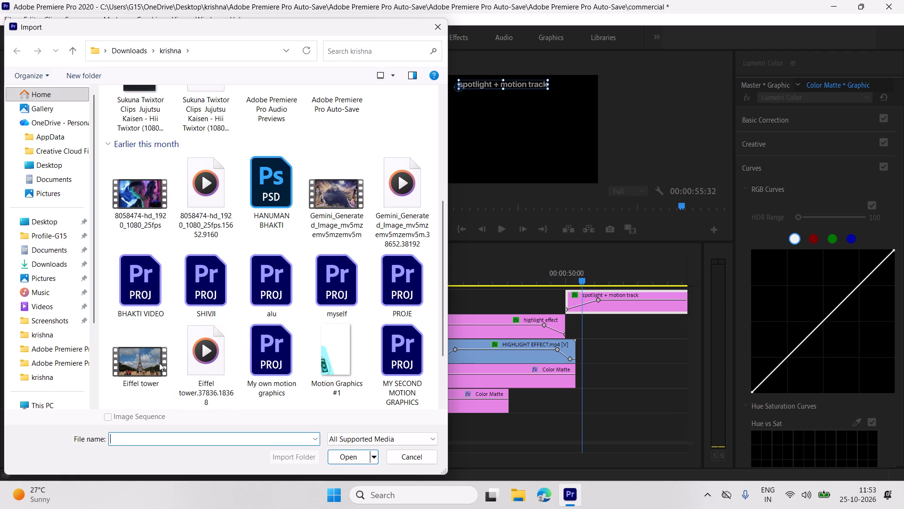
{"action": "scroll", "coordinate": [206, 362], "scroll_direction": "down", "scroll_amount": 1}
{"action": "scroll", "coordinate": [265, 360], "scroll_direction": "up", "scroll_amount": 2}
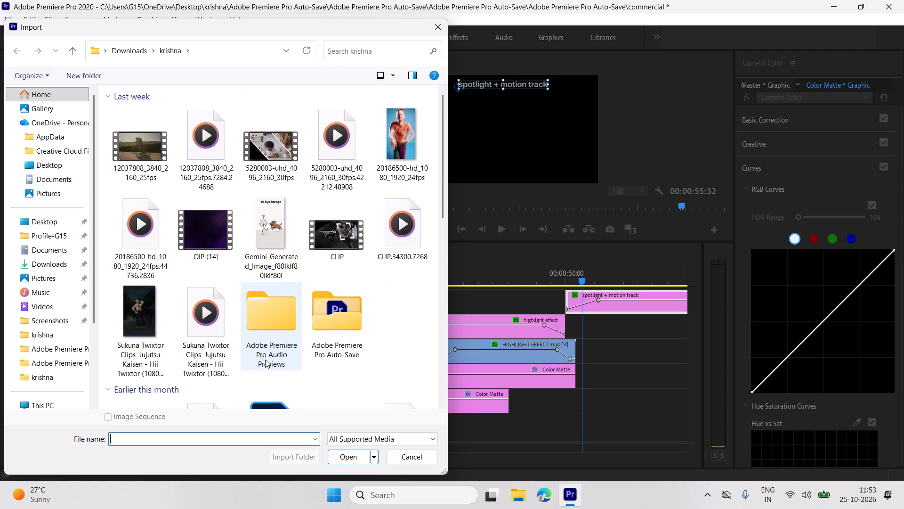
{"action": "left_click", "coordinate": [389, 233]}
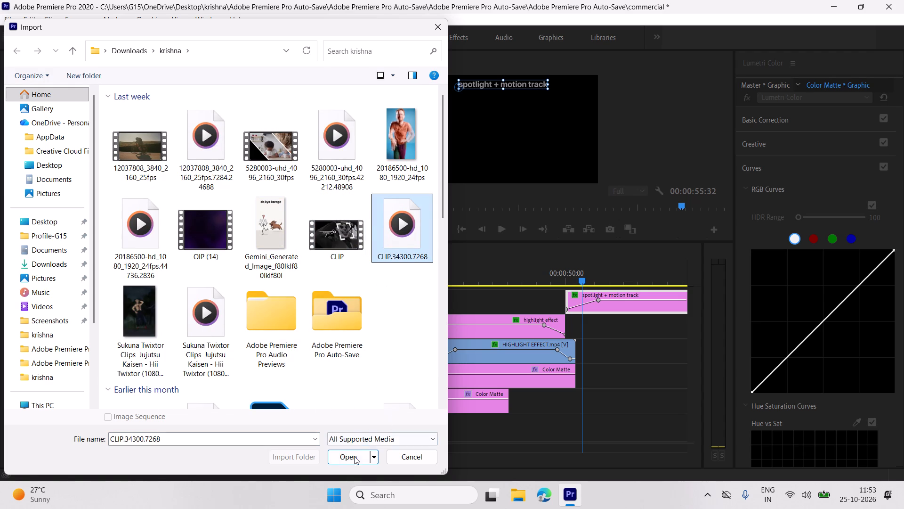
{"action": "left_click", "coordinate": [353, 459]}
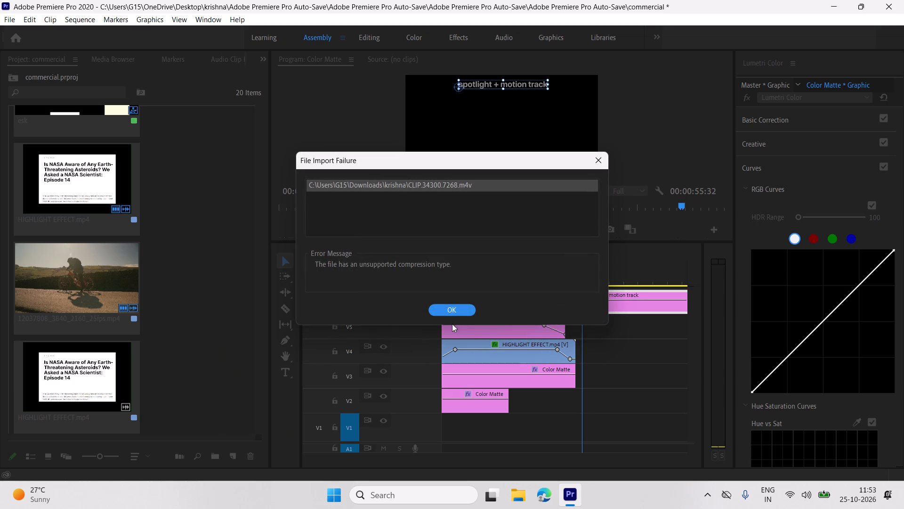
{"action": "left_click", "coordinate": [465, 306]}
Switch to File Explorer, open the krishna folder on the Desktop and look through its files.
{"action": "left_click", "coordinate": [516, 502]}
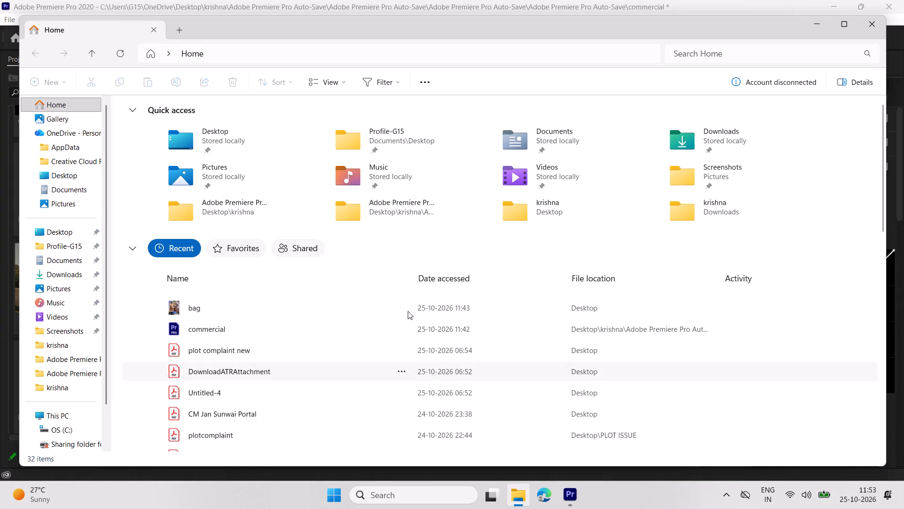
{"action": "left_click", "coordinate": [72, 301]}
{"action": "left_click", "coordinate": [72, 318]}
{"action": "left_click", "coordinate": [79, 332]}
{"action": "left_click", "coordinate": [87, 346]}
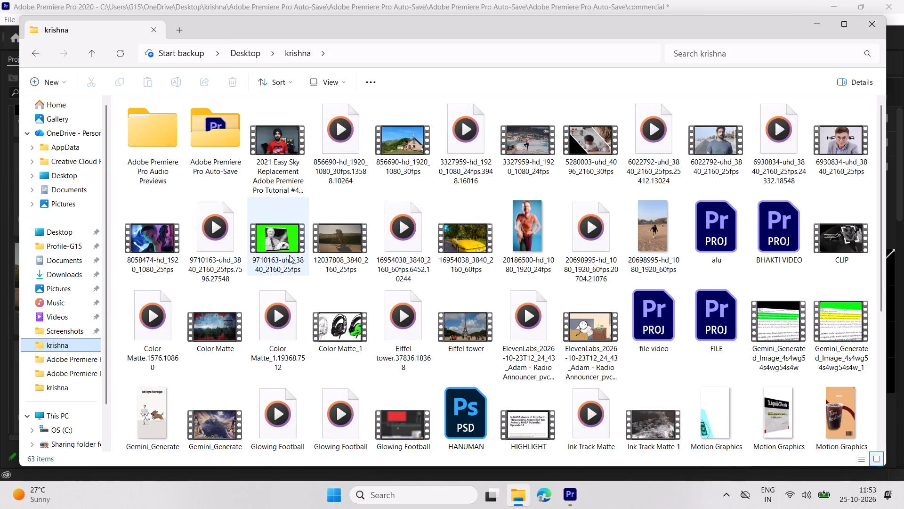
{"action": "scroll", "coordinate": [289, 255], "scroll_direction": "down", "scroll_amount": 1}
{"action": "scroll", "coordinate": [290, 254], "scroll_direction": "up", "scroll_amount": 1}
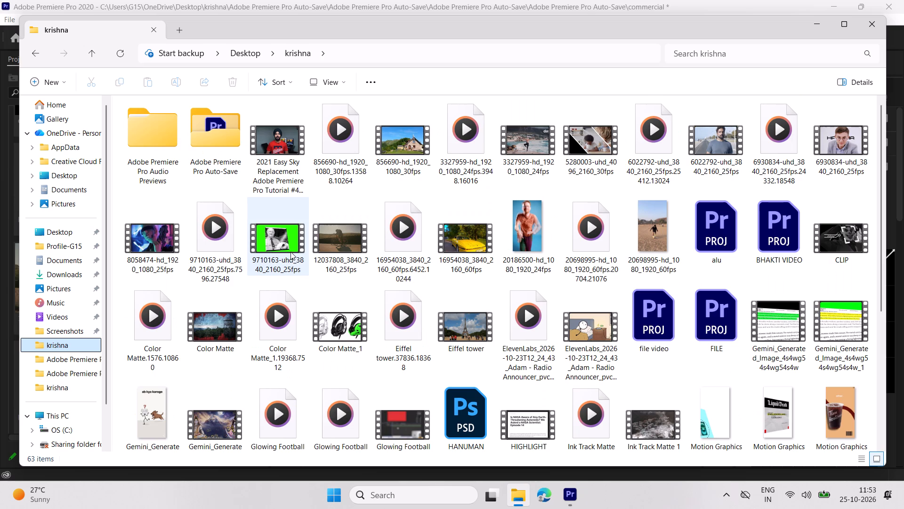
Delete the number-suffixed media duplicates of clips 16954038, 20698995, 3327959, 6022792, 6930834, 9710163 and 856690 from the krishna folder.
{"action": "left_click", "coordinate": [416, 244]}
{"action": "key", "text": "Delete"}
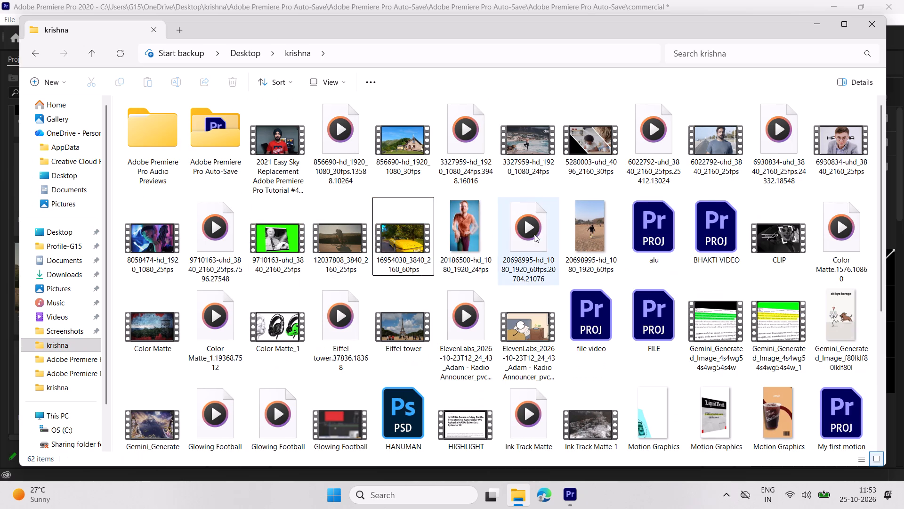
{"action": "left_click", "coordinate": [542, 231]}
{"action": "key", "text": "Delete"}
{"action": "left_click", "coordinate": [468, 140]}
{"action": "key", "text": "Delete"}
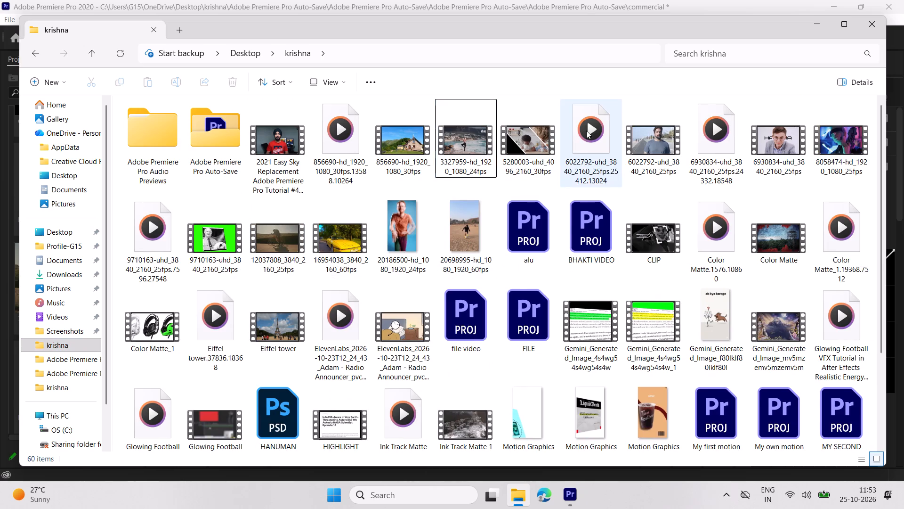
{"action": "left_click", "coordinate": [586, 131]}
{"action": "key", "text": "Delete"}
{"action": "left_click", "coordinate": [661, 135]}
{"action": "key", "text": "Delete"}
{"action": "left_click", "coordinate": [769, 135]}
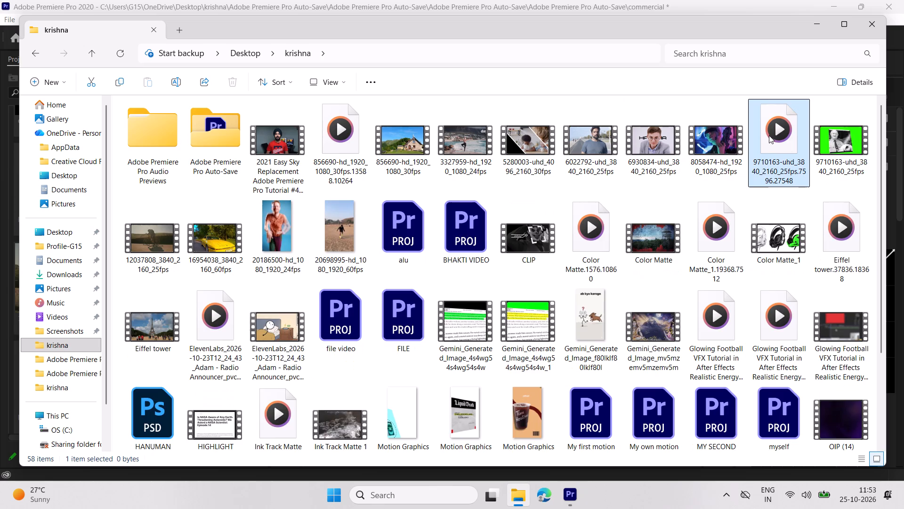
{"action": "key", "text": "Delete"}
{"action": "left_click", "coordinate": [341, 143]}
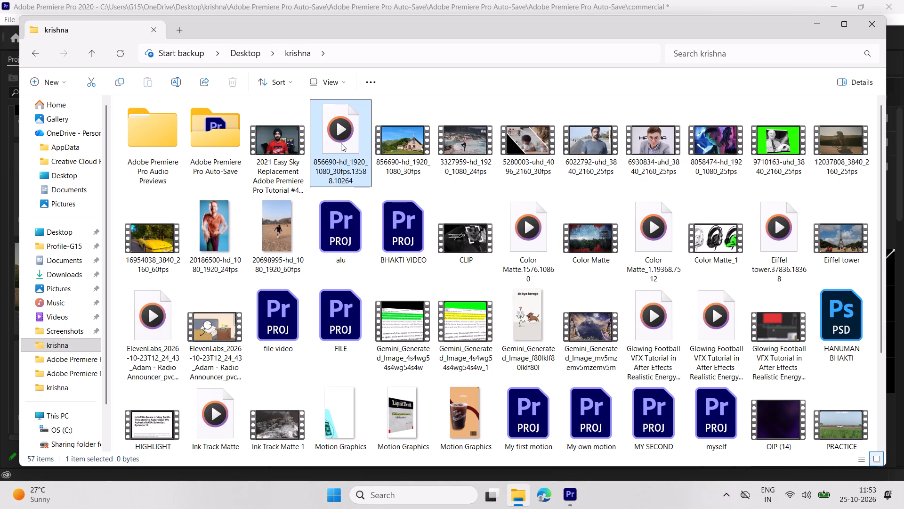
{"action": "key", "text": "Delete"}
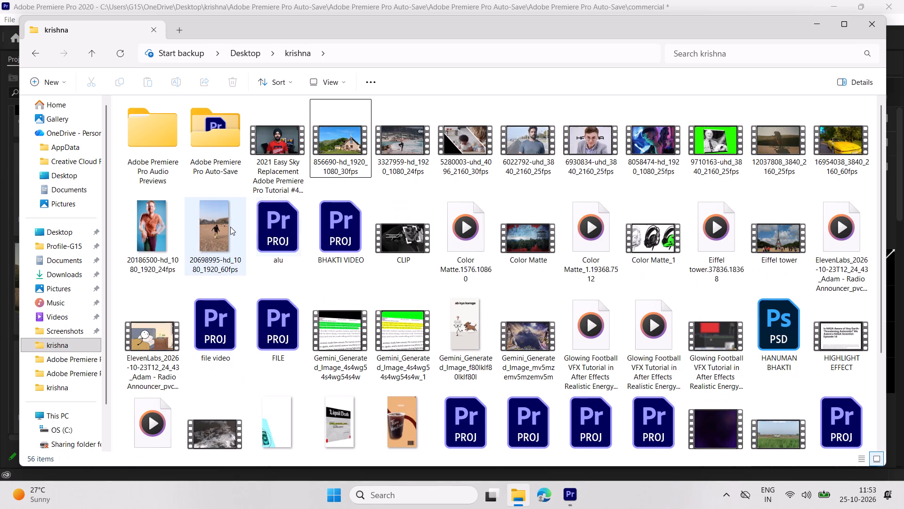
Delete the 2021 Easy Sky Replacement Adobe Premiere Pro Tutorial video from the krishna folder.
{"action": "left_click", "coordinate": [265, 149]}
{"action": "key", "text": "Delete"}
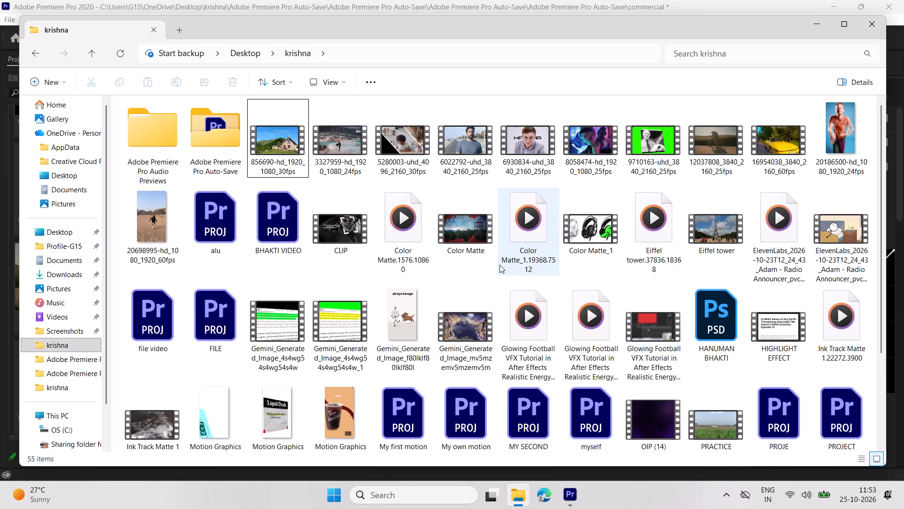
Delete the extra media files for Color Matte_1, Eiffel tower, the ElevenLabs Radio Announcer, Color Matte and Ink Track Matte 1 from the krishna folder.
{"action": "left_click", "coordinate": [528, 247]}
{"action": "key", "text": "Delete"}
{"action": "left_click", "coordinate": [575, 237]}
{"action": "key", "text": "Delete"}
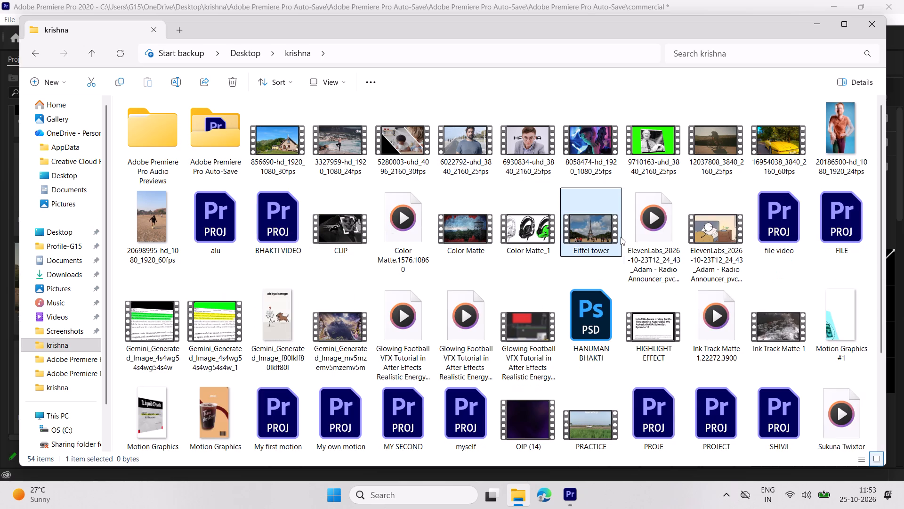
{"action": "left_click", "coordinate": [631, 233]}
{"action": "key", "text": "Delete"}
{"action": "left_click", "coordinate": [399, 244]}
{"action": "key", "text": "Delete"}
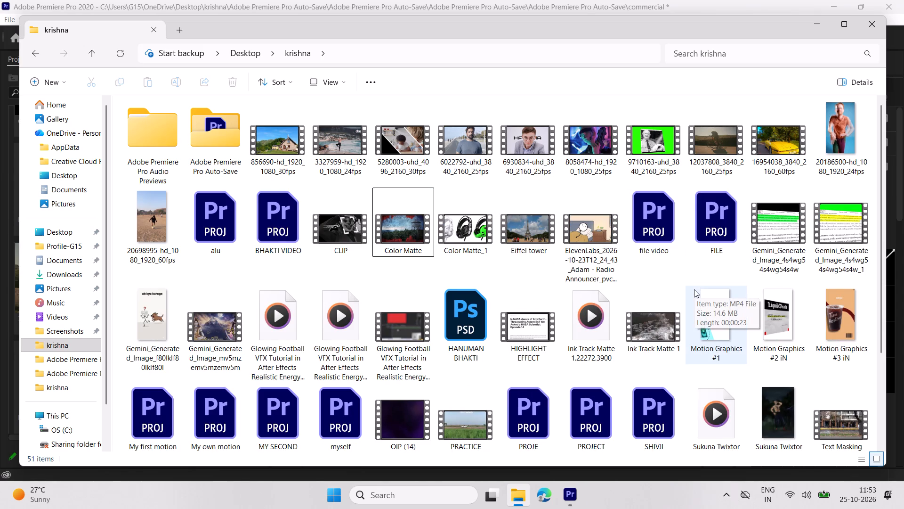
{"action": "left_click", "coordinate": [581, 328]}
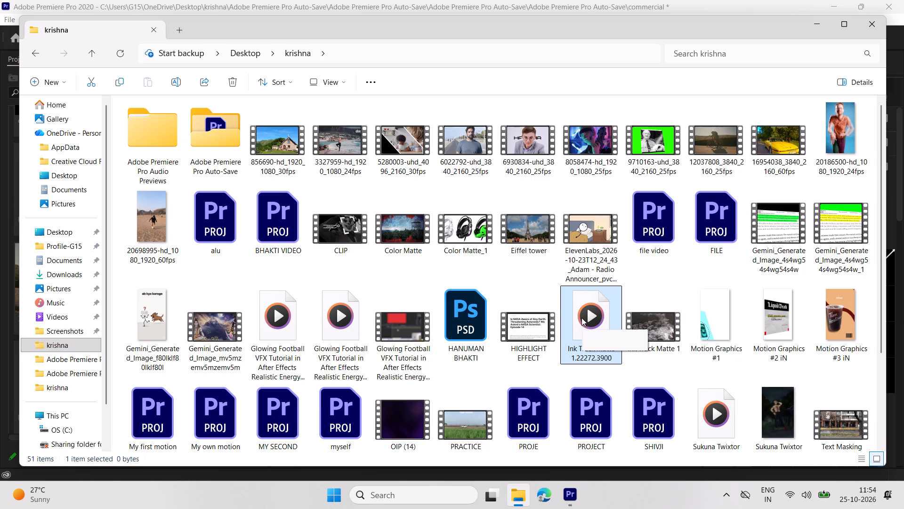
{"action": "key", "text": "Delete"}
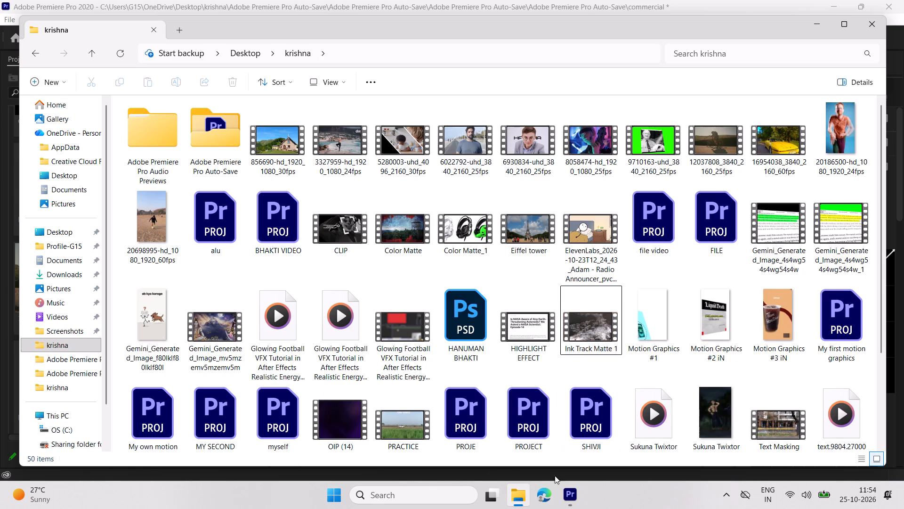
Switch to Premiere Pro and play the transition from the highlight effect into the "spotlight + motion track" title.
{"action": "left_click", "coordinate": [566, 496]}
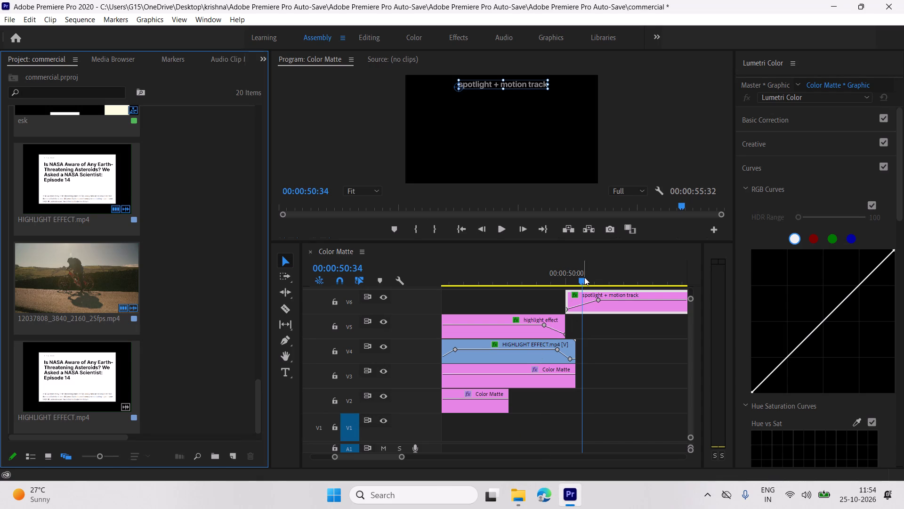
{"action": "left_click_drag", "start_coordinate": [584, 277], "coordinate": [532, 289]}
{"action": "key", "text": "space"}
{"action": "scroll", "coordinate": [568, 330], "scroll_direction": "down", "scroll_amount": 5}
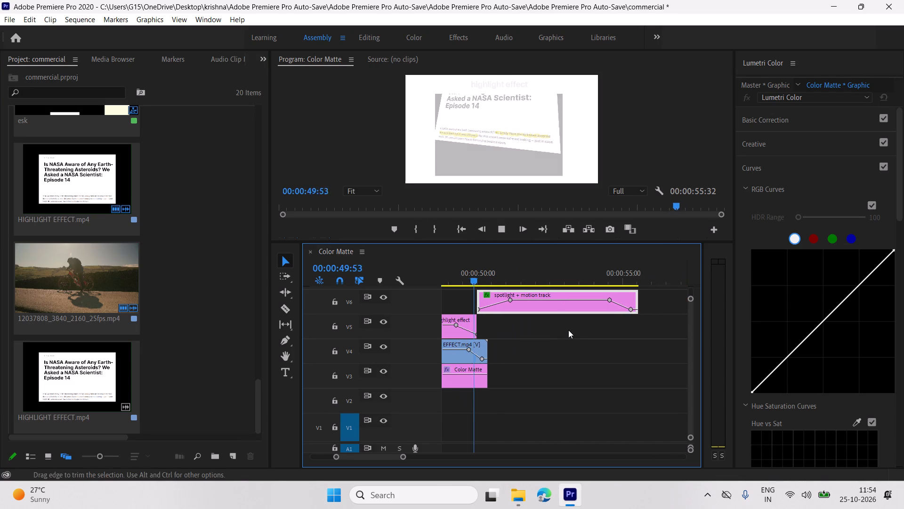
{"action": "key", "text": "space"}
{"action": "left_click_drag", "start_coordinate": [505, 280], "coordinate": [492, 280]}
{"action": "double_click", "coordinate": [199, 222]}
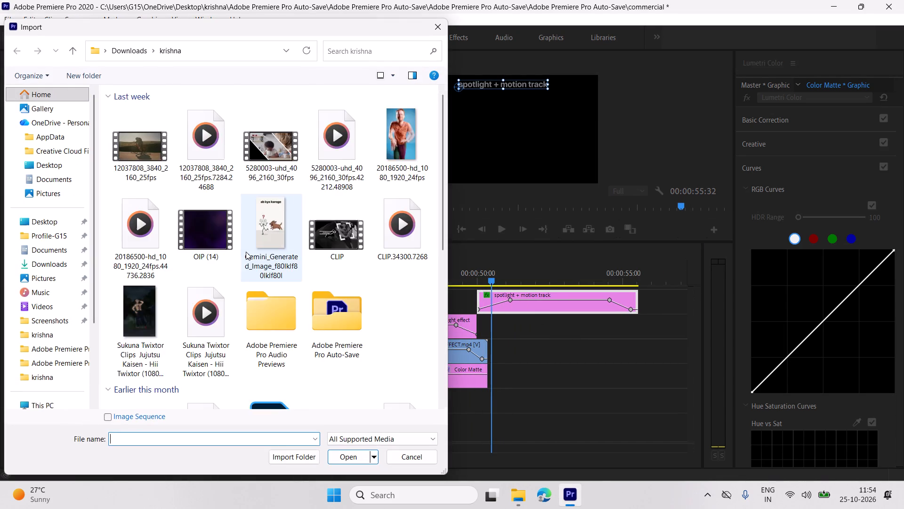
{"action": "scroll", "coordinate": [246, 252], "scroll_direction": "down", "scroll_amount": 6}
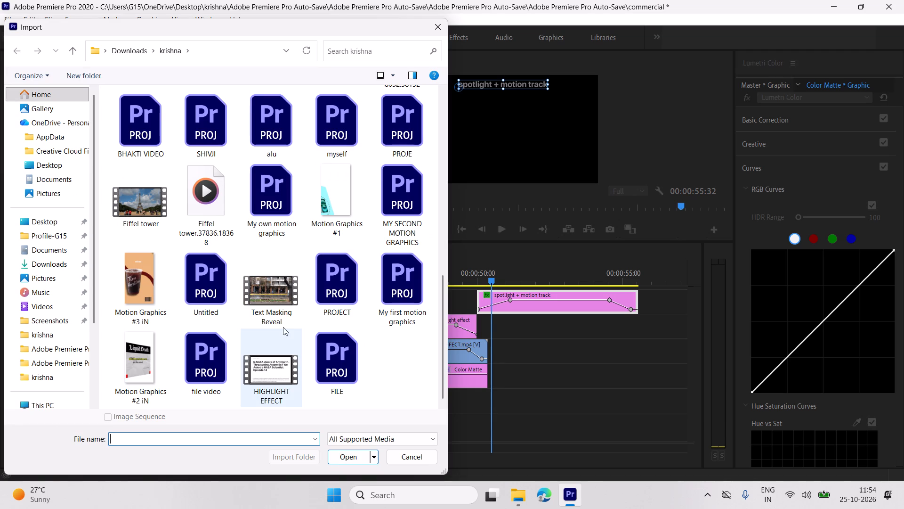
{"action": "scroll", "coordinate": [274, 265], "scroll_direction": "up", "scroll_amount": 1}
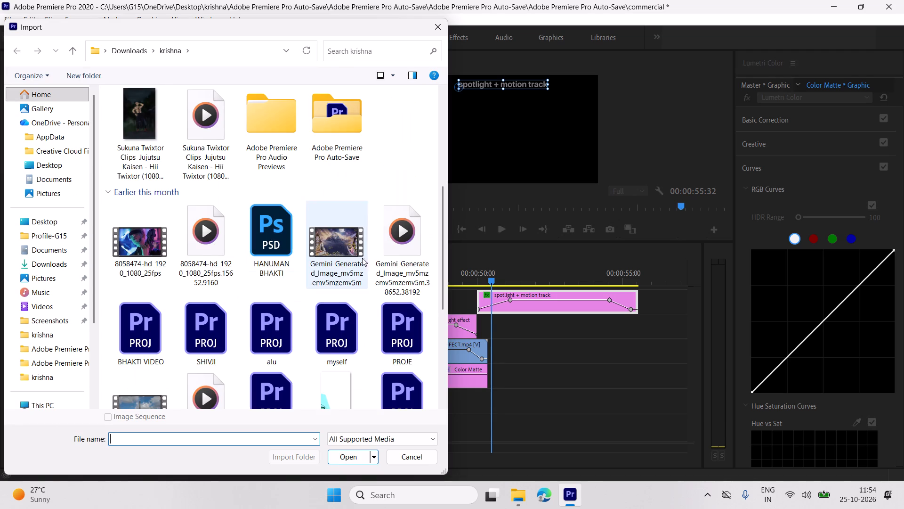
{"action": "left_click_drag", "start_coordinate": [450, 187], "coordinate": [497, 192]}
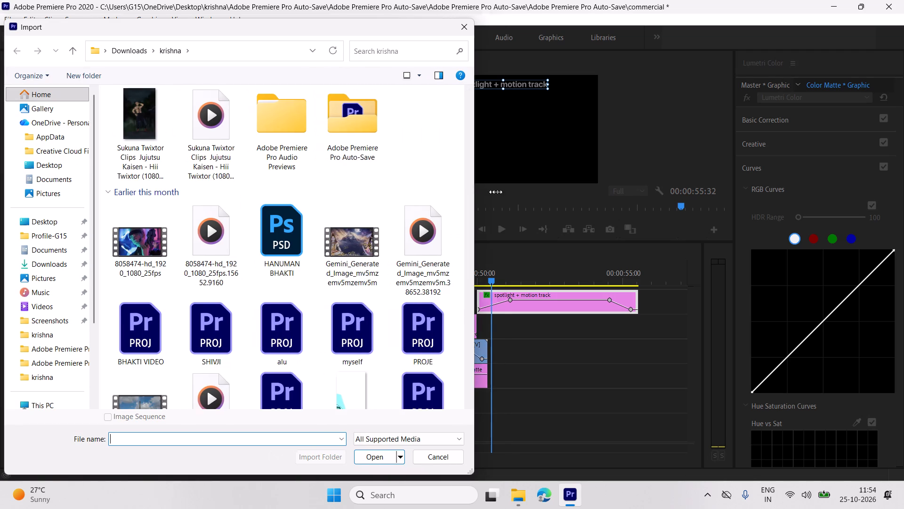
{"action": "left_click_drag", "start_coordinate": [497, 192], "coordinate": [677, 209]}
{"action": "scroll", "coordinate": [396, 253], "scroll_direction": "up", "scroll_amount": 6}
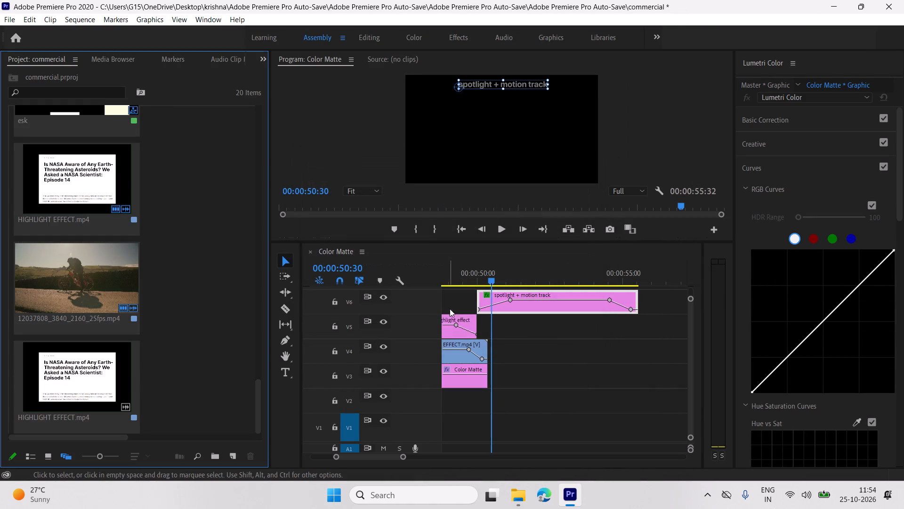
Start another media import and browse the saved locations for footage, ending in the krishna folder on the Desktop.
{"action": "left_click", "coordinate": [12, 13]}
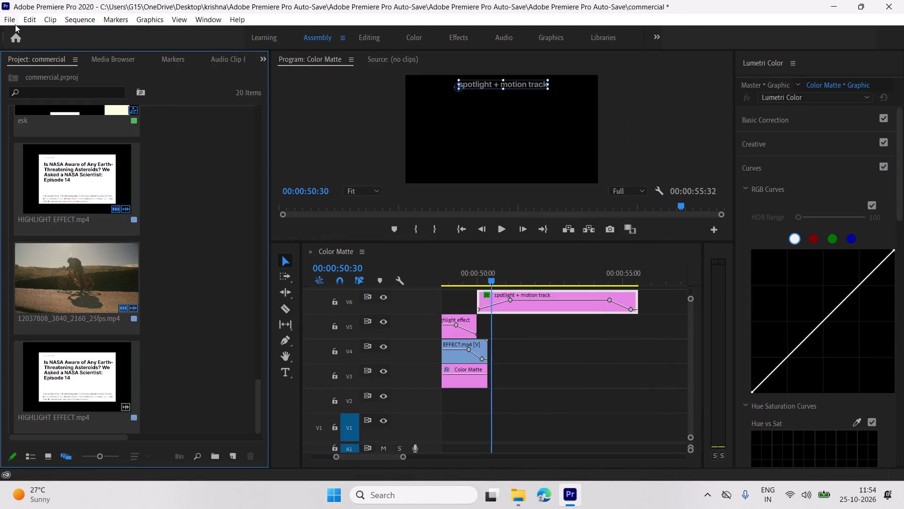
{"action": "left_click", "coordinate": [7, 22]}
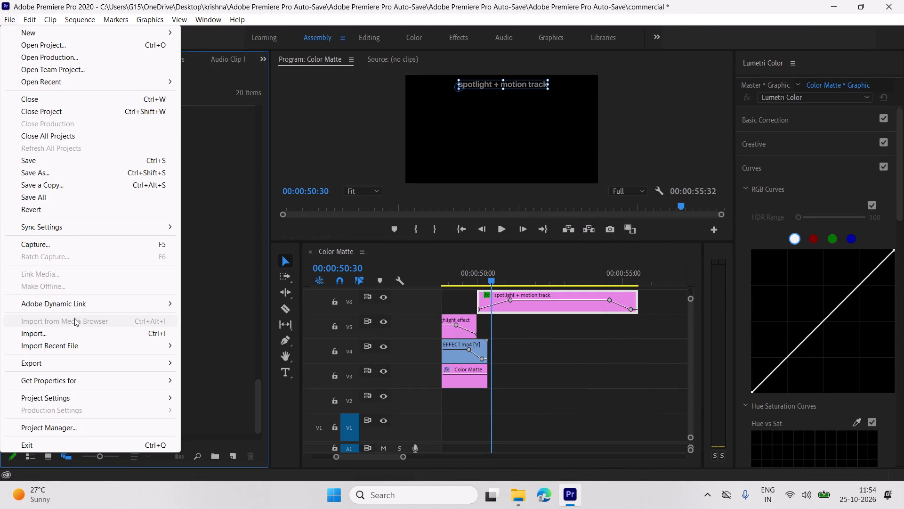
{"action": "left_click", "coordinate": [79, 328]}
{"action": "scroll", "coordinate": [266, 263], "scroll_direction": "down", "scroll_amount": 1}
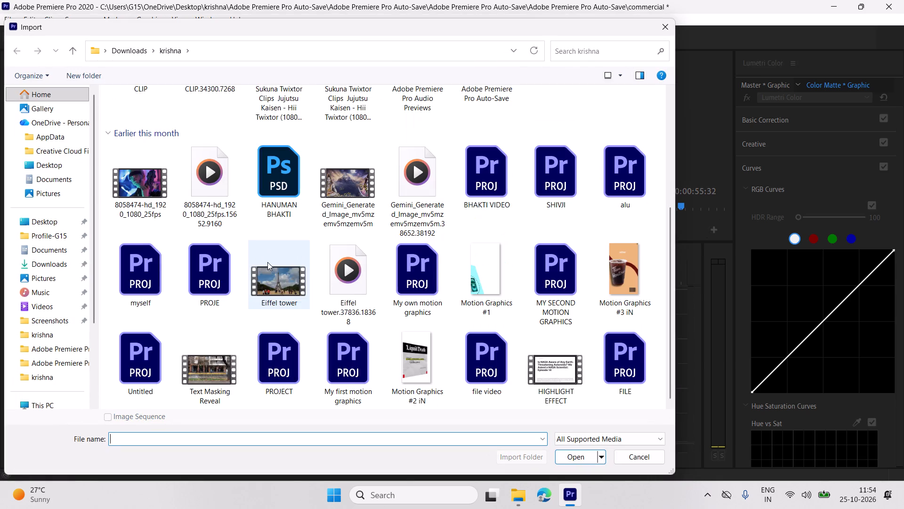
{"action": "scroll", "coordinate": [267, 262], "scroll_direction": "down", "scroll_amount": 1}
{"action": "scroll", "coordinate": [252, 257], "scroll_direction": "up", "scroll_amount": 2}
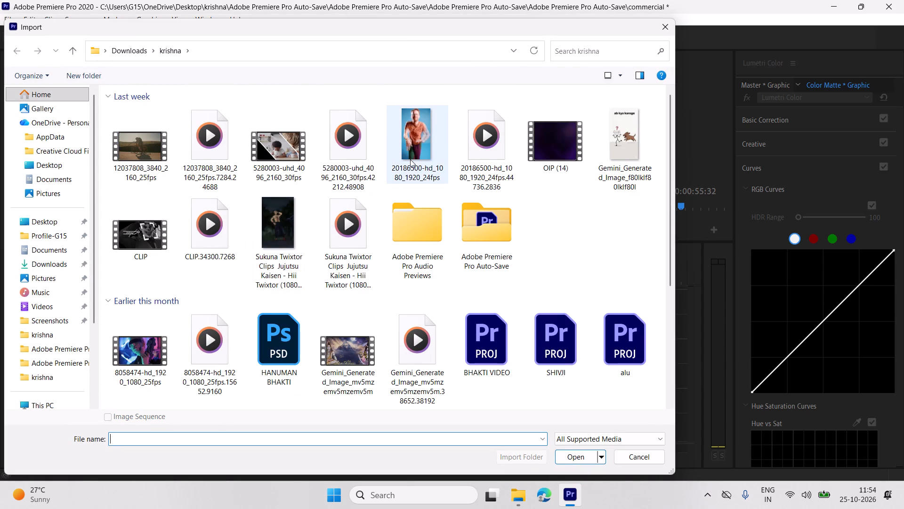
{"action": "left_click", "coordinate": [26, 264]}
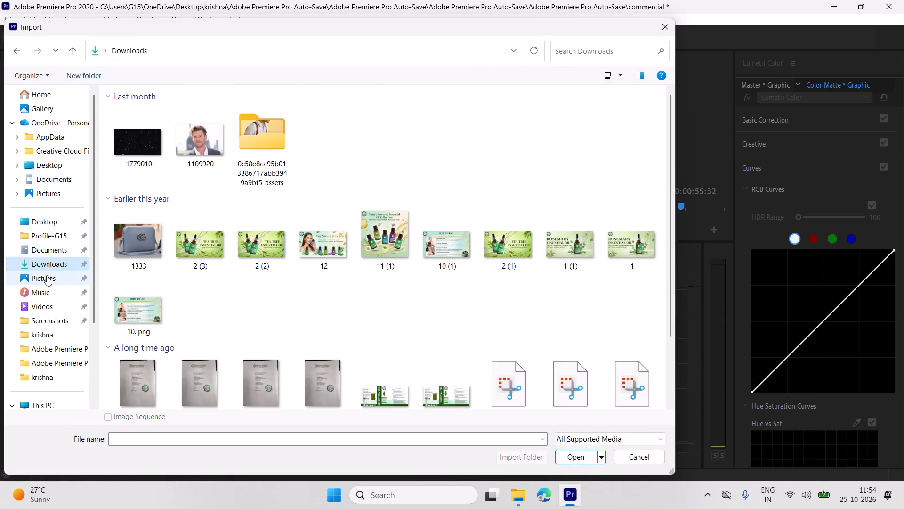
{"action": "left_click", "coordinate": [50, 278]}
{"action": "left_click", "coordinate": [52, 304]}
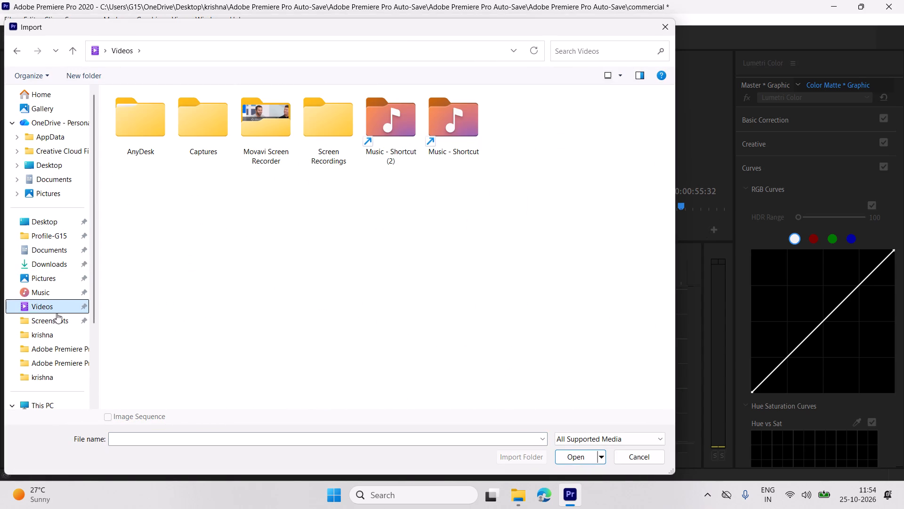
{"action": "left_click", "coordinate": [56, 313]}
{"action": "left_click", "coordinate": [57, 319]}
{"action": "left_click", "coordinate": [58, 335]}
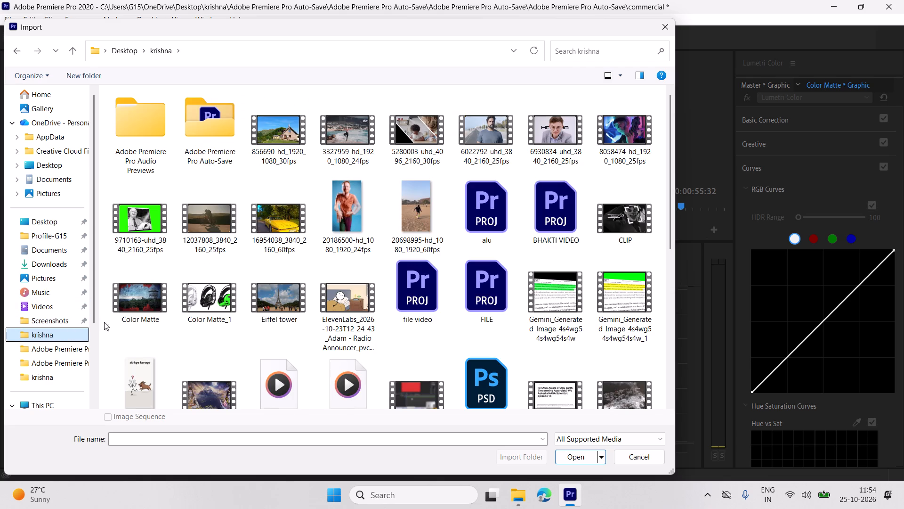
{"action": "scroll", "coordinate": [178, 291], "scroll_direction": "down", "scroll_amount": 2}
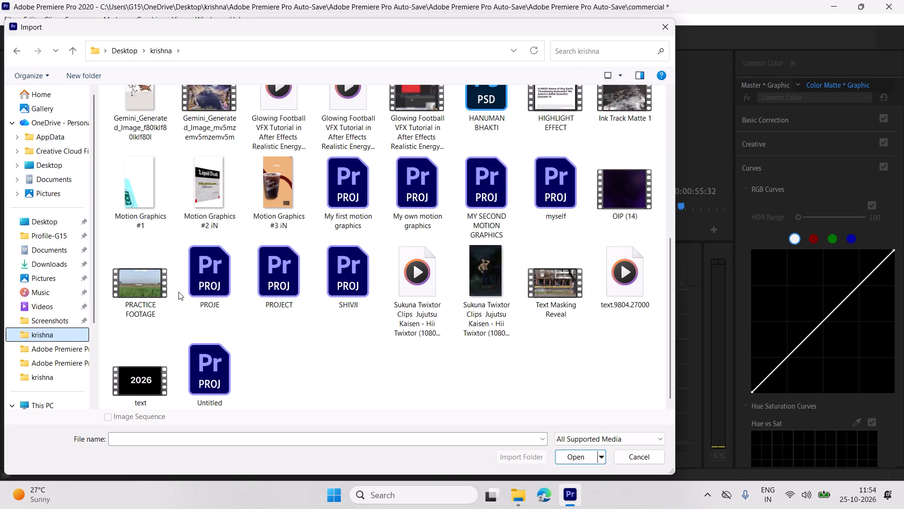
{"action": "scroll", "coordinate": [179, 292], "scroll_direction": "up", "scroll_amount": 2}
Select for import clips 9710163, Color Matte, Color Matte_1, Eiffel tower, ElevenLabs, Gemini f80lklf80lklf80l, Gemini 4s4wg54s4wg54s4w and Ink Track Matte 1.
{"action": "left_click", "coordinate": [151, 204]}
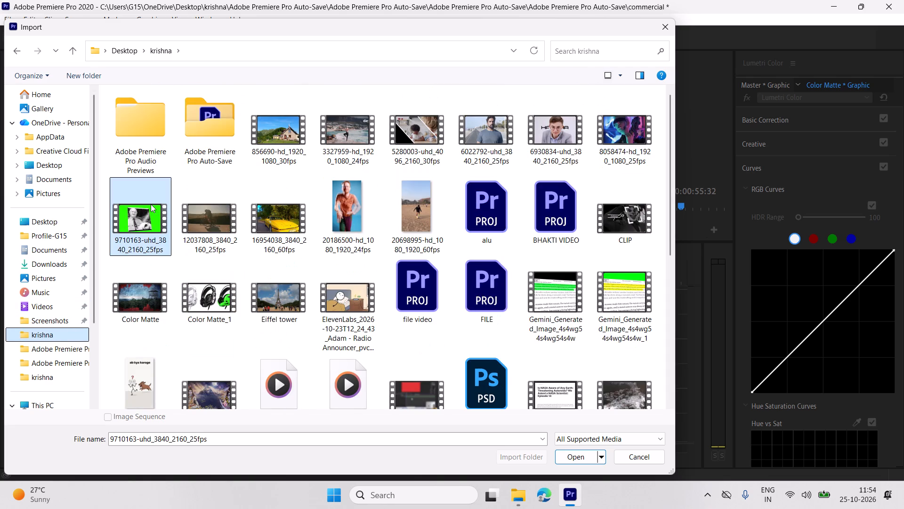
{"action": "left_click", "coordinate": [155, 285], "text": "ctrl"}
{"action": "left_click", "coordinate": [215, 288], "text": "ctrl"}
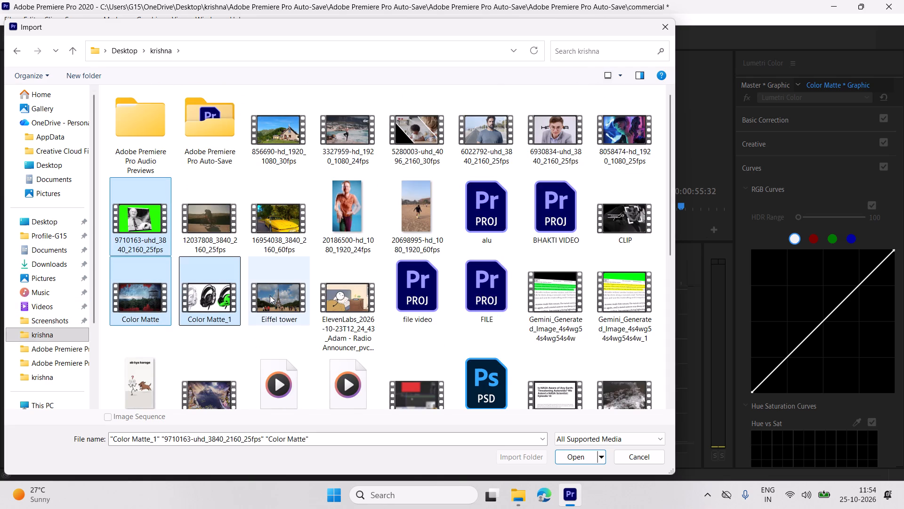
{"action": "left_click", "coordinate": [270, 296], "text": "ctrl"}
{"action": "left_click", "coordinate": [348, 308], "text": "ctrl"}
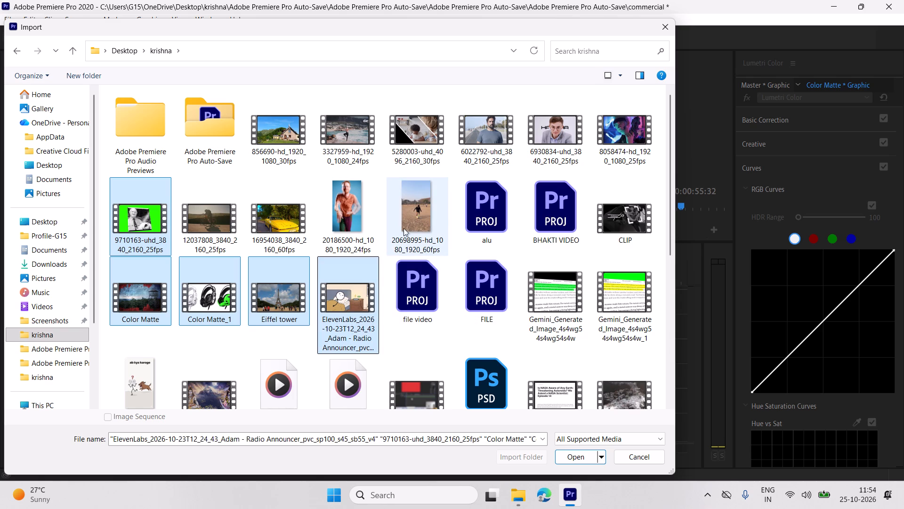
{"action": "left_click", "coordinate": [142, 374], "text": "ctrl"}
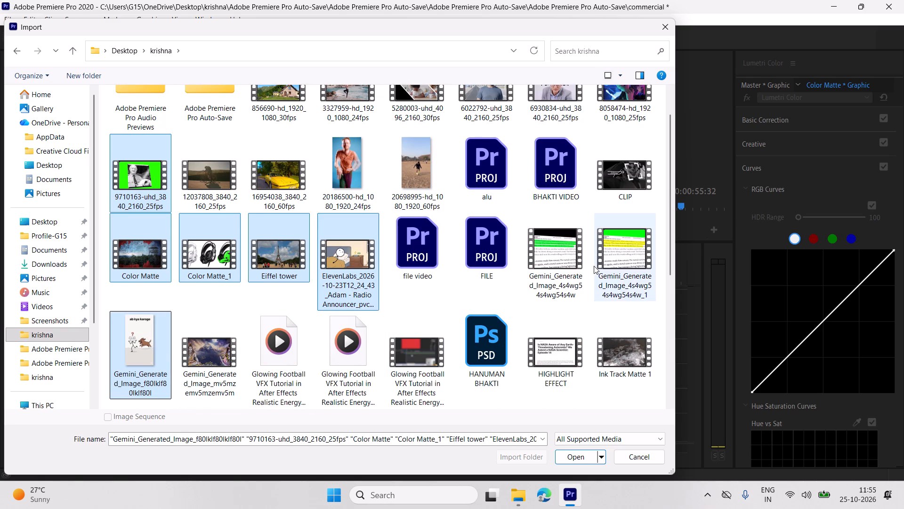
{"action": "left_click", "coordinate": [569, 264], "text": "ctrl"}
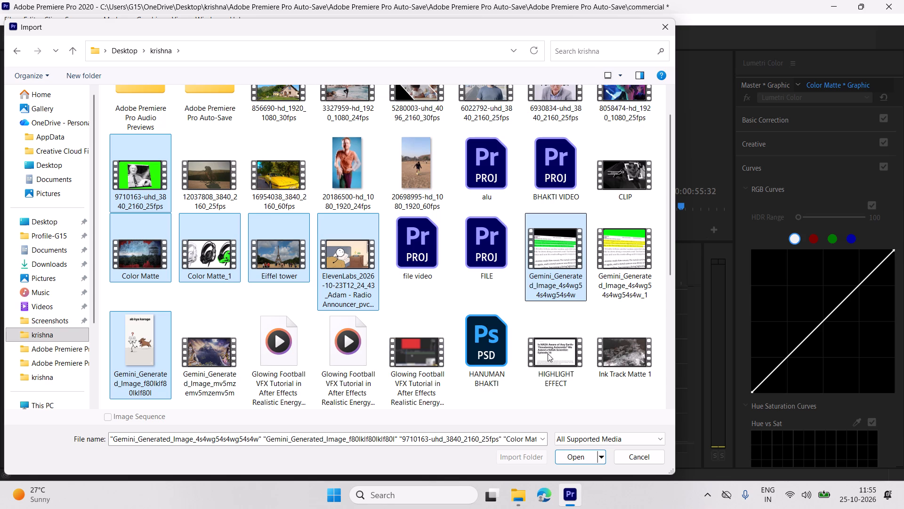
{"action": "left_click", "coordinate": [619, 353], "text": "ctrl"}
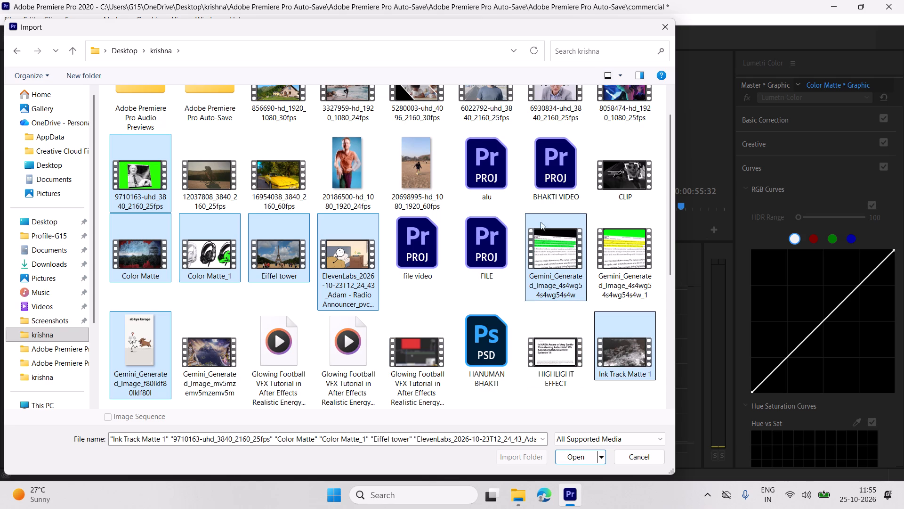
Add CLIP, 20698995, 20186500, 16954038, 856690, 3327959, 5280003, 6022792, 6930834 and 8058474 to the selection and import all the selected clips.
{"action": "left_click", "coordinate": [625, 197], "text": "ctrl"}
{"action": "left_click", "coordinate": [428, 188], "text": "ctrl"}
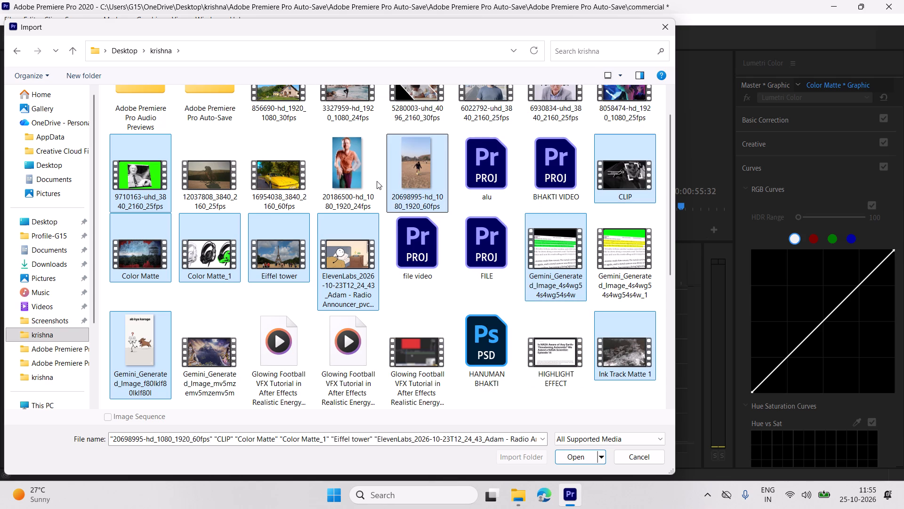
{"action": "left_click", "coordinate": [368, 180], "text": "ctrl"}
{"action": "left_click", "coordinate": [278, 184], "text": "ctrl"}
{"action": "scroll", "coordinate": [352, 184], "scroll_direction": "up", "scroll_amount": 2}
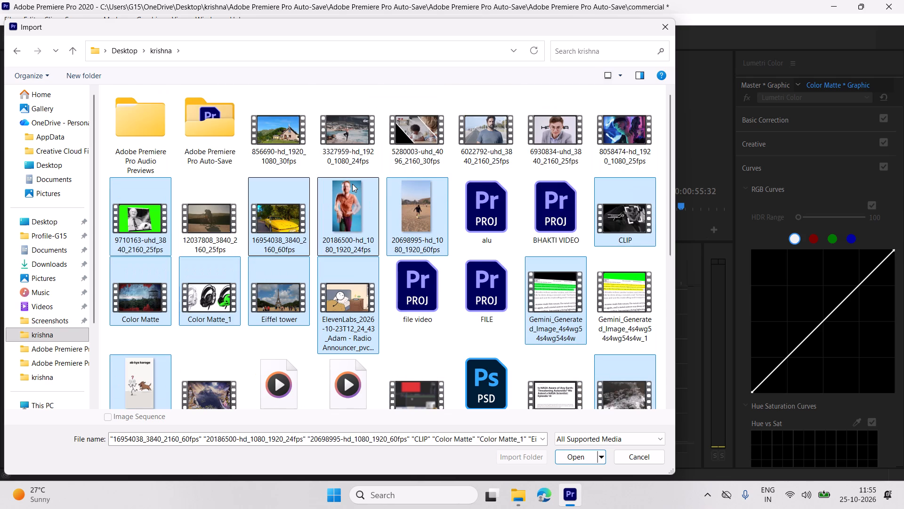
{"action": "left_click", "coordinate": [295, 131], "text": "ctrl"}
{"action": "left_click", "coordinate": [355, 140], "text": "ctrl"}
{"action": "left_click", "coordinate": [407, 137], "text": "ctrl"}
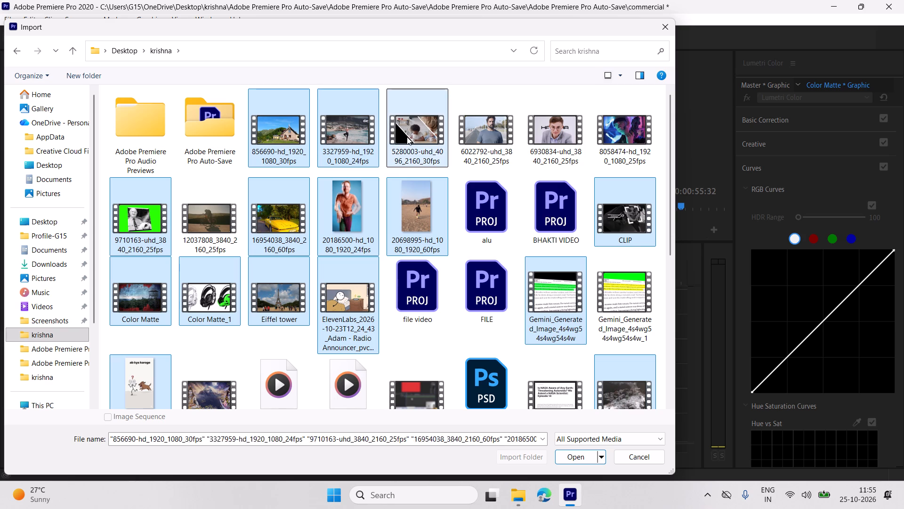
{"action": "left_click", "coordinate": [475, 131], "text": "ctrl"}
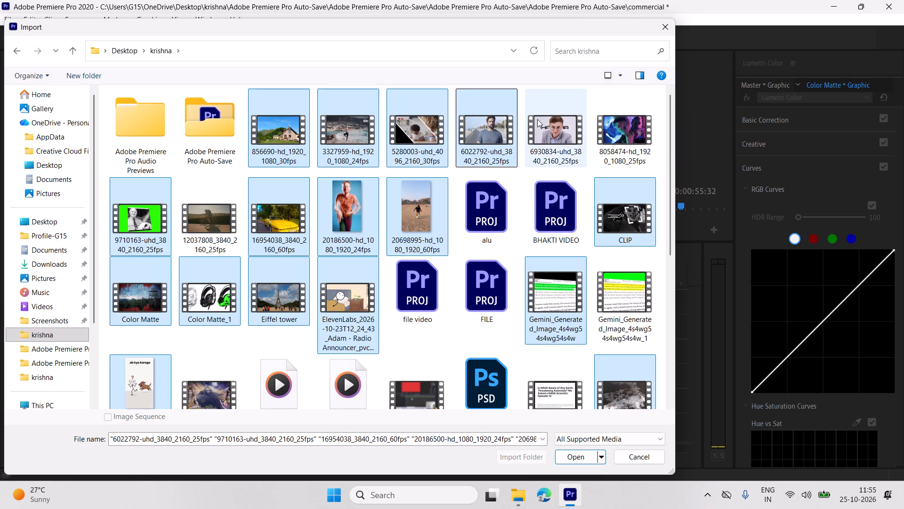
{"action": "left_click", "coordinate": [537, 119], "text": "ctrl"}
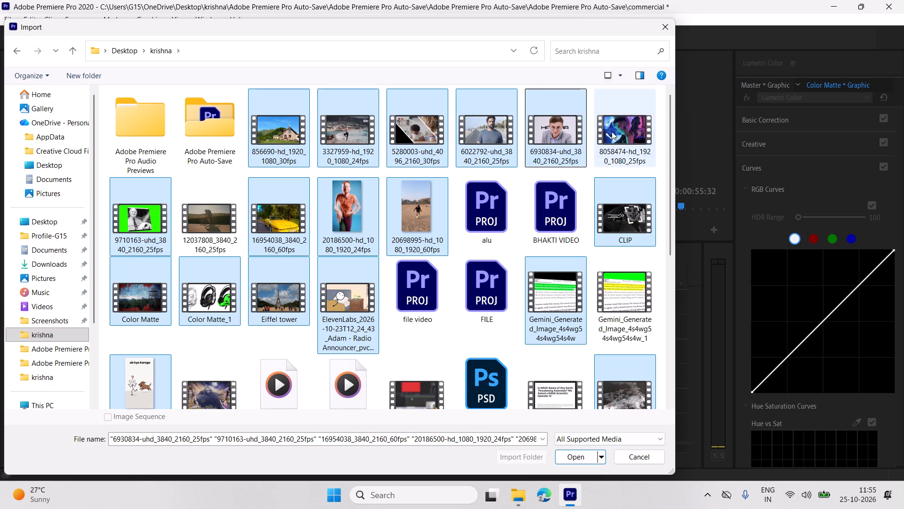
{"action": "left_click", "coordinate": [612, 131], "text": "ctrl"}
{"action": "left_click", "coordinate": [571, 464]}
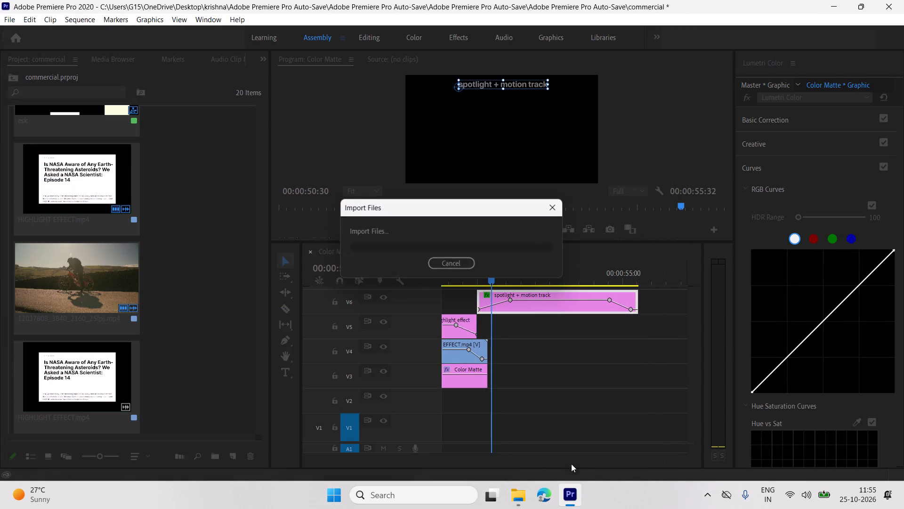
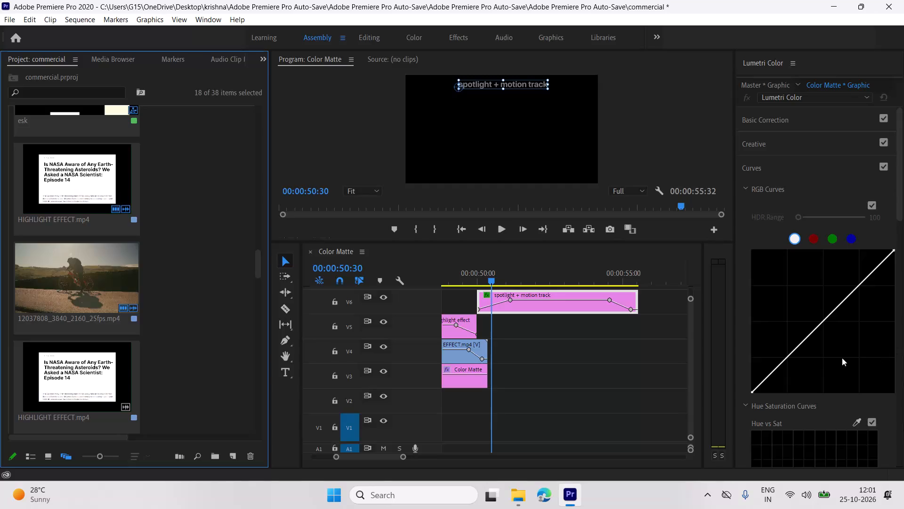
Find the imported clip 20698995-hd_1080_1920_60fps.mp4 and place it on V5 beneath the title, starting at about 00:00:50:21.
{"action": "left_click_drag", "start_coordinate": [486, 281], "coordinate": [466, 286]}
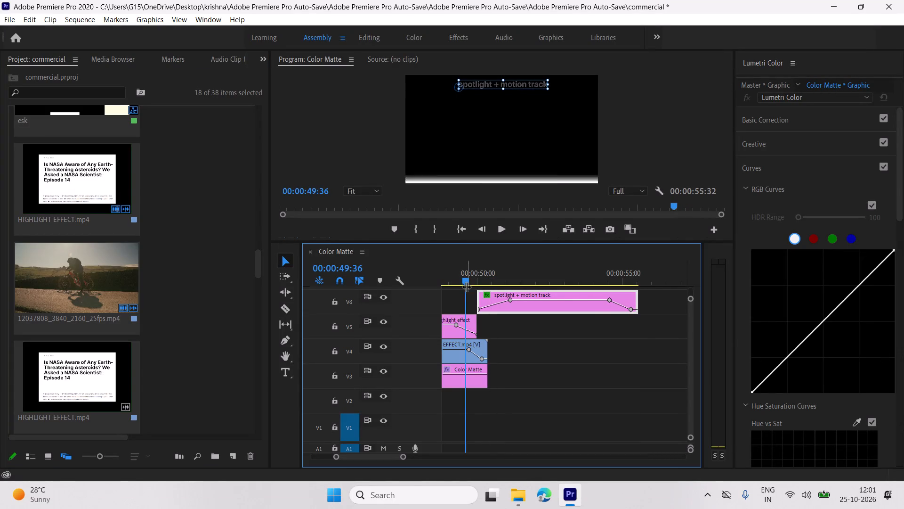
{"action": "key", "text": "space"}
{"action": "key", "text": "space"}
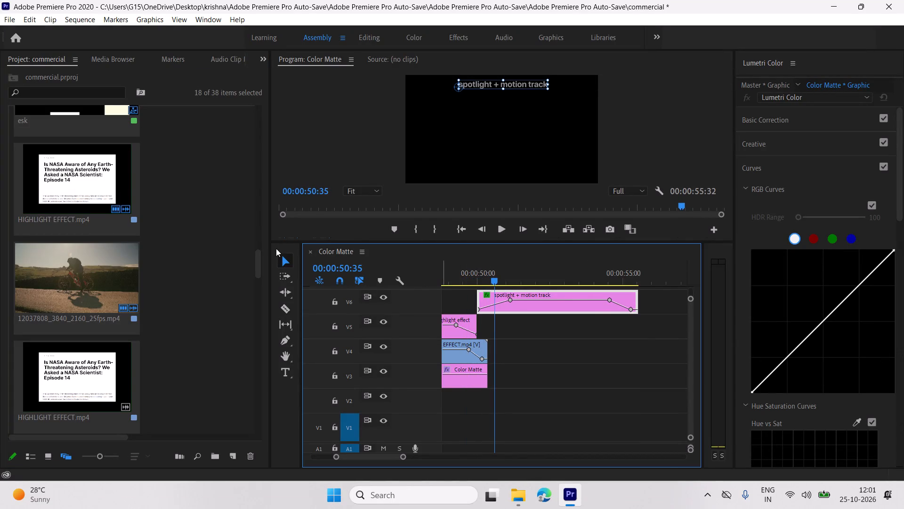
{"action": "scroll", "coordinate": [182, 275], "scroll_direction": "up", "scroll_amount": 2}
{"action": "scroll", "coordinate": [182, 275], "scroll_direction": "down", "scroll_amount": 14}
{"action": "left_click", "coordinate": [183, 274]}
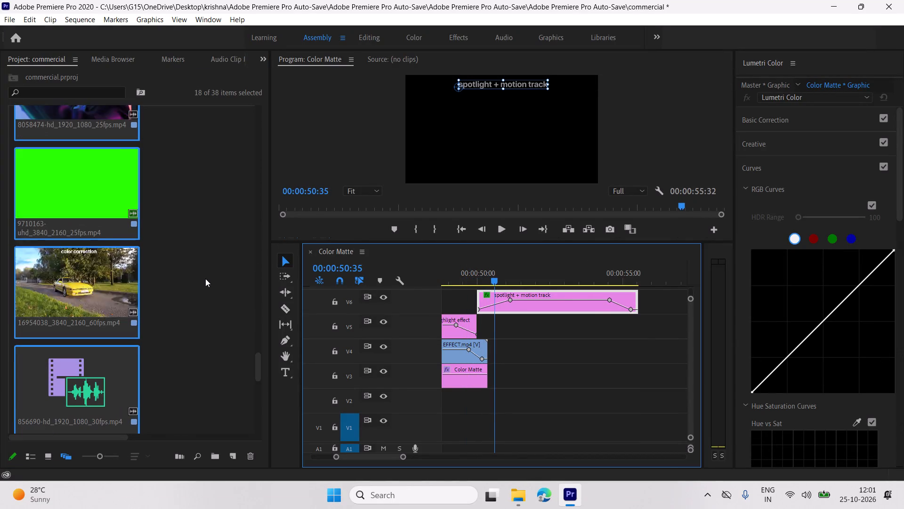
{"action": "scroll", "coordinate": [205, 279], "scroll_direction": "down", "scroll_amount": 6}
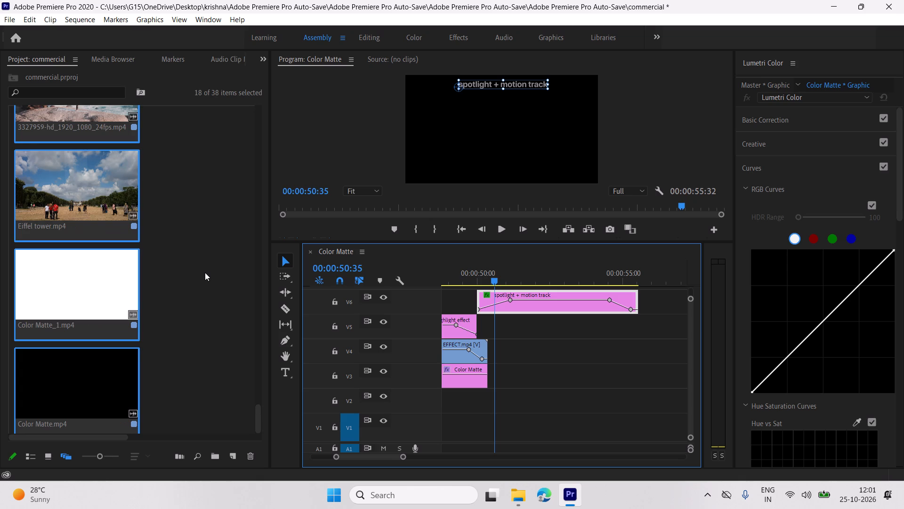
{"action": "scroll", "coordinate": [203, 271], "scroll_direction": "down", "scroll_amount": 2}
{"action": "scroll", "coordinate": [203, 271], "scroll_direction": "up", "scroll_amount": 7}
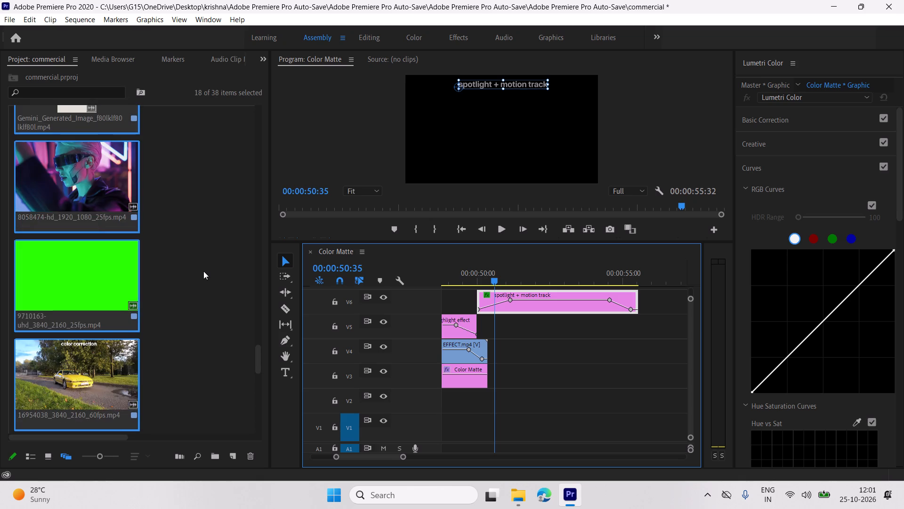
{"action": "scroll", "coordinate": [203, 271], "scroll_direction": "up", "scroll_amount": 5}
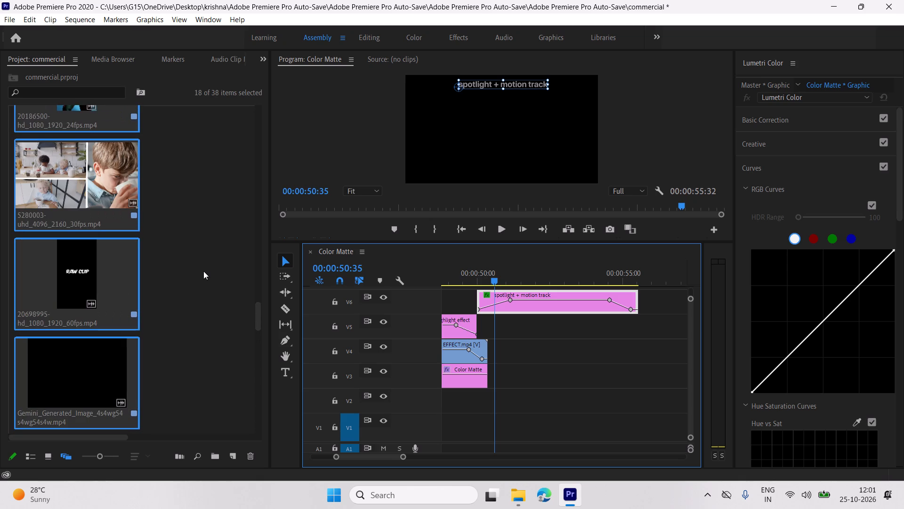
{"action": "left_click", "coordinate": [208, 270]}
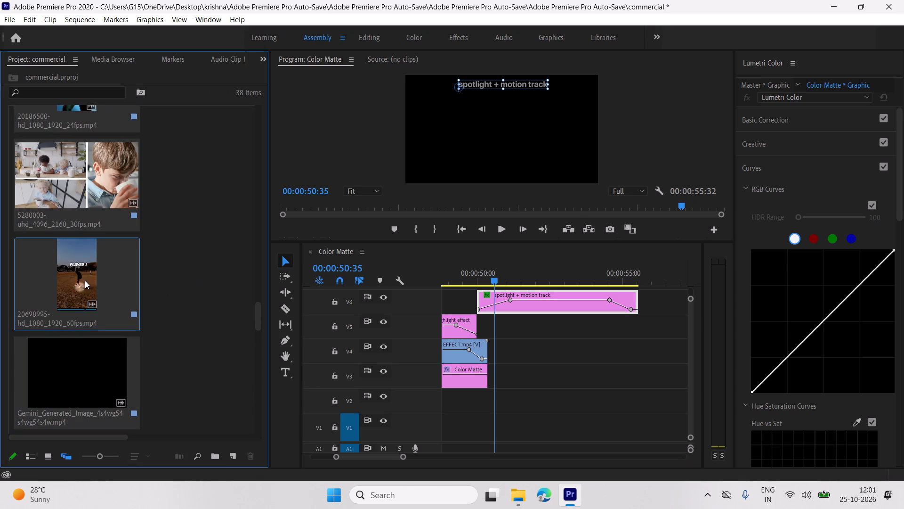
{"action": "left_click_drag", "start_coordinate": [89, 280], "coordinate": [490, 318]}
Scale the 20698995 clip on V5 to 84 and lower it below the title to vertical position 1158.
{"action": "left_click_drag", "start_coordinate": [493, 279], "coordinate": [471, 276]}
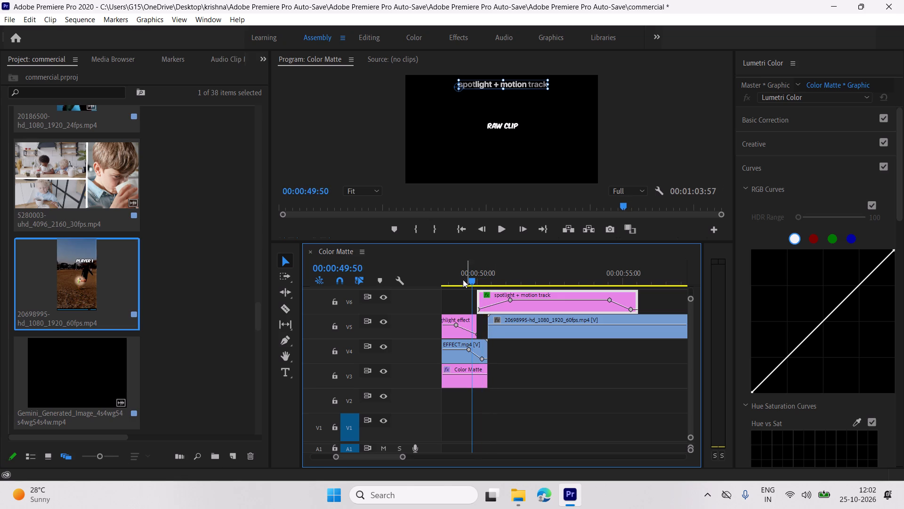
{"action": "key", "text": "space"}
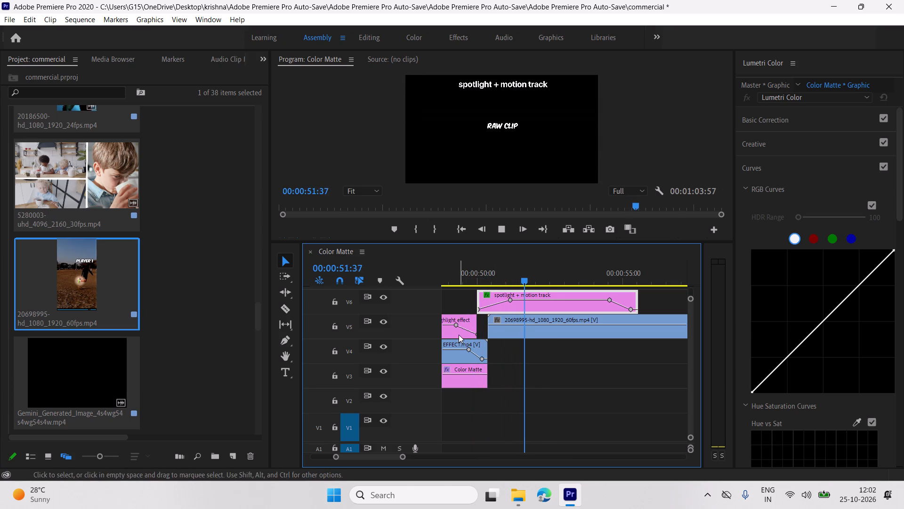
{"action": "key", "text": "space"}
{"action": "left_click", "coordinate": [547, 331]}
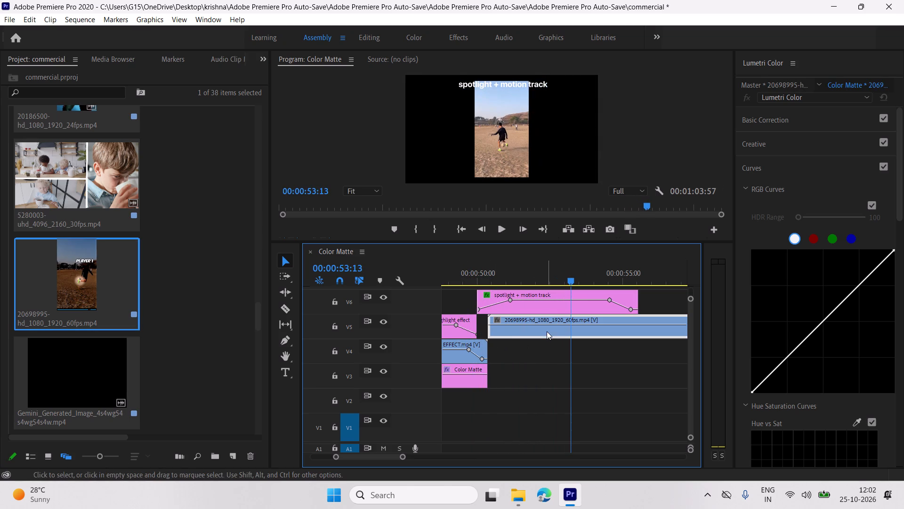
{"action": "scroll", "coordinate": [176, 63], "scroll_direction": "down", "scroll_amount": 5}
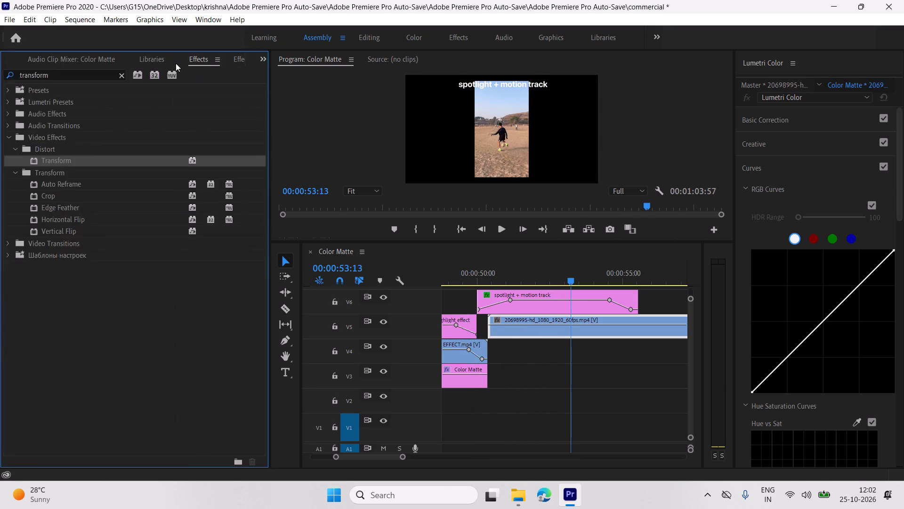
{"action": "scroll", "coordinate": [176, 63], "scroll_direction": "down", "scroll_amount": 1}
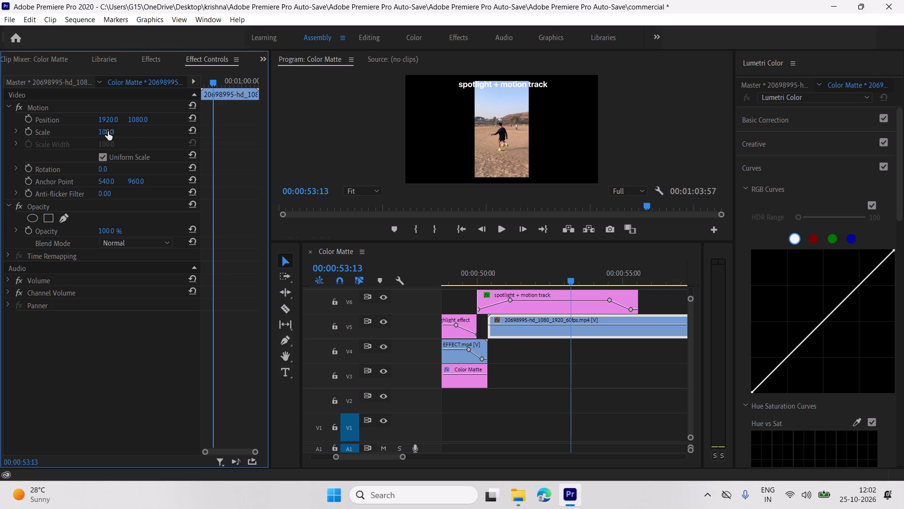
{"action": "left_click_drag", "start_coordinate": [108, 131], "coordinate": [95, 138]}
{"action": "left_click_drag", "start_coordinate": [134, 118], "coordinate": [159, 118]}
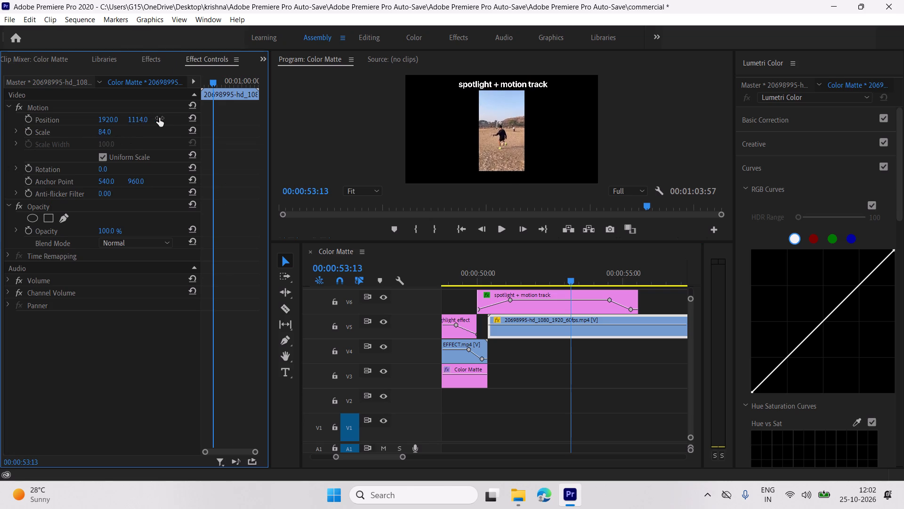
{"action": "left_click_drag", "start_coordinate": [159, 118], "coordinate": [183, 117]}
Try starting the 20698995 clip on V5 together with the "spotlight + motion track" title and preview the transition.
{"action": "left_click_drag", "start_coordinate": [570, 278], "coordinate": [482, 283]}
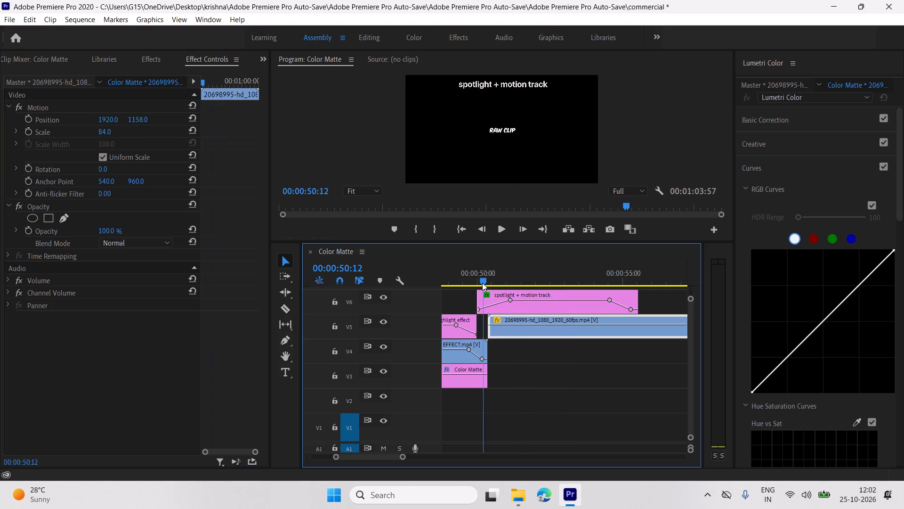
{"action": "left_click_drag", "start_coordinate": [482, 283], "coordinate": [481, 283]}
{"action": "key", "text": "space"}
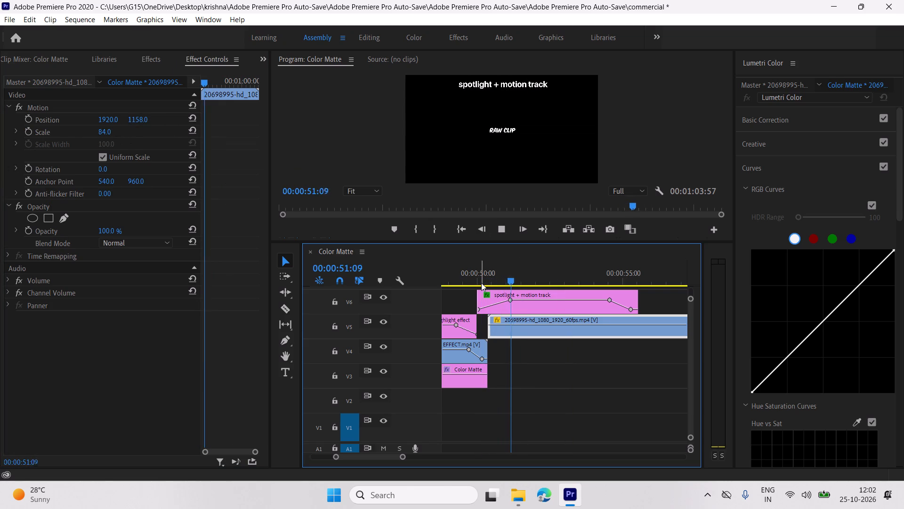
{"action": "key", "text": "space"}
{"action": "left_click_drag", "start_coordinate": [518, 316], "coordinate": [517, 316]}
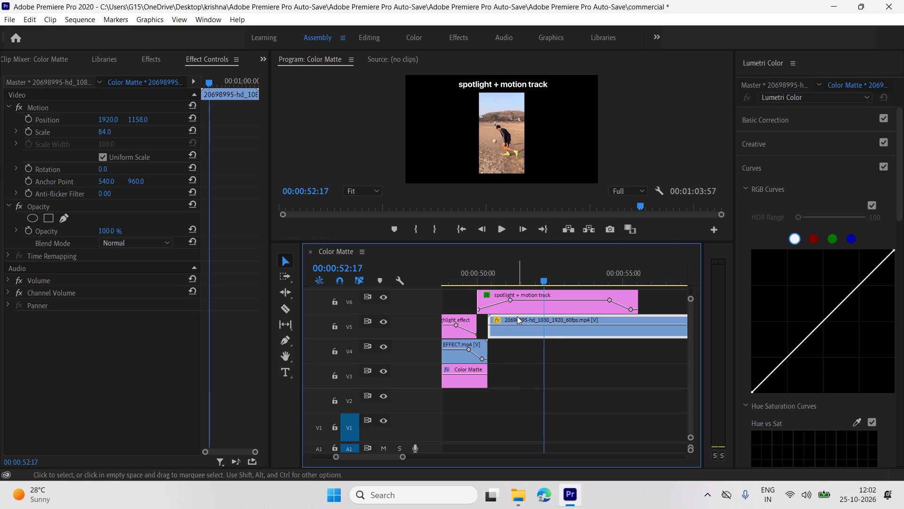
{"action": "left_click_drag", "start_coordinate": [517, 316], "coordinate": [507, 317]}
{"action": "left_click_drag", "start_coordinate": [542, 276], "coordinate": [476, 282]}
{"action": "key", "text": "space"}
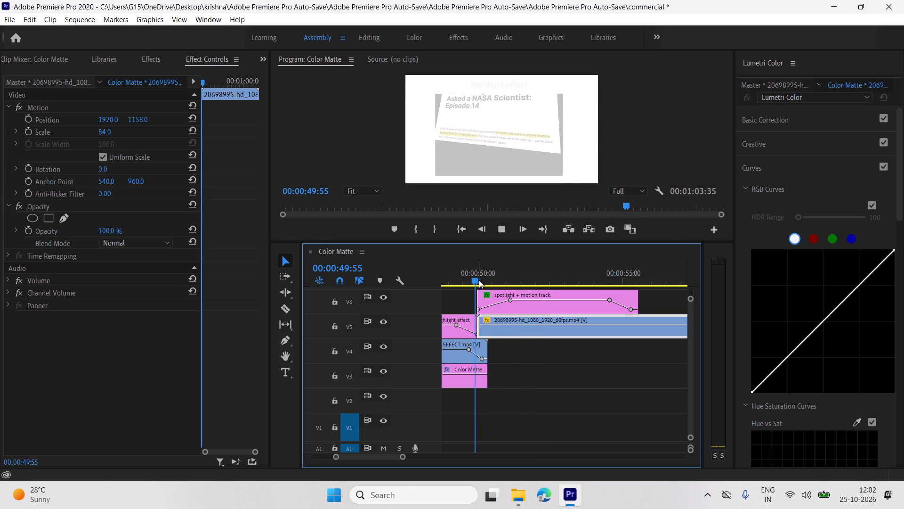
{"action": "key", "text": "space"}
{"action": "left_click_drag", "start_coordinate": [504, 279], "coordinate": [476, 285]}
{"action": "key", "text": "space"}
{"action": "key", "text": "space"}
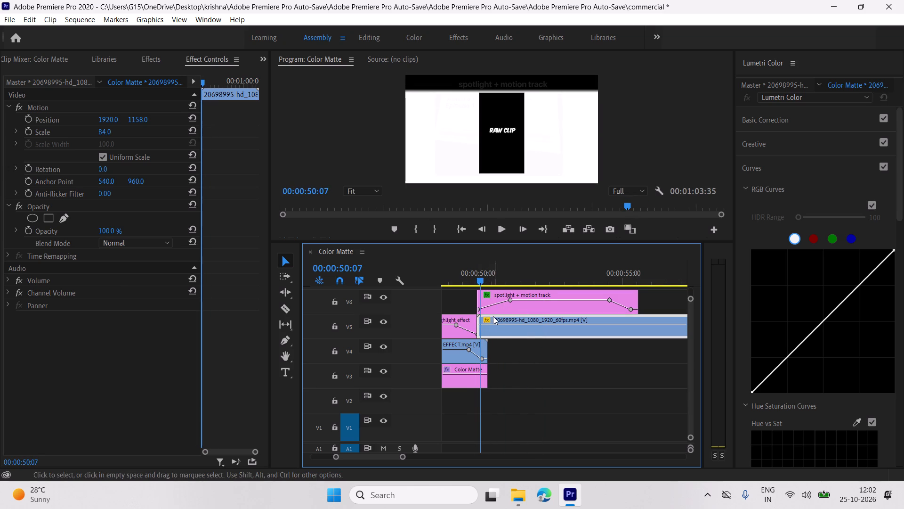
Shift the 20698995 clip on V5 to start at about 00:00:50:18 and play the section in an enlarged preview.
{"action": "left_click_drag", "start_coordinate": [493, 316], "coordinate": [505, 316]}
{"action": "key", "text": "space"}
{"action": "key", "text": "space"}
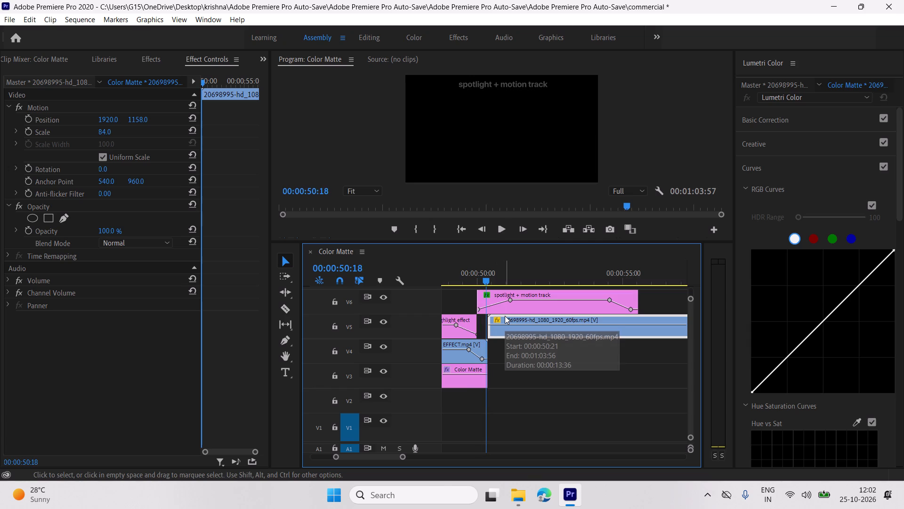
{"action": "left_click", "coordinate": [505, 316]}
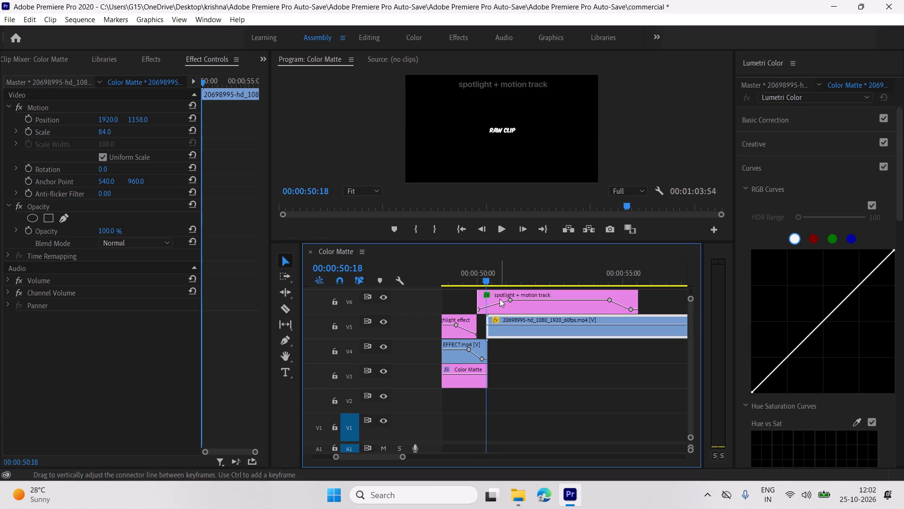
{"action": "left_click_drag", "start_coordinate": [488, 278], "coordinate": [483, 278]}
{"action": "key", "text": "space"}
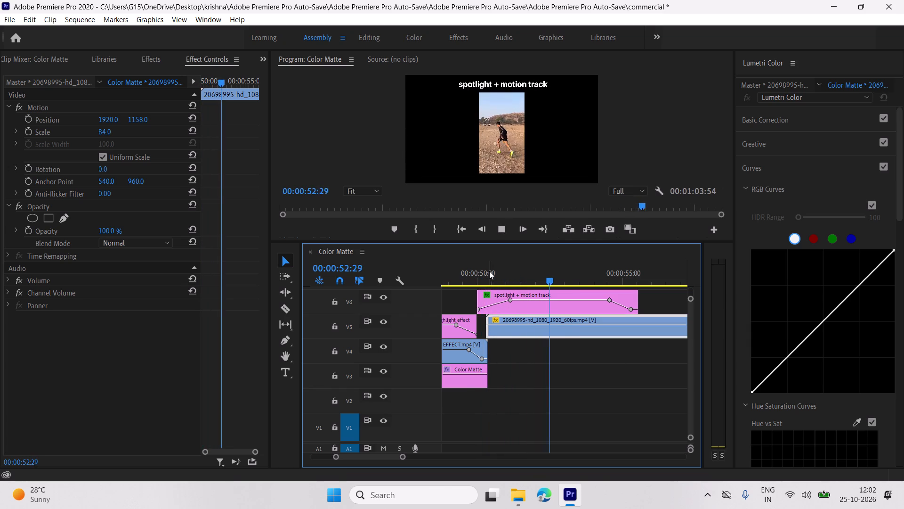
{"action": "left_click_drag", "start_coordinate": [513, 242], "coordinate": [500, 359]}
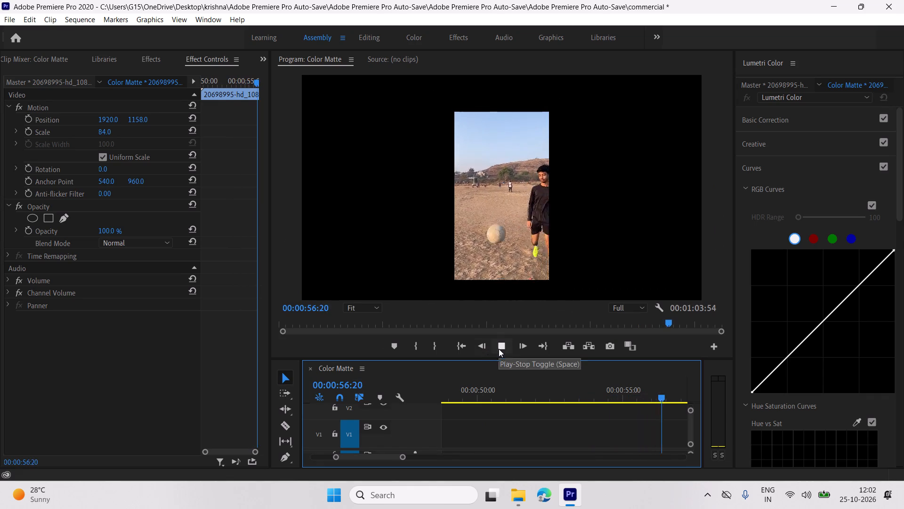
{"action": "key", "text": "space"}
{"action": "left_click_drag", "start_coordinate": [509, 359], "coordinate": [515, 211]}
Extend the "spotlight + motion track" title on V6 until it ends together with the 20698995 clip.
{"action": "scroll", "coordinate": [505, 290], "scroll_direction": "up", "scroll_amount": 3}
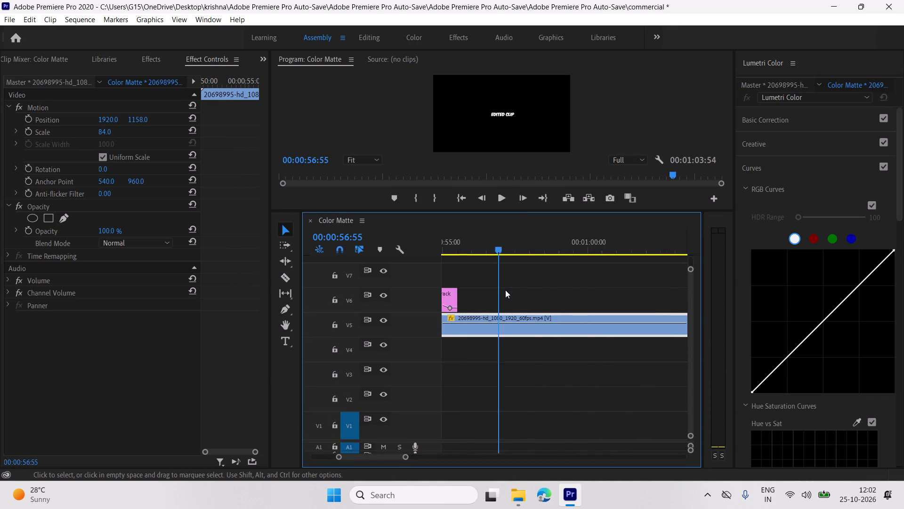
{"action": "scroll", "coordinate": [505, 290], "scroll_direction": "up", "scroll_amount": 4}
{"action": "left_click_drag", "start_coordinate": [545, 297], "coordinate": [652, 307]}
{"action": "scroll", "coordinate": [575, 308], "scroll_direction": "down", "scroll_amount": 3}
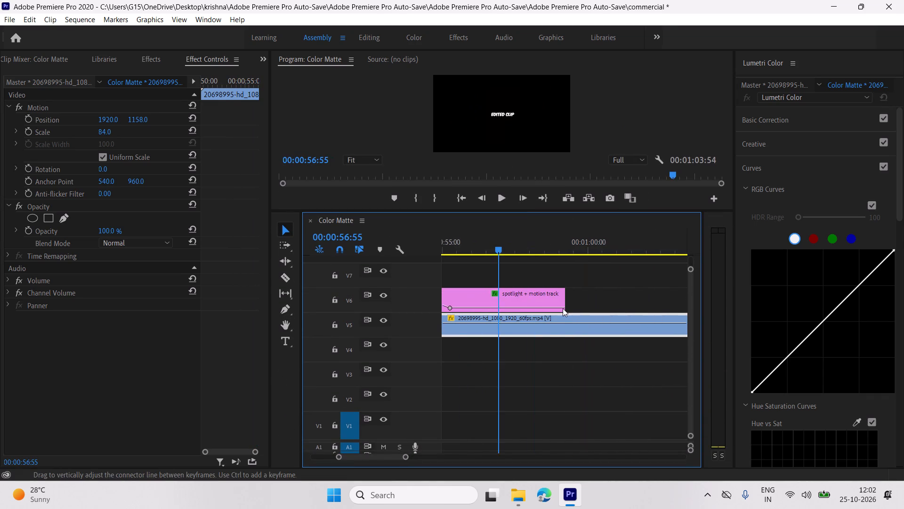
{"action": "scroll", "coordinate": [563, 308], "scroll_direction": "down", "scroll_amount": 5}
{"action": "left_click_drag", "start_coordinate": [514, 294], "coordinate": [649, 298]}
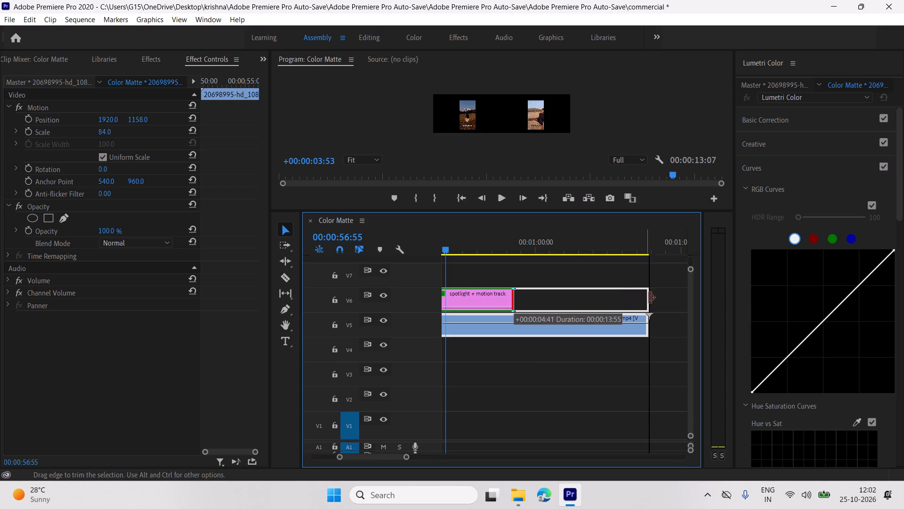
{"action": "left_click_drag", "start_coordinate": [649, 298], "coordinate": [652, 298]}
Move the title's two fade-out opacity keyframes to the end of the extended graphic.
{"action": "scroll", "coordinate": [509, 308], "scroll_direction": "up", "scroll_amount": 6}
{"action": "left_click", "coordinate": [493, 296]}
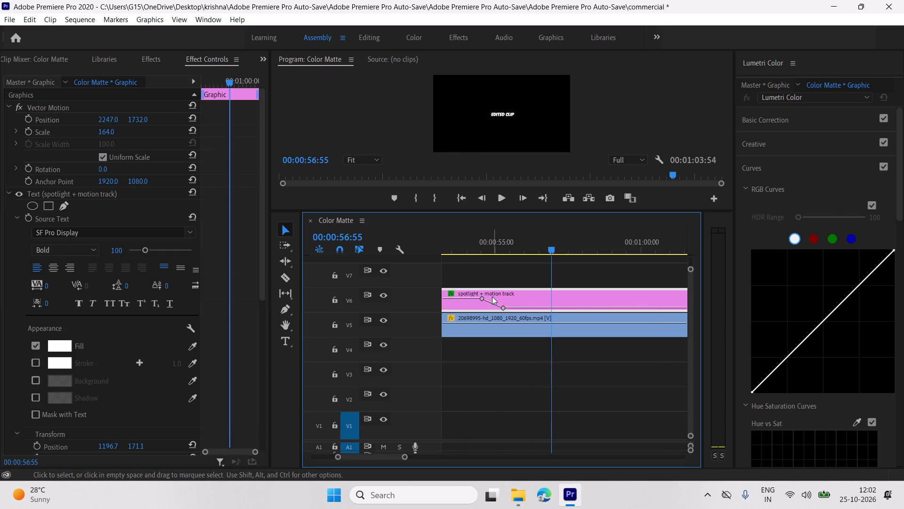
{"action": "scroll", "coordinate": [226, 295], "scroll_direction": "down", "scroll_amount": 17}
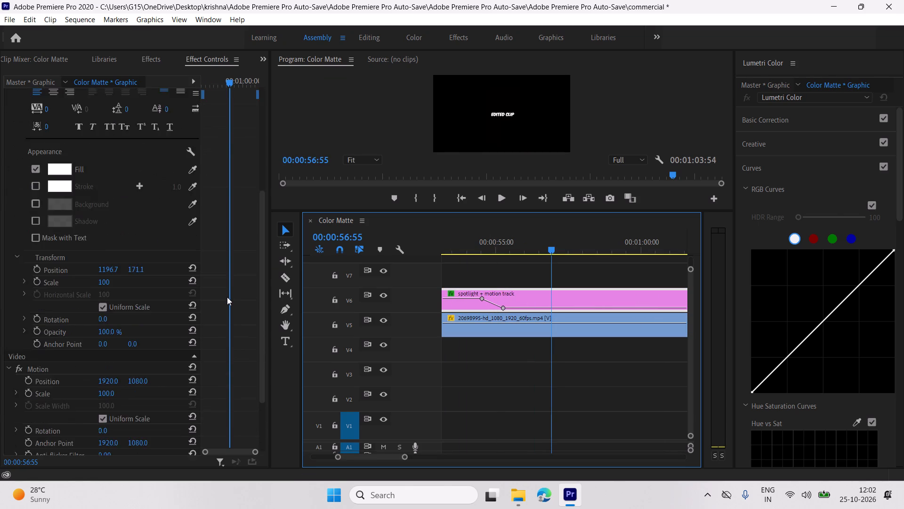
{"action": "scroll", "coordinate": [227, 297], "scroll_direction": "down", "scroll_amount": 12}
{"action": "left_click_drag", "start_coordinate": [217, 398], "coordinate": [237, 429]}
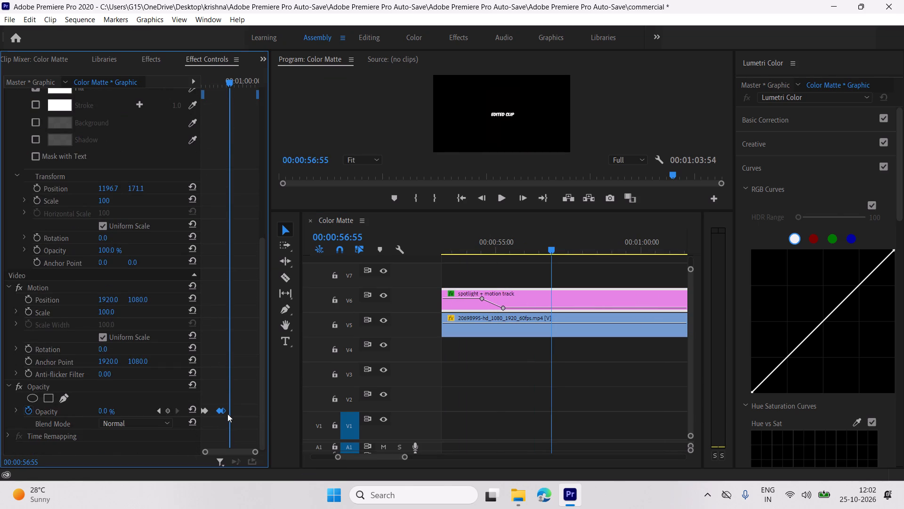
{"action": "left_click_drag", "start_coordinate": [225, 411], "coordinate": [258, 413]}
Play the edited-clip part in an enlarged preview and check the title's fade-out near the section's end.
{"action": "key", "text": "space"}
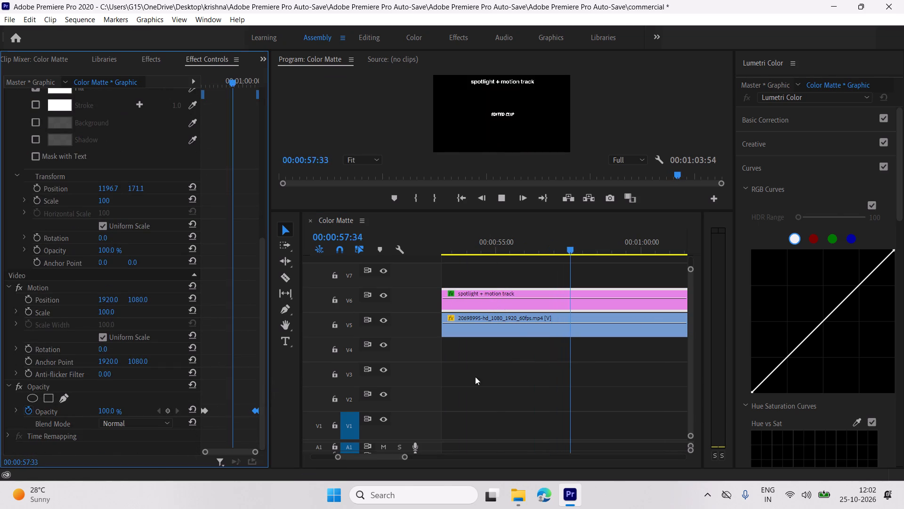
{"action": "scroll", "coordinate": [509, 345], "scroll_direction": "up", "scroll_amount": 3}
{"action": "left_click_drag", "start_coordinate": [519, 210], "coordinate": [497, 325]}
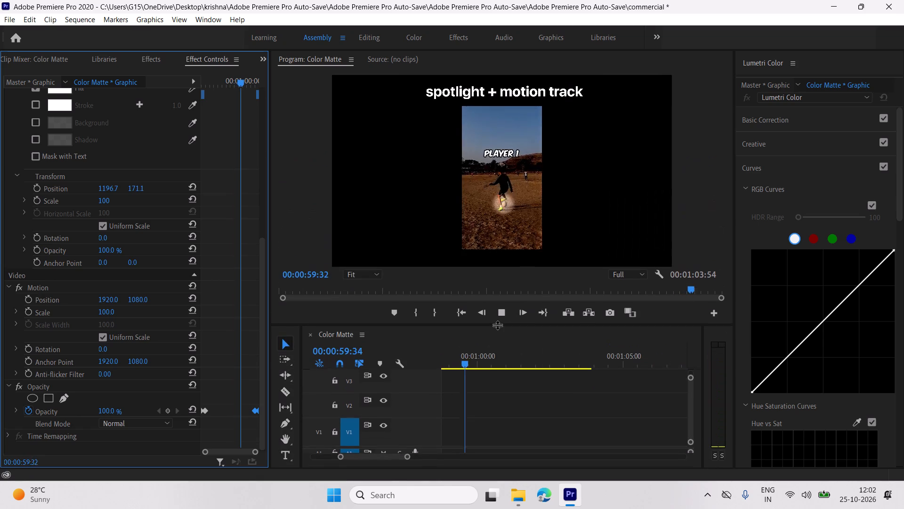
{"action": "left_click_drag", "start_coordinate": [497, 325], "coordinate": [496, 310]}
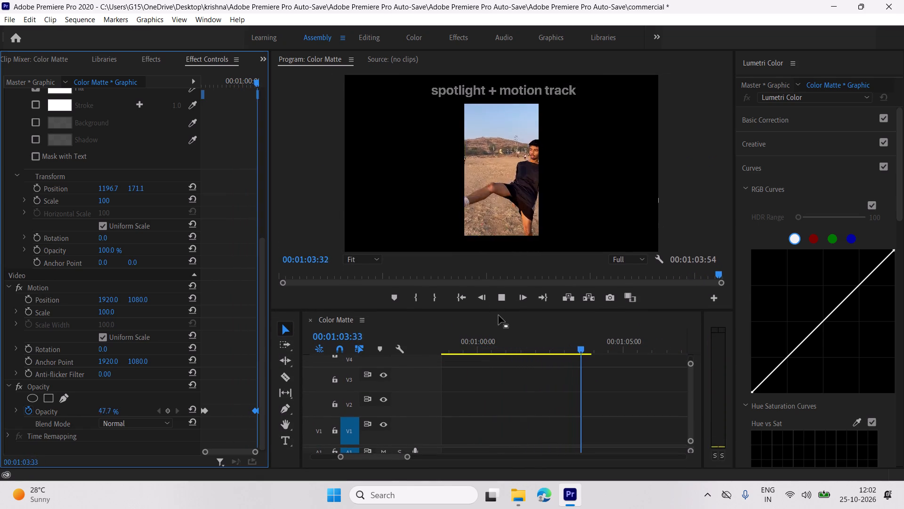
{"action": "left_click_drag", "start_coordinate": [508, 310], "coordinate": [508, 209]}
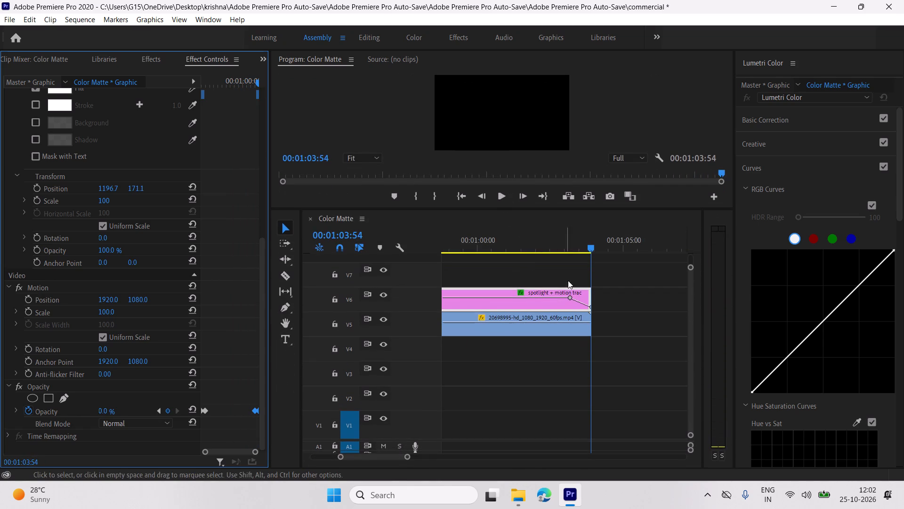
{"action": "left_click_drag", "start_coordinate": [586, 249], "coordinate": [566, 250]}
{"action": "key", "text": "space"}
{"action": "key", "text": "space"}
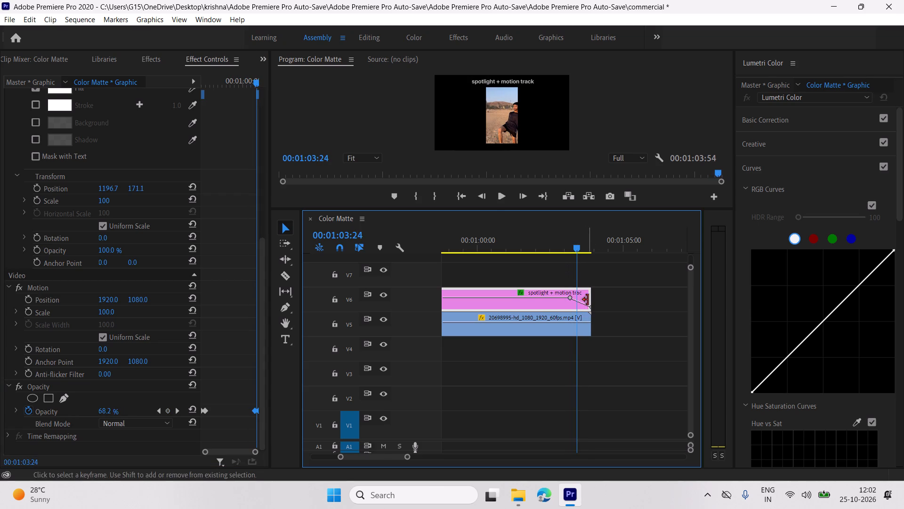
{"action": "key", "text": "space"}
{"action": "key", "text": "space"}
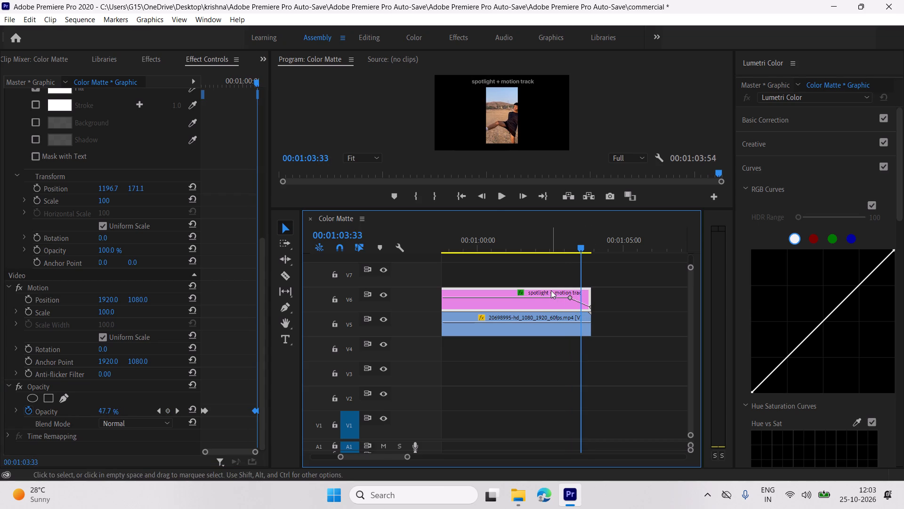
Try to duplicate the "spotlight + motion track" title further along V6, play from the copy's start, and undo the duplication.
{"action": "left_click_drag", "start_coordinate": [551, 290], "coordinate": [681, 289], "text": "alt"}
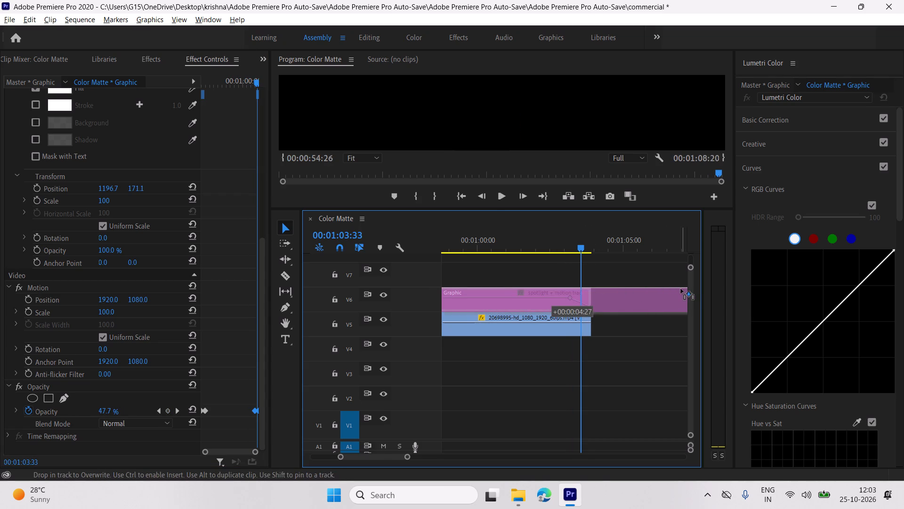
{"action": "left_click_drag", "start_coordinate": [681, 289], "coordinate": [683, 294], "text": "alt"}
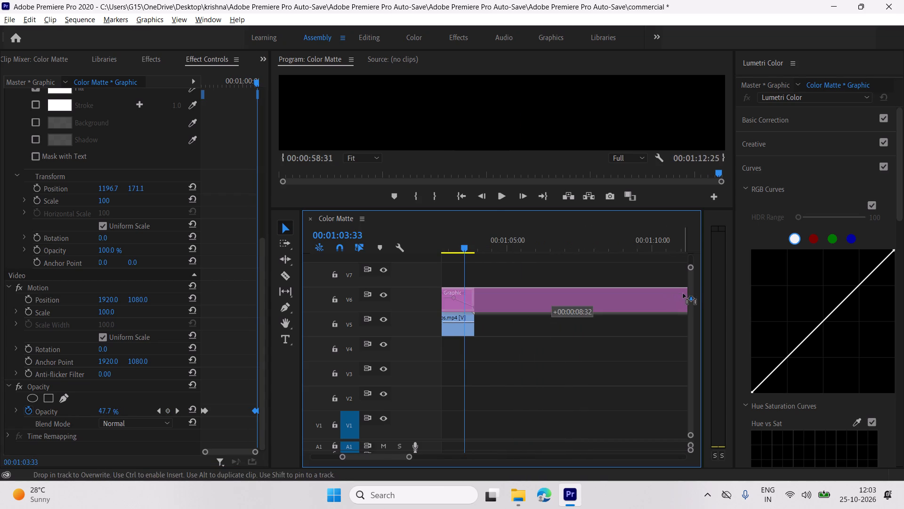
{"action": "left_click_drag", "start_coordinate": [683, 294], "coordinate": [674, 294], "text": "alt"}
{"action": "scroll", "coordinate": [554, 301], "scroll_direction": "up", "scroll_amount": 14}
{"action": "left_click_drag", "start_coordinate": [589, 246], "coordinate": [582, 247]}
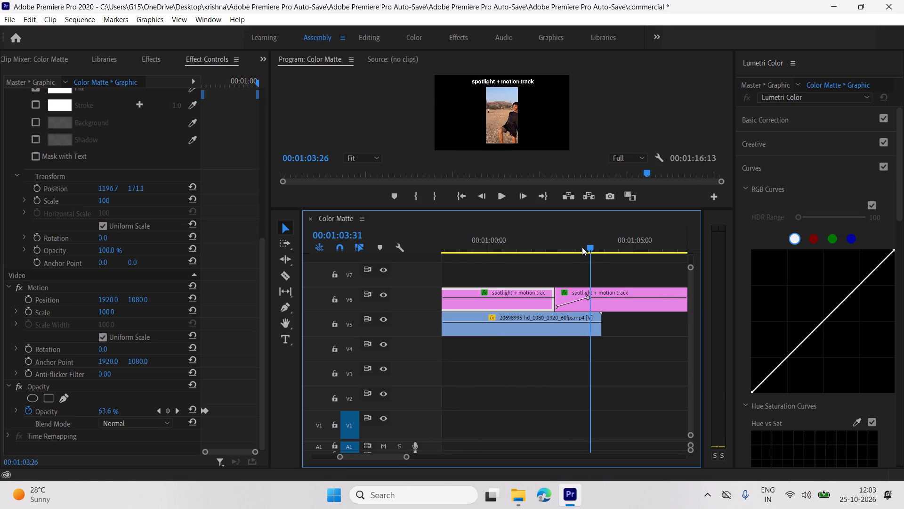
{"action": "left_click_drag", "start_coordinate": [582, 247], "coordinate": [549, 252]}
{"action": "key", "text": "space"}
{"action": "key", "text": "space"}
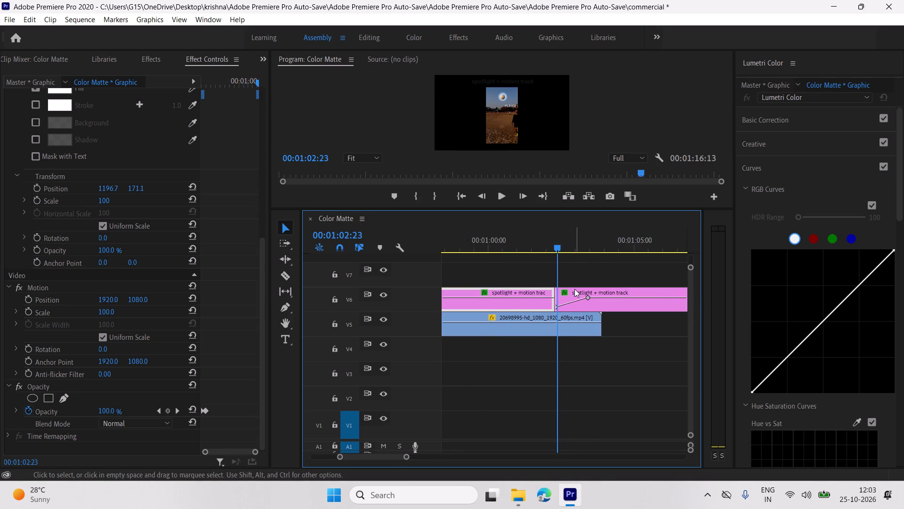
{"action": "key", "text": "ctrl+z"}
Duplicate the "spotlight + motion track" title on V6 so the copy starts where the original ends, and play across the join.
{"action": "scroll", "coordinate": [543, 299], "scroll_direction": "up", "scroll_amount": 1}
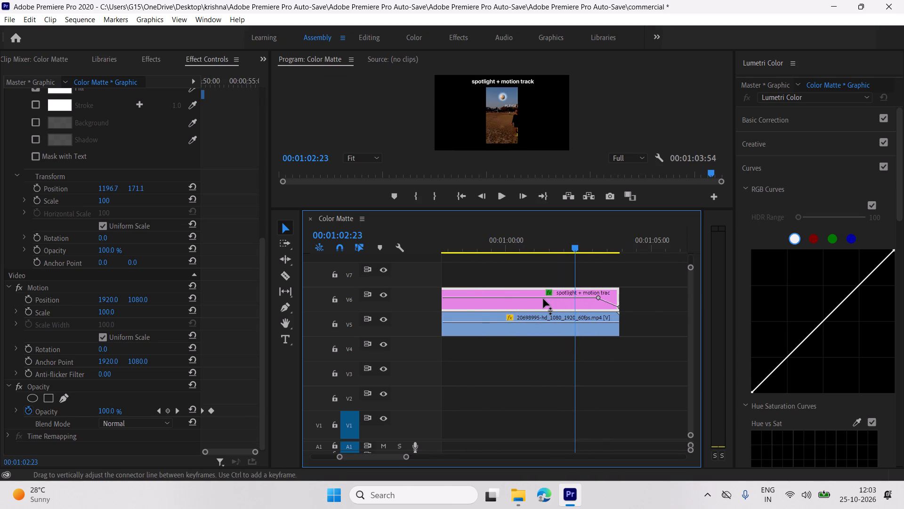
{"action": "type", "text": "---"}
{"action": "left_click_drag", "start_coordinate": [543, 289], "coordinate": [585, 290], "text": "alt"}
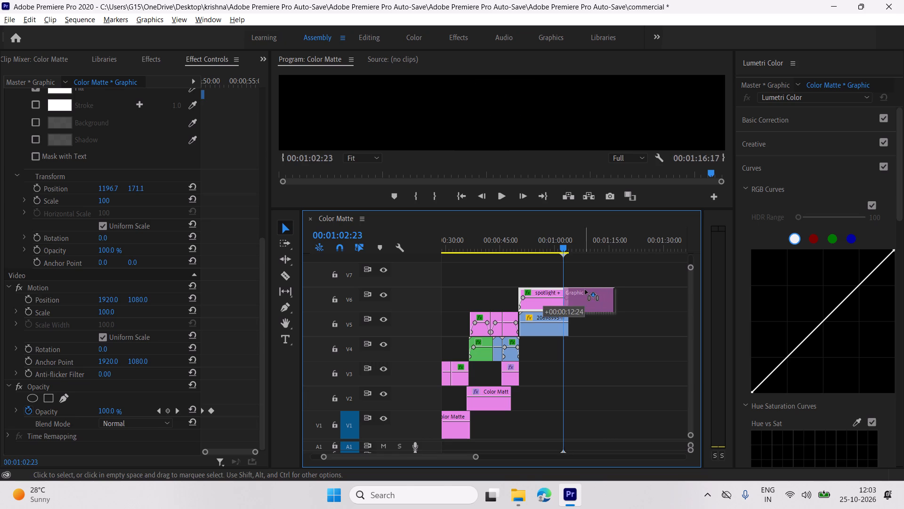
{"action": "left_click_drag", "start_coordinate": [585, 290], "coordinate": [591, 290], "text": "alt"}
{"action": "key", "text": "equal"}
{"action": "key", "text": "equal"}
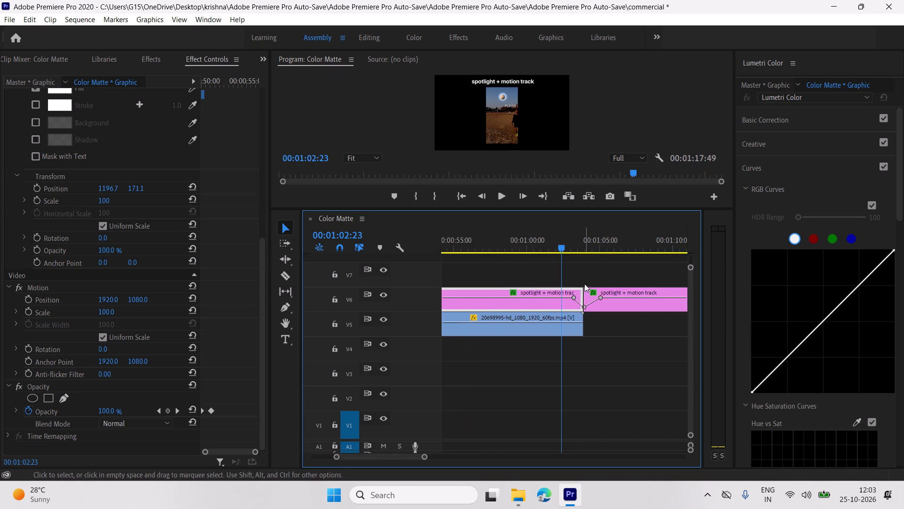
{"action": "key", "text": "b"}
{"action": "key", "text": "space"}
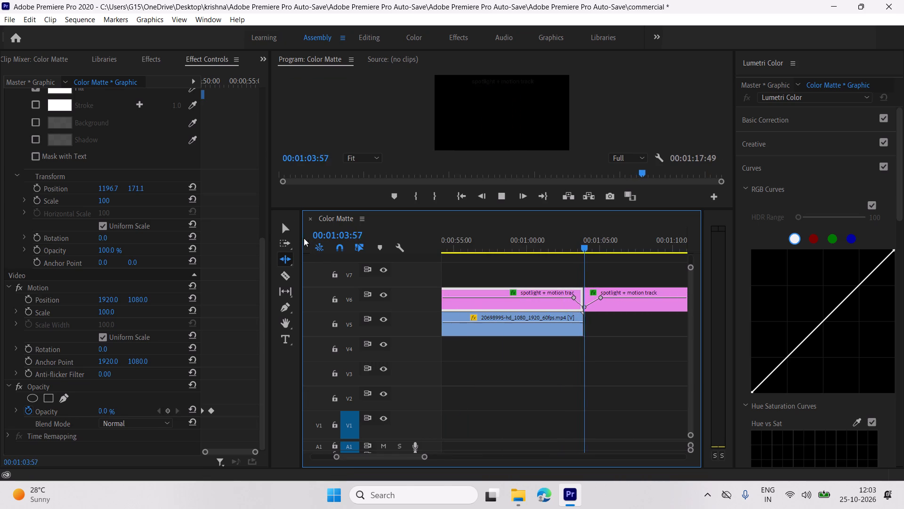
{"action": "left_click", "coordinate": [289, 227]}
{"action": "key", "text": "space"}
{"action": "key", "text": "space"}
{"action": "key", "text": "space"}
Look through the project's footage for a clip to use under the duplicated title.
{"action": "scroll", "coordinate": [600, 315], "scroll_direction": "down", "scroll_amount": 5}
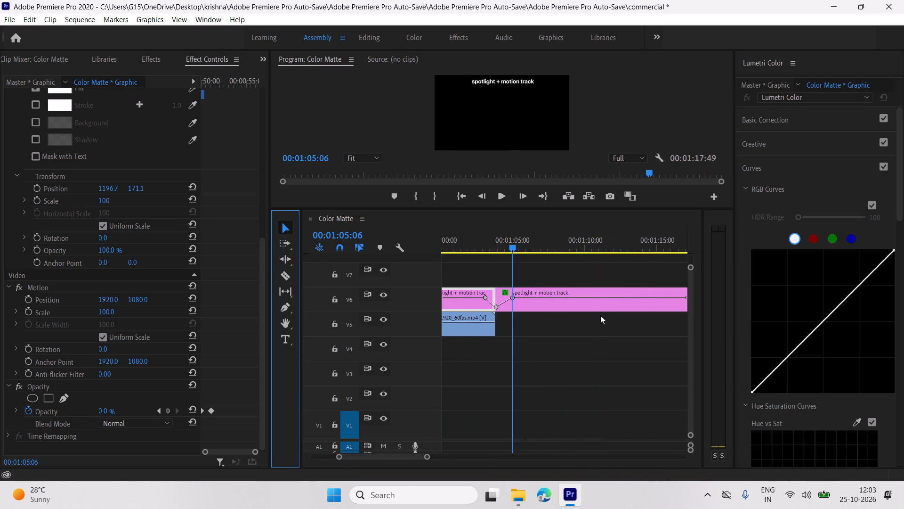
{"action": "scroll", "coordinate": [184, 63], "scroll_direction": "up", "scroll_amount": 8}
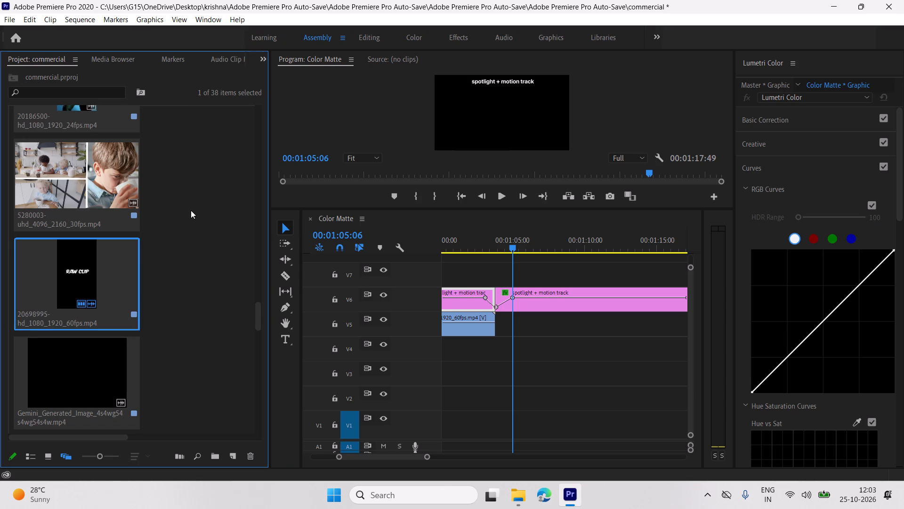
{"action": "left_click", "coordinate": [191, 210]}
{"action": "scroll", "coordinate": [223, 253], "scroll_direction": "up", "scroll_amount": 2}
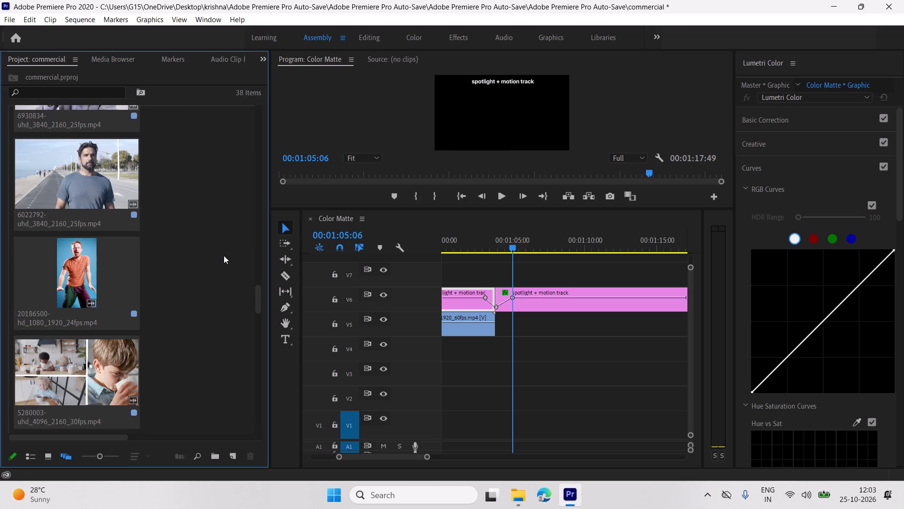
{"action": "scroll", "coordinate": [222, 247], "scroll_direction": "up", "scroll_amount": 1}
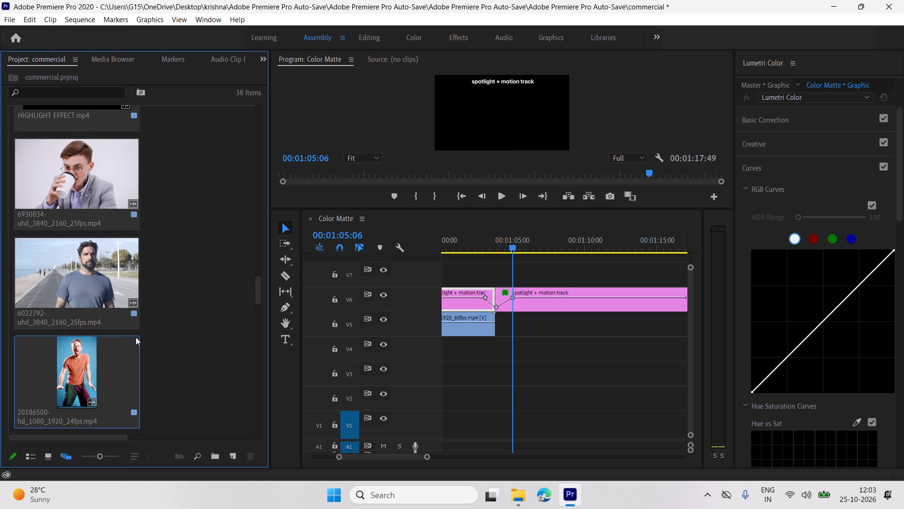
{"action": "scroll", "coordinate": [165, 303], "scroll_direction": "up", "scroll_amount": 1}
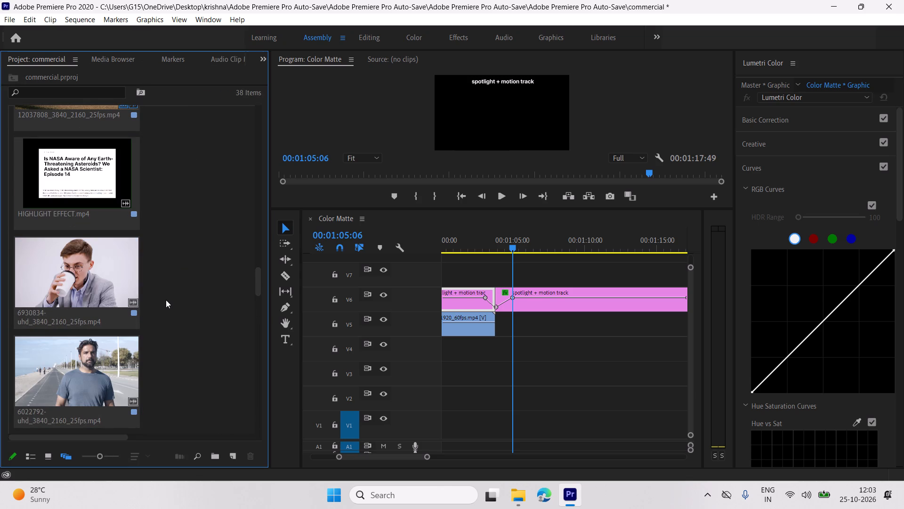
{"action": "scroll", "coordinate": [167, 296], "scroll_direction": "up", "scroll_amount": 2}
{"action": "scroll", "coordinate": [167, 296], "scroll_direction": "down", "scroll_amount": 1}
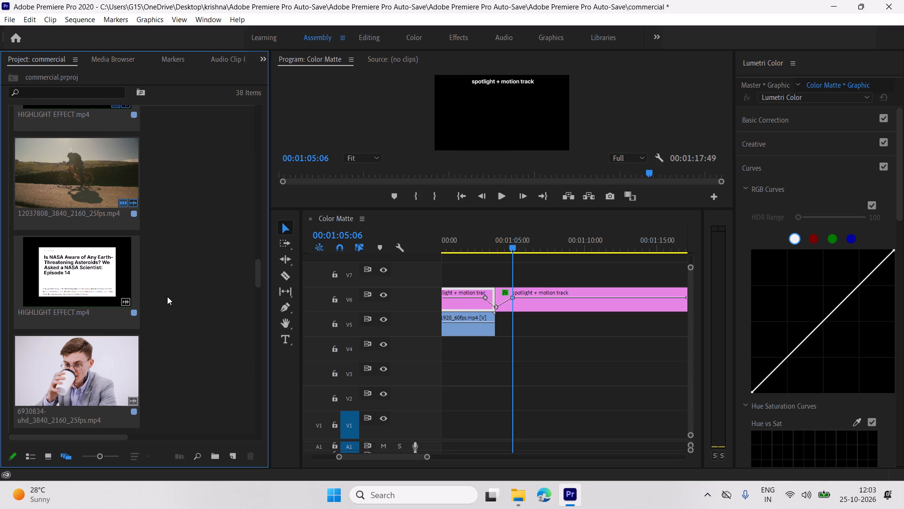
{"action": "scroll", "coordinate": [148, 336], "scroll_direction": "up", "scroll_amount": 1}
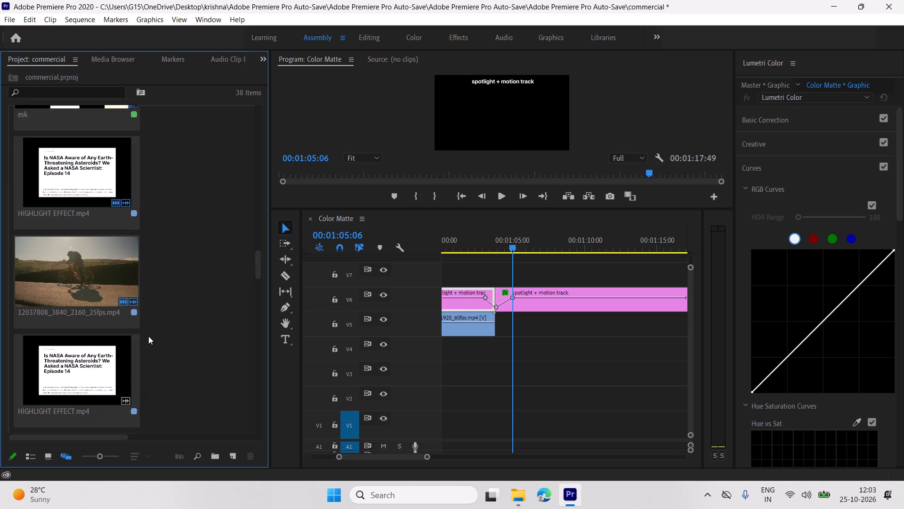
{"action": "scroll", "coordinate": [158, 328], "scroll_direction": "up", "scroll_amount": 4}
{"action": "scroll", "coordinate": [159, 328], "scroll_direction": "down", "scroll_amount": 6}
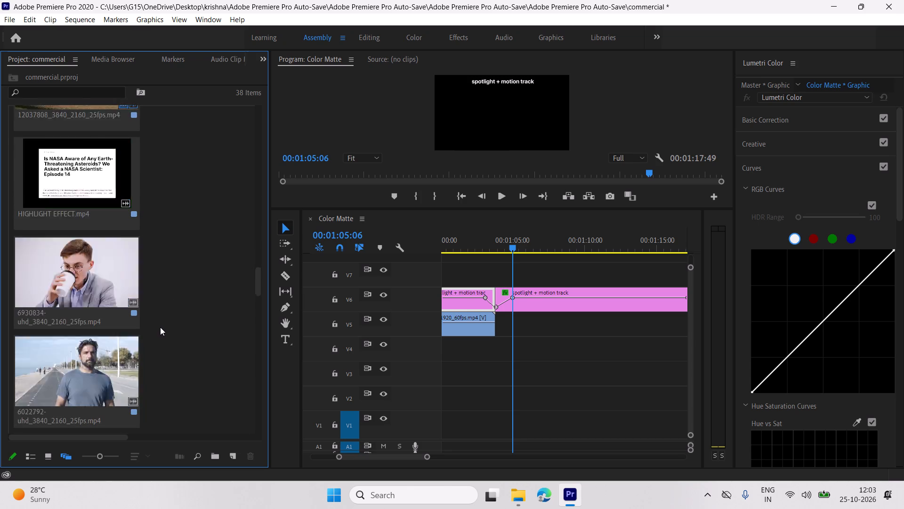
{"action": "scroll", "coordinate": [160, 327], "scroll_direction": "down", "scroll_amount": 5}
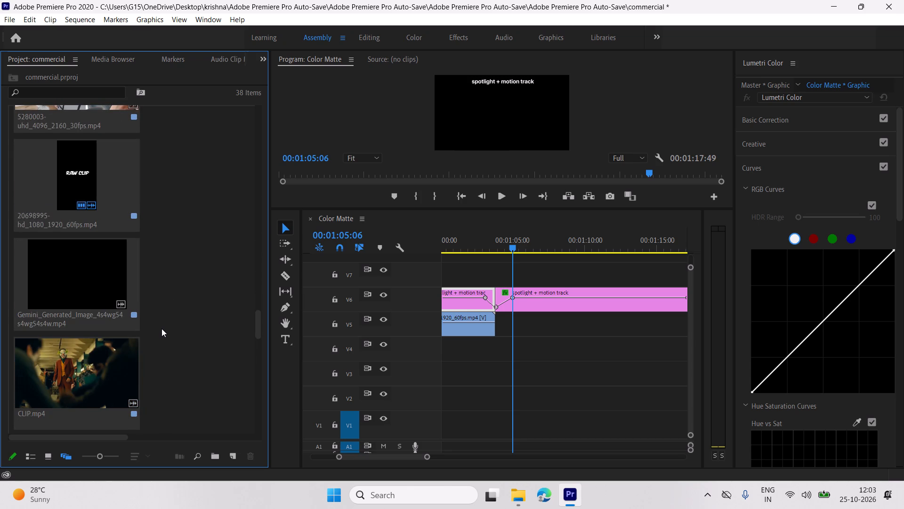
{"action": "scroll", "coordinate": [161, 326], "scroll_direction": "down", "scroll_amount": 2}
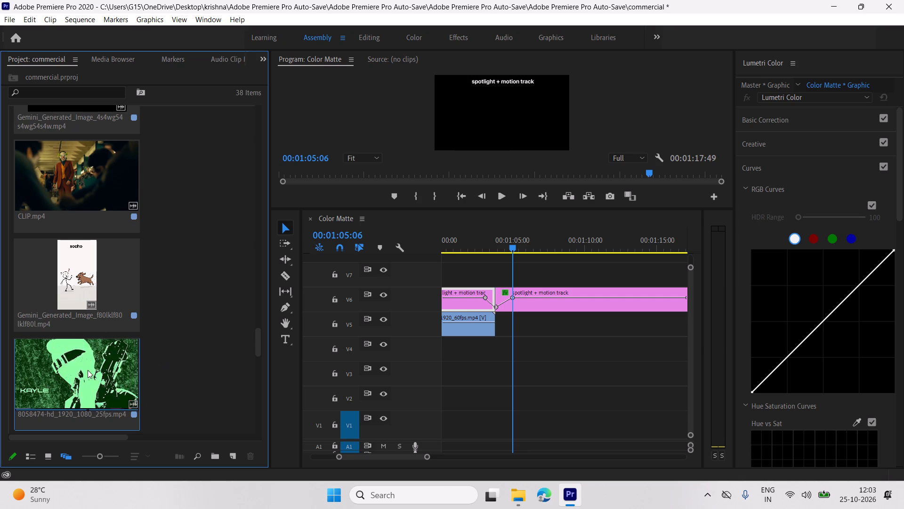
{"action": "scroll", "coordinate": [101, 361], "scroll_direction": "down", "scroll_amount": 1}
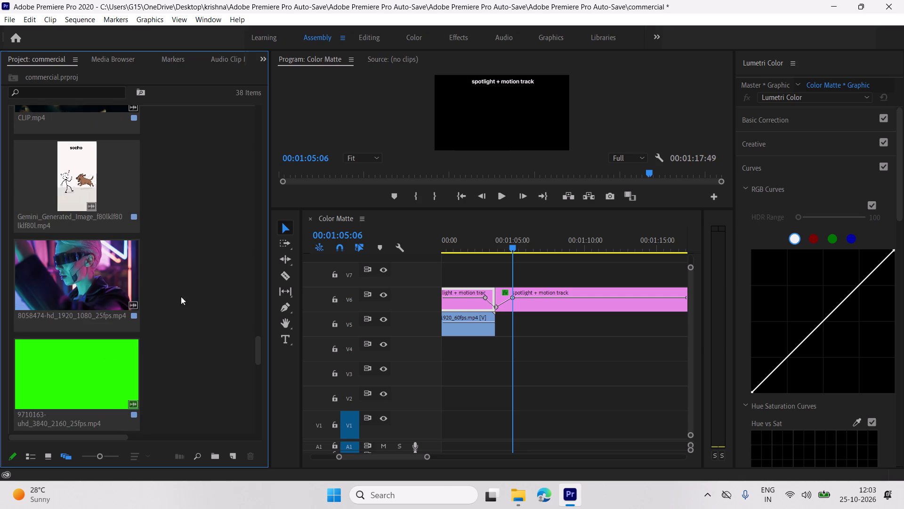
{"action": "scroll", "coordinate": [146, 284], "scroll_direction": "up", "scroll_amount": 1}
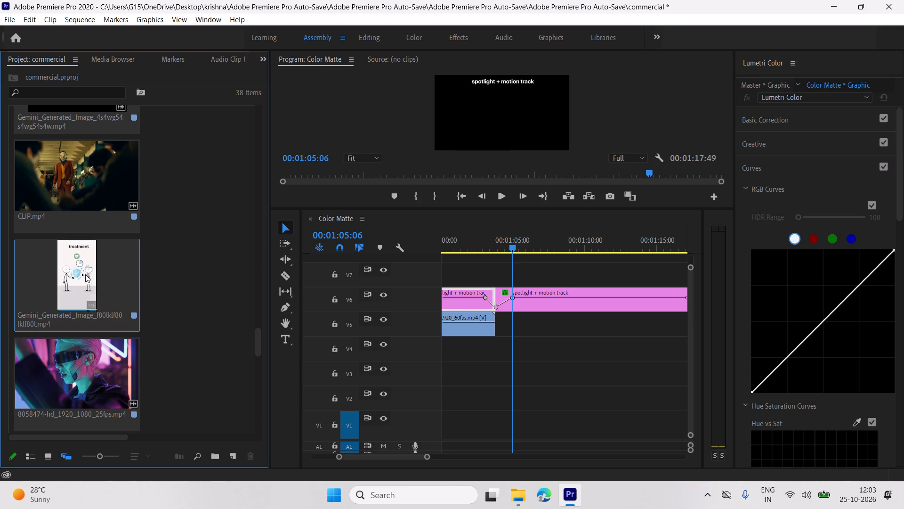
Place Gemini_Generated_Image_f80lklf80lklf80l.mp4 on V5 right after the 20698995 clip, and cut off the excess beyond the duplicated title's end.
{"action": "left_click_drag", "start_coordinate": [81, 272], "coordinate": [502, 326]}
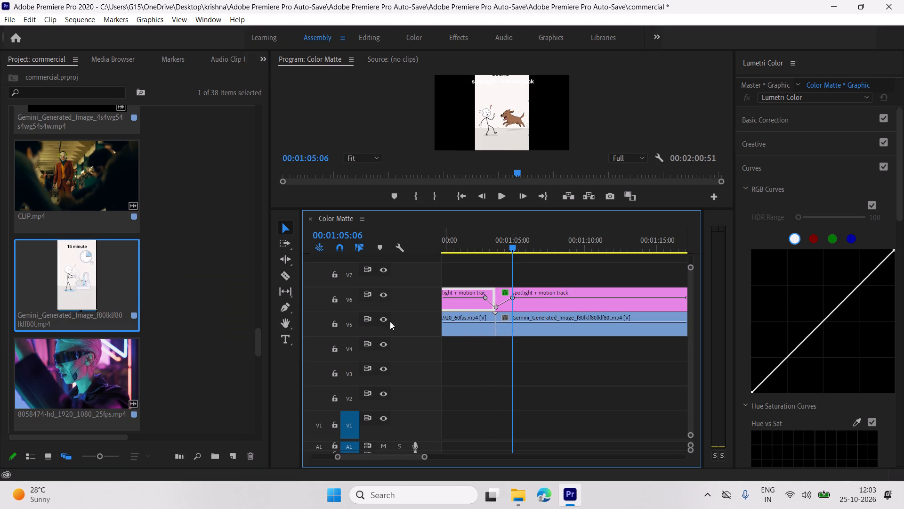
{"action": "left_click", "coordinate": [288, 275]}
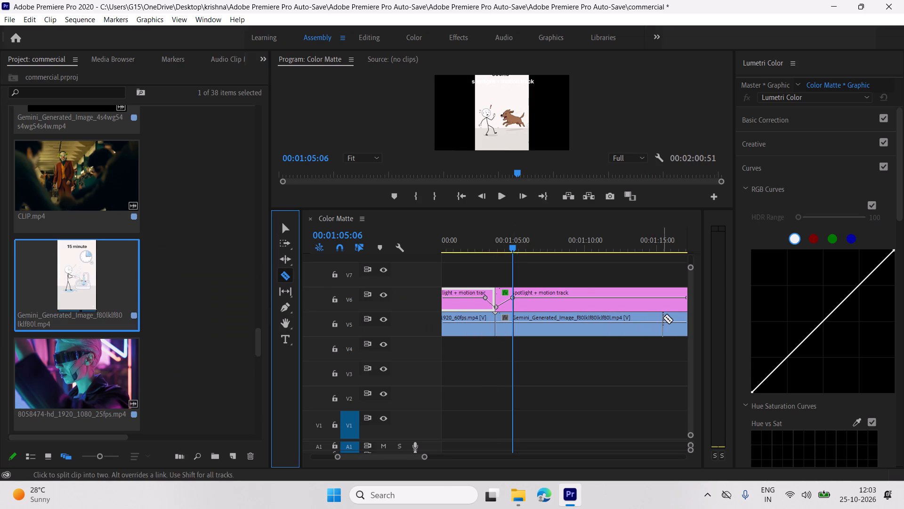
{"action": "scroll", "coordinate": [666, 318], "scroll_direction": "down", "scroll_amount": 4}
{"action": "left_click", "coordinate": [626, 320]}
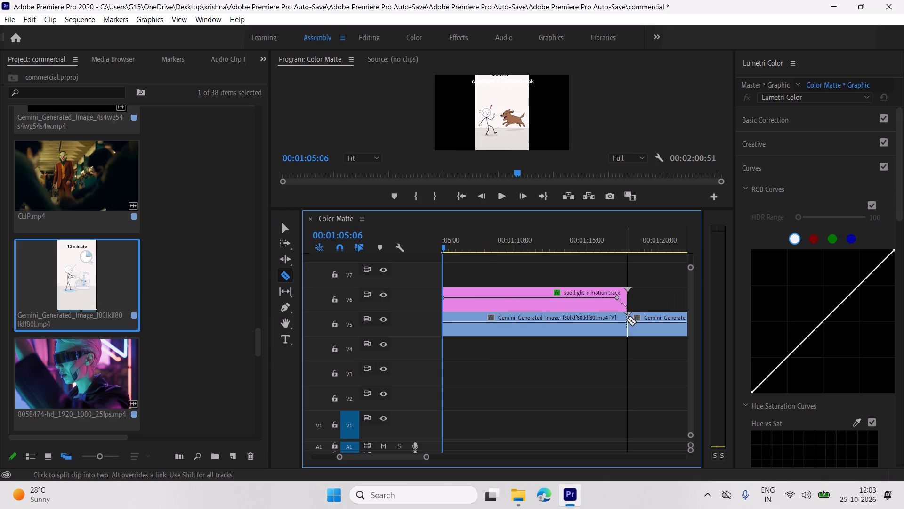
{"action": "left_click", "coordinate": [281, 232]}
{"action": "left_click_drag", "start_coordinate": [655, 352], "coordinate": [661, 301]}
{"action": "key", "text": "Delete"}
Scale the Gemini_Generated_Image clip on V5 to 62 and set its position to 764, 1171.
{"action": "scroll", "coordinate": [590, 319], "scroll_direction": "up", "scroll_amount": 9}
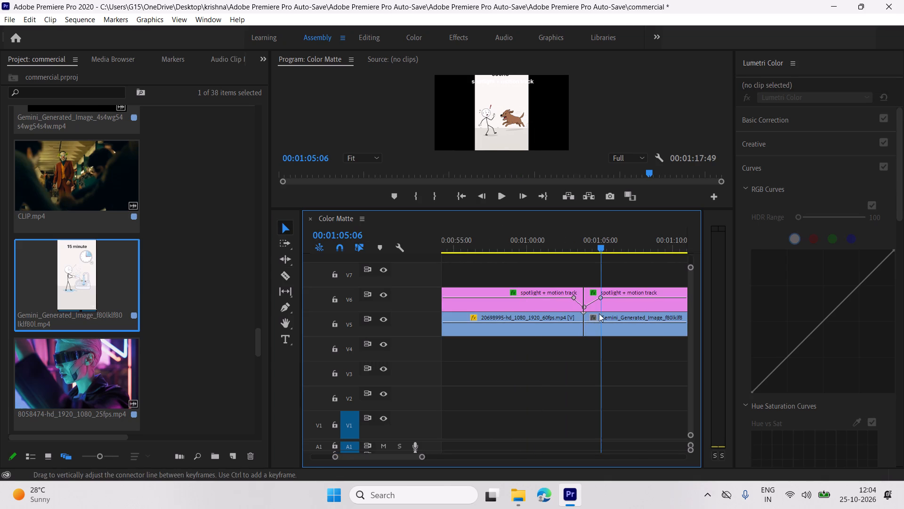
{"action": "left_click", "coordinate": [599, 313]}
{"action": "scroll", "coordinate": [166, 46], "scroll_direction": "down", "scroll_amount": 4}
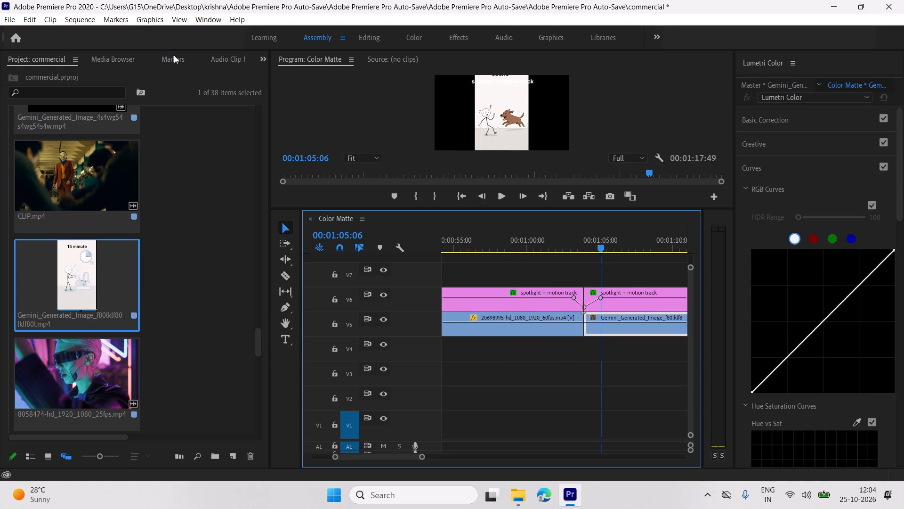
{"action": "scroll", "coordinate": [174, 55], "scroll_direction": "down", "scroll_amount": 7}
{"action": "left_click_drag", "start_coordinate": [112, 132], "coordinate": [90, 137]}
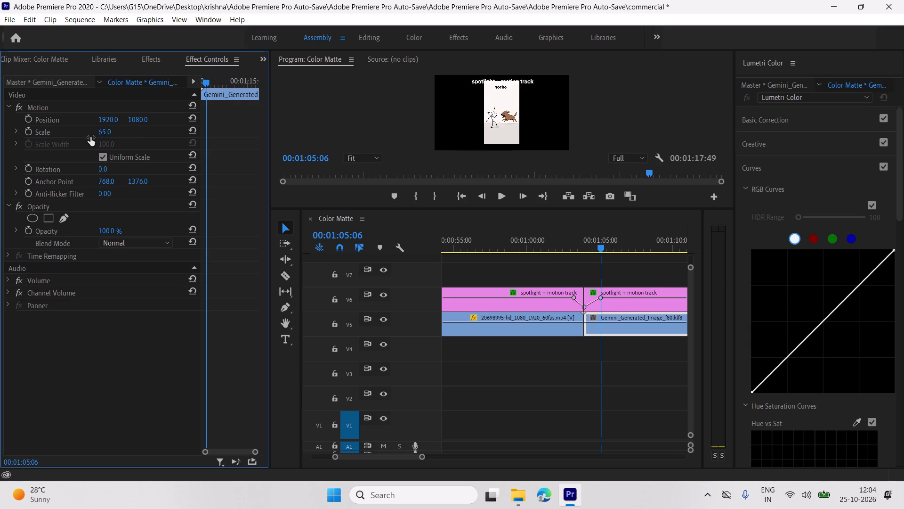
{"action": "left_click_drag", "start_coordinate": [90, 137], "coordinate": [89, 137]}
{"action": "left_click_drag", "start_coordinate": [133, 118], "coordinate": [188, 116]}
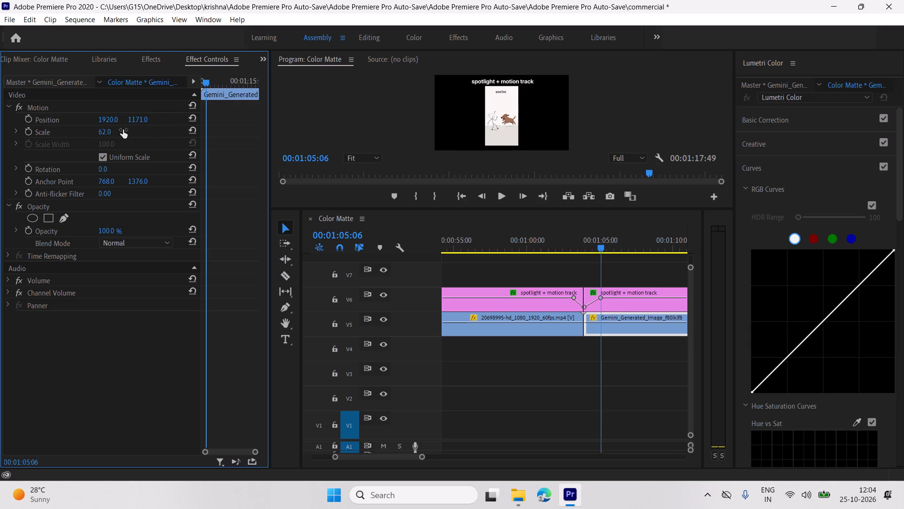
{"action": "left_click_drag", "start_coordinate": [106, 117], "coordinate": [55, 115]}
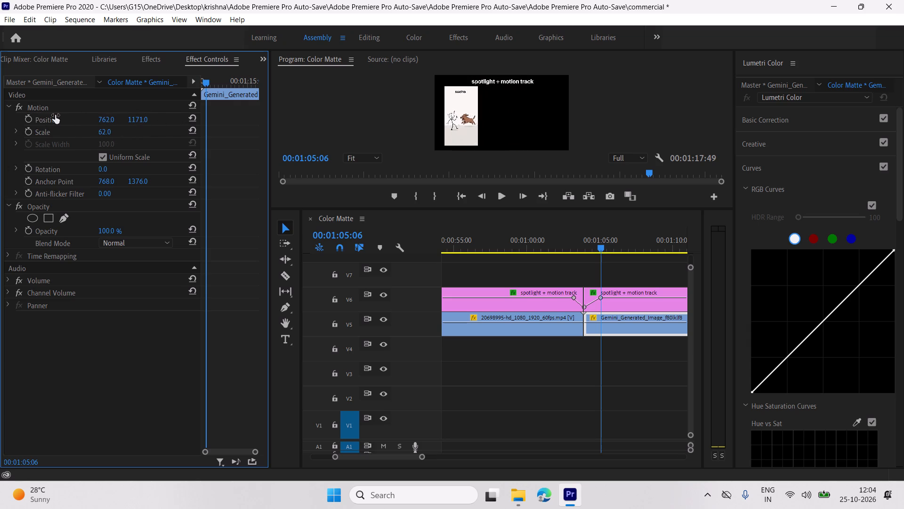
{"action": "left_click_drag", "start_coordinate": [55, 115], "coordinate": [57, 115]}
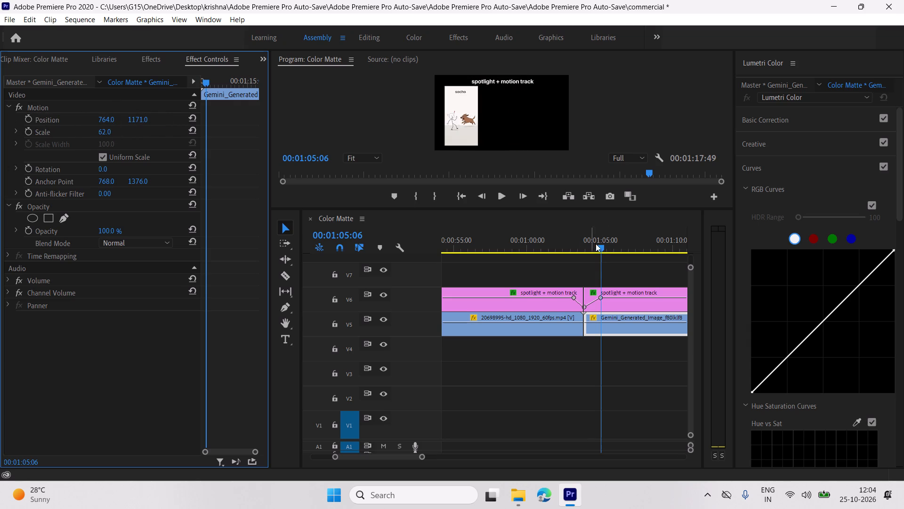
Play the transition from the 20698995 clip into the Gemini_Generated_Image clip.
{"action": "left_click_drag", "start_coordinate": [595, 246], "coordinate": [552, 246]}
{"action": "key", "text": "space"}
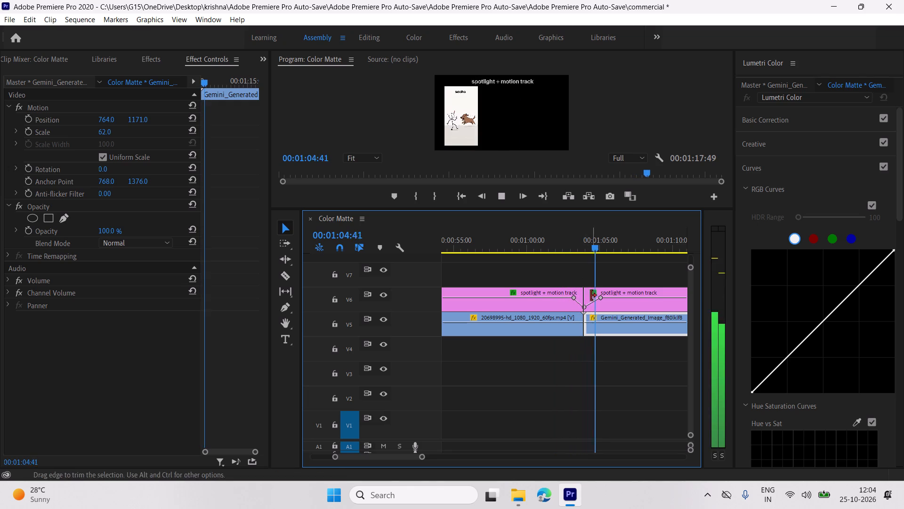
{"action": "key", "text": "space"}
Unlink the Gemini_Generated_Image clip's audio from its video and delete that audio from A5.
{"action": "right_click", "coordinate": [602, 317]}
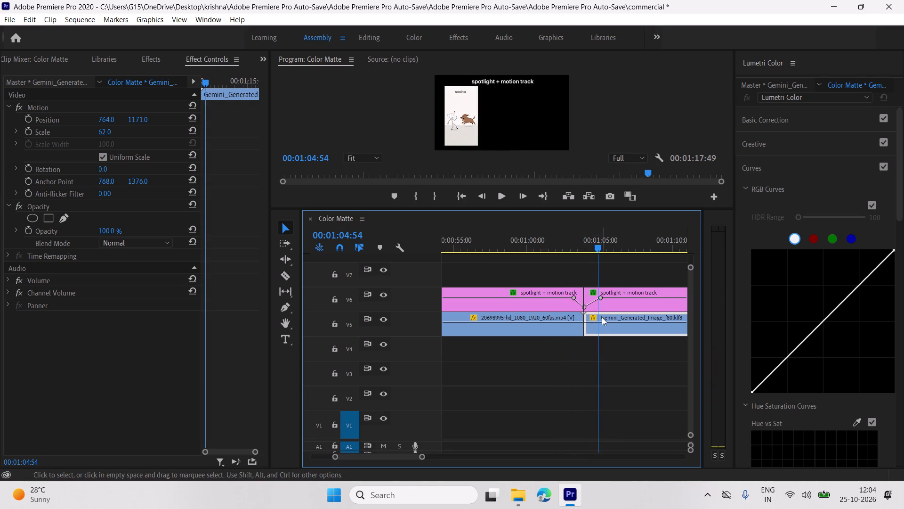
{"action": "left_click", "coordinate": [651, 201]}
{"action": "scroll", "coordinate": [516, 440], "scroll_direction": "down", "scroll_amount": 4}
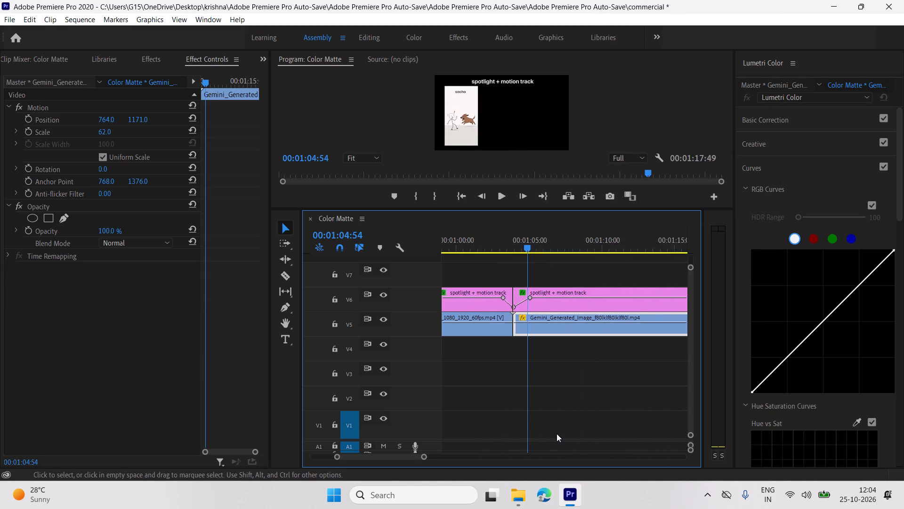
{"action": "scroll", "coordinate": [557, 434], "scroll_direction": "up", "scroll_amount": 3}
{"action": "left_click_drag", "start_coordinate": [691, 446], "coordinate": [691, 439]}
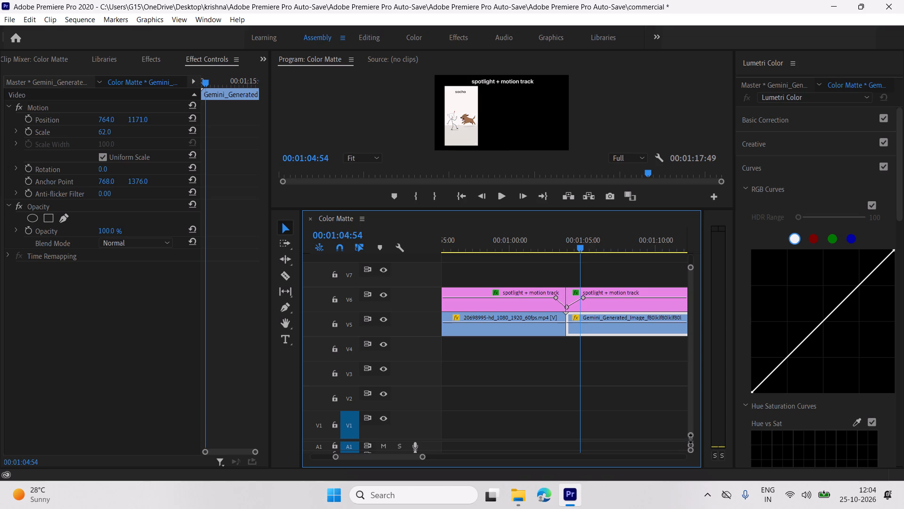
{"action": "left_click_drag", "start_coordinate": [691, 439], "coordinate": [691, 438]}
{"action": "left_click_drag", "start_coordinate": [426, 440], "coordinate": [435, 386]}
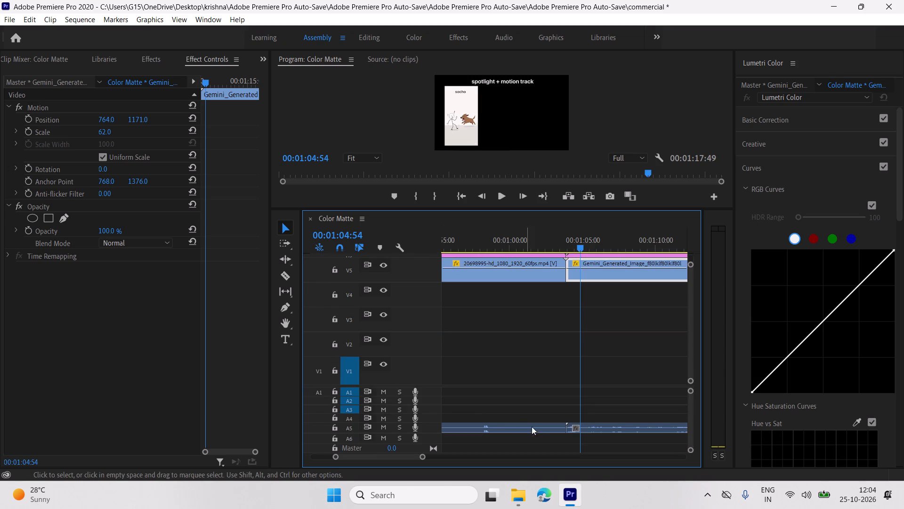
{"action": "left_click_drag", "start_coordinate": [575, 406], "coordinate": [606, 433]}
{"action": "key", "text": "Delete"}
{"action": "left_click_drag", "start_coordinate": [598, 408], "coordinate": [571, 424]}
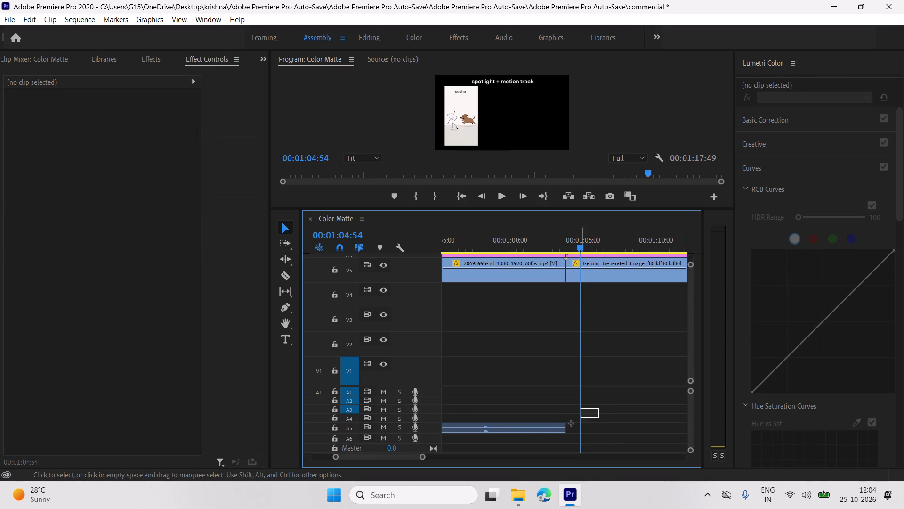
Unlink the 20698995 clip's audio from its video and delete that audio from A5.
{"action": "left_click_drag", "start_coordinate": [571, 424], "coordinate": [551, 427]}
{"action": "right_click", "coordinate": [530, 277]}
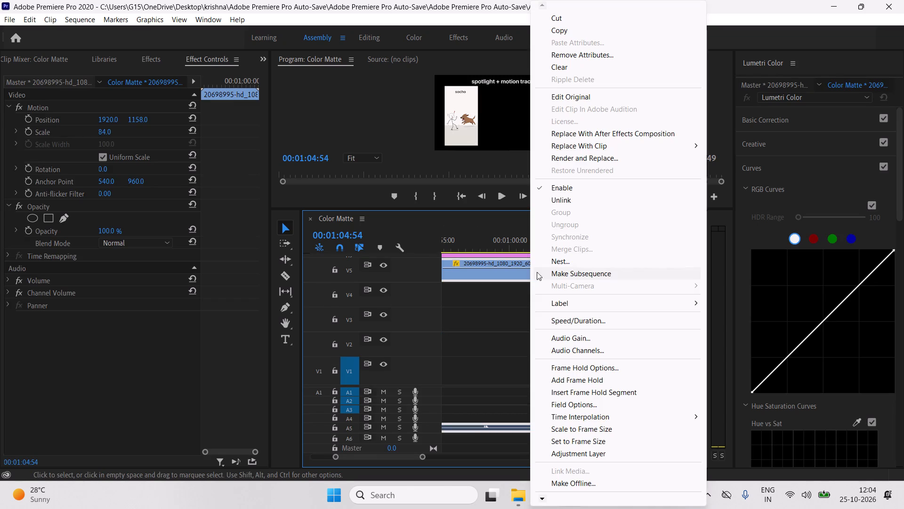
{"action": "left_click", "coordinate": [572, 204]}
{"action": "left_click_drag", "start_coordinate": [584, 382], "coordinate": [553, 460]}
{"action": "key", "text": "Delete"}
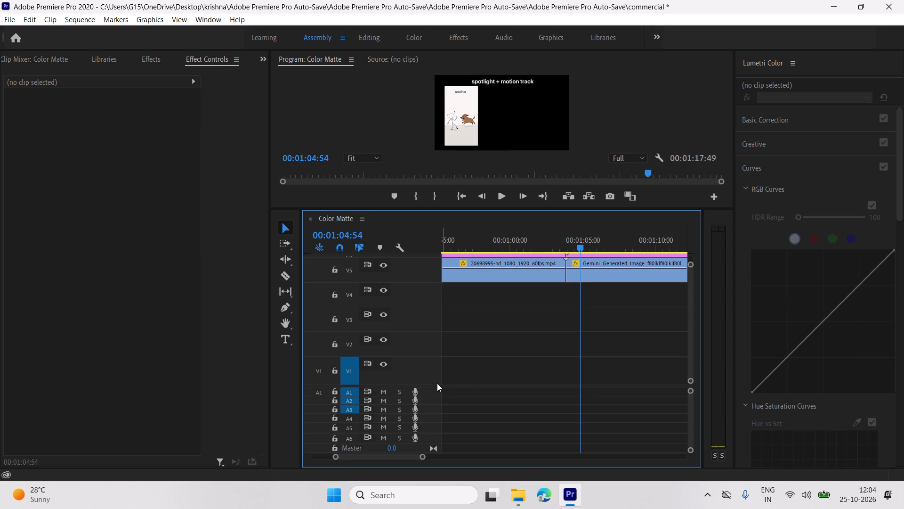
Play the transition from the 20698995 clip into the Gemini_Generated_Image clip with the program view enlarged.
{"action": "left_click_drag", "start_coordinate": [436, 386], "coordinate": [436, 429]}
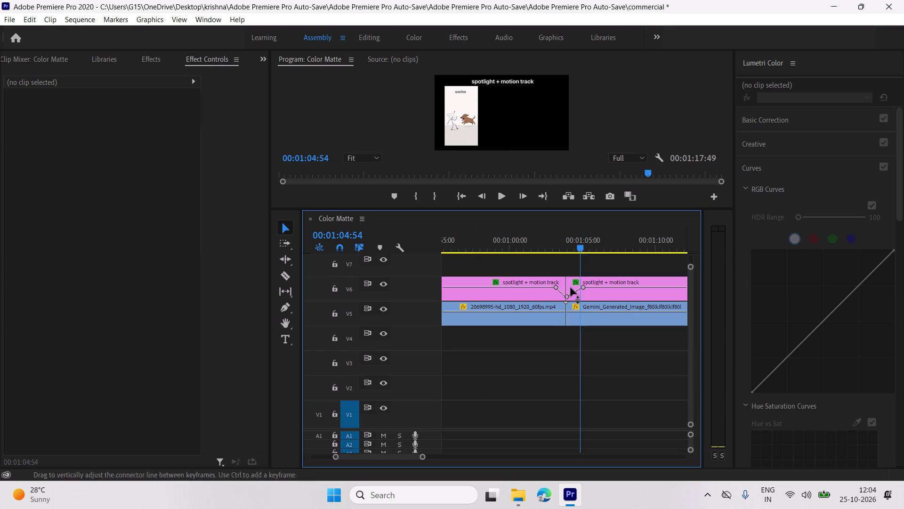
{"action": "left_click_drag", "start_coordinate": [571, 246], "coordinate": [554, 247]}
{"action": "left_click_drag", "start_coordinate": [557, 207], "coordinate": [564, 262]}
{"action": "key", "text": "space"}
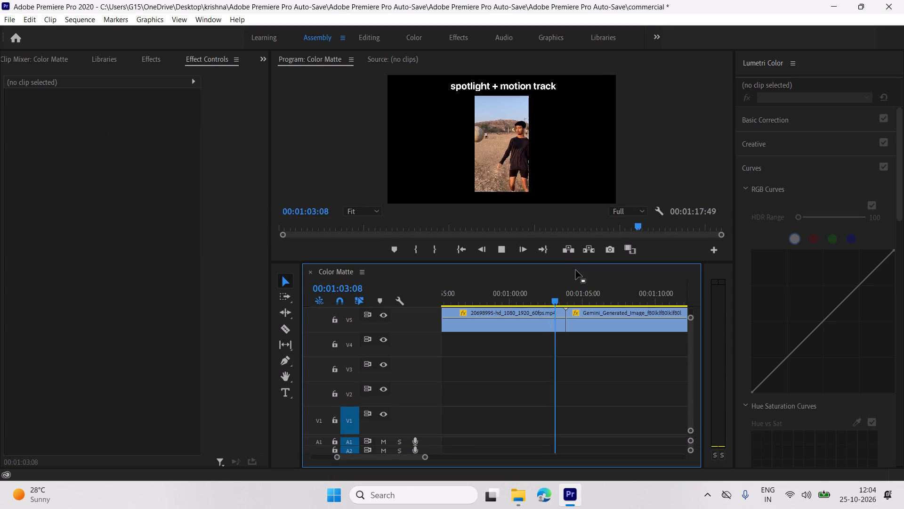
{"action": "scroll", "coordinate": [540, 334], "scroll_direction": "down", "scroll_amount": 2}
{"action": "key", "text": "space"}
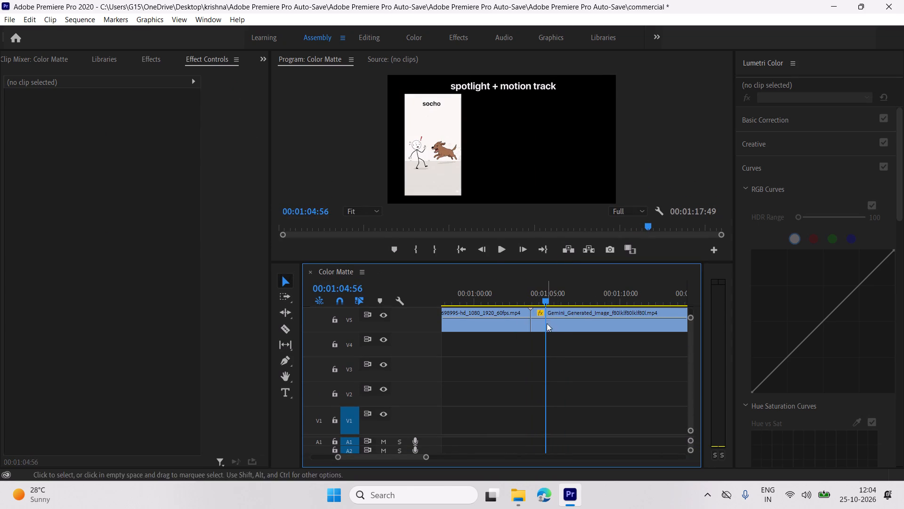
Fade in the Gemini_Generated_Image clip with opacity keyframes from 0% at its start to 100% at about 00:01:05:06.
{"action": "left_click", "coordinate": [546, 309]}
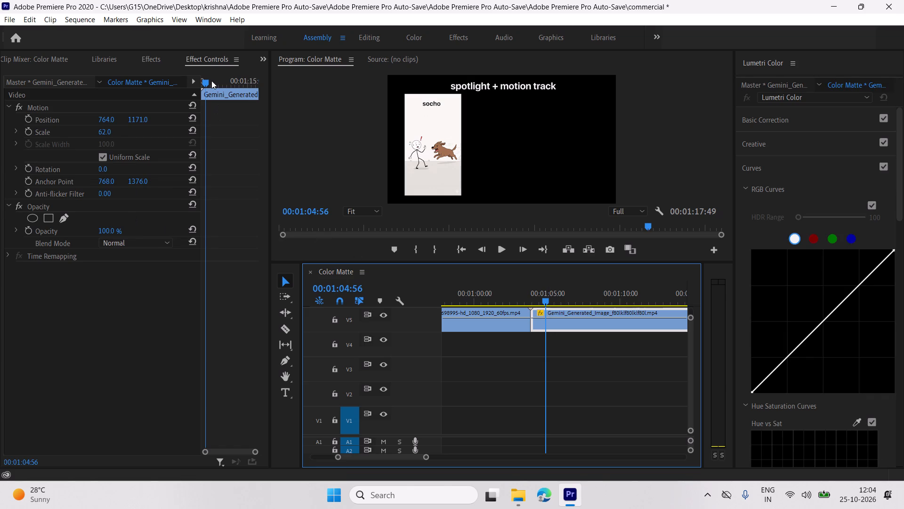
{"action": "left_click_drag", "start_coordinate": [207, 80], "coordinate": [180, 99]}
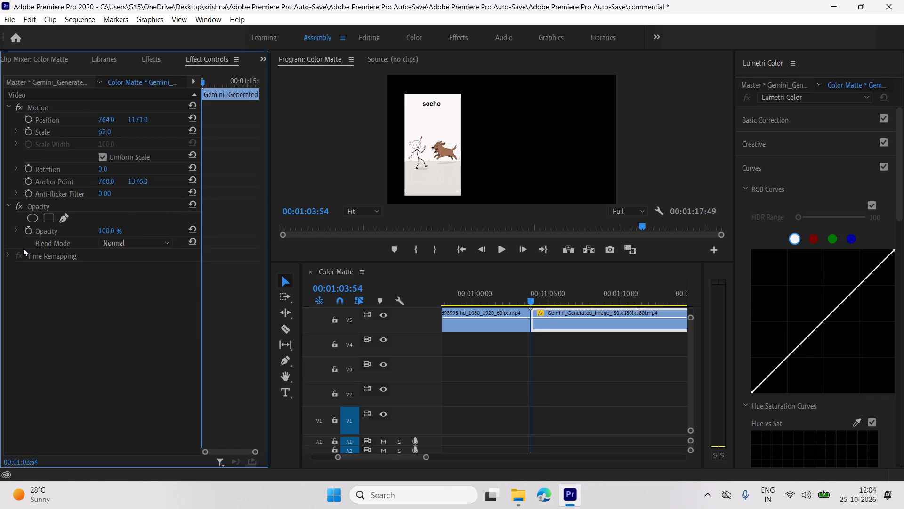
{"action": "left_click", "coordinate": [28, 232]}
{"action": "key", "text": "space"}
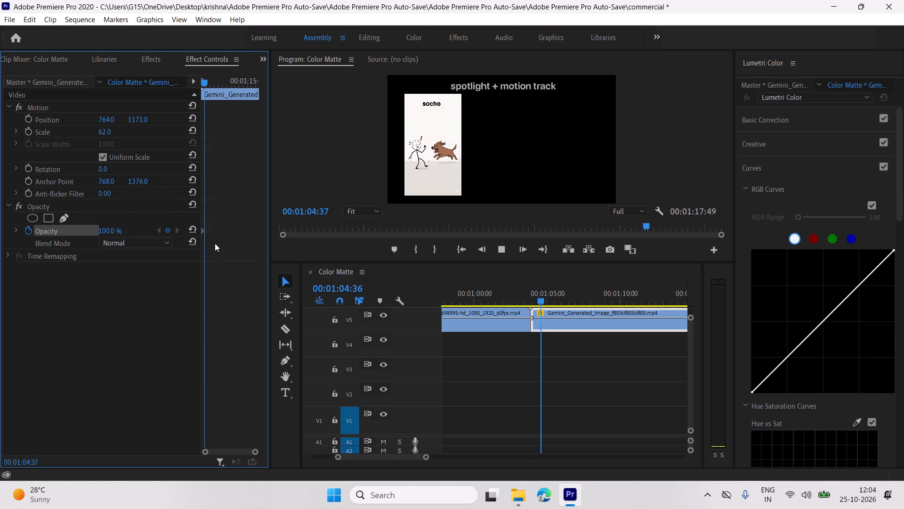
{"action": "key", "text": "space"}
{"action": "left_click_drag", "start_coordinate": [202, 229], "coordinate": [207, 228]}
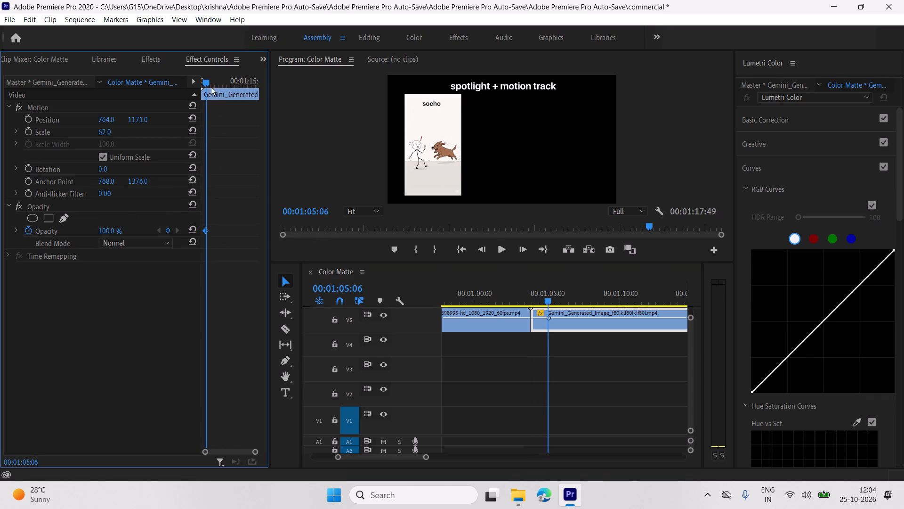
{"action": "left_click_drag", "start_coordinate": [207, 80], "coordinate": [121, 117]}
{"action": "left_click_drag", "start_coordinate": [107, 230], "coordinate": [3, 253]}
{"action": "key", "text": "space"}
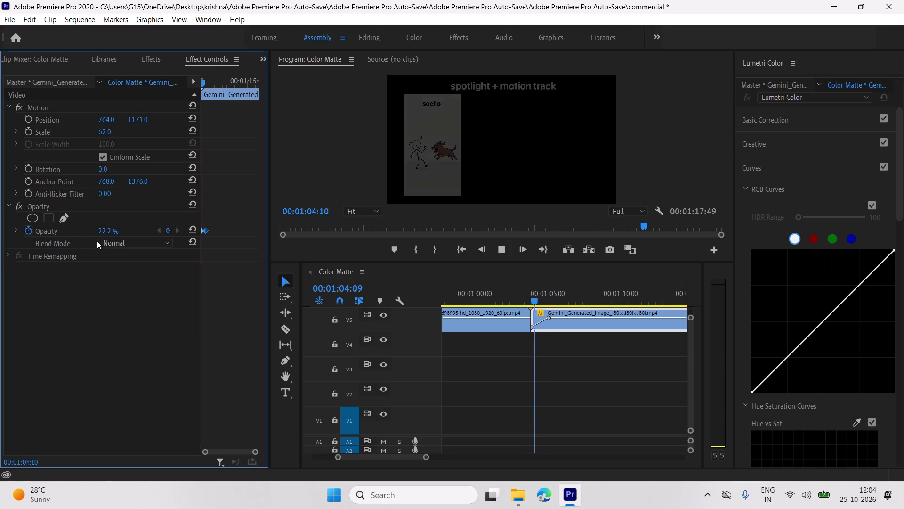
{"action": "key", "text": "space"}
{"action": "key", "text": "space"}
{"action": "key", "text": "space"}
Replace the text of the duplicated title above the Gemini_Generated_Image clip on V6 with "stickman videos".
{"action": "left_click_drag", "start_coordinate": [593, 263], "coordinate": [593, 262]}
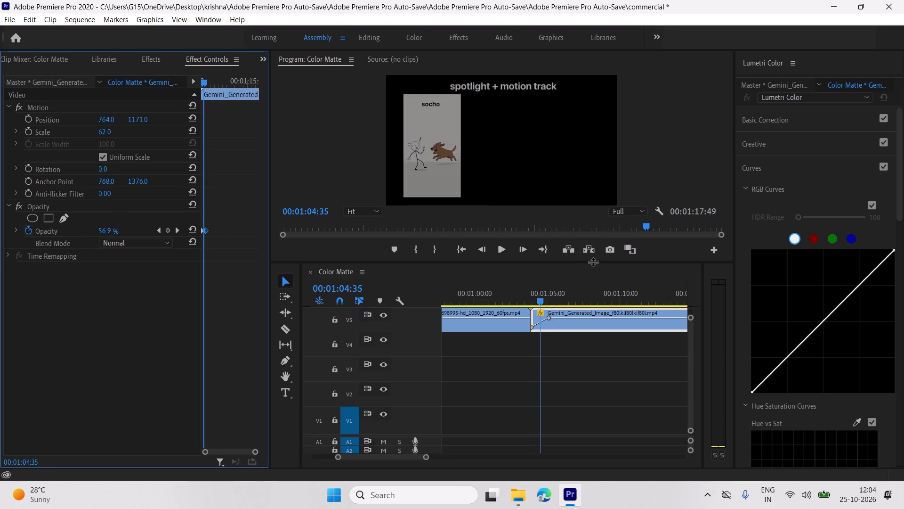
{"action": "left_click_drag", "start_coordinate": [593, 262], "coordinate": [589, 230]}
{"action": "left_click", "coordinate": [581, 280]}
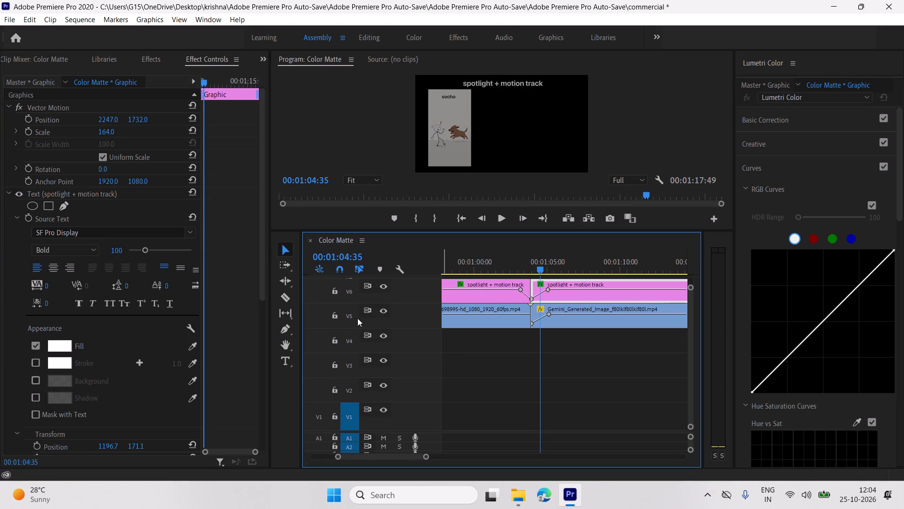
{"action": "left_click", "coordinate": [282, 365]}
{"action": "double_click", "coordinate": [525, 83]}
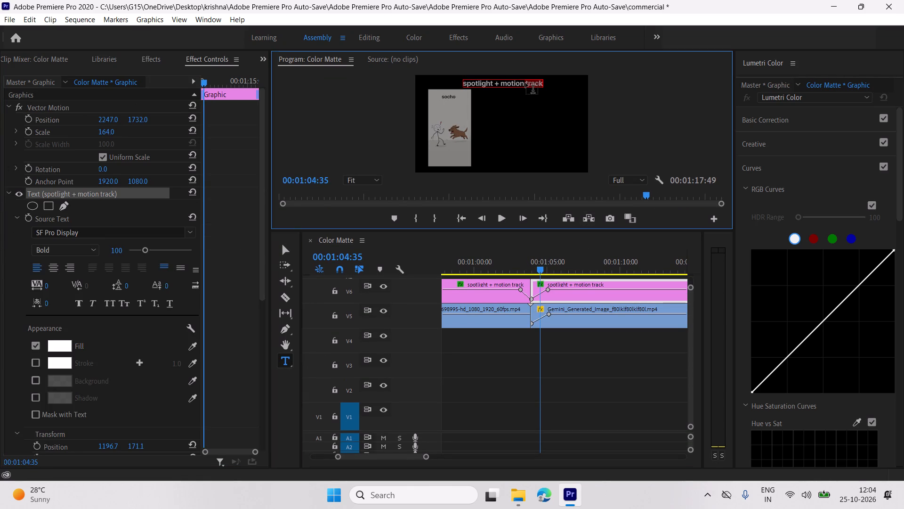
{"action": "key", "text": "BackSpace"}
{"action": "key", "text": "BackSpace"}
{"action": "key", "text": "BackSpace"}
{"action": "key", "text": "BackSpace"}
{"action": "key", "text": "BackSpace"}
{"action": "key", "text": "BackSpace"}
{"action": "key", "text": "BackSpace"}
{"action": "key", "text": "BackSpace"}
{"action": "key", "text": "BackSpace"}
{"action": "key", "text": "BackSpace"}
{"action": "key", "text": "BackSpace"}
{"action": "key", "text": "BackSpace"}
{"action": "key", "text": "BackSpace"}
{"action": "key", "text": "BackSpace"}
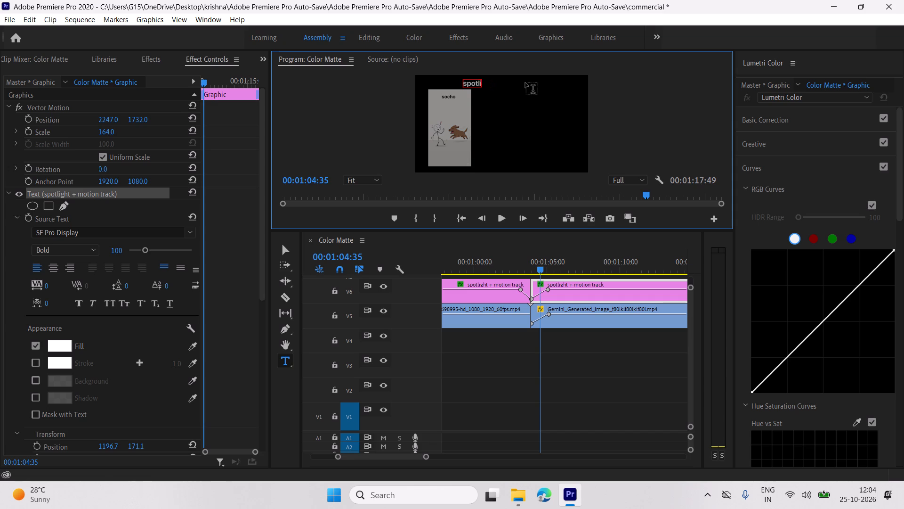
{"action": "key", "text": "BackSpace"}
{"action": "key", "text": "BackSpace"}
{"action": "key", "text": "BackSpace"}
{"action": "key", "text": "BackSpace"}
{"action": "key", "text": "BackSpace"}
{"action": "type", "text": "ticka"}
{"action": "key", "text": "BackSpace"}
{"action": "type", "text": "man us niche video"}
{"action": "key", "text": "BackSpace"}
{"action": "key", "text": "BackSpace"}
{"action": "key", "text": "BackSpace"}
{"action": "key", "text": "BackSpace"}
{"action": "key", "text": "BackSpace"}
{"action": "key", "text": "BackSpace"}
{"action": "key", "text": "BackSpace"}
{"action": "key", "text": "BackSpace"}
{"action": "key", "text": "BackSpace"}
{"action": "key", "text": "BackSpace"}
{"action": "key", "text": "BackSpace"}
{"action": "key", "text": "BackSpace"}
{"action": "key", "text": "BackSpace"}
{"action": "key", "text": "BackSpace"}
{"action": "type", "text": "videos"}
Append "(ai + basic edit)" after "stickman videos" in the V6 title.
{"action": "key", "text": "space"}
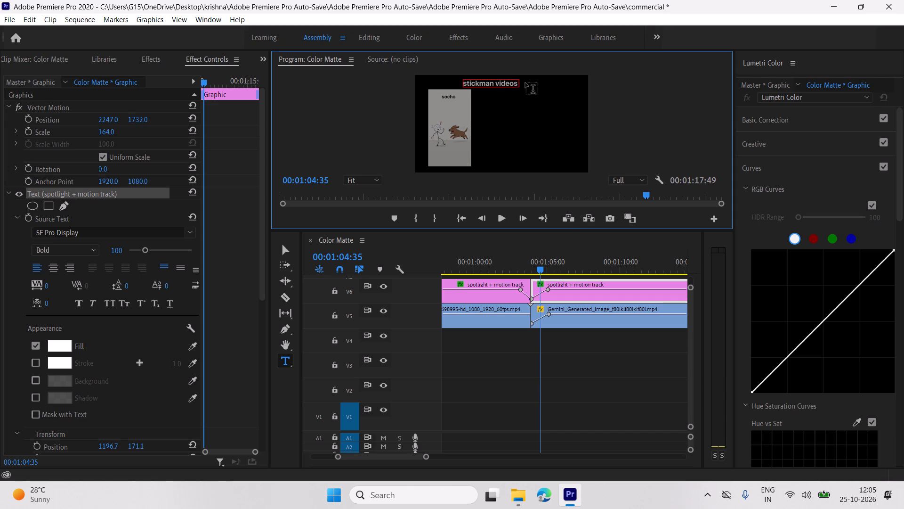
{"action": "type", "text": "()"}
{"action": "key", "text": "Left"}
{"action": "key", "text": "a"}
{"action": "key", "text": "i"}
{"action": "key", "text": "space"}
{"action": "type", "text": "+"}
{"action": "key", "text": "space"}
{"action": "type", "text": "subtitle"}
{"action": "key", "text": "BackSpace"}
{"action": "key", "text": "BackSpace"}
{"action": "key", "text": "BackSpace"}
{"action": "key", "text": "BackSpace"}
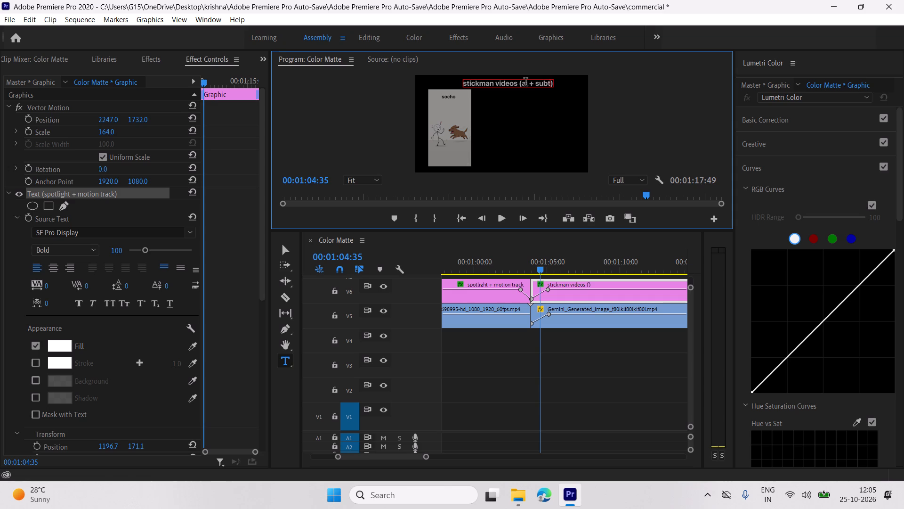
{"action": "key", "text": "BackSpace"}
{"action": "key", "text": "BackSpace"}
{"action": "key", "text": "BackSpace"}
{"action": "key", "text": "BackSpace"}
{"action": "type", "text": "cutt"}
{"action": "key", "text": "BackSpace"}
{"action": "key", "text": "BackSpace"}
{"action": "key", "text": "BackSpace"}
{"action": "key", "text": "BackSpace"}
{"action": "type", "text": "basic edit"}
{"action": "left_click", "coordinate": [286, 251]}
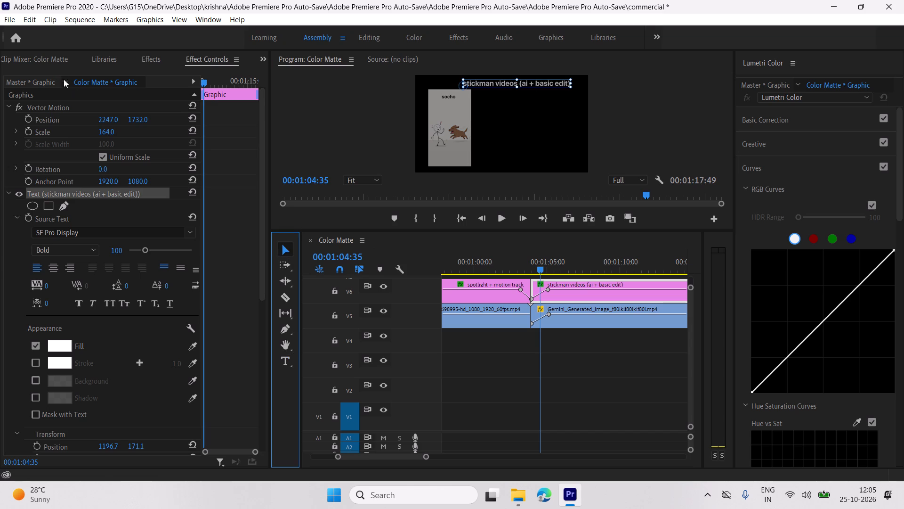
Set the stickman title's horizontal Vector Motion position to 2067 and deselect the title.
{"action": "left_click_drag", "start_coordinate": [105, 120], "coordinate": [1, 125]}
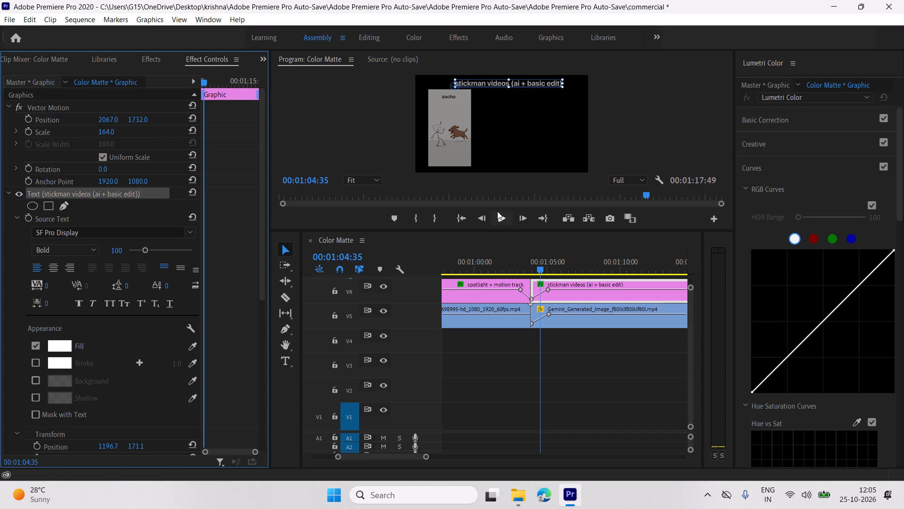
{"action": "left_click", "coordinate": [531, 371]}
Bring up the video effects list with the playhead at 00:01:03:59, near the start of the stickman section.
{"action": "left_click_drag", "start_coordinate": [538, 268], "coordinate": [530, 266]}
{"action": "scroll", "coordinate": [125, 50], "scroll_direction": "up", "scroll_amount": 7}
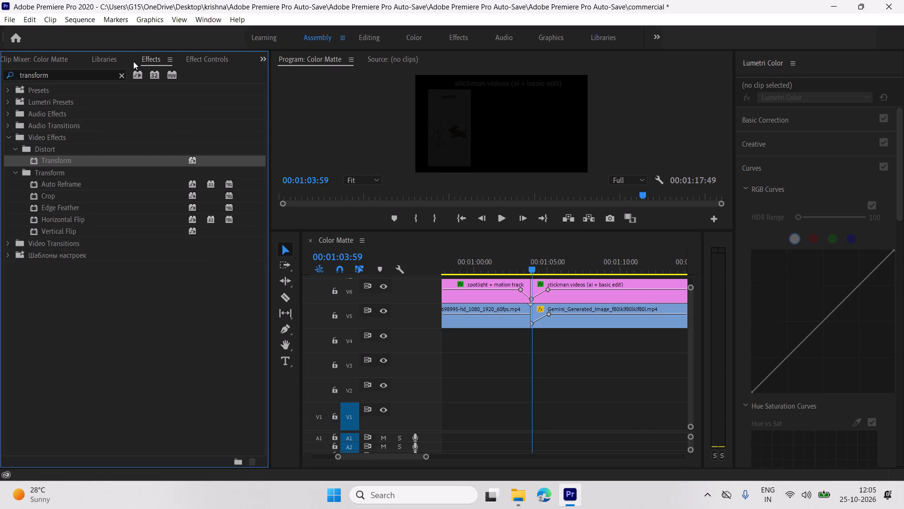
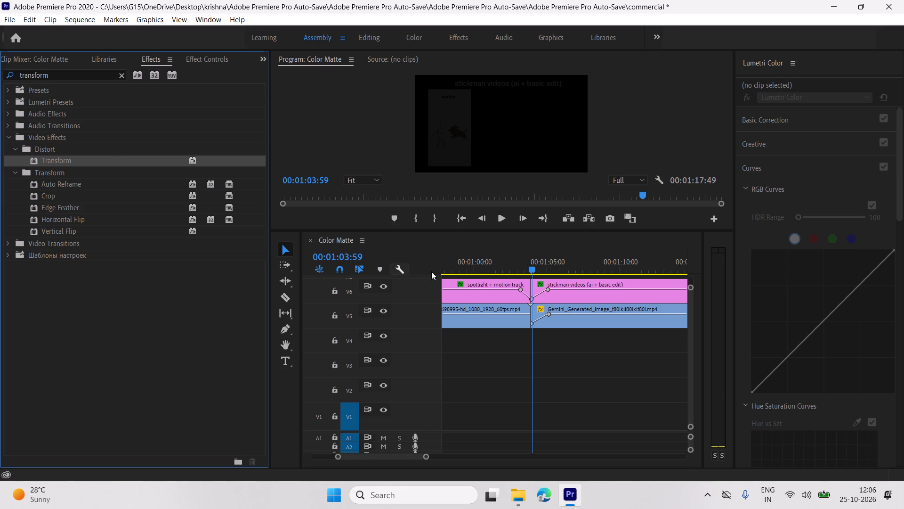
Place the ElevenLabs bedroom stickman clip from the project on V4, starting at the beginning of the stickman section, and preview it.
{"action": "left_click", "coordinate": [534, 270]}
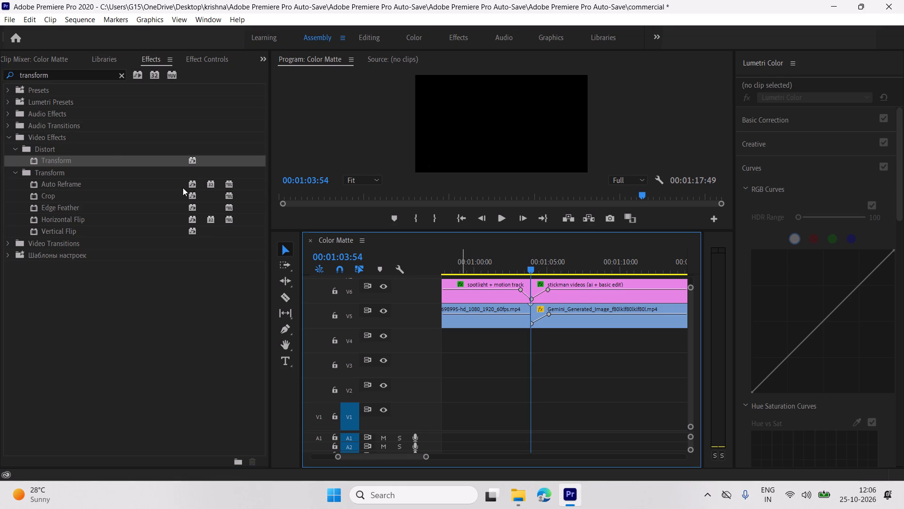
{"action": "scroll", "coordinate": [34, 60], "scroll_direction": "up", "scroll_amount": 9}
{"action": "right_click_drag", "start_coordinate": [37, 60], "coordinate": [61, 81]}
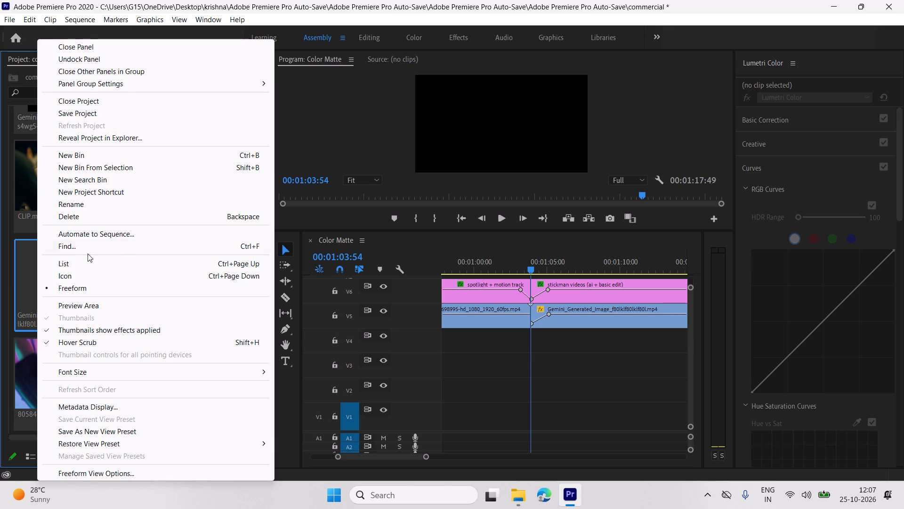
{"action": "left_click", "coordinate": [1, 282]}
{"action": "scroll", "coordinate": [162, 285], "scroll_direction": "up", "scroll_amount": 4}
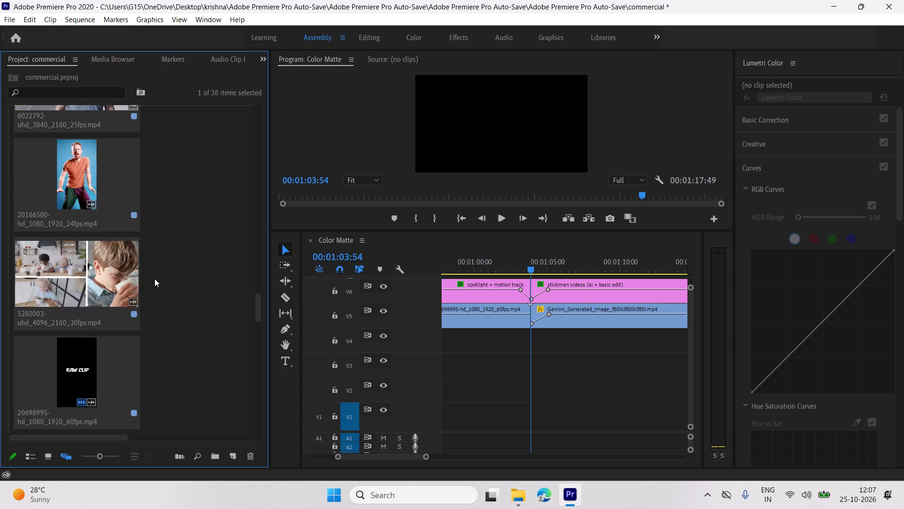
{"action": "scroll", "coordinate": [154, 279], "scroll_direction": "up", "scroll_amount": 7}
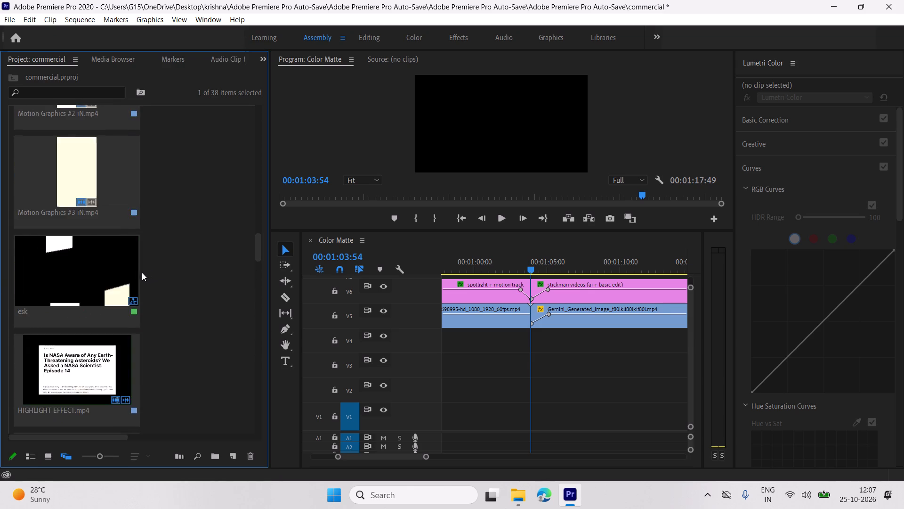
{"action": "scroll", "coordinate": [138, 274], "scroll_direction": "down", "scroll_amount": 16}
{"action": "left_click_drag", "start_coordinate": [95, 281], "coordinate": [207, 296]}
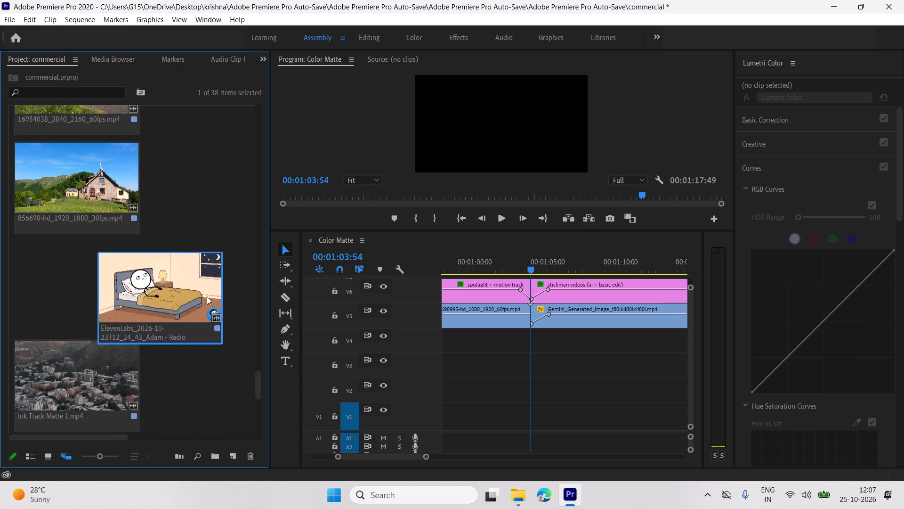
{"action": "left_click_drag", "start_coordinate": [207, 296], "coordinate": [536, 343]}
{"action": "key", "text": "space"}
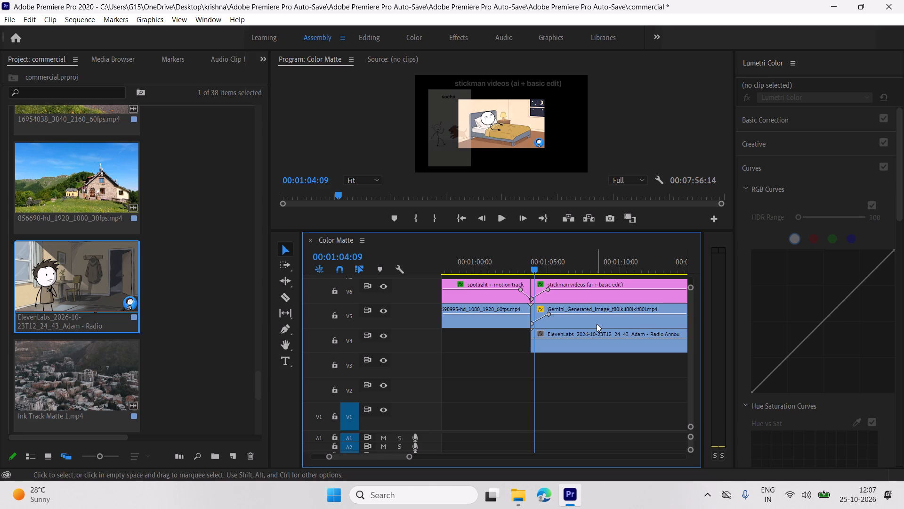
{"action": "key", "text": "space"}
{"action": "key", "text": "space"}
Lower the ElevenLabs clip's audio volume level to -7.9 dB and listen to the result.
{"action": "left_click", "coordinate": [592, 332]}
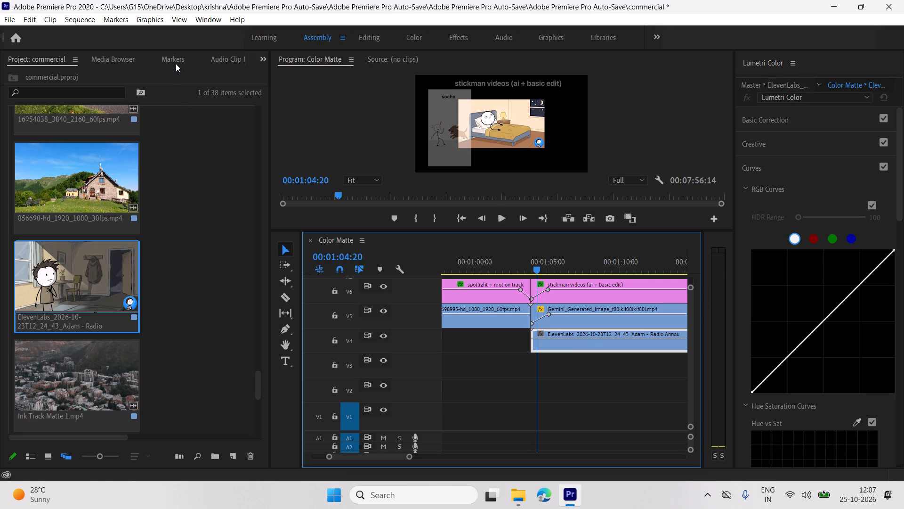
{"action": "scroll", "coordinate": [174, 72], "scroll_direction": "down", "scroll_amount": 11}
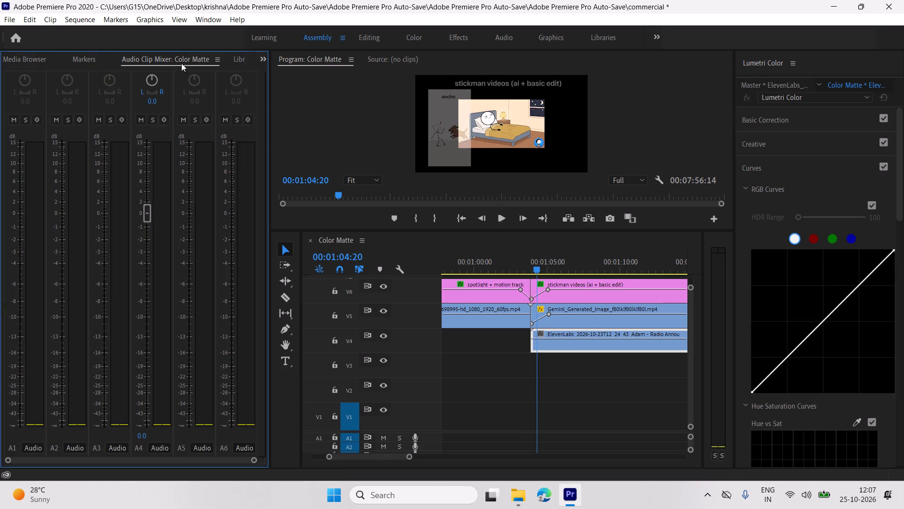
{"action": "scroll", "coordinate": [181, 63], "scroll_direction": "down", "scroll_amount": 2}
{"action": "left_click", "coordinate": [6, 279]}
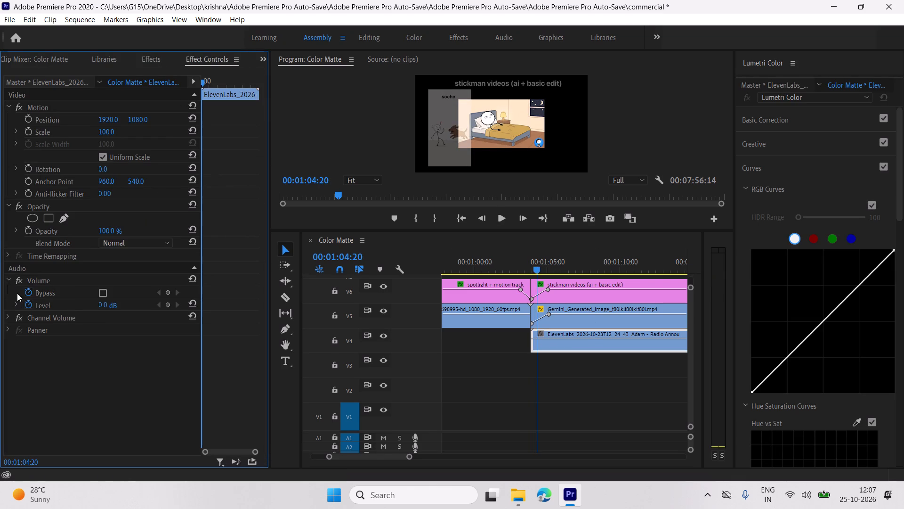
{"action": "left_click_drag", "start_coordinate": [104, 306], "coordinate": [92, 307]}
{"action": "key", "text": "space"}
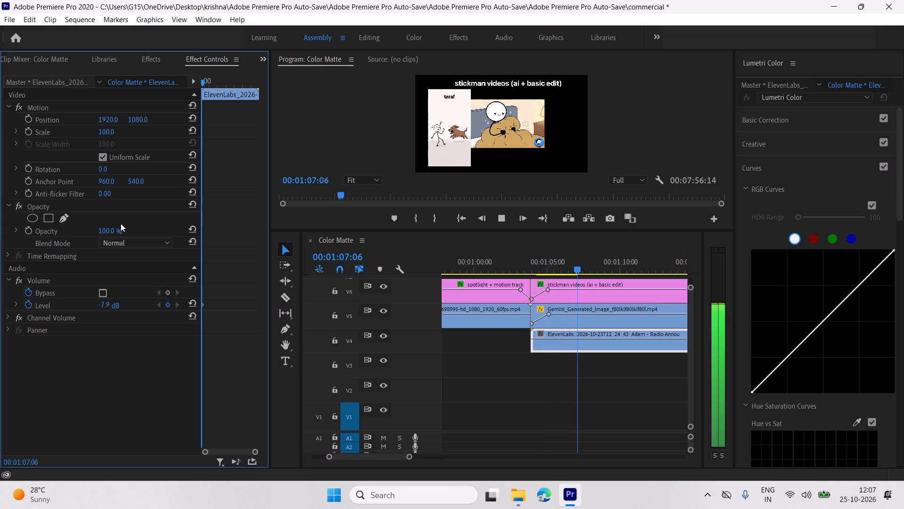
{"action": "key", "text": "space"}
Set the ElevenLabs clip's Motion position to 2463, 1162, beside the vertical Gemini clip.
{"action": "left_click_drag", "start_coordinate": [101, 122], "coordinate": [178, 125]}
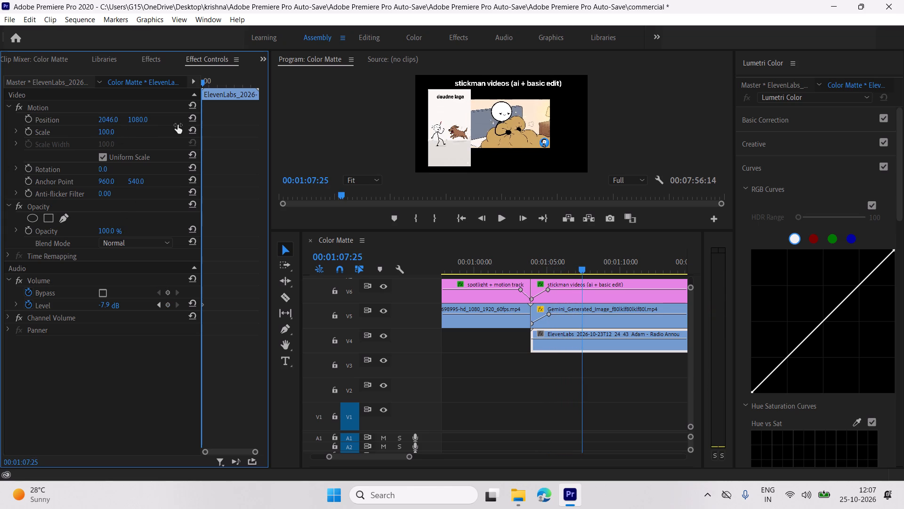
{"action": "left_click_drag", "start_coordinate": [178, 125], "coordinate": [381, 153]}
{"action": "left_click_drag", "start_coordinate": [140, 123], "coordinate": [216, 127]}
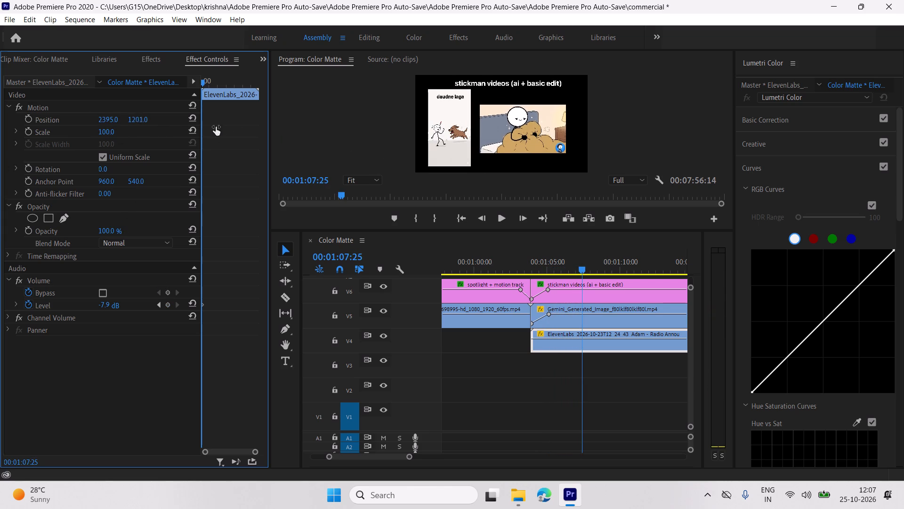
{"action": "left_click_drag", "start_coordinate": [216, 127], "coordinate": [221, 127]}
{"action": "left_click_drag", "start_coordinate": [110, 120], "coordinate": [150, 120]}
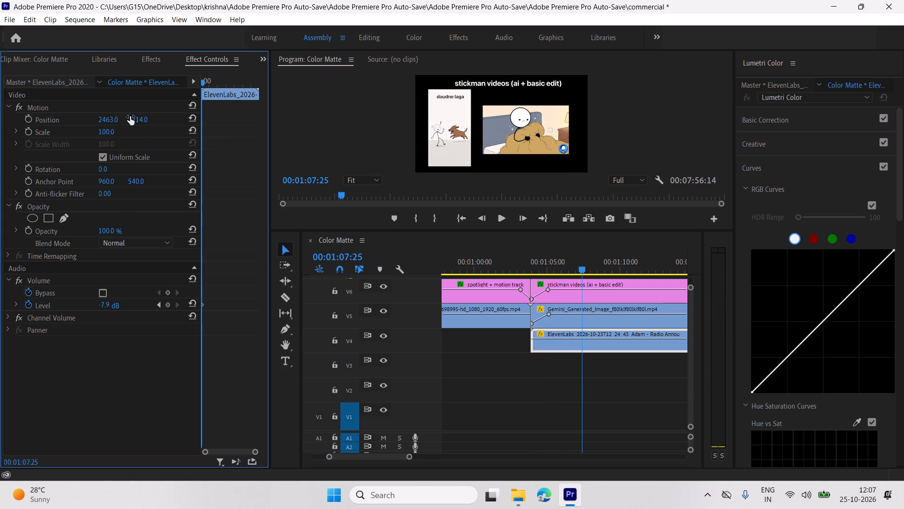
{"action": "left_click_drag", "start_coordinate": [142, 117], "coordinate": [112, 120]}
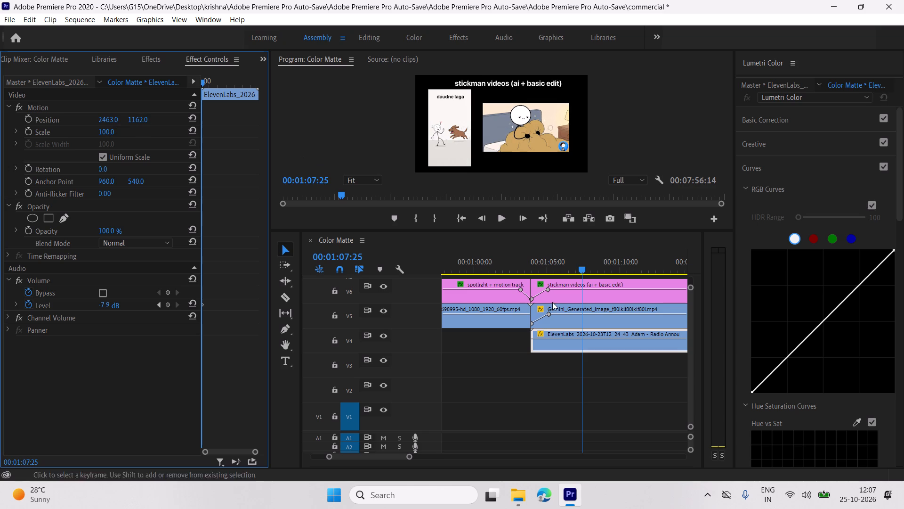
Fade in the ElevenLabs clip with opacity keyframes from 0% at 00:01:03:54 to 100% about one second after it starts.
{"action": "left_click_drag", "start_coordinate": [582, 269], "coordinate": [532, 279]}
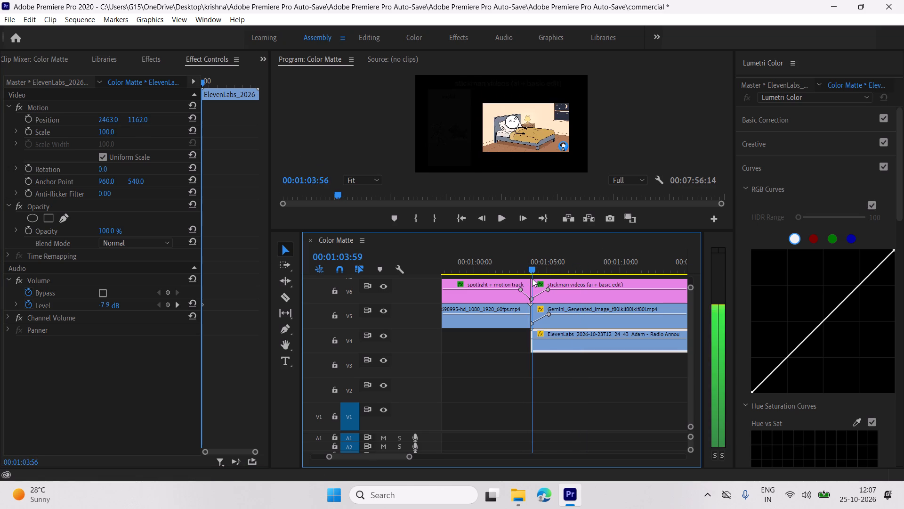
{"action": "left_click_drag", "start_coordinate": [532, 279], "coordinate": [532, 278]}
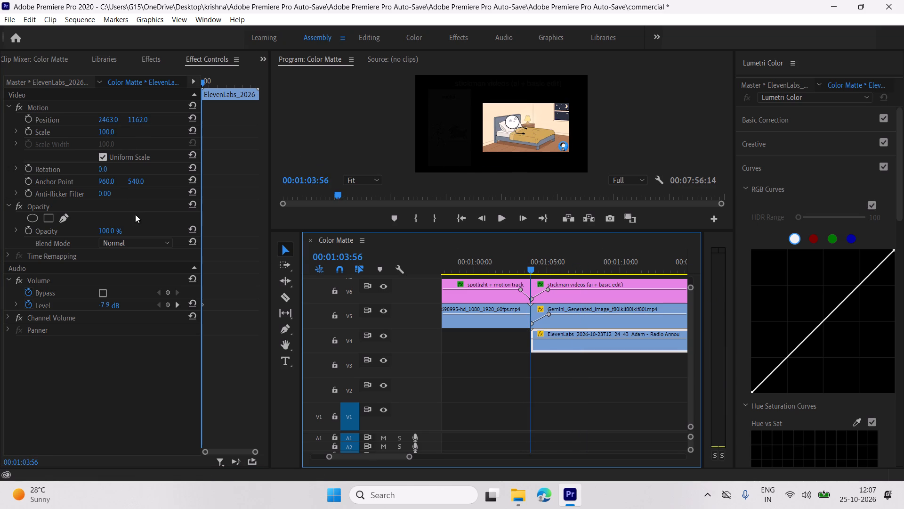
{"action": "left_click", "coordinate": [10, 279]}
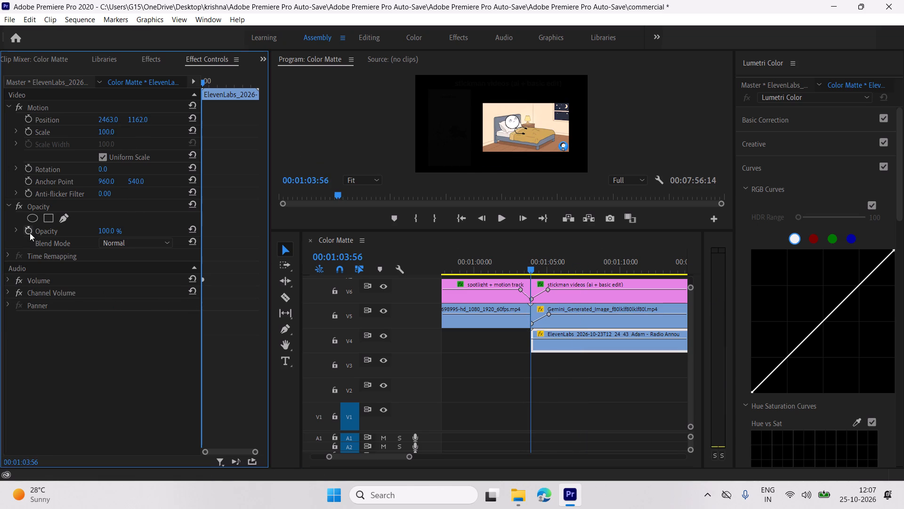
{"action": "left_click", "coordinate": [30, 233]}
{"action": "key", "text": "space"}
{"action": "key", "text": "space"}
{"action": "key", "text": "space"}
{"action": "key", "text": "space"}
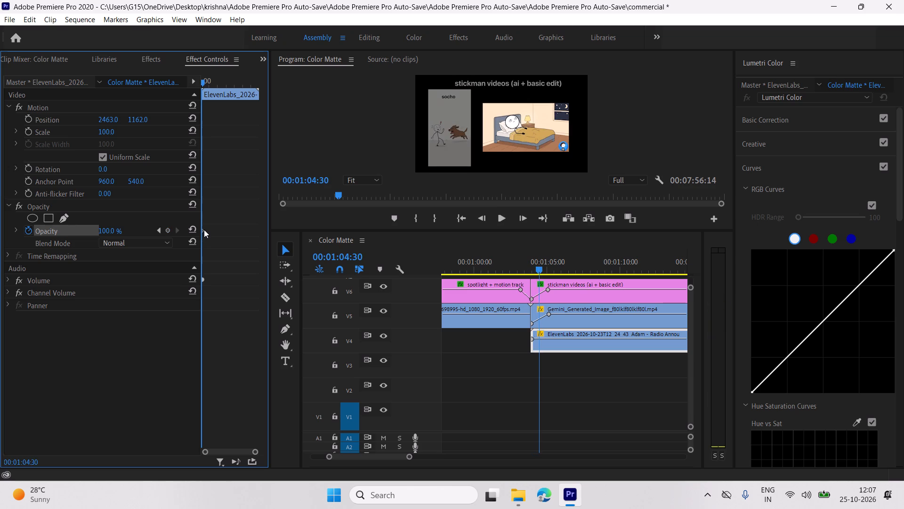
{"action": "left_click", "coordinate": [204, 230]}
{"action": "key", "text": "space"}
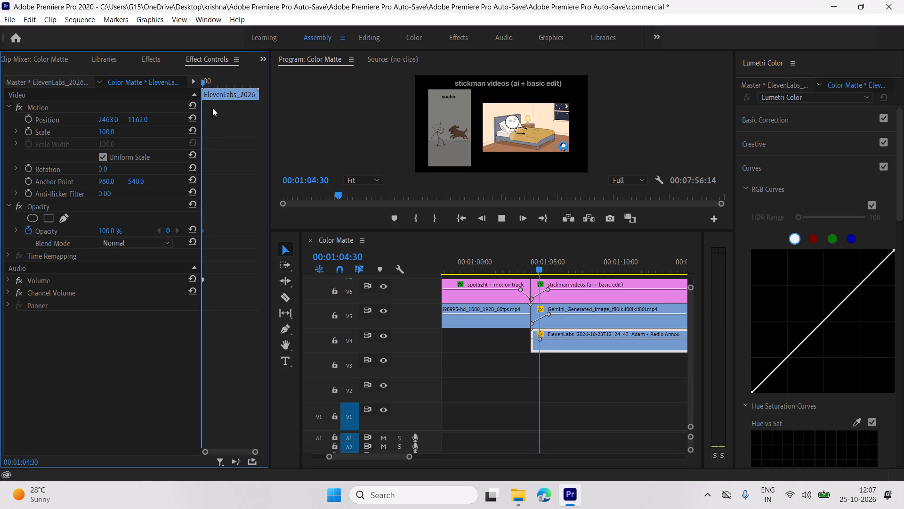
{"action": "key", "text": "space"}
{"action": "left_click_drag", "start_coordinate": [202, 230], "coordinate": [207, 235]}
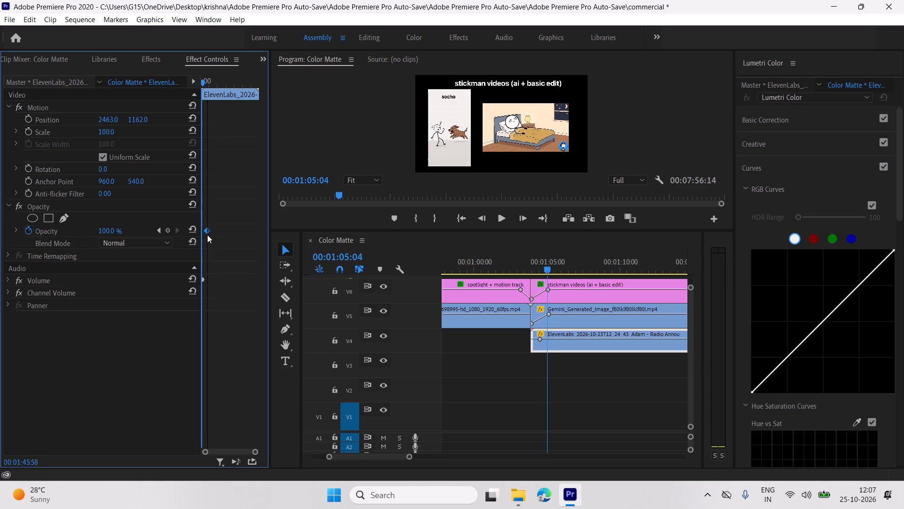
{"action": "left_click_drag", "start_coordinate": [207, 235], "coordinate": [204, 235]}
{"action": "left_click_drag", "start_coordinate": [202, 82], "coordinate": [113, 122]}
{"action": "left_click_drag", "start_coordinate": [112, 232], "coordinate": [64, 237]}
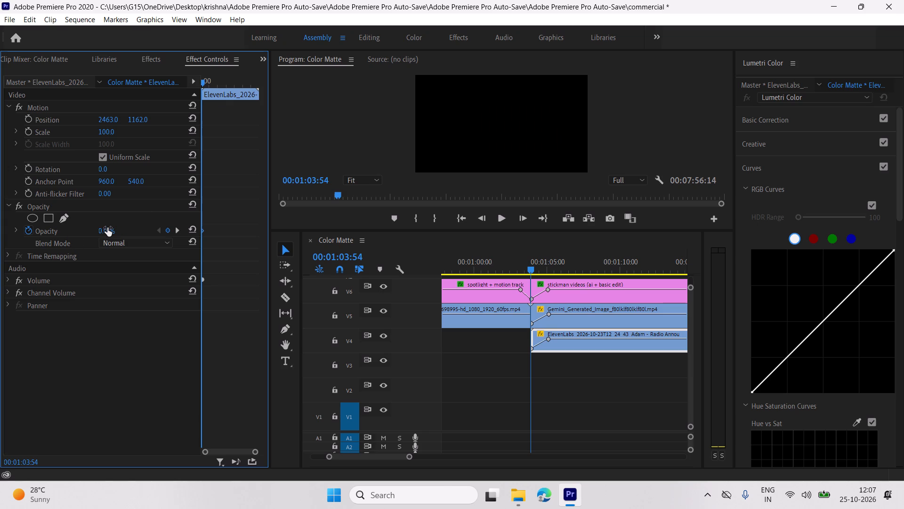
Play back the stickman section from its start to near its end to review the fade-in and both clips together.
{"action": "key", "text": "space"}
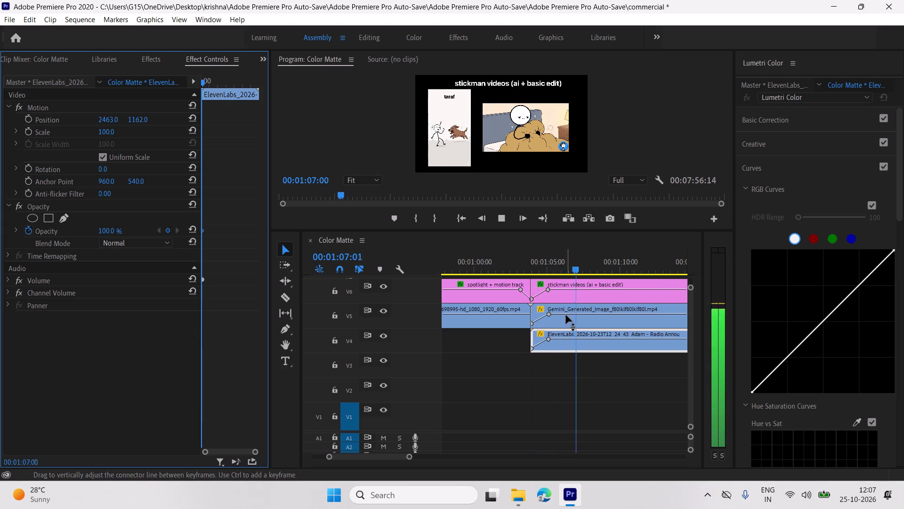
{"action": "scroll", "coordinate": [568, 315], "scroll_direction": "down", "scroll_amount": 19}
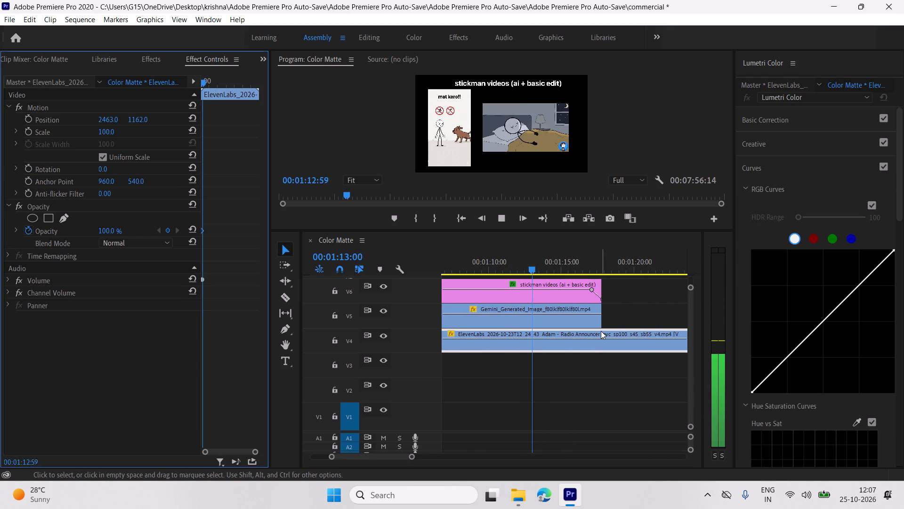
{"action": "key", "text": "space"}
{"action": "key", "text": "space"}
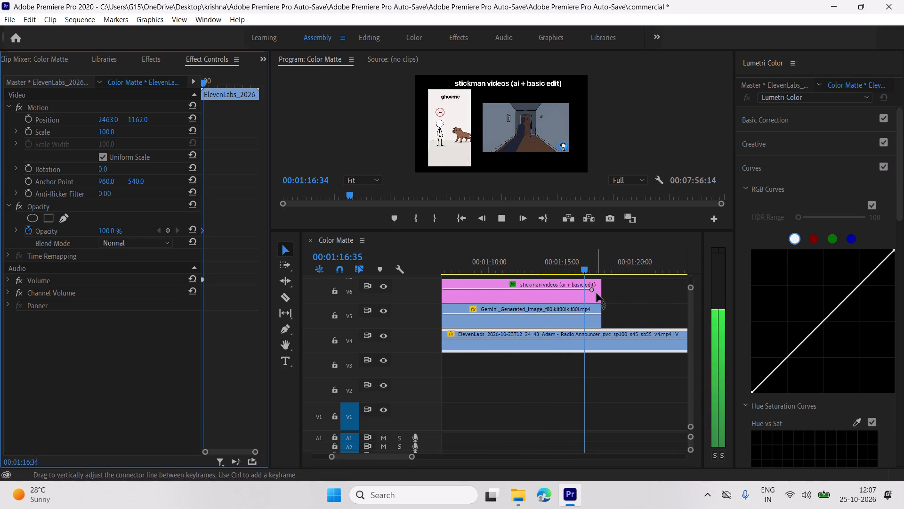
{"action": "key", "text": "space"}
{"action": "key", "text": "space"}
{"action": "key", "text": "space"}
{"action": "left_click", "coordinate": [592, 274]}
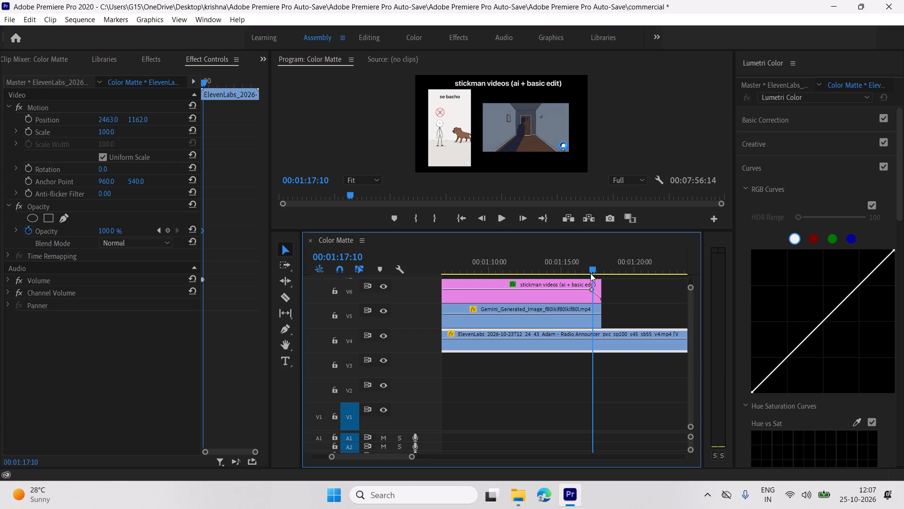
{"action": "left_click", "coordinate": [589, 270]}
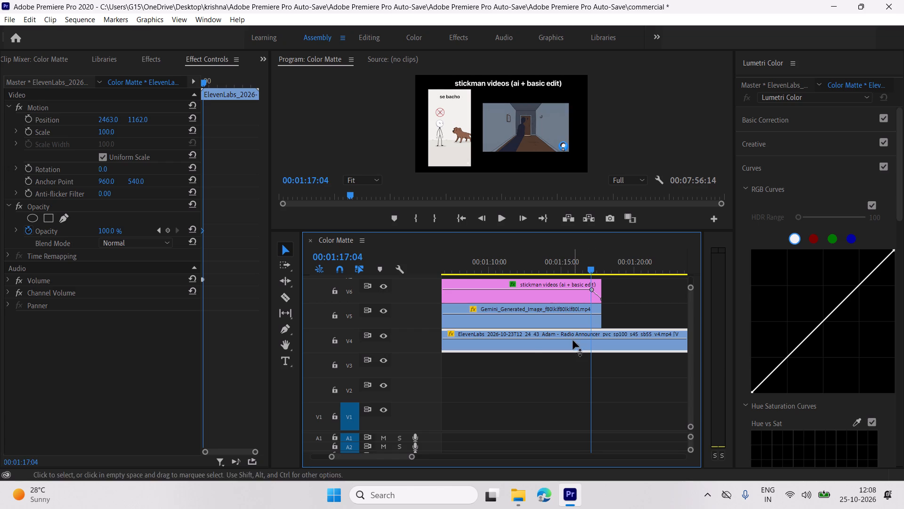
{"action": "left_click", "coordinate": [170, 231]}
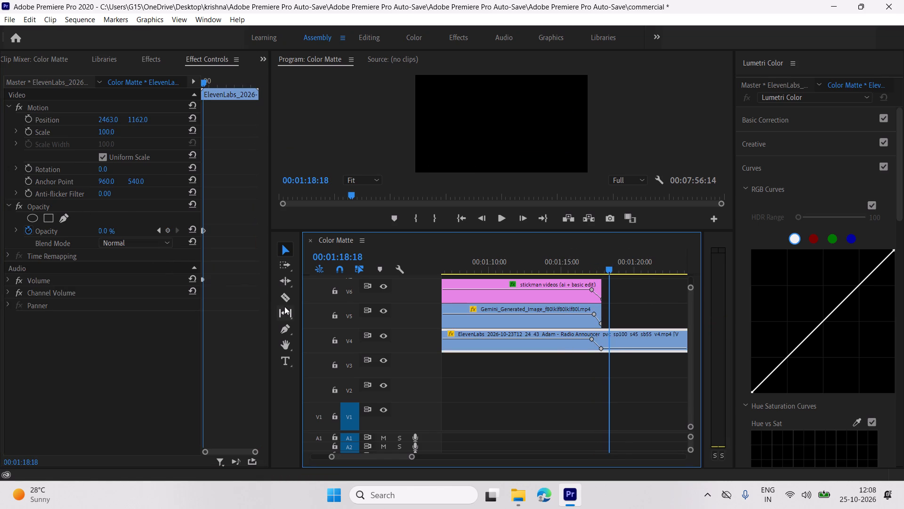
{"action": "left_click", "coordinate": [282, 295]}
{"action": "left_click", "coordinate": [601, 344]}
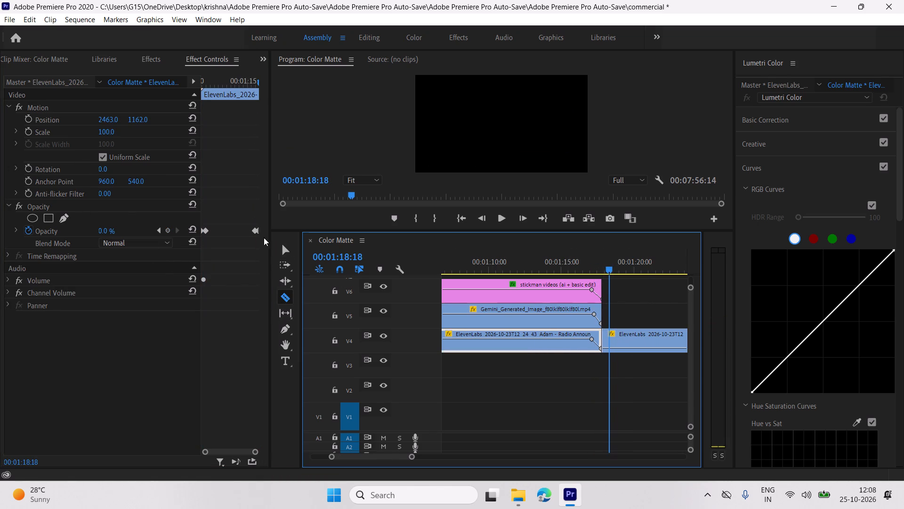
{"action": "left_click", "coordinate": [274, 258]}
{"action": "left_click", "coordinate": [282, 252]}
{"action": "left_click_drag", "start_coordinate": [641, 309], "coordinate": [648, 376]}
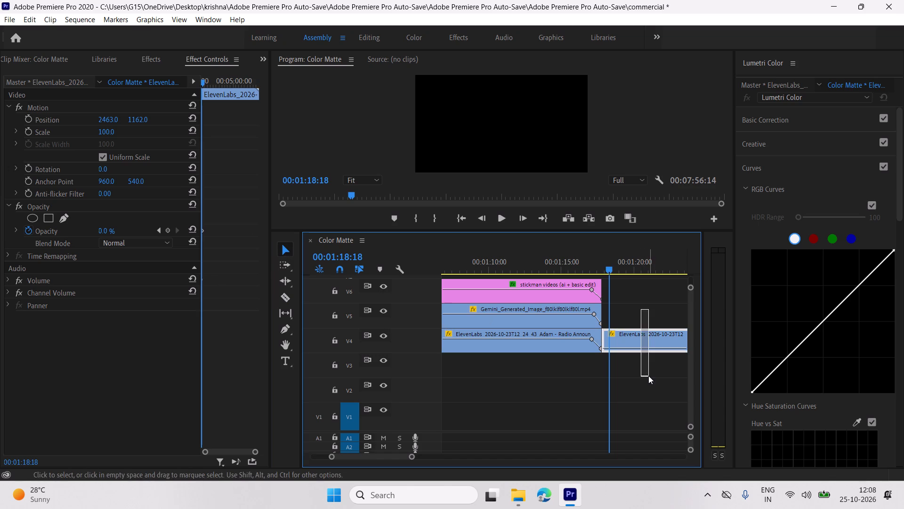
{"action": "key", "text": "Delete"}
Play back the end of the stickman section to review the fade-outs of the title and both clips.
{"action": "left_click_drag", "start_coordinate": [607, 276], "coordinate": [525, 282]}
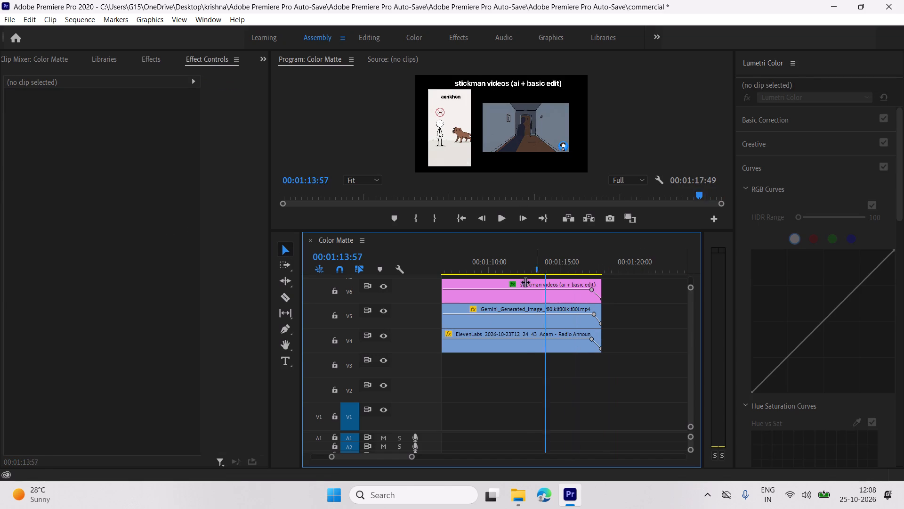
{"action": "left_click_drag", "start_coordinate": [525, 282], "coordinate": [520, 283]}
{"action": "key", "text": "space"}
{"action": "key", "text": "space"}
{"action": "key", "text": "space"}
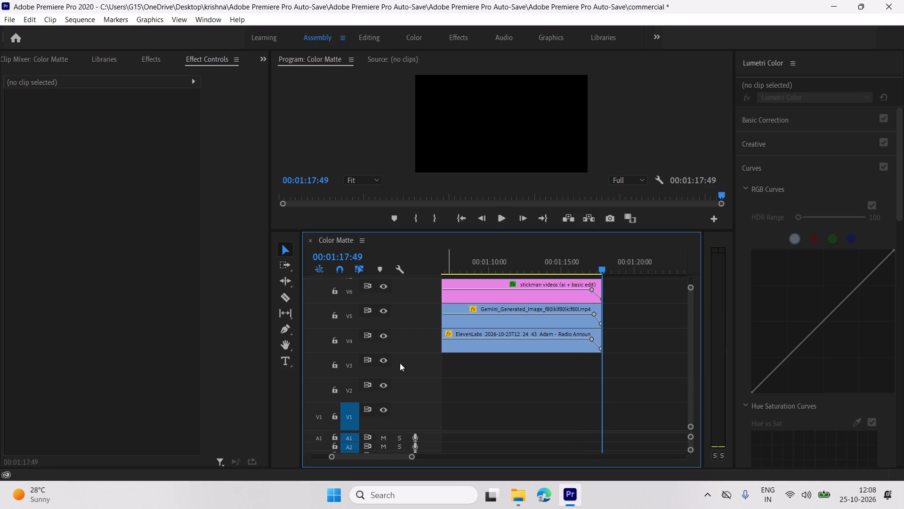
Duplicate the "stickman videos (ai + basic edit)" title directly after the original on V6.
{"action": "left_click", "coordinate": [526, 282]}
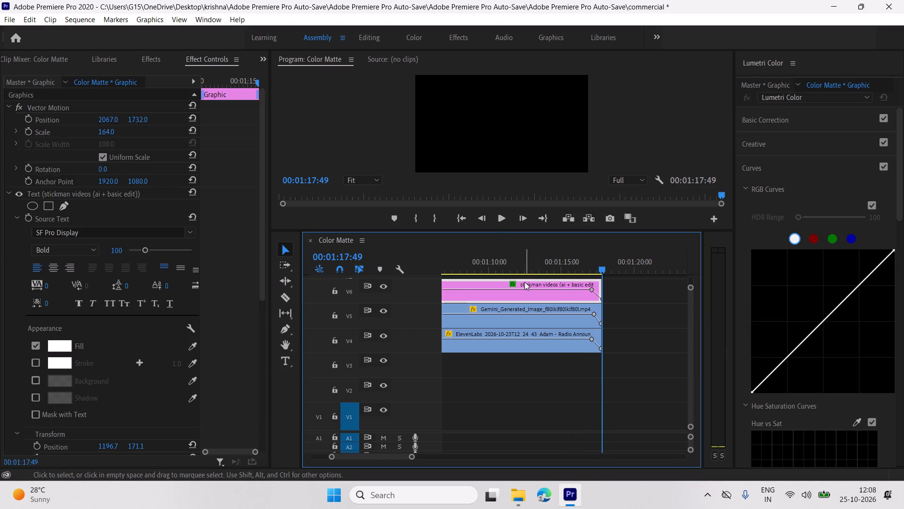
{"action": "left_click_drag", "start_coordinate": [525, 282], "coordinate": [681, 286], "text": "alt"}
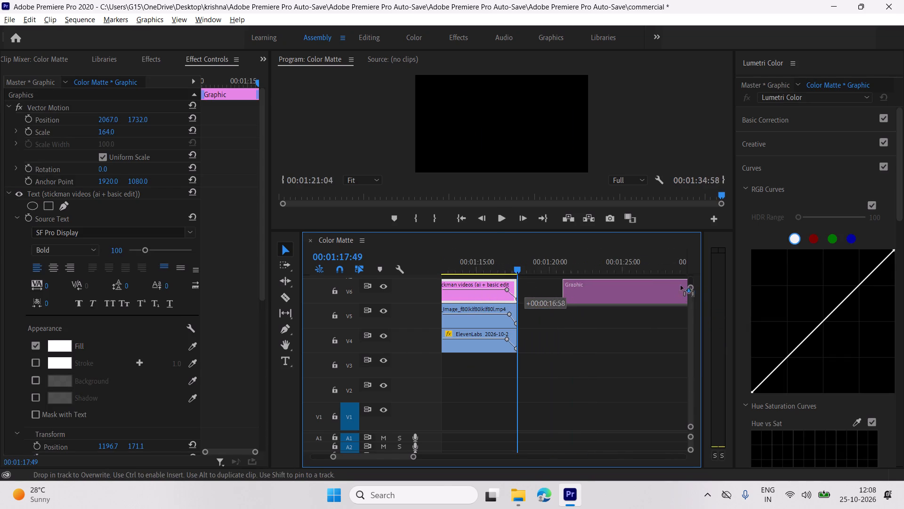
{"action": "left_click_drag", "start_coordinate": [681, 286], "coordinate": [648, 286], "text": "alt"}
{"action": "key", "text": "space"}
{"action": "key", "text": "space"}
Fade out the ElevenLabs clip's audio with volume level keyframes of -7.9 dB at 00:01:17:09 and -281.1 dB just past its end.
{"action": "left_click_drag", "start_coordinate": [516, 271], "coordinate": [505, 272]}
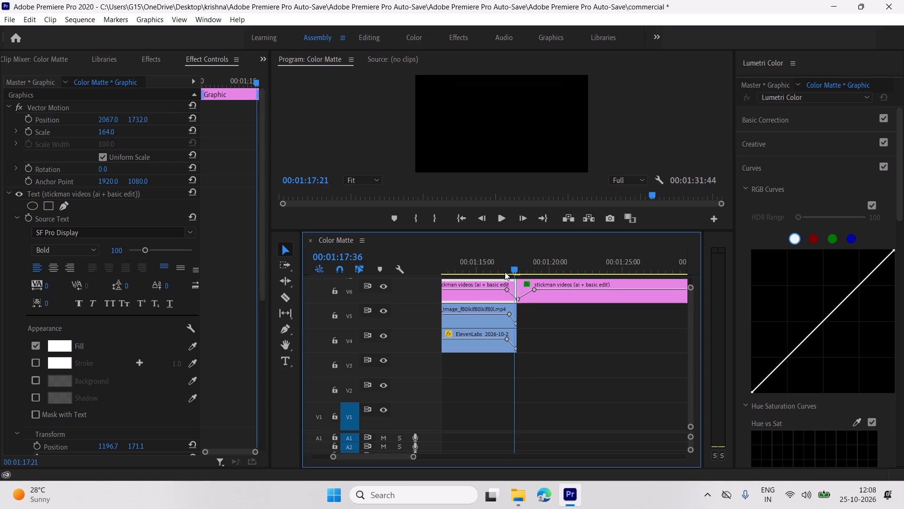
{"action": "left_click_drag", "start_coordinate": [505, 272], "coordinate": [504, 272]}
{"action": "left_click", "coordinate": [500, 334]}
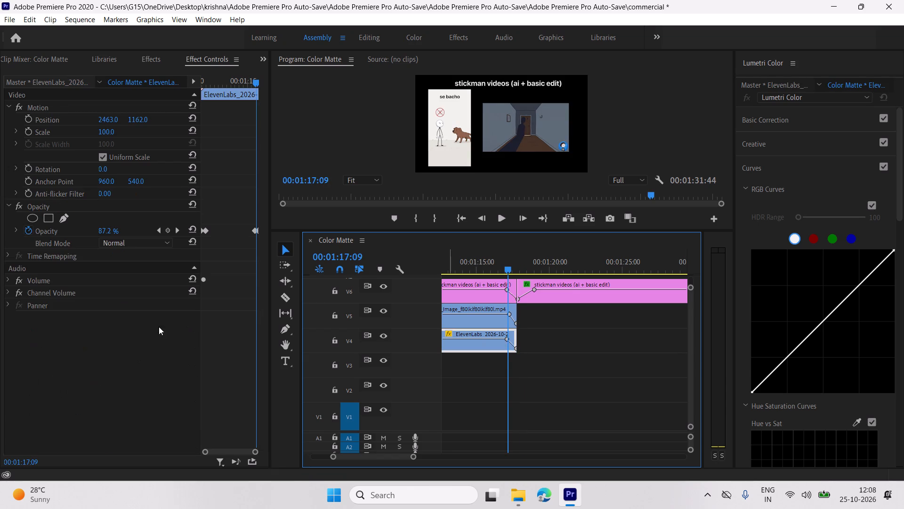
{"action": "left_click", "coordinate": [10, 278]}
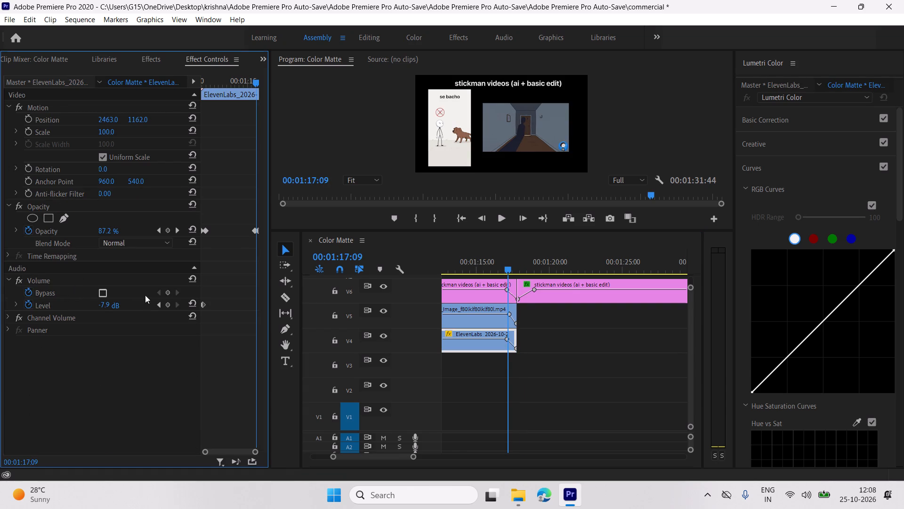
{"action": "left_click", "coordinate": [167, 308]}
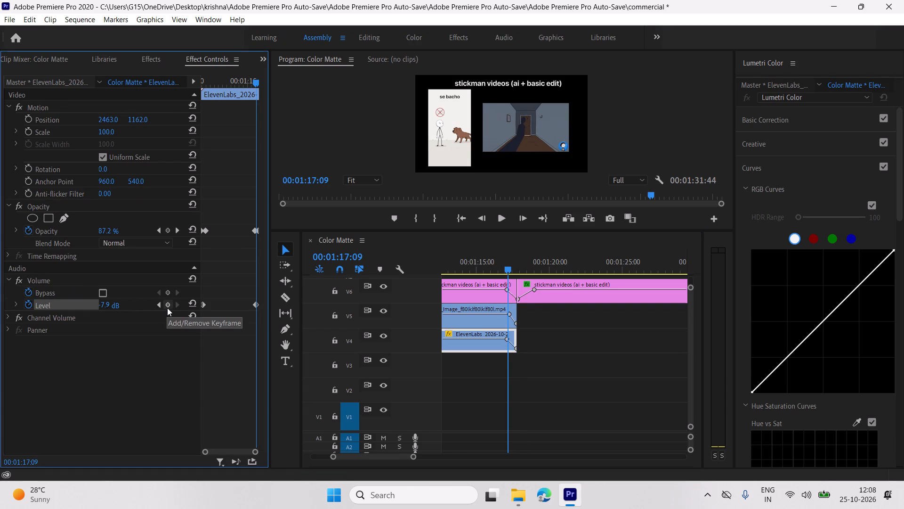
{"action": "key", "text": "space"}
{"action": "left_click_drag", "start_coordinate": [116, 305], "coordinate": [78, 307]}
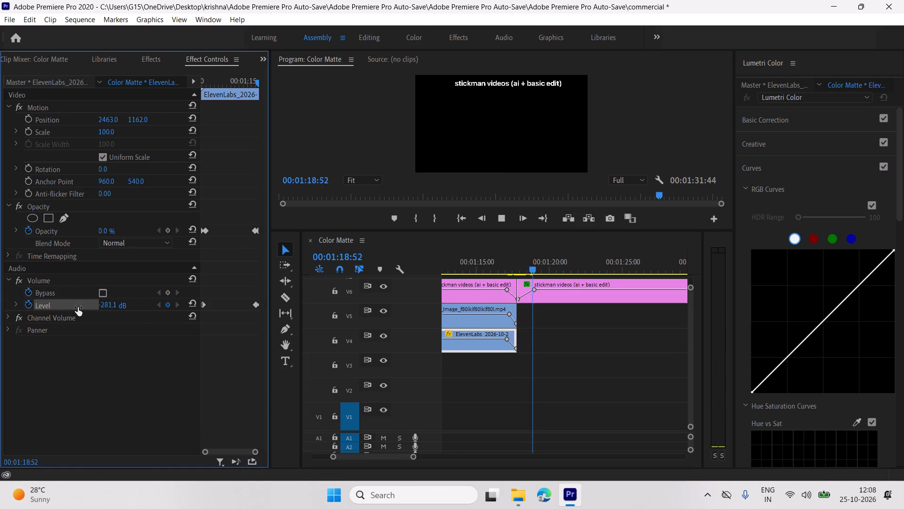
{"action": "left_click_drag", "start_coordinate": [78, 307], "coordinate": [73, 307]}
{"action": "key", "text": "space"}
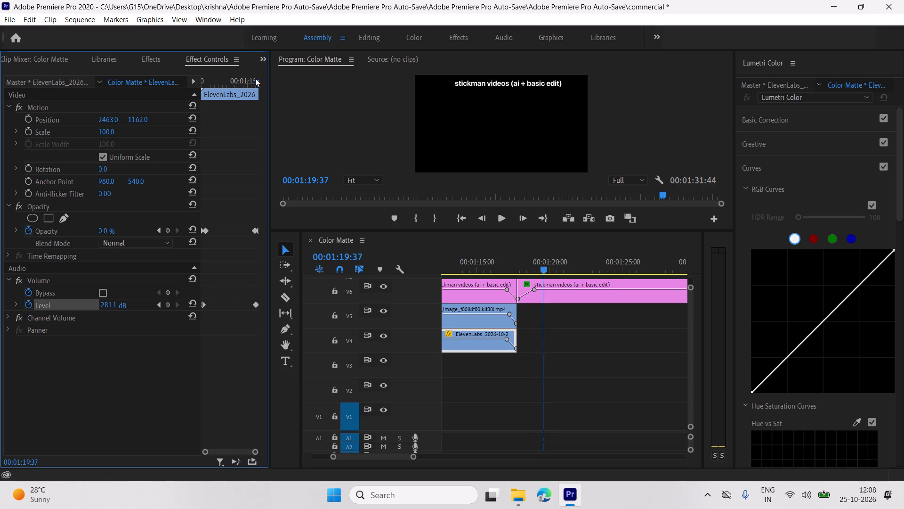
Play back from about 00:01:13:25 past the end of the ElevenLabs clip to check its audio fade-out.
{"action": "left_click_drag", "start_coordinate": [255, 79], "coordinate": [241, 85]}
{"action": "key", "text": "space"}
{"action": "key", "text": "space"}
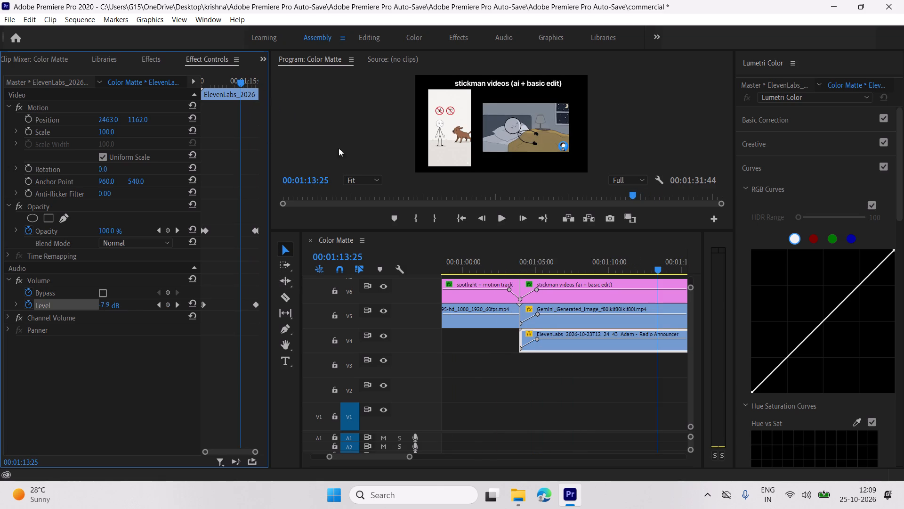
{"action": "scroll", "coordinate": [534, 331], "scroll_direction": "down", "scroll_amount": 6}
{"action": "key", "text": "space"}
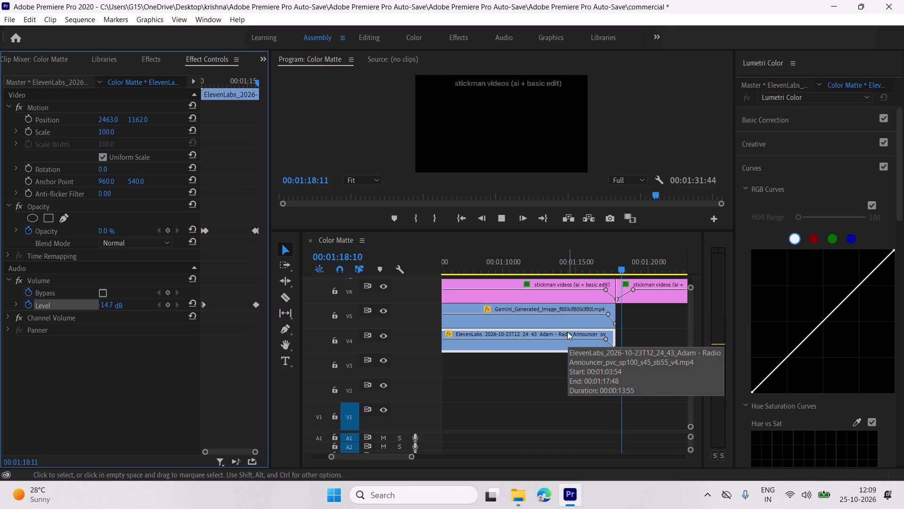
{"action": "key", "text": "space"}
Replace the duplicated title's text with "yt video editing with captions.".
{"action": "left_click", "coordinate": [648, 281]}
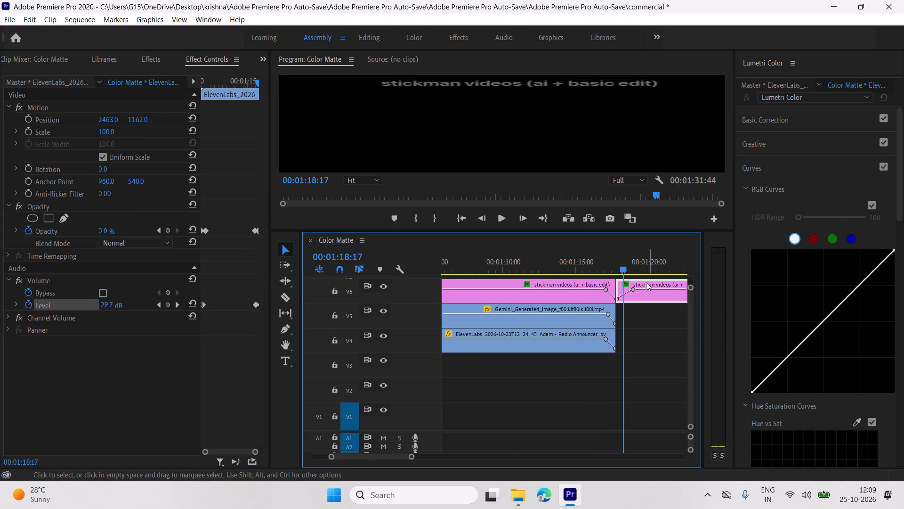
{"action": "left_click", "coordinate": [288, 361]}
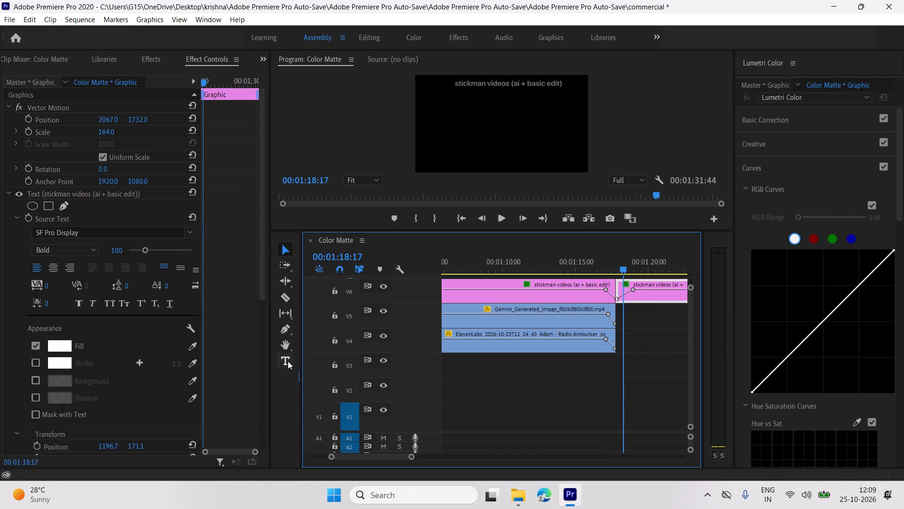
{"action": "key", "text": "space"}
{"action": "key", "text": "space"}
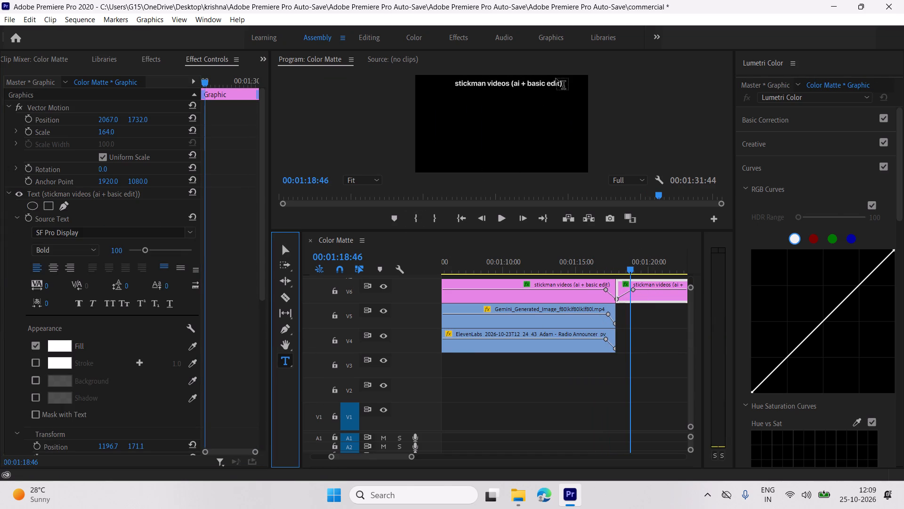
{"action": "double_click", "coordinate": [555, 81]}
{"action": "key", "text": "BackSpace"}
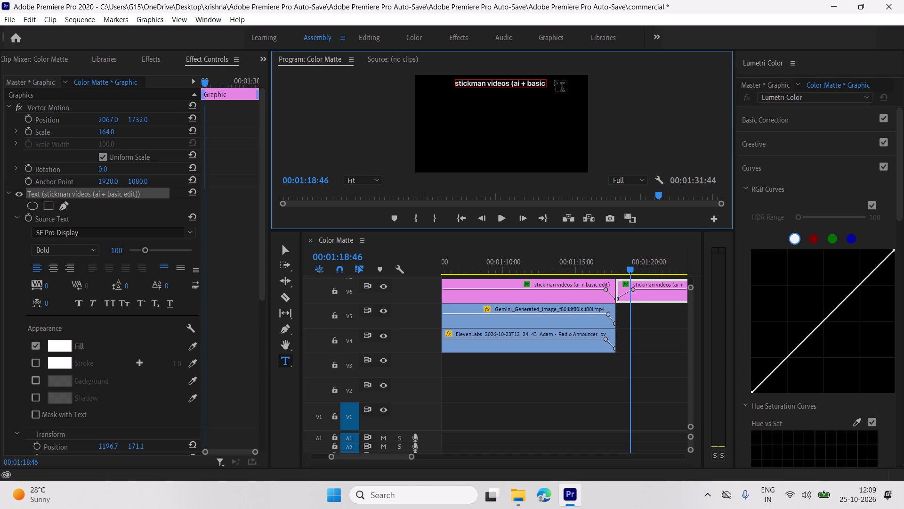
{"action": "key", "text": "BackSpace"}
{"action": "key", "text": "BackSpace"}
{"action": "key", "text": "BackSpace"}
{"action": "key", "text": "BackSpace"}
{"action": "key", "text": "BackSpace"}
{"action": "key", "text": "BackSpace"}
{"action": "key", "text": "BackSpace"}
{"action": "key", "text": "BackSpace"}
{"action": "key", "text": "BackSpace"}
{"action": "key", "text": "BackSpace"}
{"action": "key", "text": "BackSpace"}
{"action": "key", "text": "BackSpace"}
{"action": "key", "text": "BackSpace"}
{"action": "key", "text": "BackSpace"}
{"action": "key", "text": "BackSpace"}
{"action": "key", "text": "BackSpace"}
{"action": "key", "text": "BackSpace"}
{"action": "key", "text": "BackSpace"}
{"action": "key", "text": "BackSpace"}
{"action": "key", "text": "BackSpace"}
{"action": "key", "text": "BackSpace"}
{"action": "key", "text": "BackSpace"}
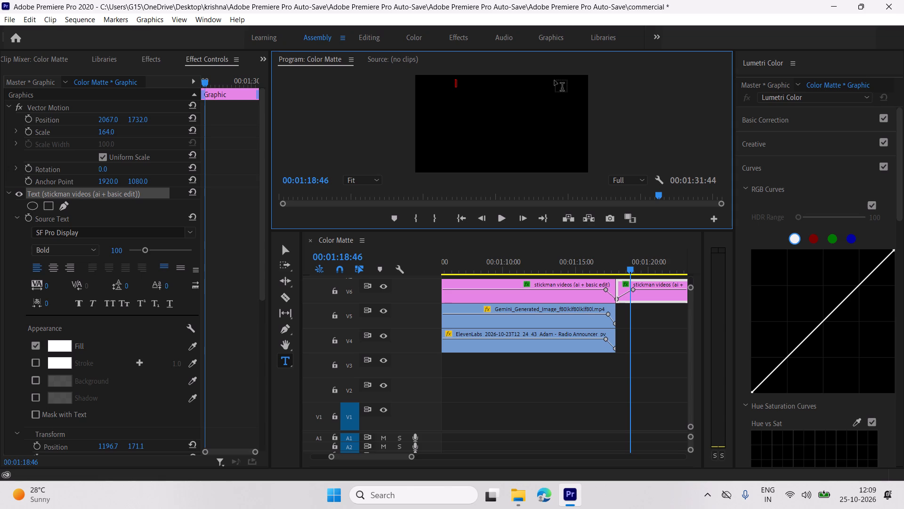
{"action": "key", "text": "t"}
{"action": "key", "text": "BackSpace"}
{"action": "key", "text": "space"}
{"action": "type", "text": "video editing"}
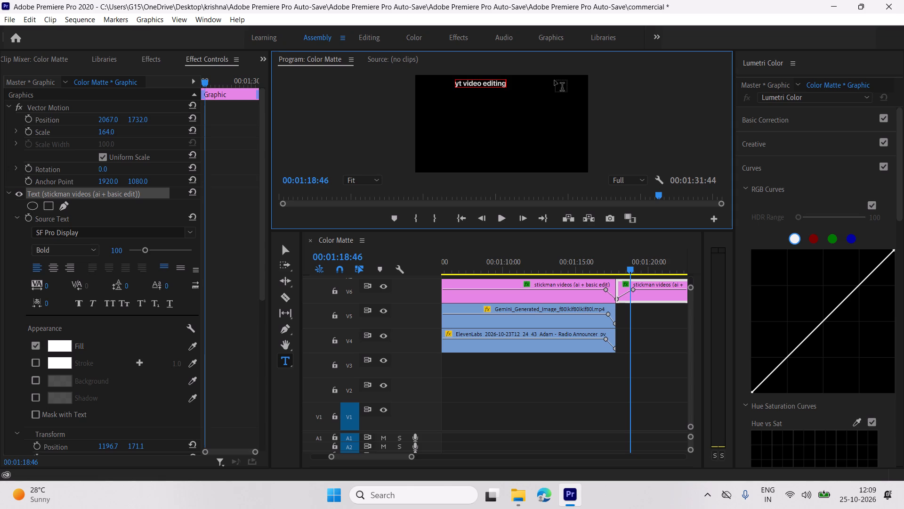
{"action": "key", "text": "space"}
{"action": "type", "text": "with cc"}
{"action": "key", "text": "BackSpace"}
{"action": "key", "text": "BackSpace"}
{"action": "type", "text": "aptiom"}
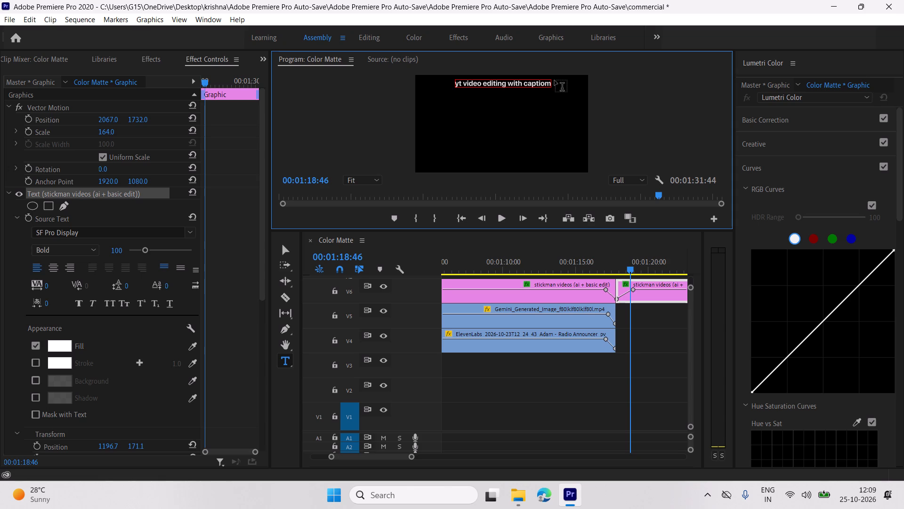
{"action": "key", "text": "BackSpace"}
{"action": "type", "text": "sn"}
{"action": "key", "text": "BackSpace"}
{"action": "key", "text": "BackSpace"}
{"action": "type", "text": "ns"}
{"action": "key", "text": "period"}
{"action": "left_click", "coordinate": [287, 253]}
Move the playhead to the captions title's start at 00:01:17:47 and look through the project's imported media for suitable footage.
{"action": "left_click_drag", "start_coordinate": [632, 268], "coordinate": [621, 268]}
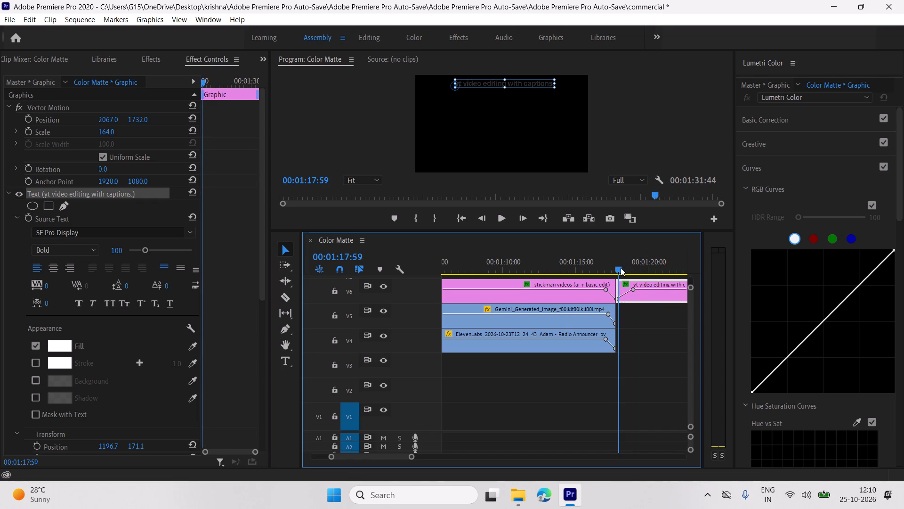
{"action": "left_click_drag", "start_coordinate": [621, 268], "coordinate": [618, 268]}
{"action": "scroll", "coordinate": [87, 67], "scroll_direction": "up", "scroll_amount": 2}
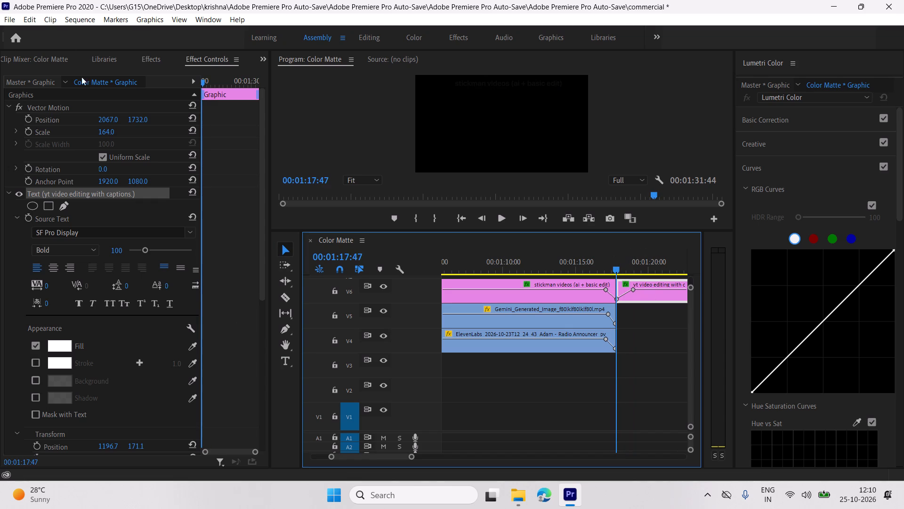
{"action": "scroll", "coordinate": [81, 77], "scroll_direction": "up", "scroll_amount": 11}
{"action": "left_click", "coordinate": [181, 263]}
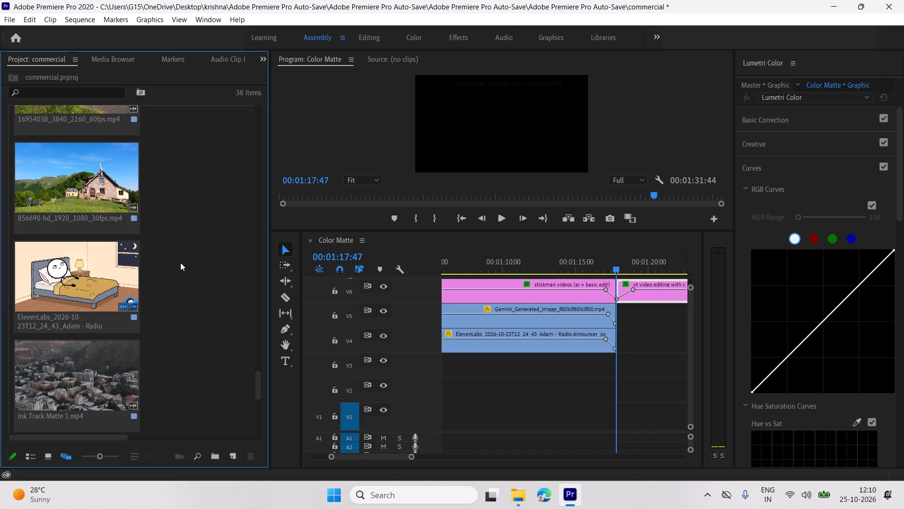
{"action": "scroll", "coordinate": [167, 295], "scroll_direction": "up", "scroll_amount": 1}
{"action": "scroll", "coordinate": [166, 296], "scroll_direction": "down", "scroll_amount": 5}
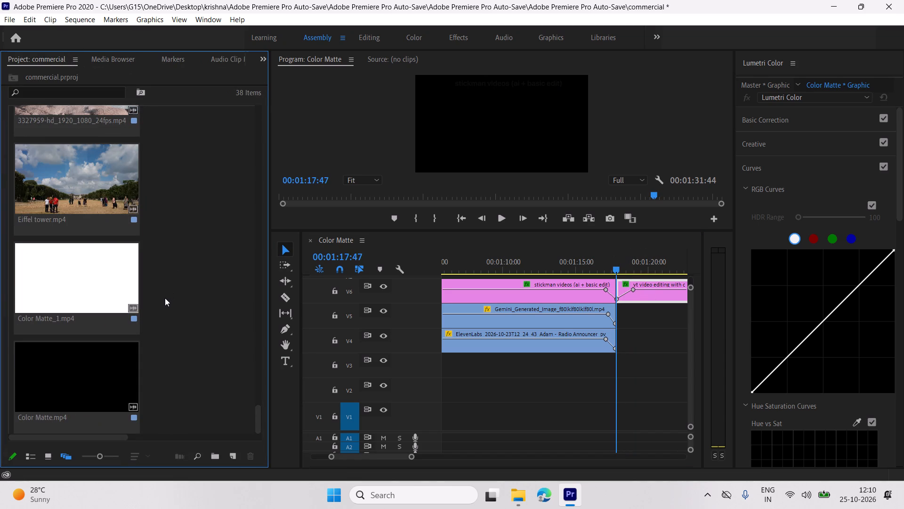
{"action": "scroll", "coordinate": [165, 298], "scroll_direction": "down", "scroll_amount": 3}
{"action": "scroll", "coordinate": [165, 297], "scroll_direction": "up", "scroll_amount": 9}
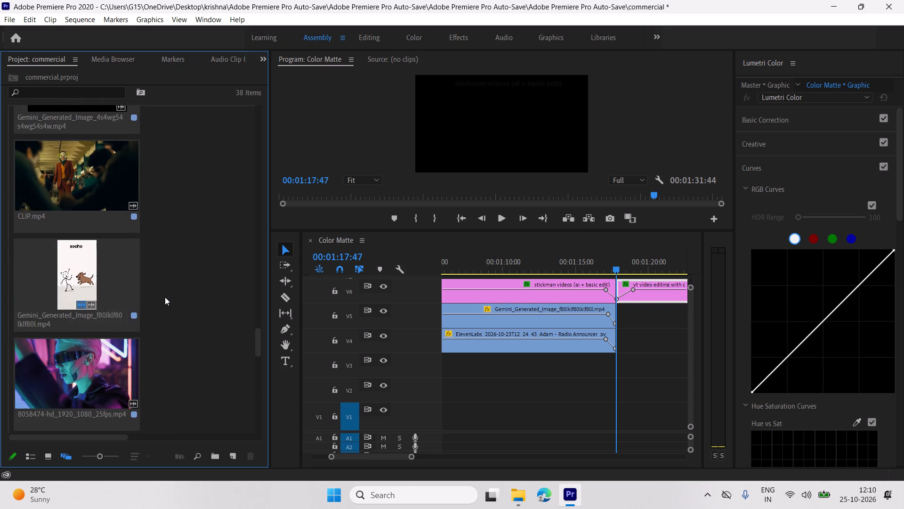
{"action": "scroll", "coordinate": [165, 297], "scroll_direction": "up", "scroll_amount": 6}
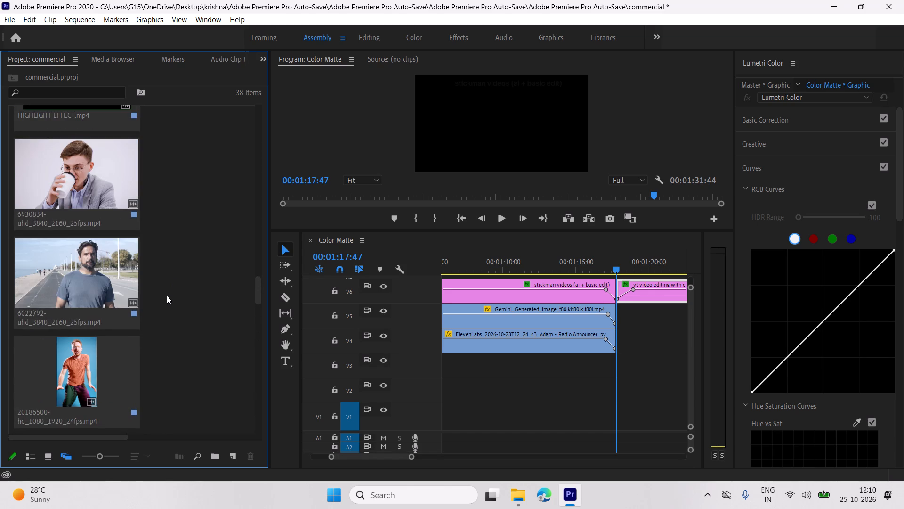
{"action": "scroll", "coordinate": [167, 296], "scroll_direction": "up", "scroll_amount": 5}
{"action": "scroll", "coordinate": [167, 296], "scroll_direction": "down", "scroll_amount": 15}
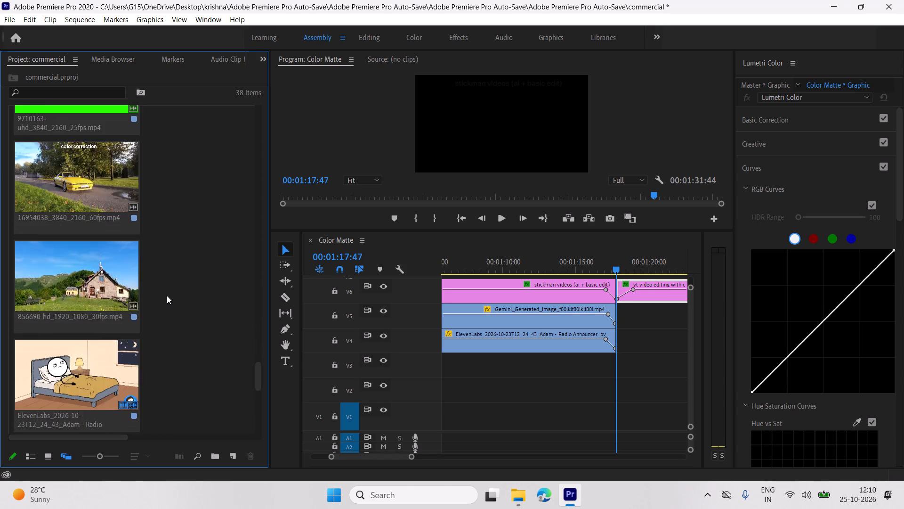
{"action": "scroll", "coordinate": [167, 296], "scroll_direction": "down", "scroll_amount": 13}
{"action": "left_click", "coordinate": [234, 366]}
{"action": "scroll", "coordinate": [185, 361], "scroll_direction": "up", "scroll_amount": 2}
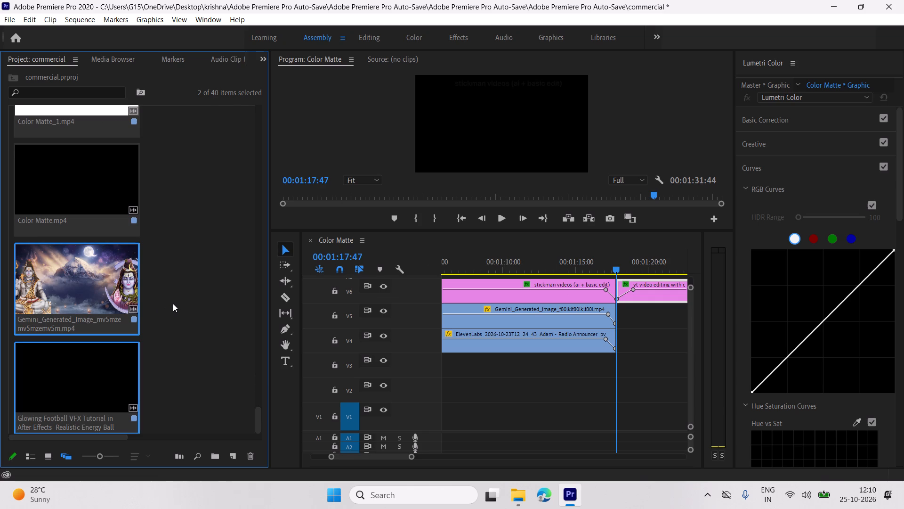
{"action": "left_click", "coordinate": [173, 304]}
{"action": "left_click_drag", "start_coordinate": [82, 388], "coordinate": [628, 344]}
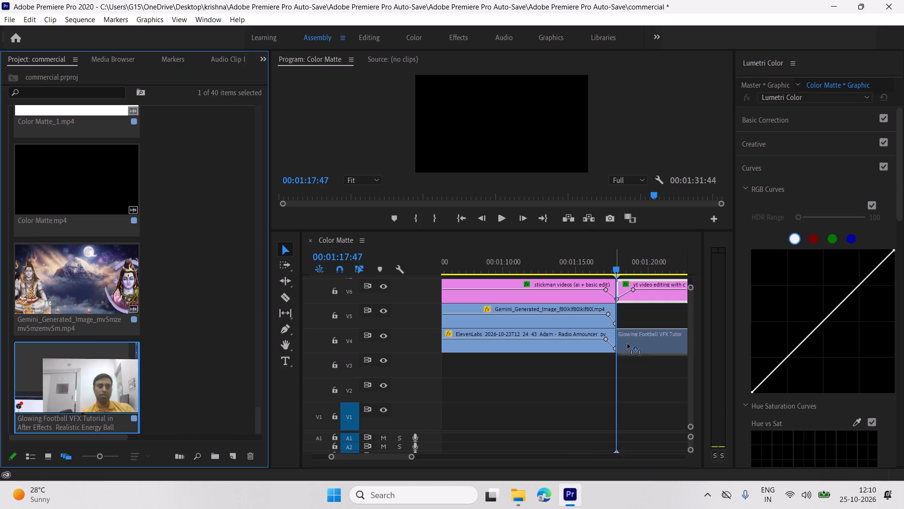
{"action": "left_click_drag", "start_coordinate": [628, 344], "coordinate": [620, 316]}
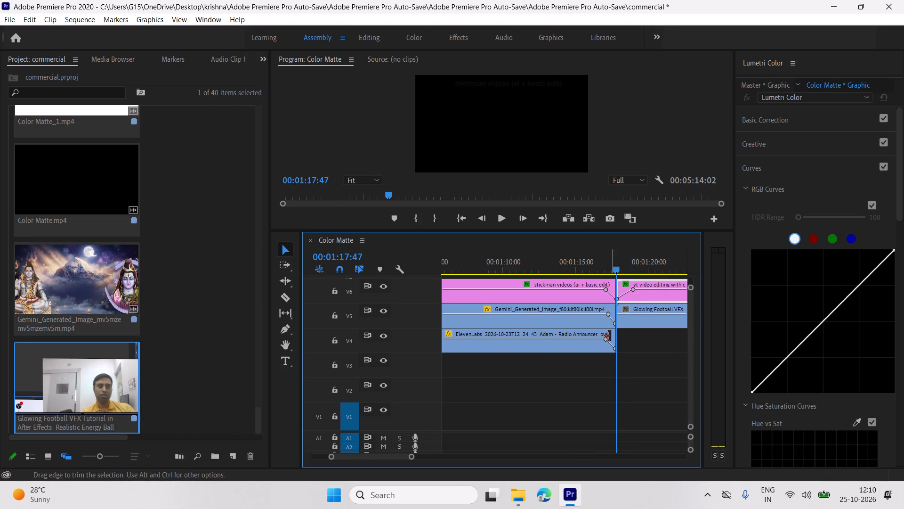
{"action": "key", "text": "space"}
{"action": "key", "text": "space"}
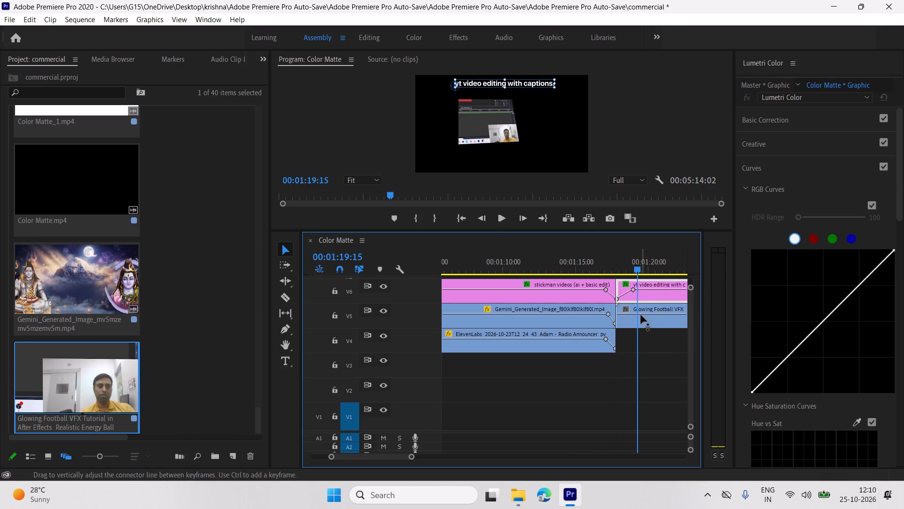
Scale the Glowing Football clip to 136 and position it at 2266, 1263 below the title.
{"action": "left_click", "coordinate": [646, 308]}
{"action": "scroll", "coordinate": [147, 62], "scroll_direction": "down", "scroll_amount": 4}
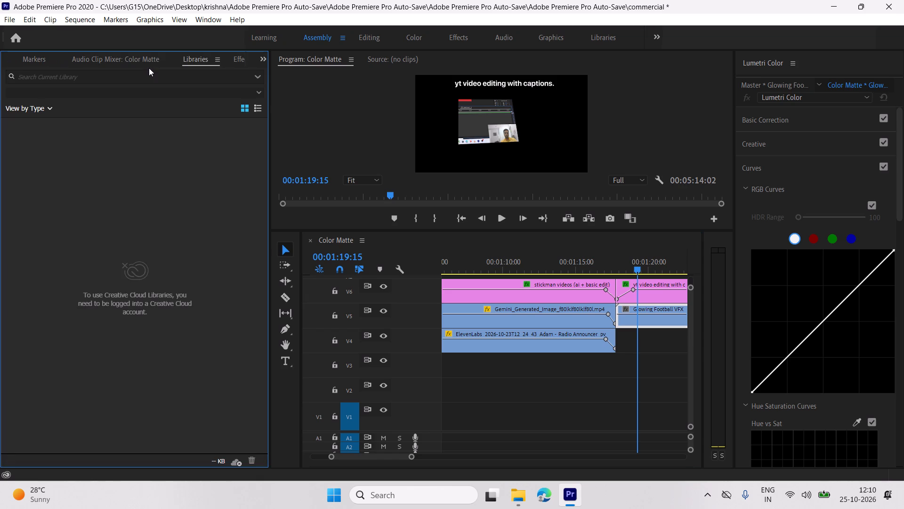
{"action": "scroll", "coordinate": [149, 68], "scroll_direction": "down", "scroll_amount": 3}
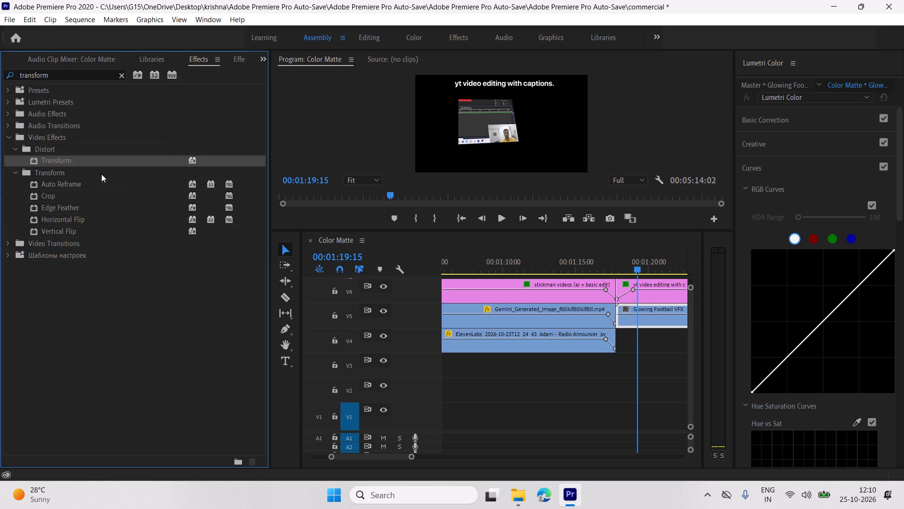
{"action": "left_click", "coordinate": [228, 56]}
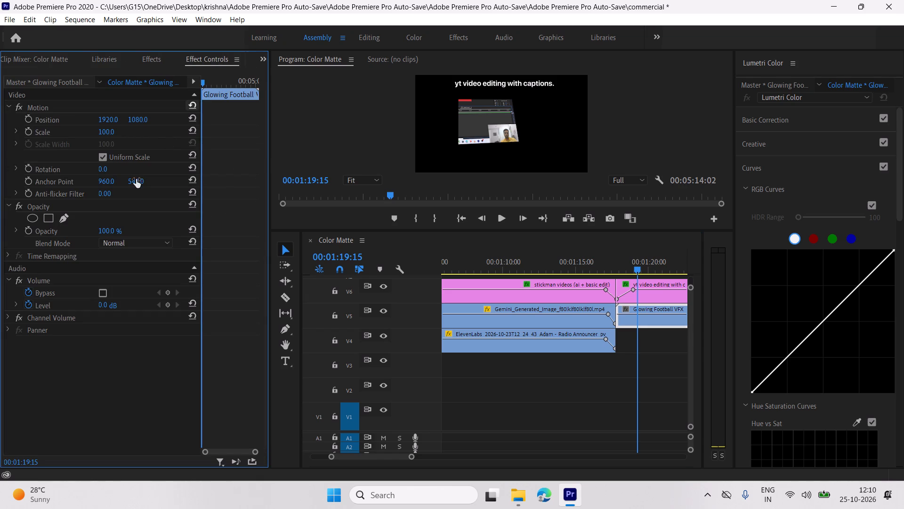
{"action": "left_click_drag", "start_coordinate": [109, 133], "coordinate": [146, 130]}
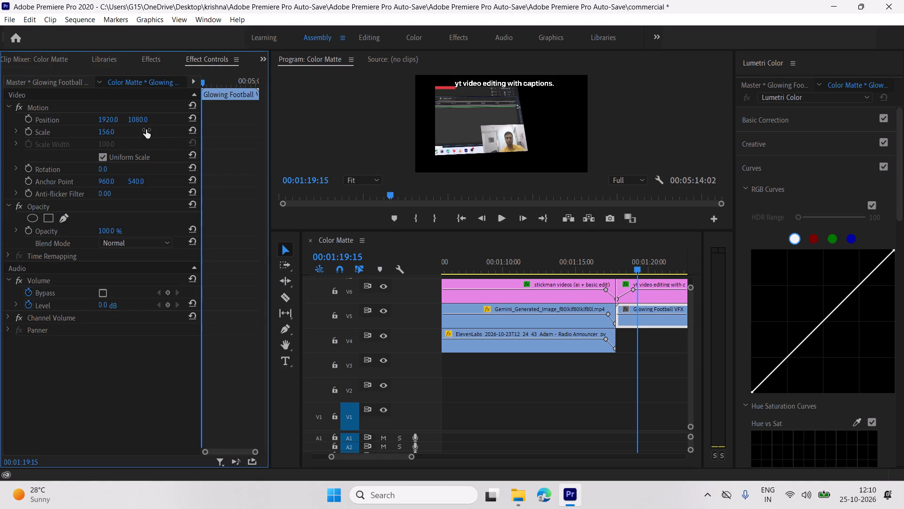
{"action": "left_click_drag", "start_coordinate": [146, 130], "coordinate": [146, 130]}
{"action": "left_click_drag", "start_coordinate": [136, 118], "coordinate": [233, 115]}
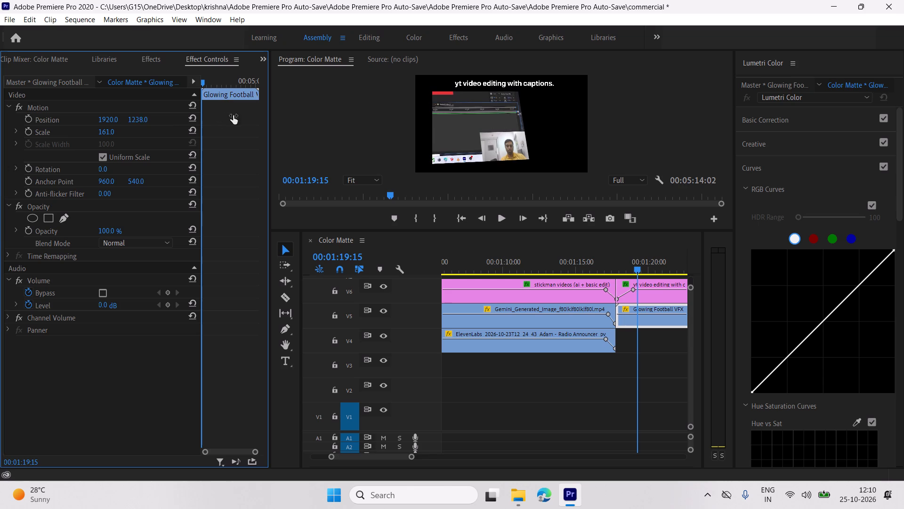
{"action": "left_click_drag", "start_coordinate": [233, 115], "coordinate": [244, 115]}
{"action": "left_click_drag", "start_coordinate": [103, 130], "coordinate": [91, 131]}
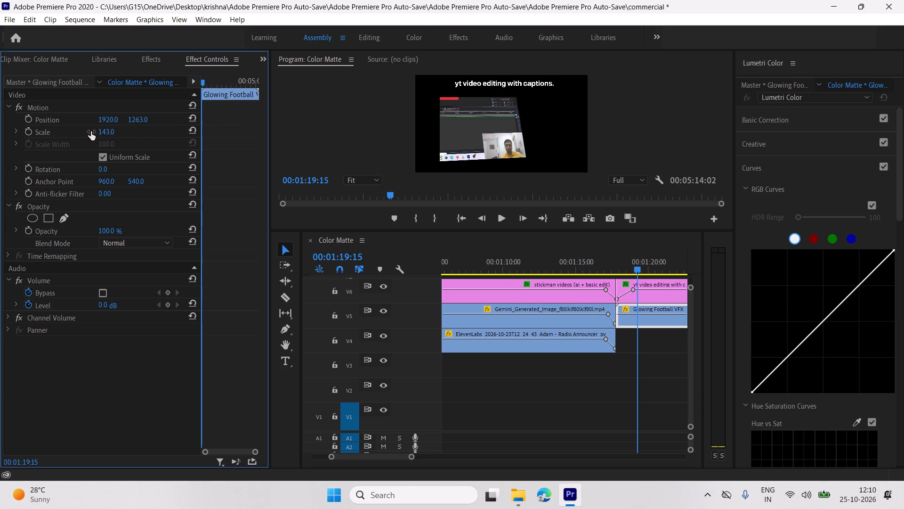
{"action": "left_click_drag", "start_coordinate": [91, 131], "coordinate": [88, 131]}
{"action": "left_click_drag", "start_coordinate": [107, 120], "coordinate": [210, 118]}
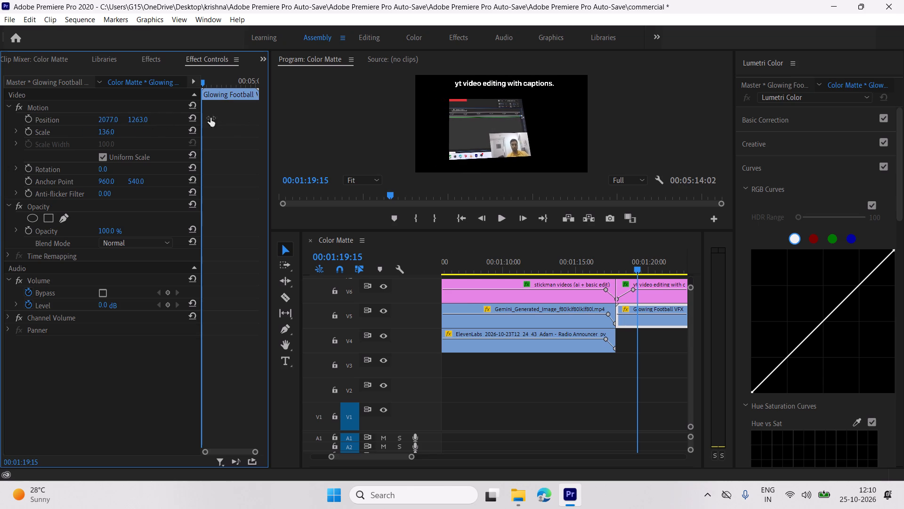
{"action": "left_click_drag", "start_coordinate": [210, 118], "coordinate": [315, 128]}
Play to a full-screen shot of the football clip at 00:01:23:05 and reposition the clip to 1937, 1163.
{"action": "key", "text": "space"}
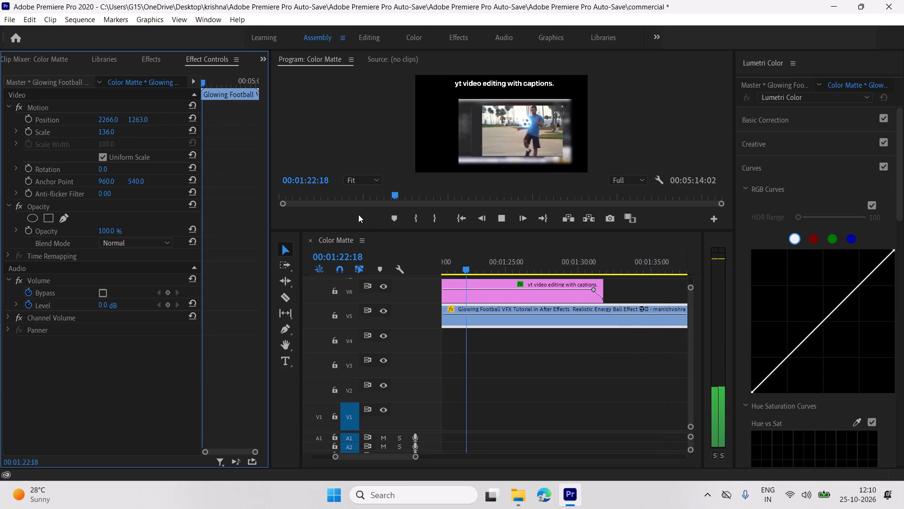
{"action": "key", "text": "space"}
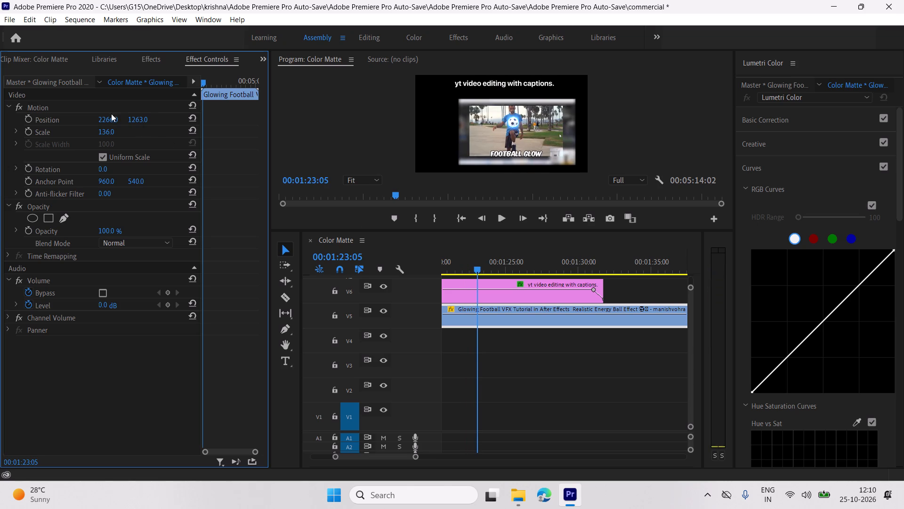
{"action": "left_click_drag", "start_coordinate": [105, 120], "coordinate": [125, 123]}
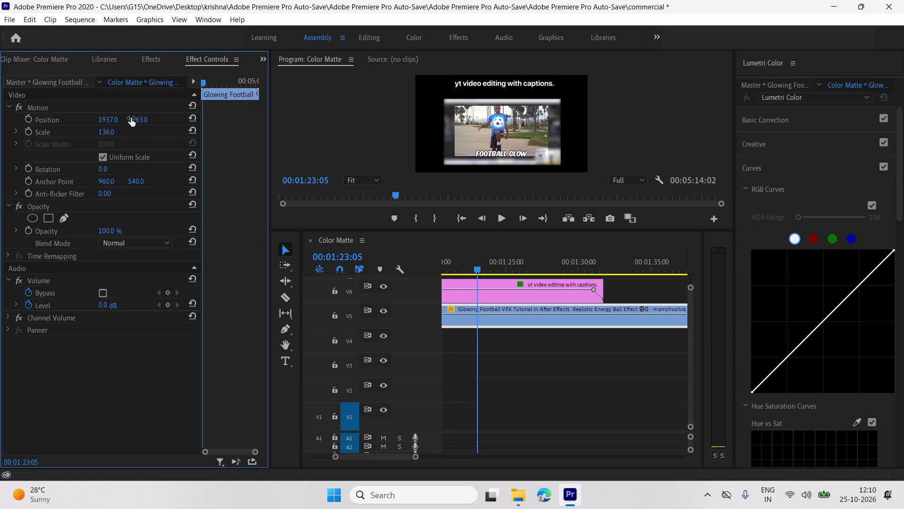
{"action": "left_click_drag", "start_coordinate": [141, 118], "coordinate": [82, 141]}
{"action": "left_click_drag", "start_coordinate": [143, 119], "coordinate": [142, 119]}
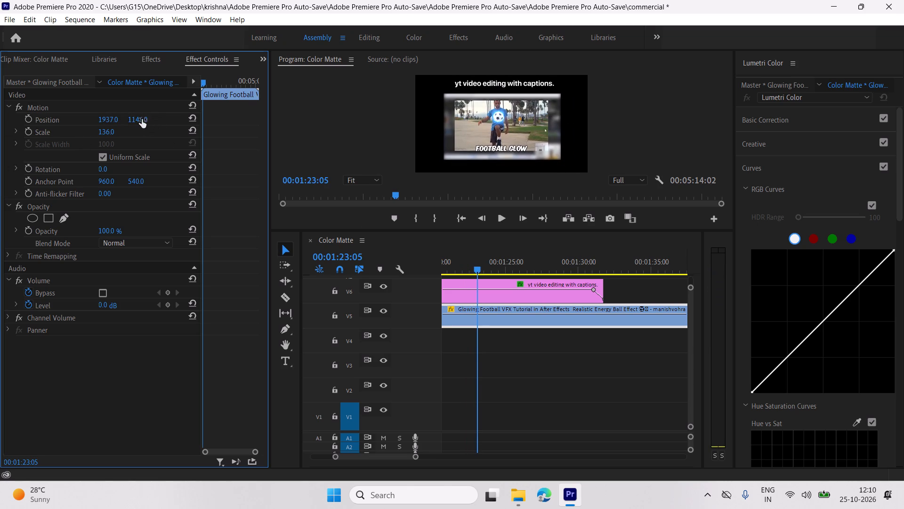
{"action": "left_click_drag", "start_coordinate": [142, 119], "coordinate": [152, 119]}
Play on to about 00:01:27:09 and set the Glowing Football clip's speed to 120%.
{"action": "key", "text": "space"}
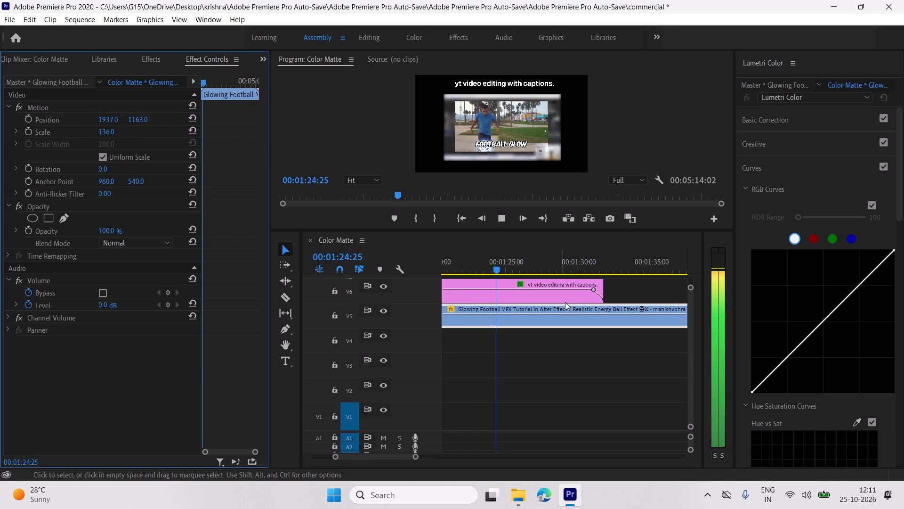
{"action": "scroll", "coordinate": [566, 304], "scroll_direction": "down", "scroll_amount": 8}
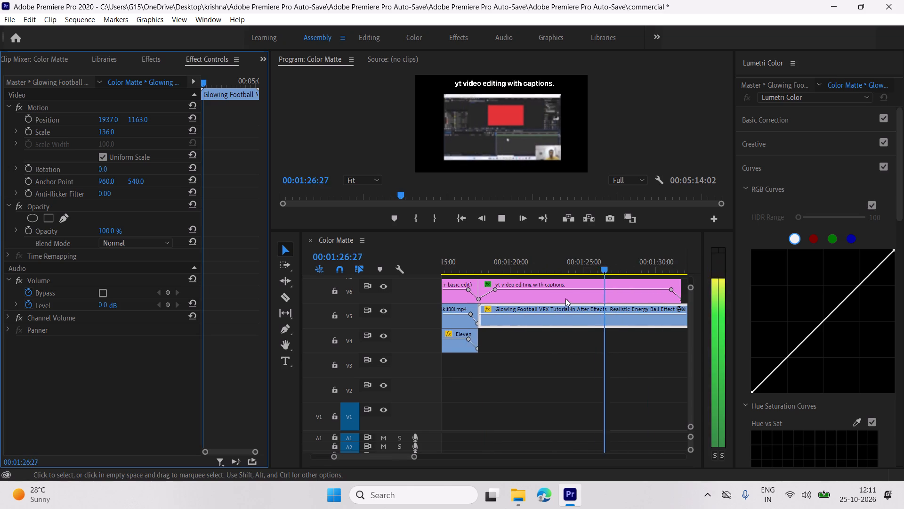
{"action": "scroll", "coordinate": [565, 296], "scroll_direction": "down", "scroll_amount": 2}
{"action": "key", "text": "space"}
{"action": "right_click", "coordinate": [572, 308]}
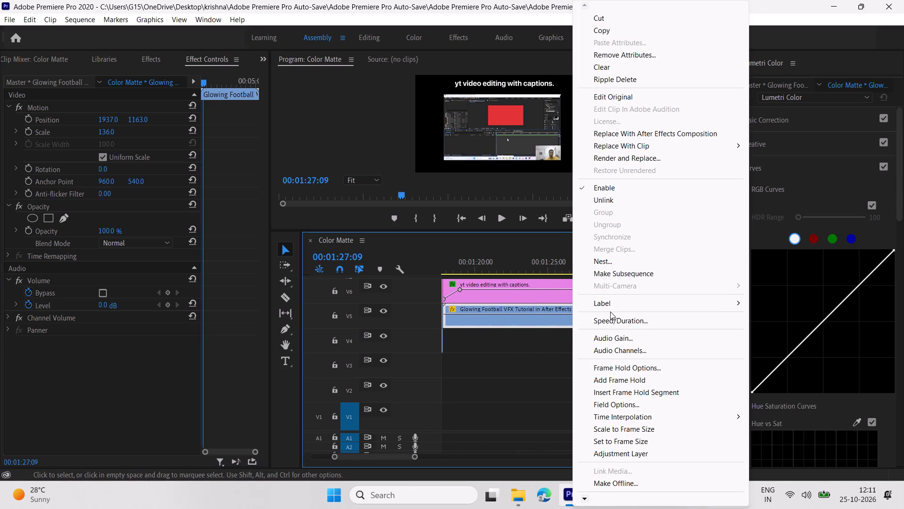
{"action": "left_click", "coordinate": [611, 318]}
{"action": "type", "text": "120"}
{"action": "key", "text": "Return"}
Play the sped-up football clip to about 00:01:29:33, and review its opening again in short bursts from about 00:01:19 to 00:01:22:55.
{"action": "key", "text": "space"}
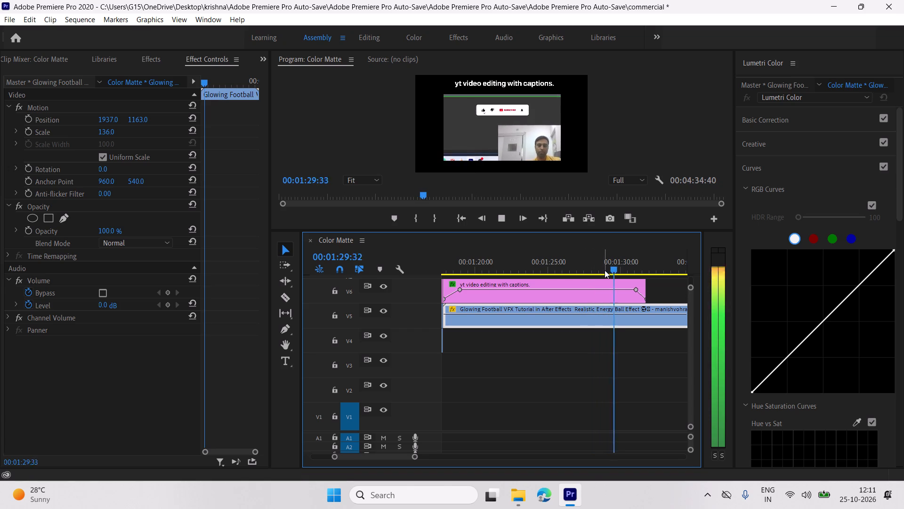
{"action": "key", "text": "space"}
{"action": "left_click_drag", "start_coordinate": [617, 269], "coordinate": [458, 280]}
{"action": "key", "text": "space"}
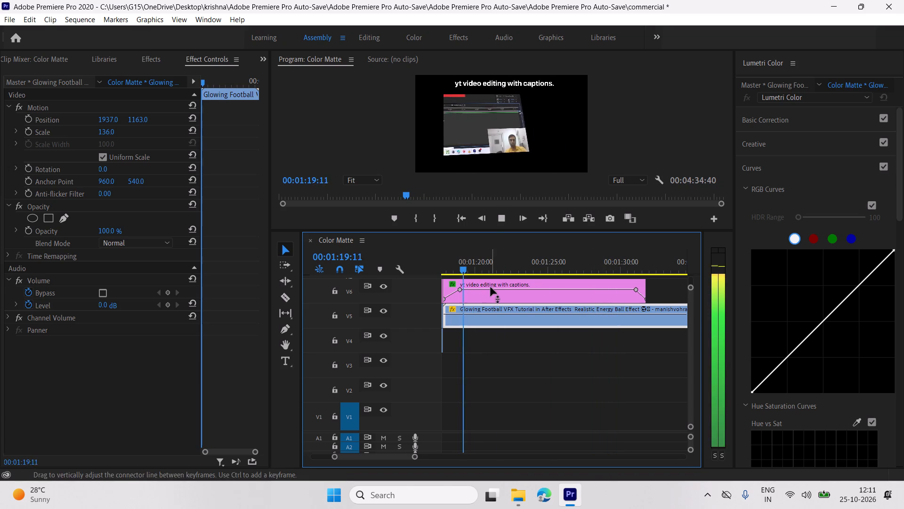
{"action": "key", "text": "space"}
{"action": "left_click_drag", "start_coordinate": [475, 271], "coordinate": [485, 274]}
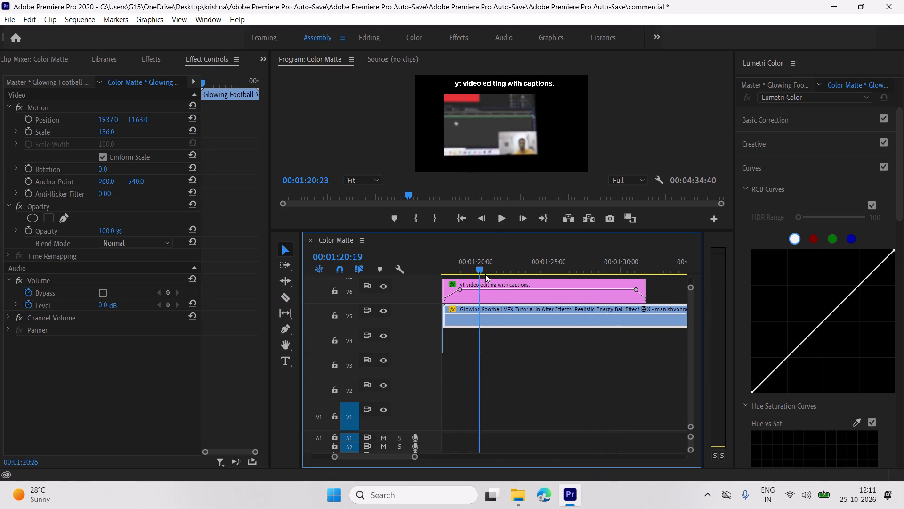
{"action": "left_click_drag", "start_coordinate": [485, 274], "coordinate": [486, 275]}
{"action": "key", "text": "space"}
{"action": "key", "text": "space"}
{"action": "key", "text": "space"}
{"action": "key", "text": "space"}
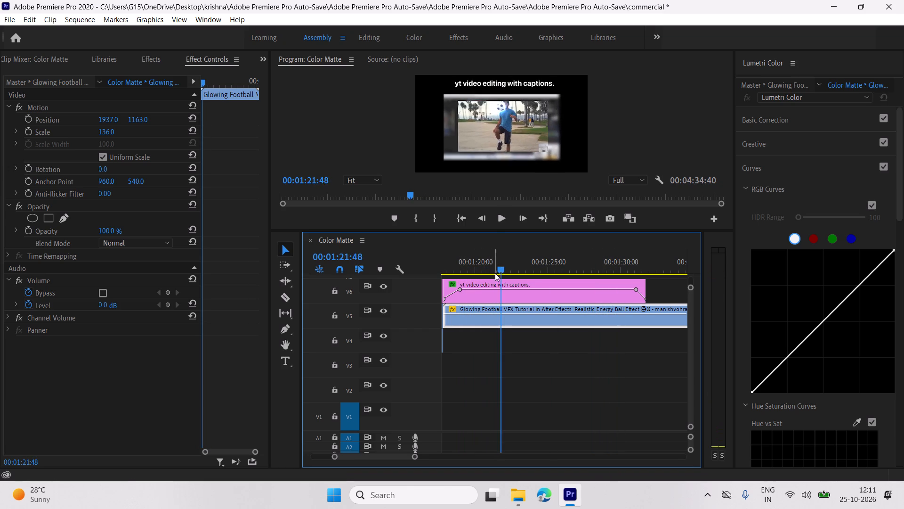
{"action": "key", "text": "space"}
{"action": "key", "text": "space"}
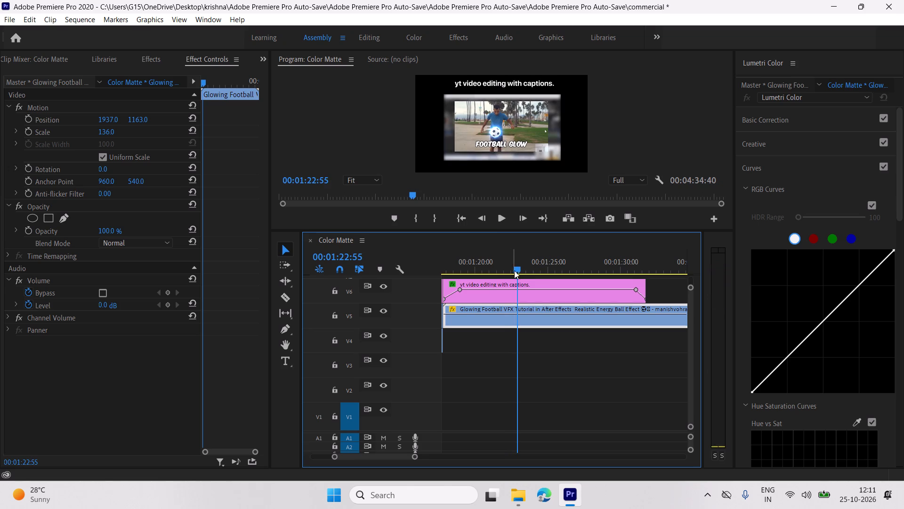
Play on to about 00:01:30:07 and set the Glowing Football clip's speed to 130%.
{"action": "left_click_drag", "start_coordinate": [519, 271], "coordinate": [581, 283]}
{"action": "key", "text": "space"}
{"action": "scroll", "coordinate": [586, 288], "scroll_direction": "down", "scroll_amount": 4}
{"action": "key", "text": "space"}
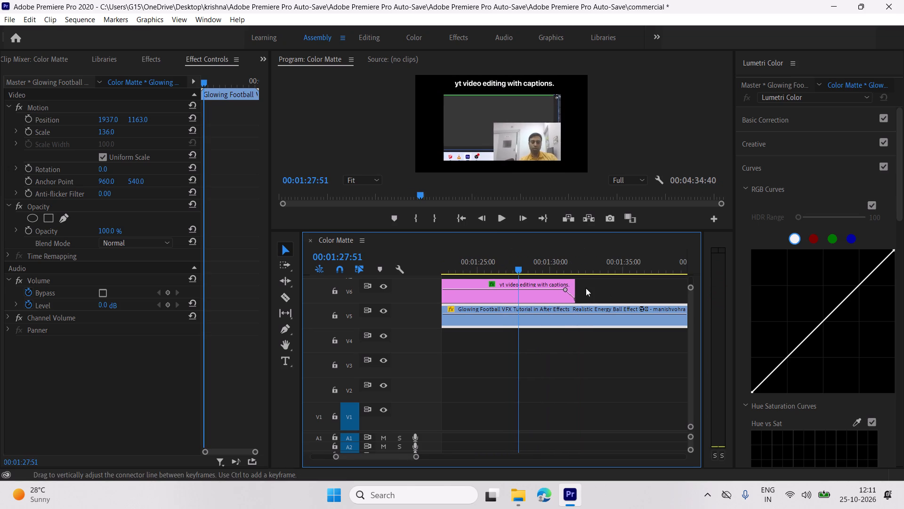
{"action": "left_click", "coordinate": [525, 269]}
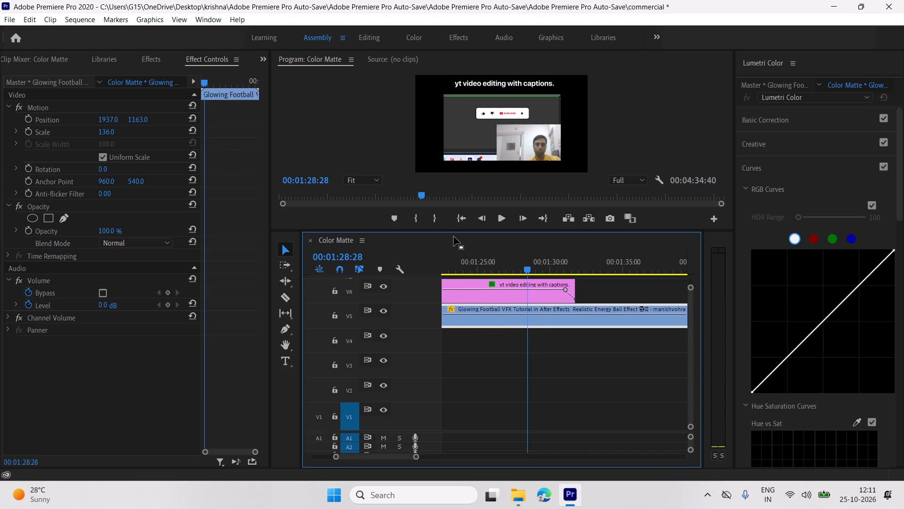
{"action": "key", "text": "space"}
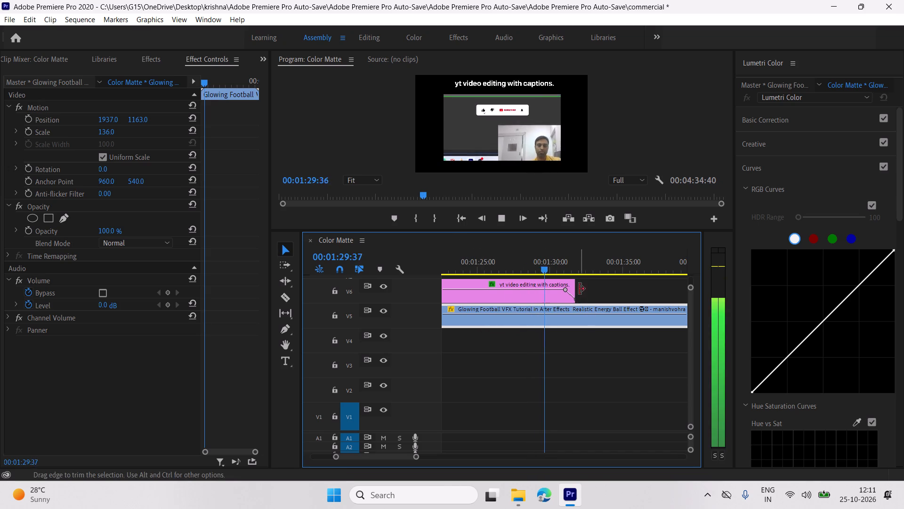
{"action": "key", "text": "space"}
{"action": "right_click", "coordinate": [581, 306]}
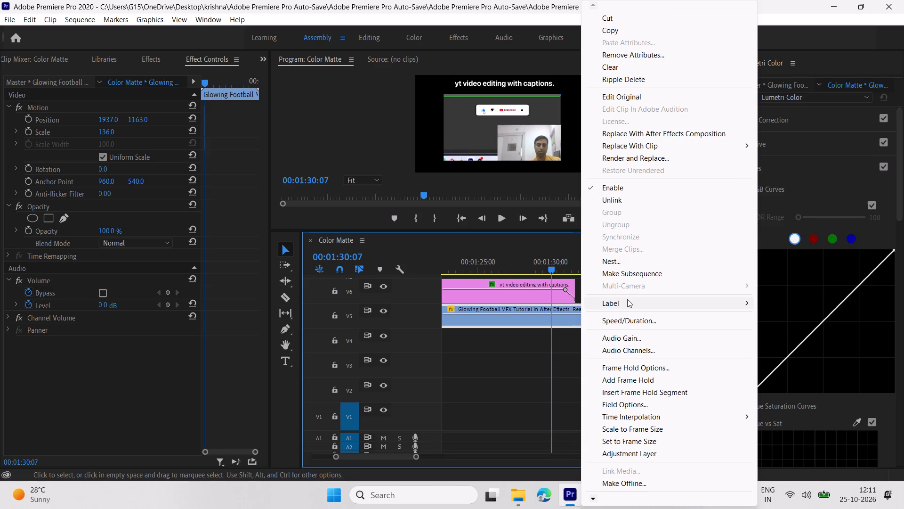
{"action": "left_click", "coordinate": [655, 317]}
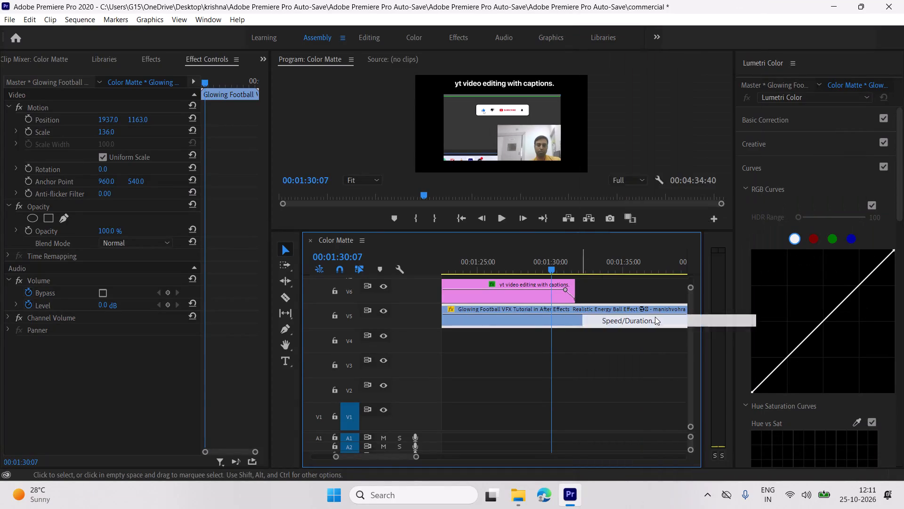
{"action": "key", "text": "1"}
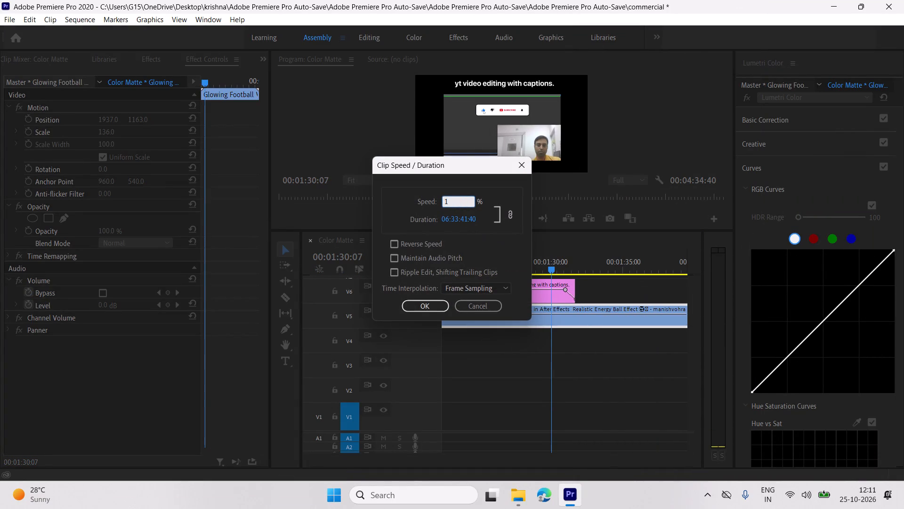
{"action": "type", "text": "30"}
{"action": "key", "text": "Return"}
Play the sped-up football clip from 00:01:30:07 to about 00:01:46 to find where to end it.
{"action": "key", "text": "space"}
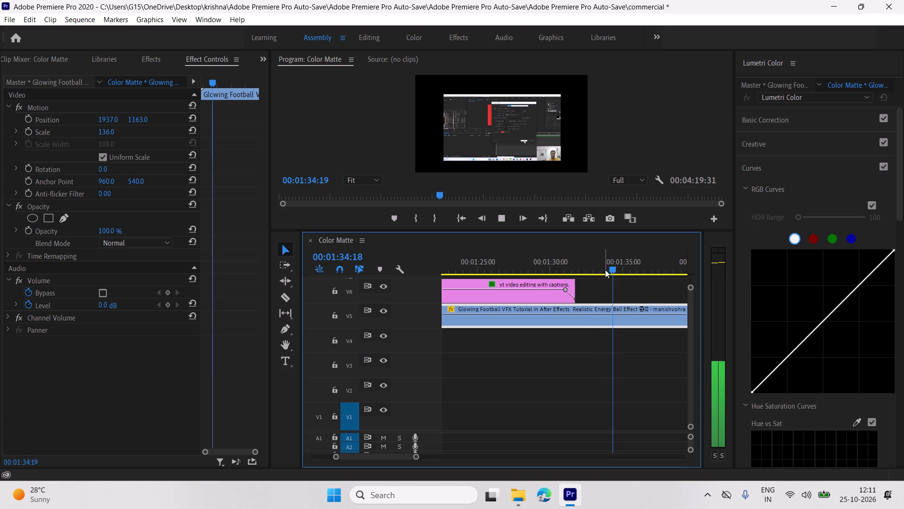
{"action": "scroll", "coordinate": [565, 305], "scroll_direction": "down", "scroll_amount": 4}
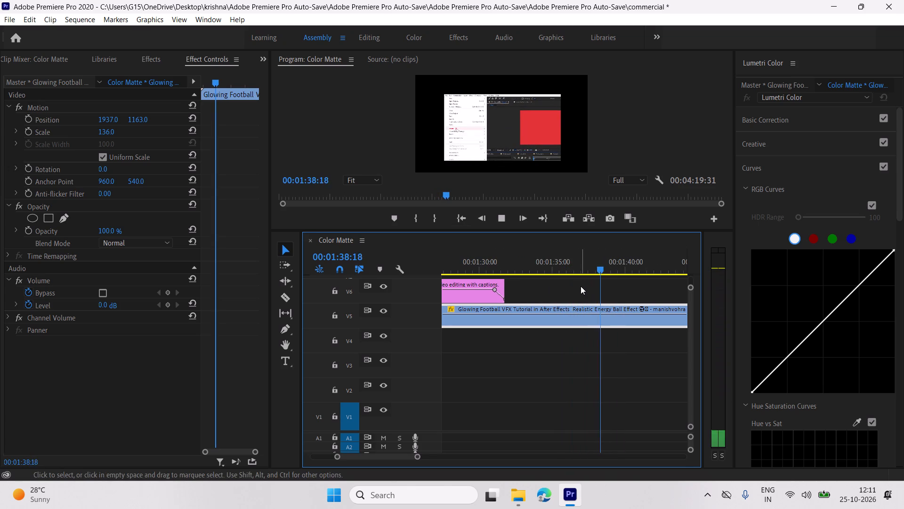
{"action": "scroll", "coordinate": [581, 285], "scroll_direction": "down", "scroll_amount": 3}
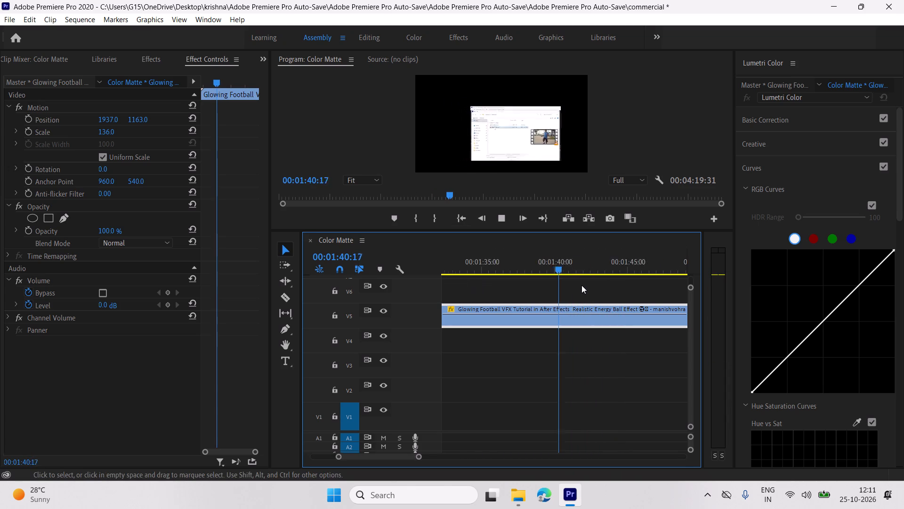
{"action": "scroll", "coordinate": [581, 285], "scroll_direction": "down", "scroll_amount": 2}
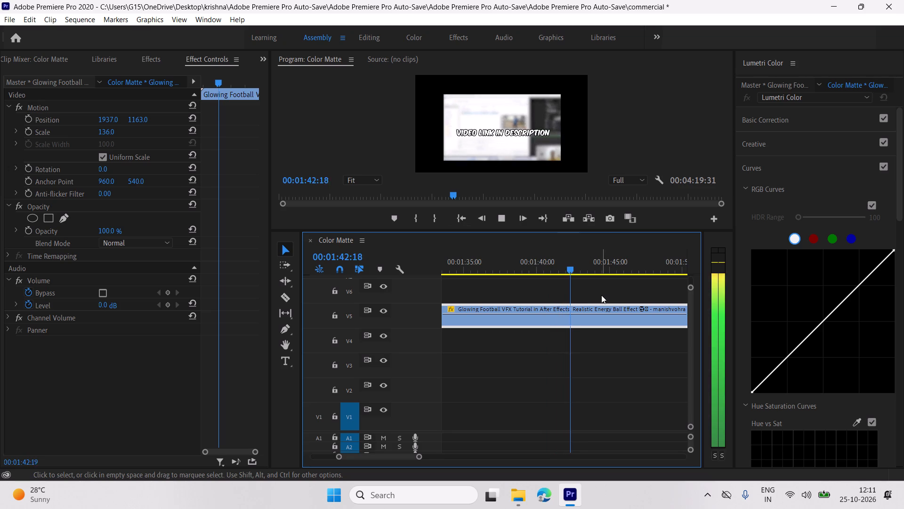
{"action": "key", "text": "space"}
{"action": "key", "text": "space"}
{"action": "key", "text": "space"}
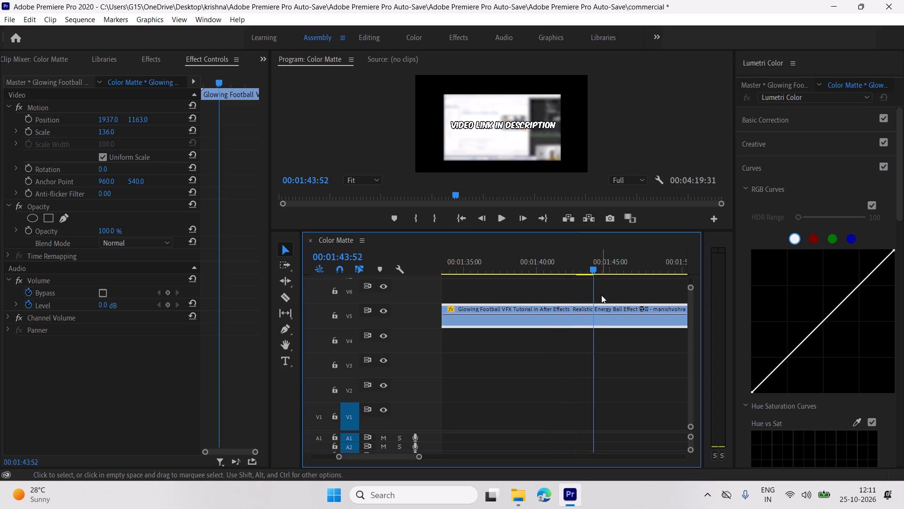
{"action": "key", "text": "space"}
{"action": "key", "text": "space"}
{"action": "key", "text": "space"}
{"action": "key", "text": "space"}
{"action": "key", "text": "space"}
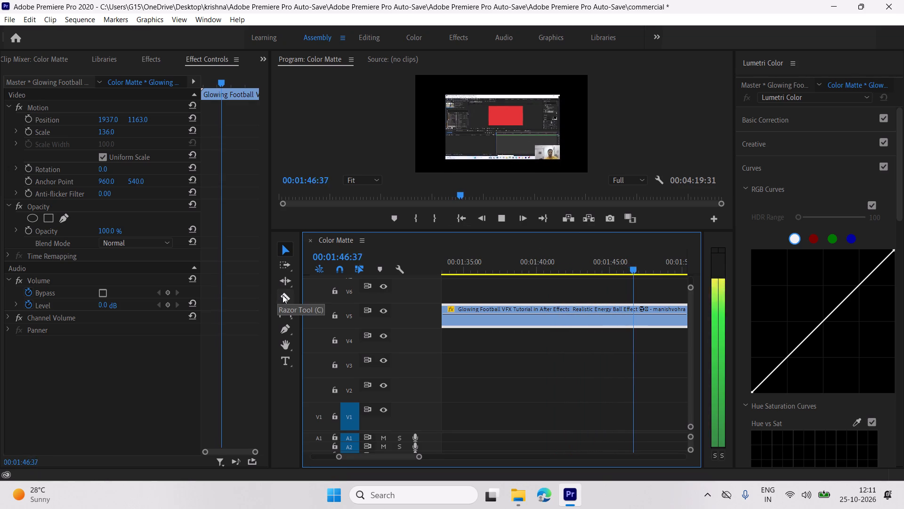
Split the Glowing Football clip at 00:01:48:01 with the Razor tool and delete the part after the cut.
{"action": "key", "text": "space"}
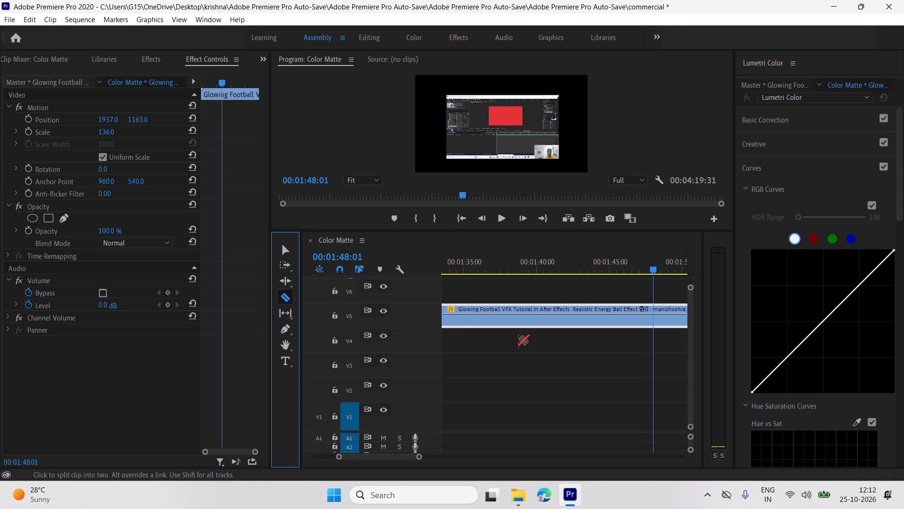
{"action": "left_click", "coordinate": [655, 315]}
{"action": "left_click", "coordinate": [284, 254]}
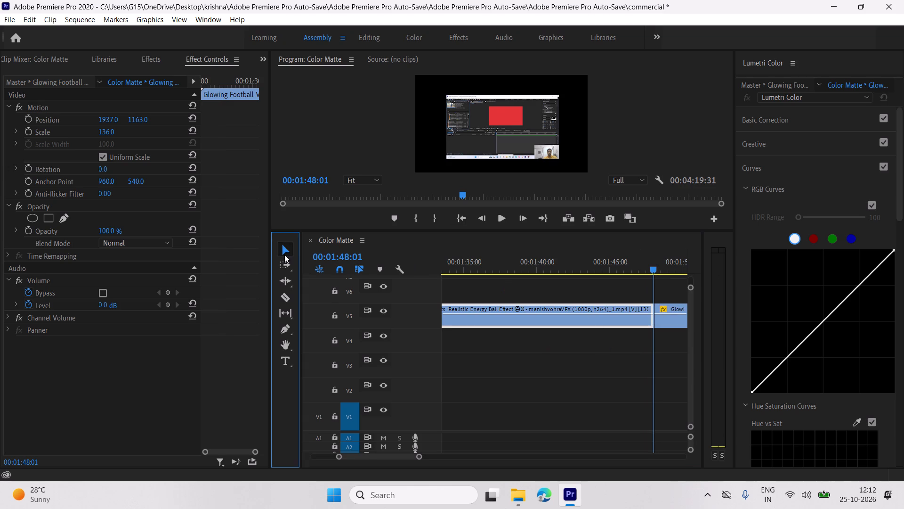
{"action": "scroll", "coordinate": [578, 320], "scroll_direction": "down", "scroll_amount": 3}
{"action": "left_click_drag", "start_coordinate": [630, 294], "coordinate": [652, 346]}
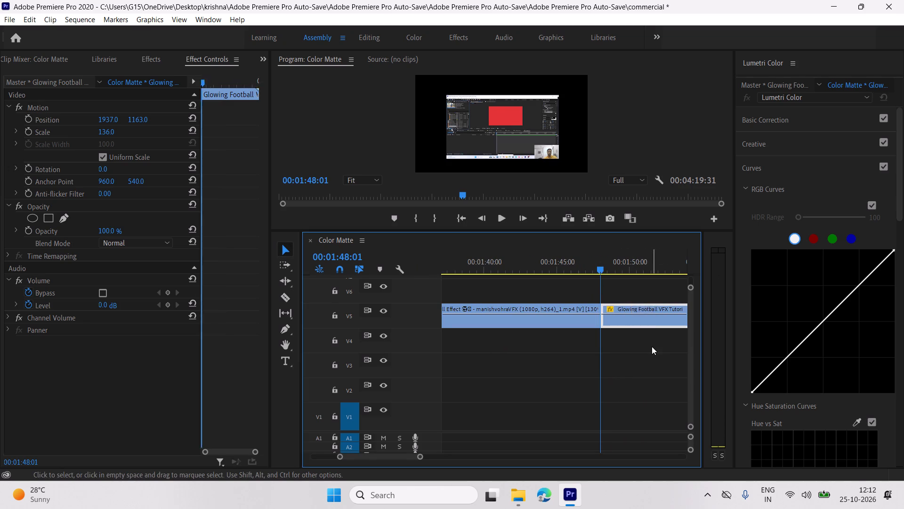
{"action": "key", "text": "Delete"}
Extend the "yt video editing with captions." title on V6 to end with the football clip at 00:01:48:01.
{"action": "scroll", "coordinate": [612, 296], "scroll_direction": "up", "scroll_amount": 12}
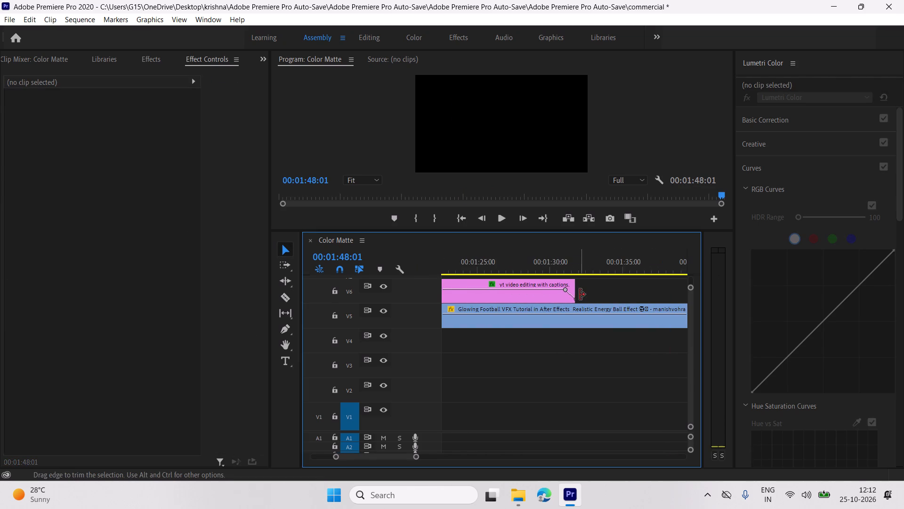
{"action": "left_click_drag", "start_coordinate": [578, 294], "coordinate": [716, 302]}
{"action": "scroll", "coordinate": [603, 298], "scroll_direction": "down", "scroll_amount": 10}
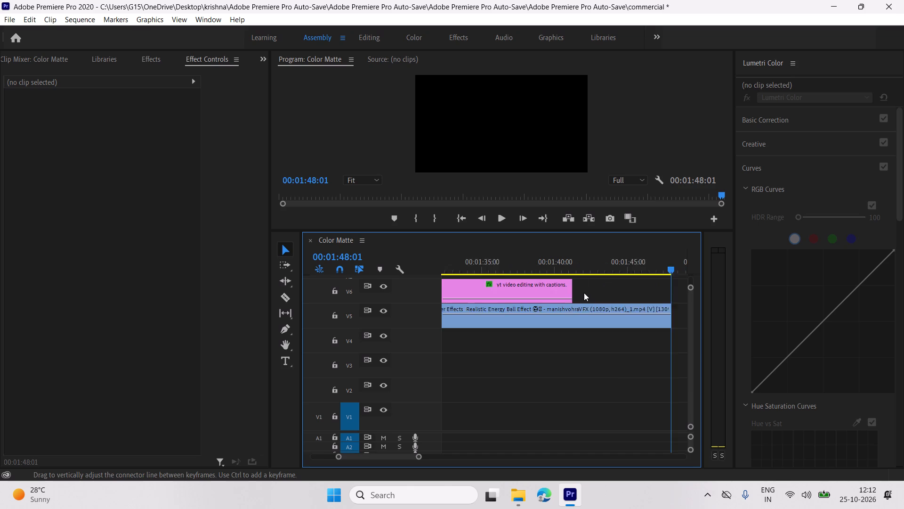
{"action": "scroll", "coordinate": [584, 293], "scroll_direction": "down", "scroll_amount": 3}
{"action": "left_click_drag", "start_coordinate": [482, 285], "coordinate": [586, 297]}
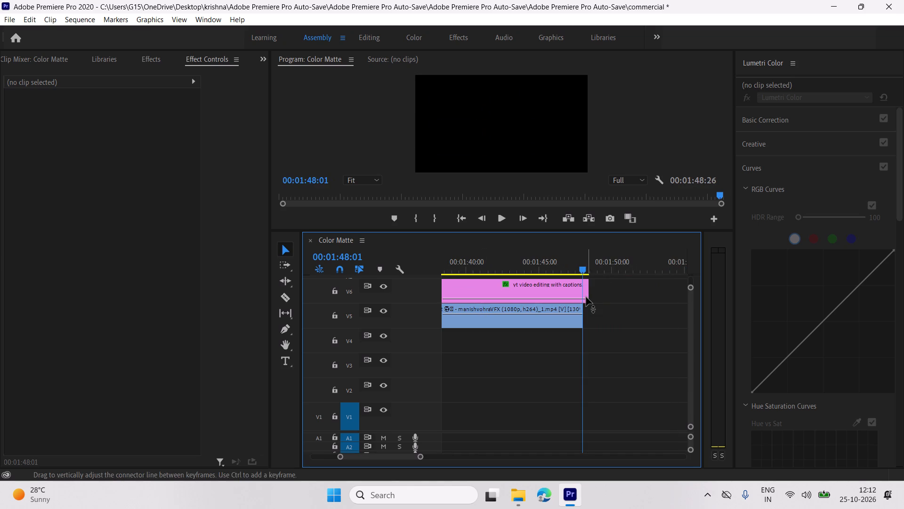
{"action": "left_click_drag", "start_coordinate": [589, 291], "coordinate": [581, 291]}
Move the title's closing Opacity keyframes to the end of the extended title clip.
{"action": "left_click_drag", "start_coordinate": [580, 266], "coordinate": [412, 293]}
{"action": "left_click", "coordinate": [525, 291]}
{"action": "scroll", "coordinate": [227, 275], "scroll_direction": "down", "scroll_amount": 12}
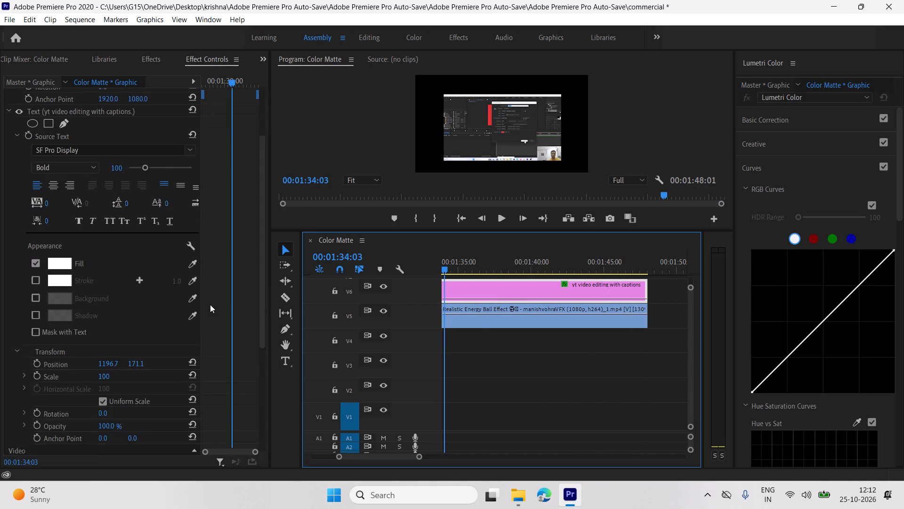
{"action": "scroll", "coordinate": [210, 304], "scroll_direction": "down", "scroll_amount": 19}
{"action": "left_click_drag", "start_coordinate": [214, 405], "coordinate": [254, 439]}
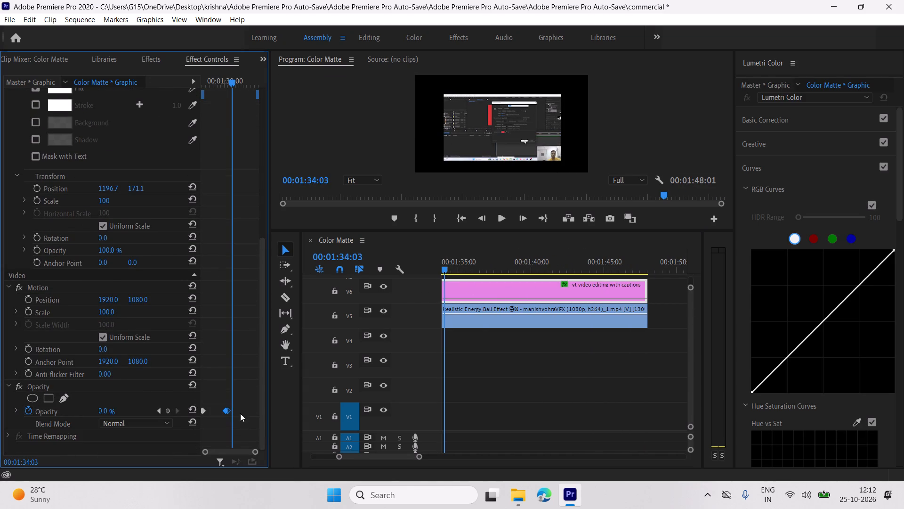
{"action": "left_click_drag", "start_coordinate": [227, 410], "coordinate": [260, 416]}
Play from about 00:01:34 to the end of the sequence to review the title over the football footage, briefly enlarging the preview.
{"action": "key", "text": "space"}
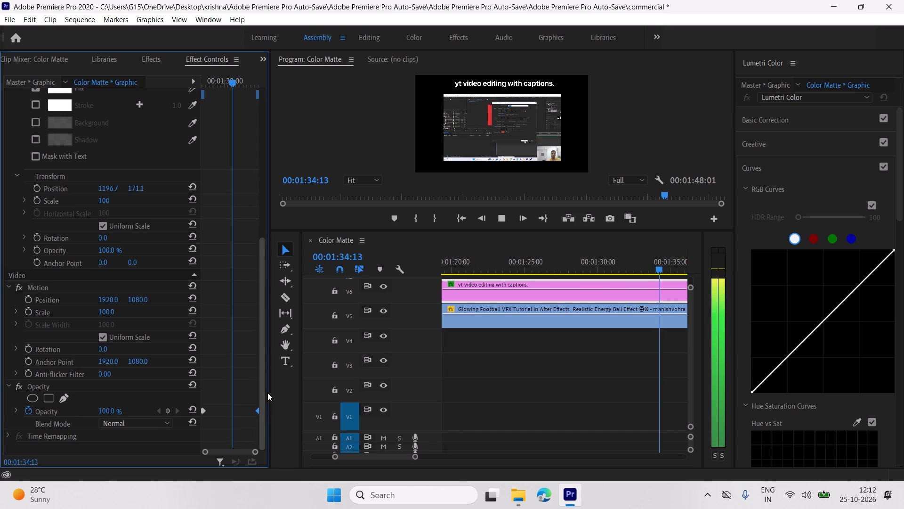
{"action": "scroll", "coordinate": [348, 369], "scroll_direction": "down", "scroll_amount": 5}
{"action": "scroll", "coordinate": [444, 361], "scroll_direction": "down", "scroll_amount": 9}
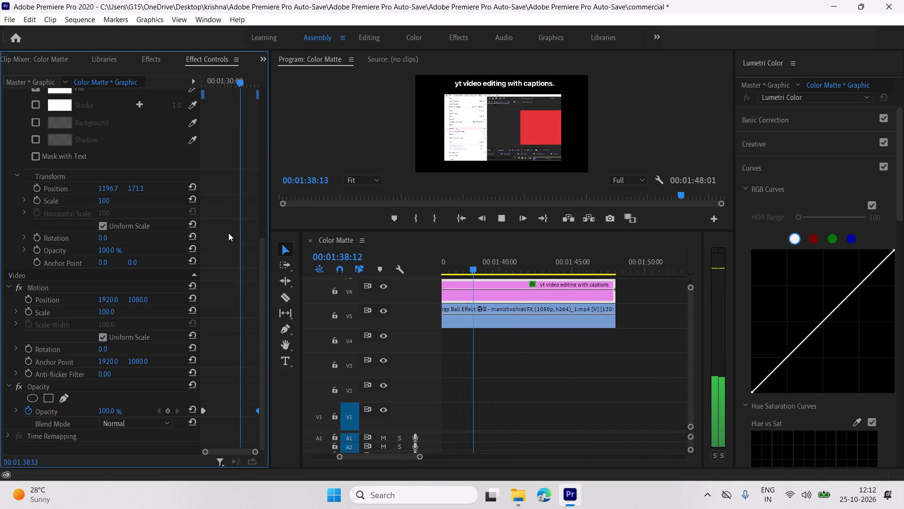
{"action": "left_click_drag", "start_coordinate": [449, 231], "coordinate": [420, 322]}
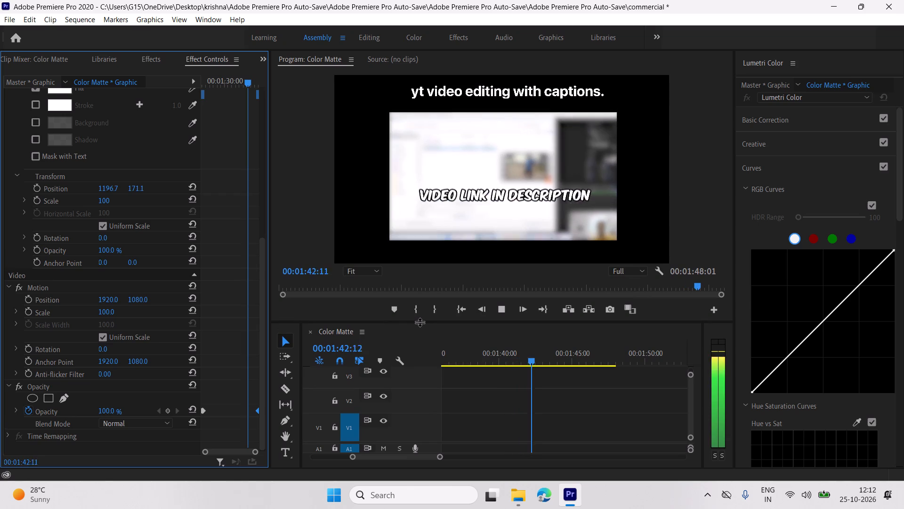
{"action": "left_click_drag", "start_coordinate": [420, 322], "coordinate": [432, 223]}
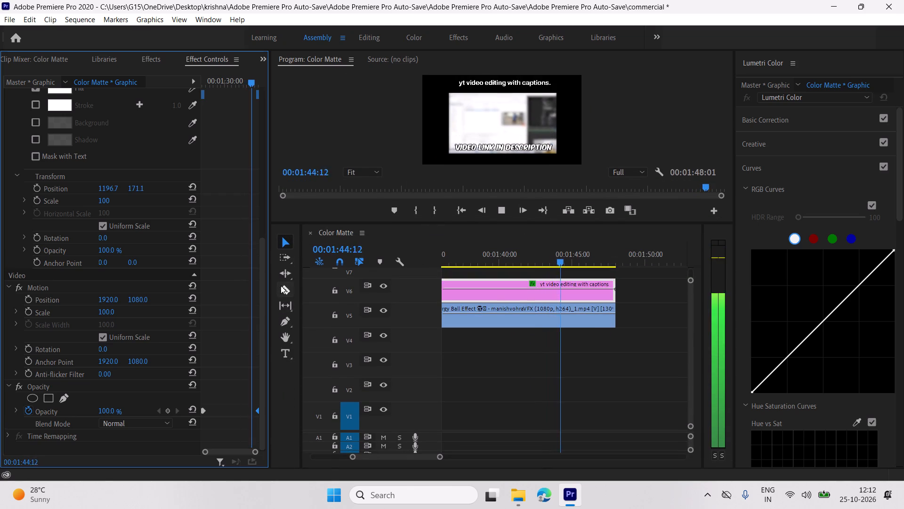
{"action": "scroll", "coordinate": [144, 358], "scroll_direction": "down", "scroll_amount": 4}
{"action": "key", "text": "space"}
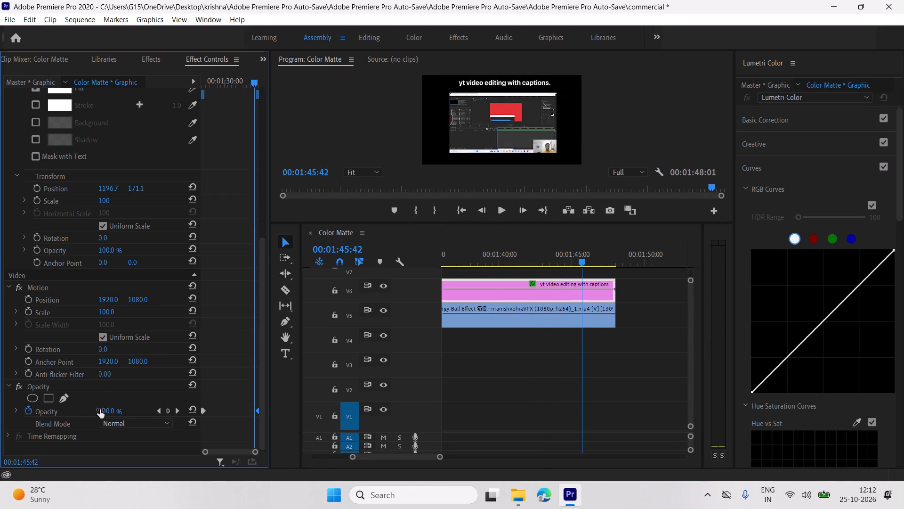
{"action": "key", "text": "space"}
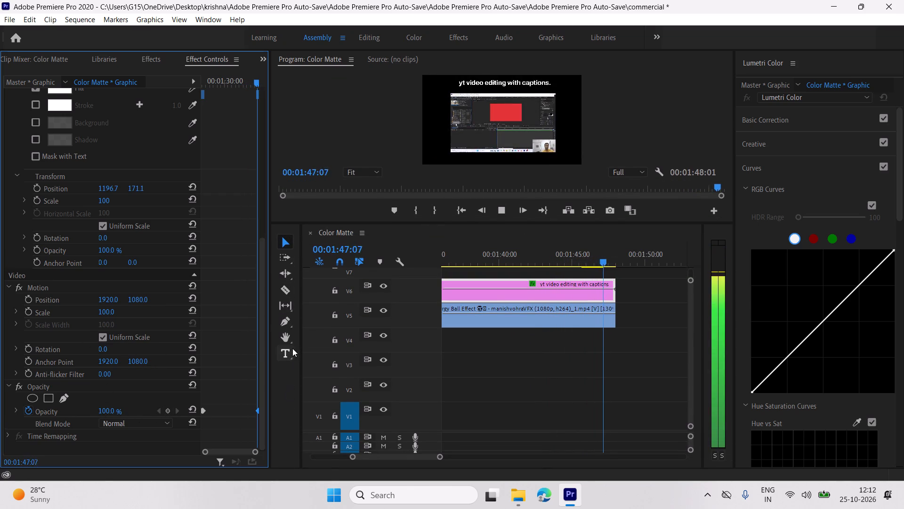
Play the sequence from the start to review the intro captions, nested sequences and spotlight section, up to about 00:01:03.
{"action": "key", "text": "space"}
{"action": "key", "text": "space"}
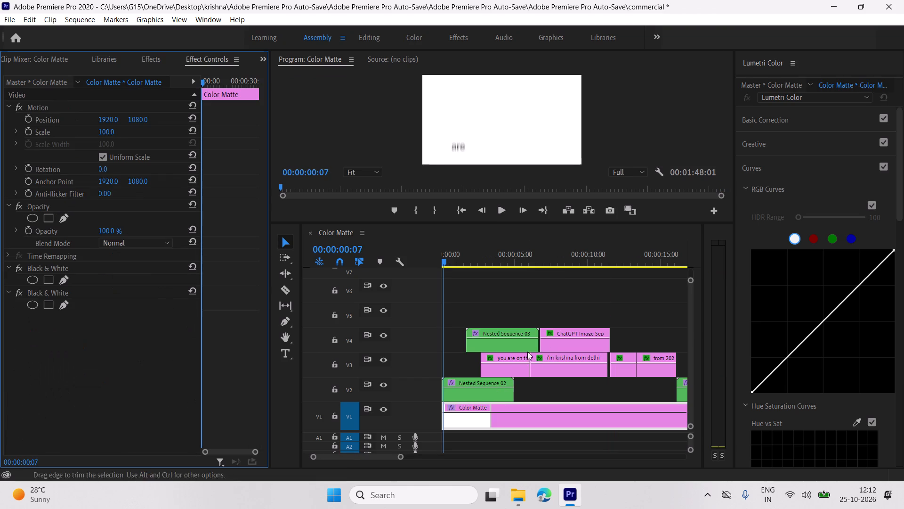
{"action": "key", "text": "space"}
{"action": "scroll", "coordinate": [503, 328], "scroll_direction": "down", "scroll_amount": 10}
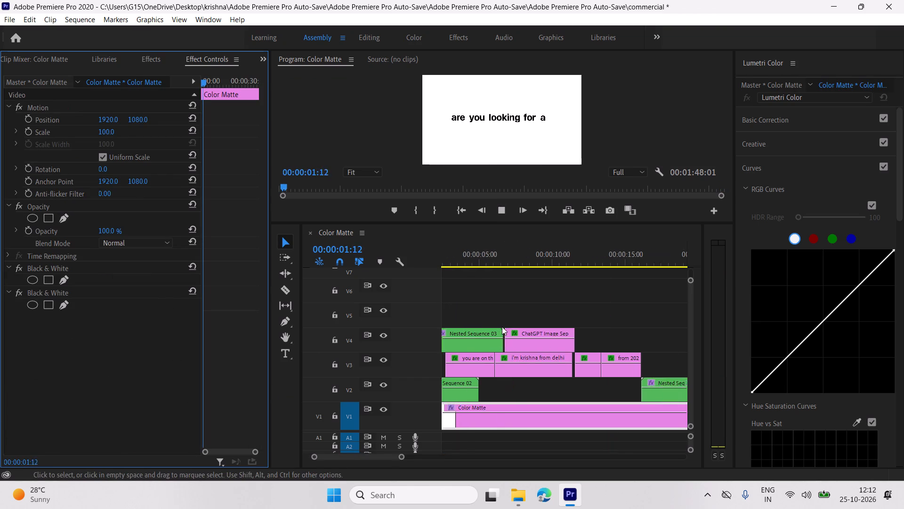
{"action": "scroll", "coordinate": [502, 327], "scroll_direction": "down", "scroll_amount": 8}
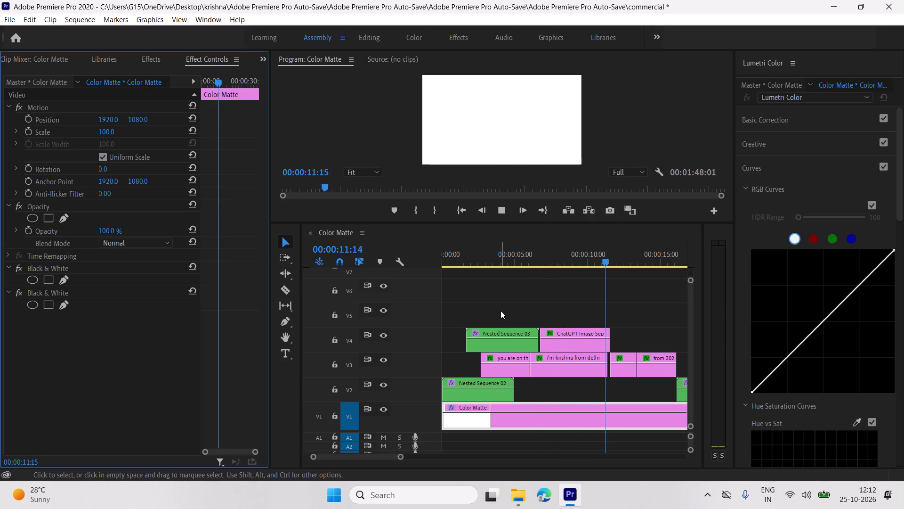
{"action": "scroll", "coordinate": [533, 348], "scroll_direction": "down", "scroll_amount": 4}
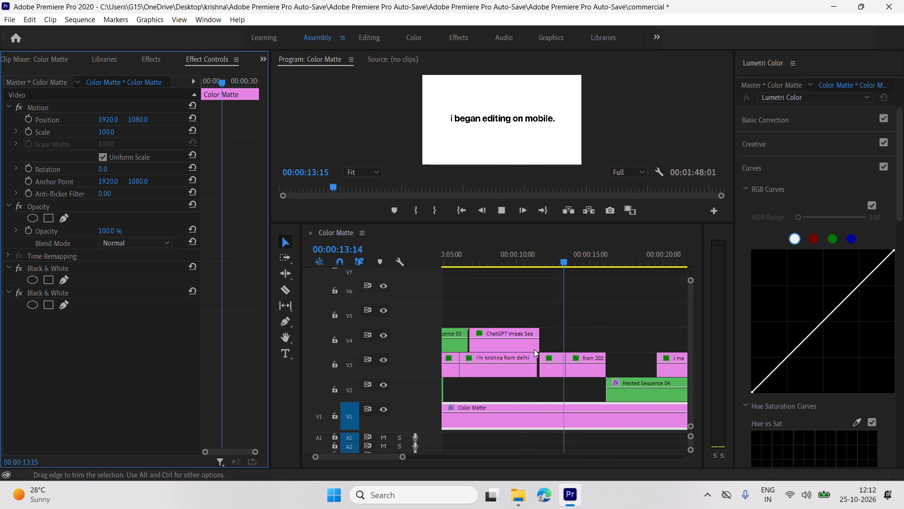
{"action": "scroll", "coordinate": [534, 349], "scroll_direction": "down", "scroll_amount": 3}
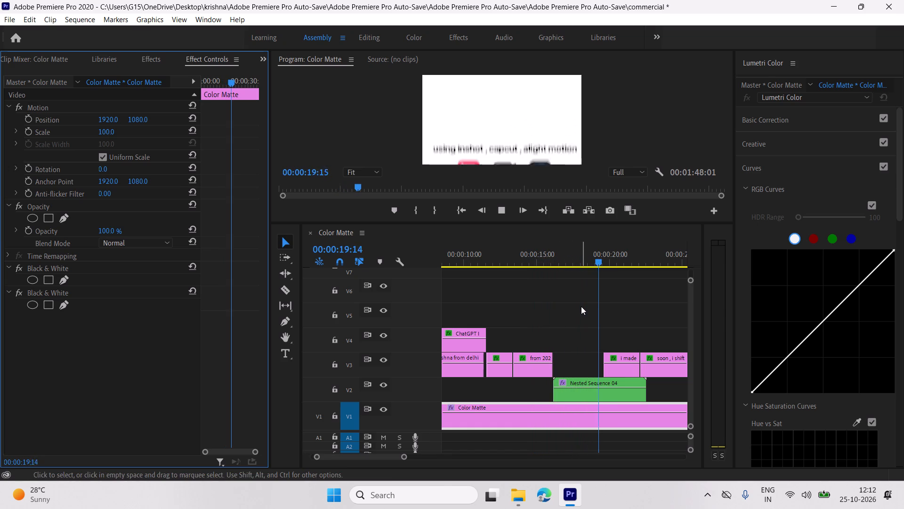
{"action": "scroll", "coordinate": [610, 325], "scroll_direction": "down", "scroll_amount": 3}
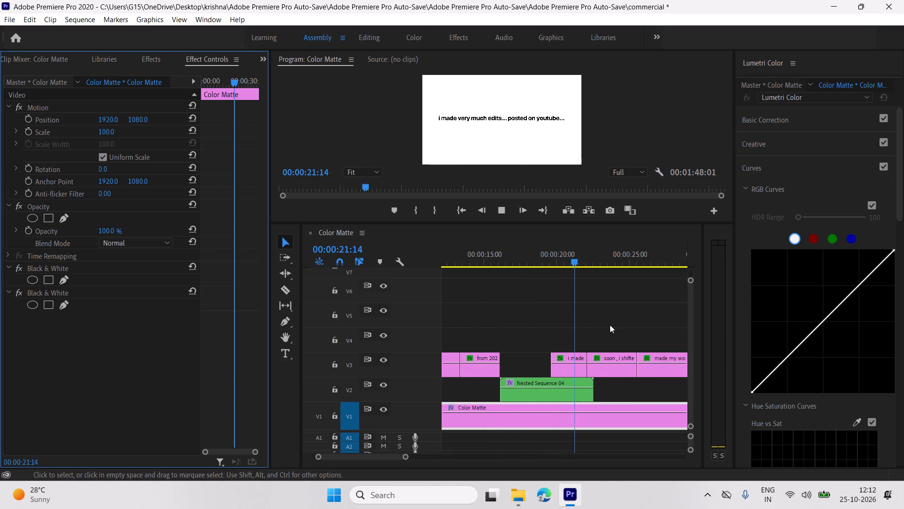
{"action": "scroll", "coordinate": [610, 325], "scroll_direction": "down", "scroll_amount": 1}
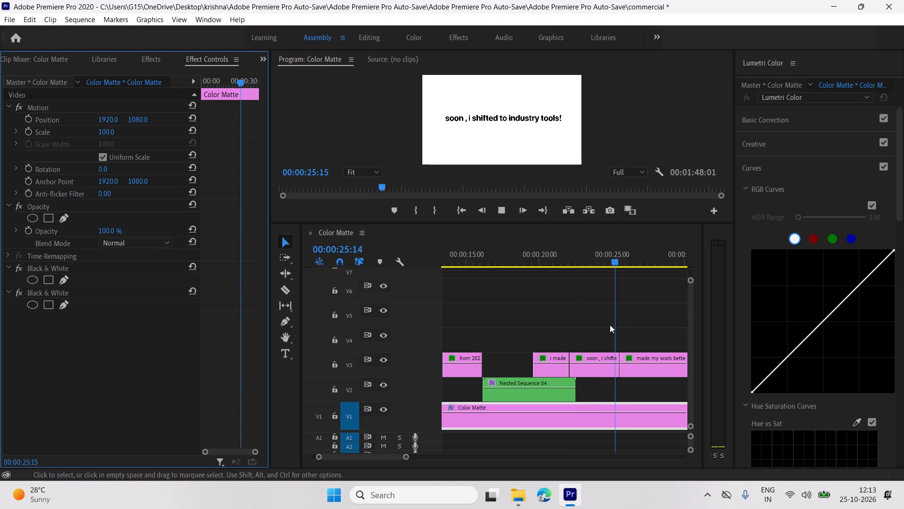
{"action": "scroll", "coordinate": [610, 325], "scroll_direction": "down", "scroll_amount": 2}
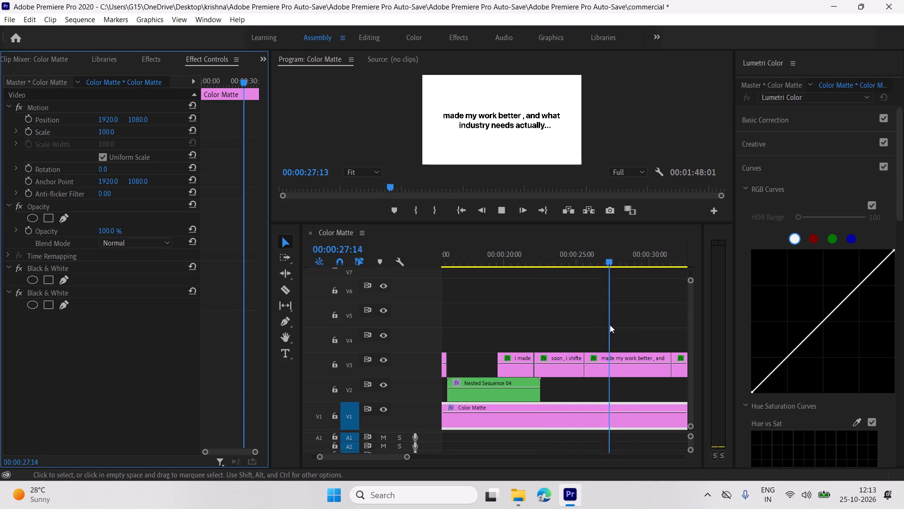
{"action": "scroll", "coordinate": [610, 325], "scroll_direction": "down", "scroll_amount": 4}
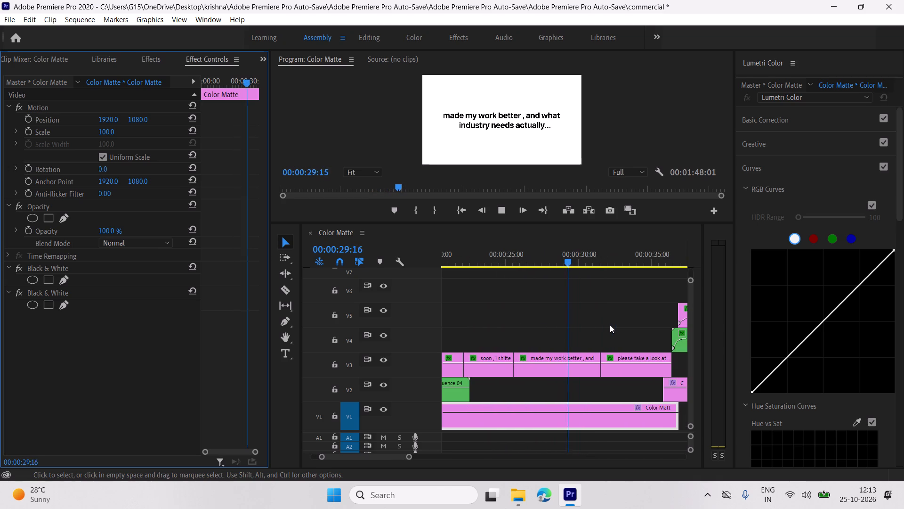
{"action": "scroll", "coordinate": [610, 325], "scroll_direction": "down", "scroll_amount": 2}
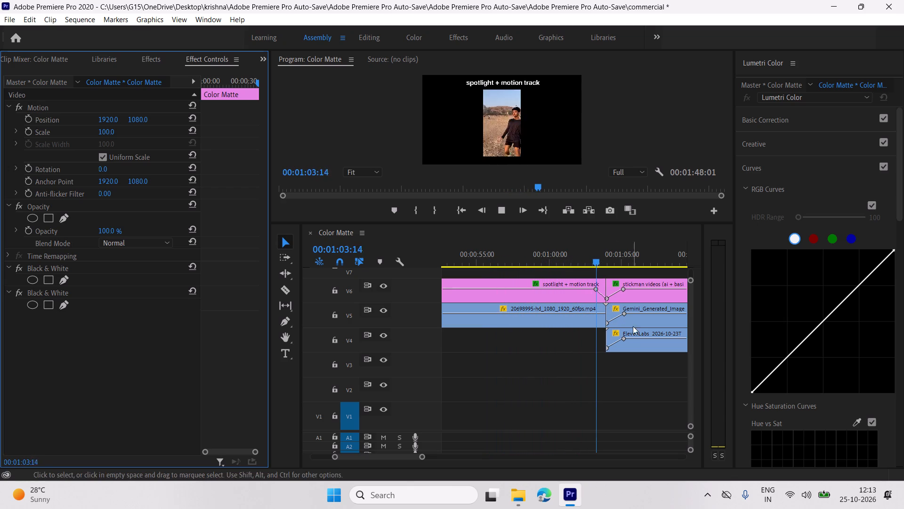
Continue playback to about 00:01:44 to review the stickman and yt video editing sections, temporarily enlarging the preview.
{"action": "left_click_drag", "start_coordinate": [618, 222], "coordinate": [615, 267]}
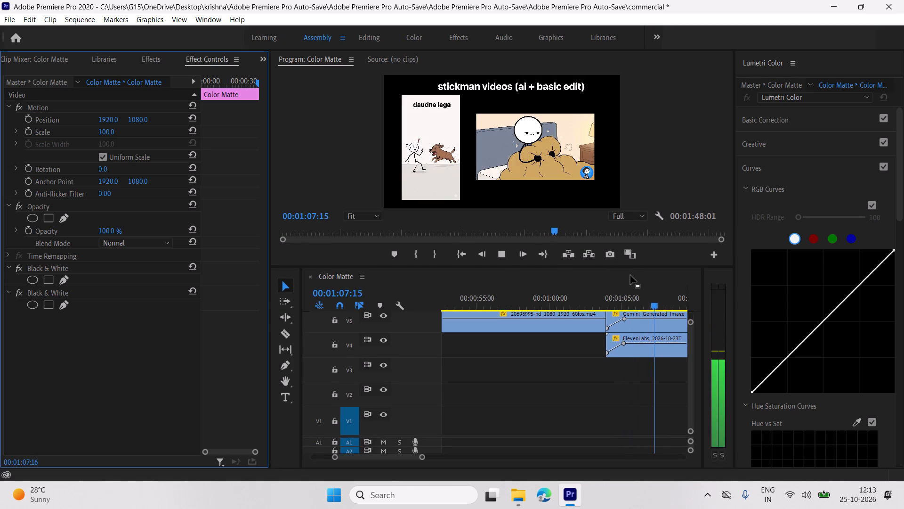
{"action": "scroll", "coordinate": [639, 291], "scroll_direction": "down", "scroll_amount": 1}
{"action": "scroll", "coordinate": [611, 319], "scroll_direction": "down", "scroll_amount": 6}
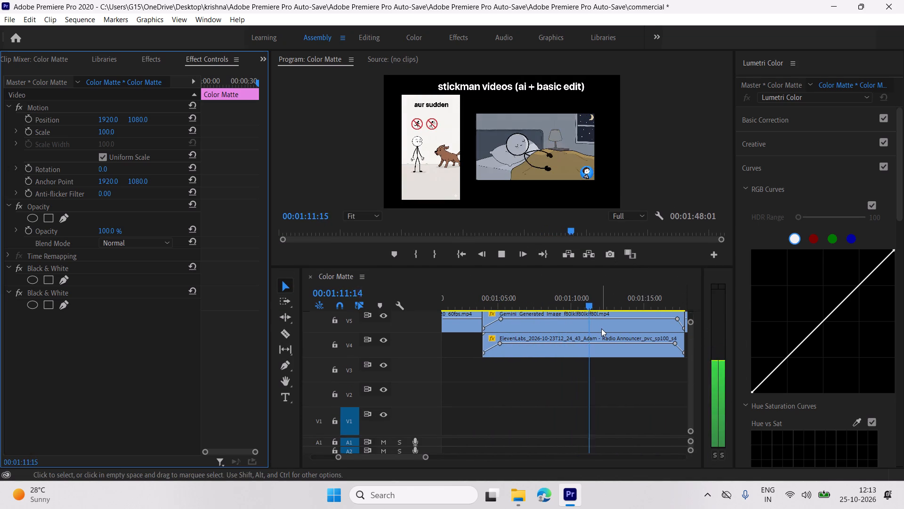
{"action": "scroll", "coordinate": [601, 328], "scroll_direction": "down", "scroll_amount": 2}
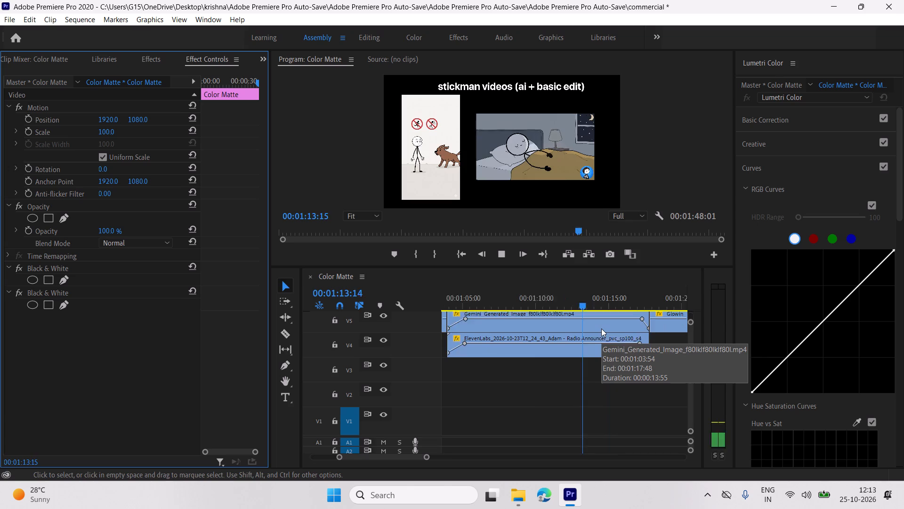
{"action": "scroll", "coordinate": [601, 328], "scroll_direction": "down", "scroll_amount": 3}
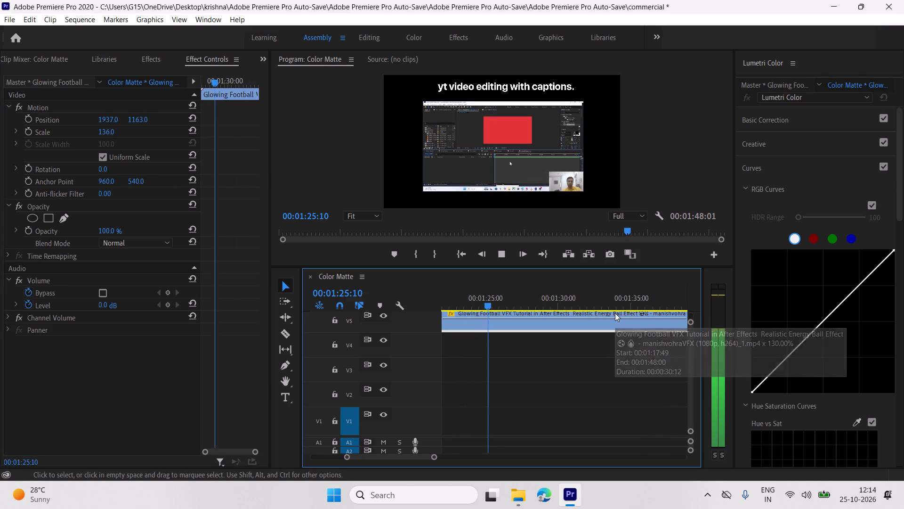
{"action": "scroll", "coordinate": [557, 371], "scroll_direction": "down", "scroll_amount": 2}
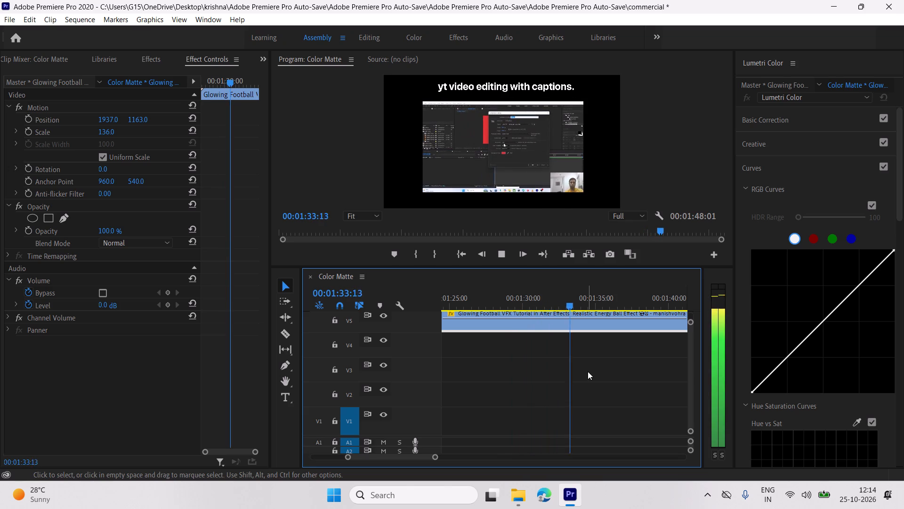
{"action": "scroll", "coordinate": [565, 376], "scroll_direction": "down", "scroll_amount": 5}
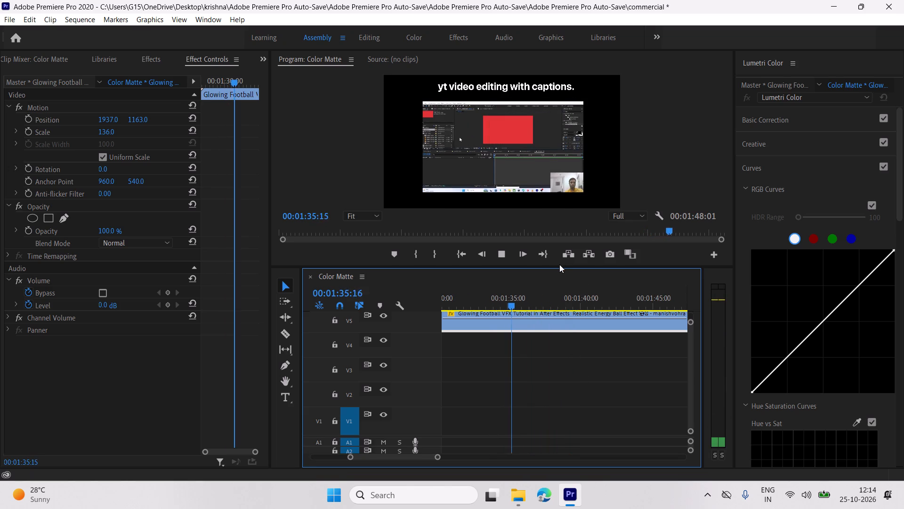
{"action": "left_click_drag", "start_coordinate": [563, 267], "coordinate": [569, 219]}
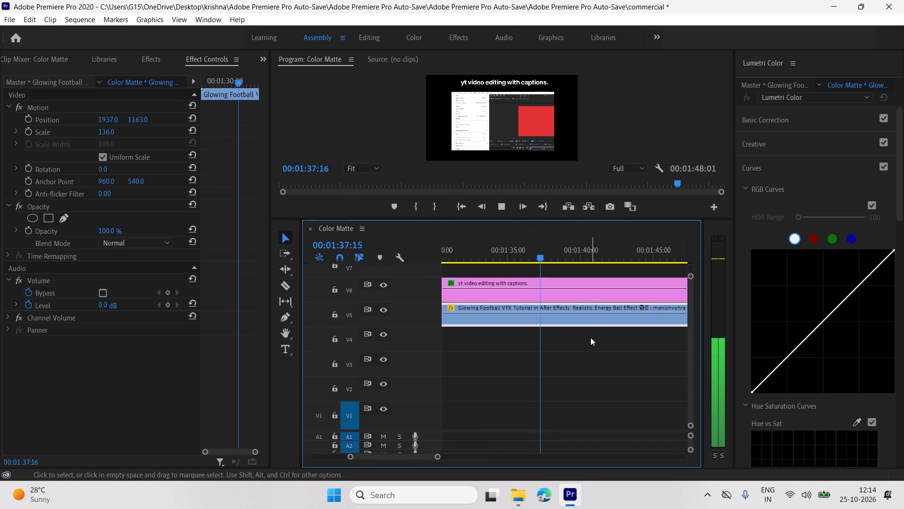
{"action": "scroll", "coordinate": [590, 337], "scroll_direction": "down", "scroll_amount": 5}
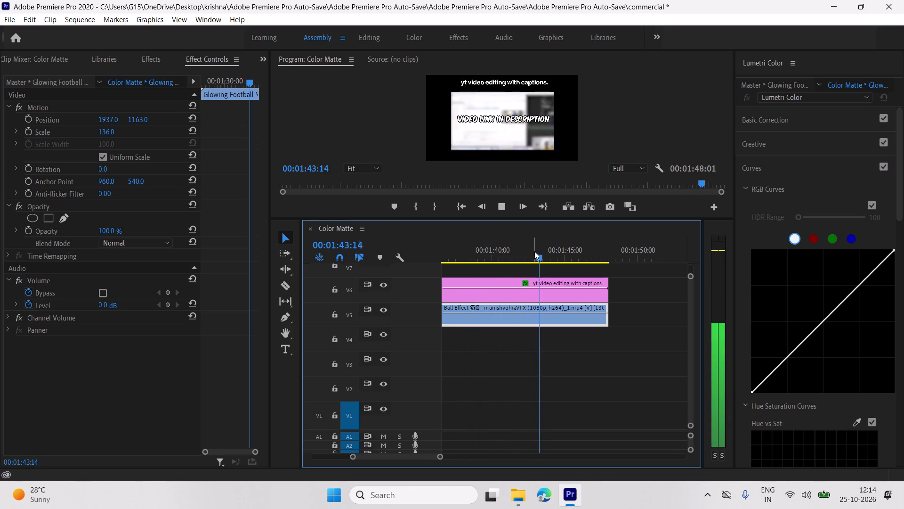
{"action": "key", "text": "space"}
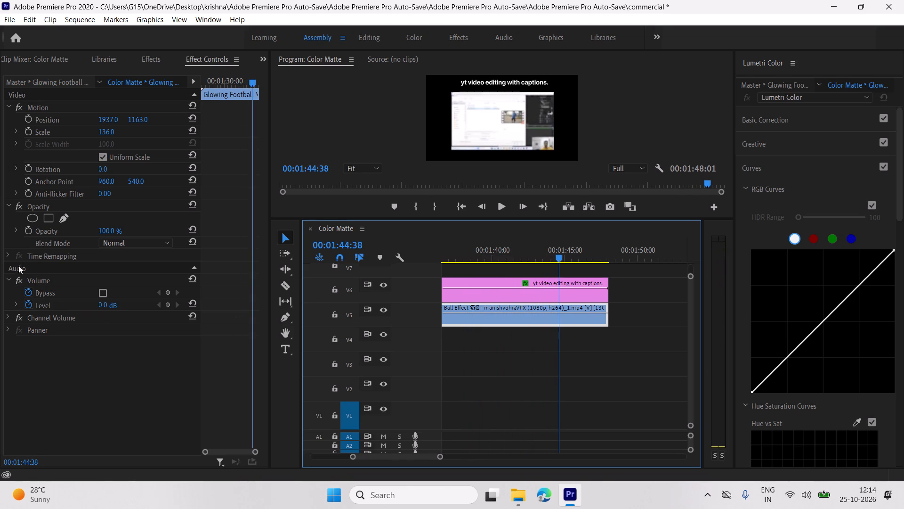
Keyframe the Glowing Football clip's Opacity from 100% near 00:01:45:50 to 0% at 00:01:47:59 for a closing fade-out.
{"action": "key", "text": "space"}
{"action": "key", "text": "space"}
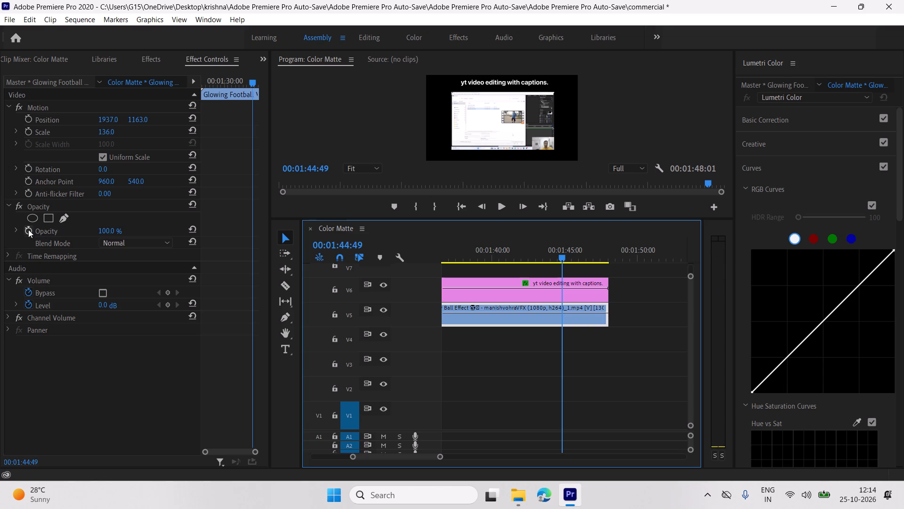
{"action": "left_click", "coordinate": [28, 230]}
{"action": "key", "text": "space"}
{"action": "key", "text": "space"}
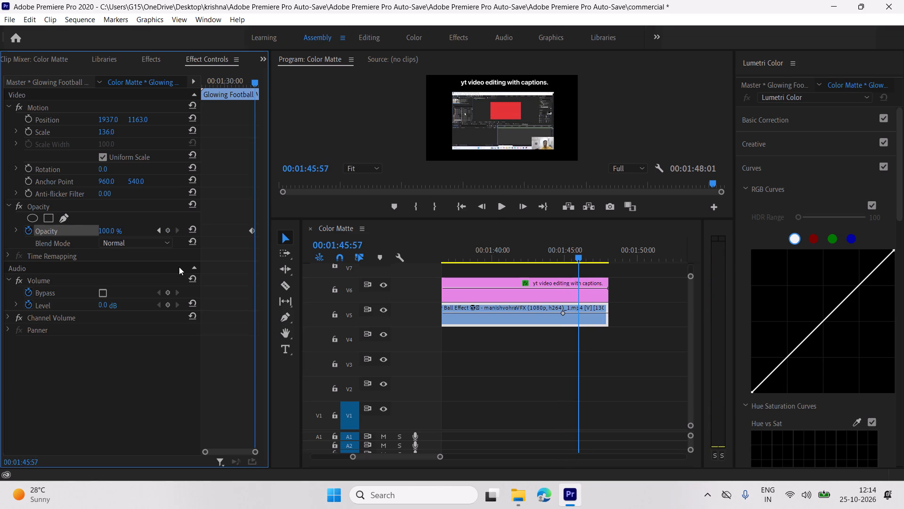
{"action": "key", "text": "space"}
{"action": "key", "text": "space"}
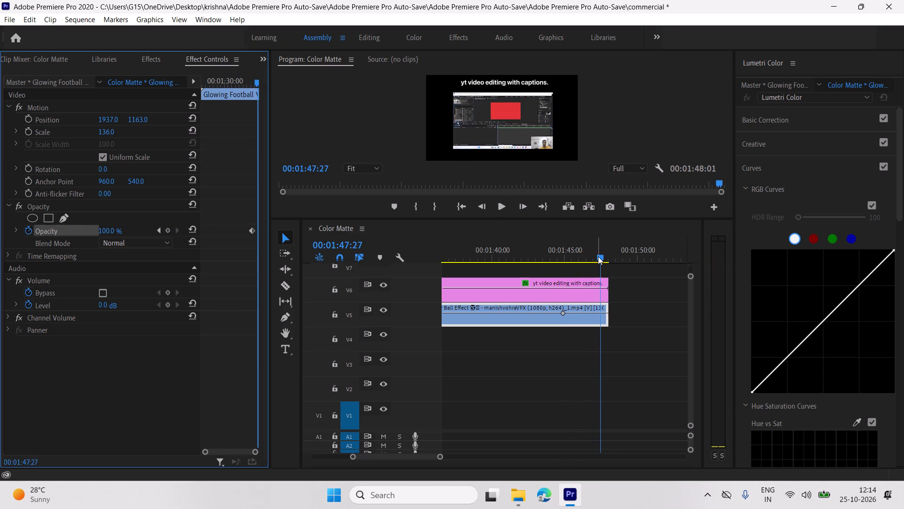
{"action": "left_click_drag", "start_coordinate": [598, 256], "coordinate": [606, 257]}
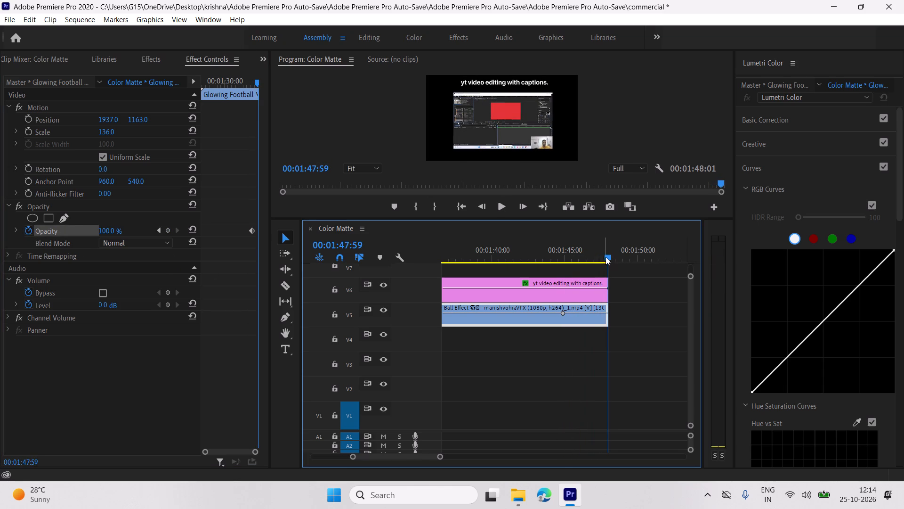
{"action": "left_click_drag", "start_coordinate": [111, 228], "coordinate": [104, 228]}
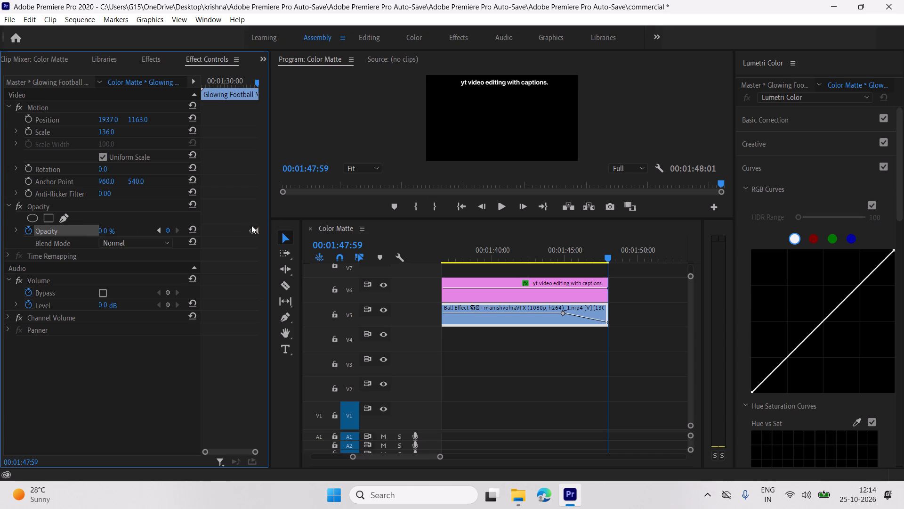
{"action": "left_click_drag", "start_coordinate": [252, 229], "coordinate": [257, 231]}
Keyframe the football clip's audio Level from 0 dB at 00:01:45:52 to -46.8 dB at 00:01:48:01, and play back the fade.
{"action": "left_click_drag", "start_coordinate": [261, 79], "coordinate": [252, 79]}
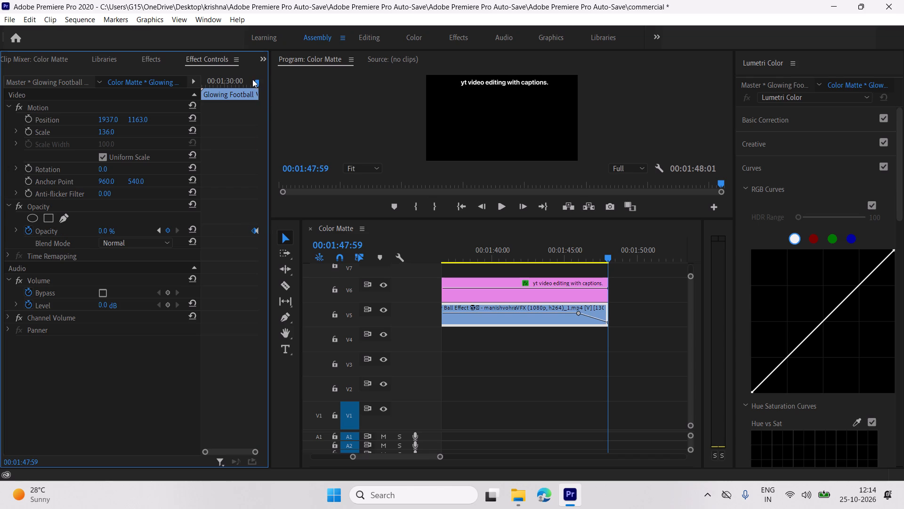
{"action": "left_click", "coordinate": [255, 85]}
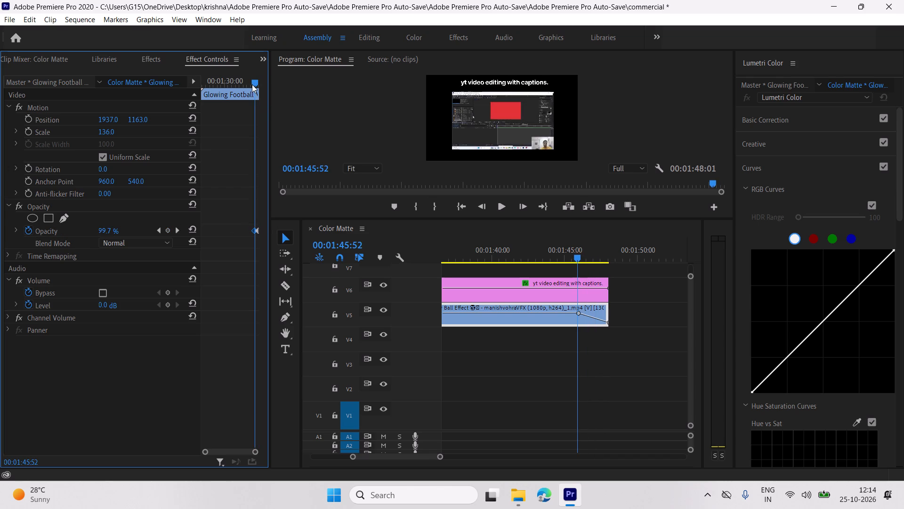
{"action": "left_click", "coordinate": [167, 304]}
{"action": "key", "text": "space"}
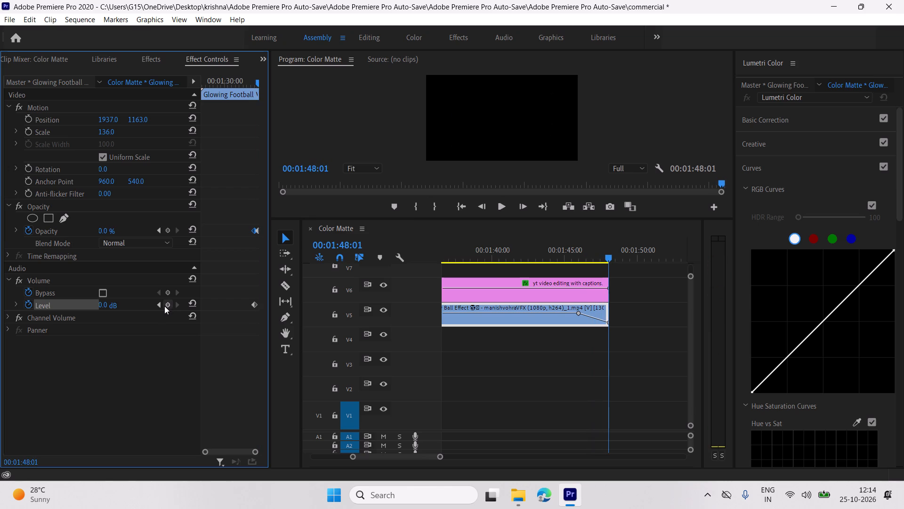
{"action": "left_click_drag", "start_coordinate": [110, 306], "coordinate": [61, 307]}
{"action": "left_click_drag", "start_coordinate": [109, 306], "coordinate": [105, 306]}
{"action": "left_click", "coordinate": [255, 76]}
{"action": "key", "text": "space"}
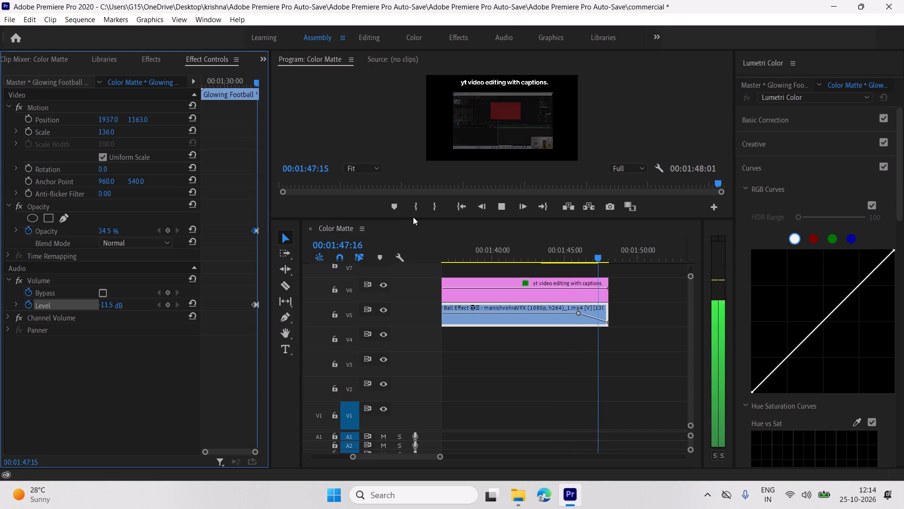
Keyframe the "yt video editing with captions." title's text Opacity from 100% at 00:01:45:52 to 0% at 00:01:48:01 for a closing fade-out.
{"action": "scroll", "coordinate": [617, 312], "scroll_direction": "down", "scroll_amount": 3}
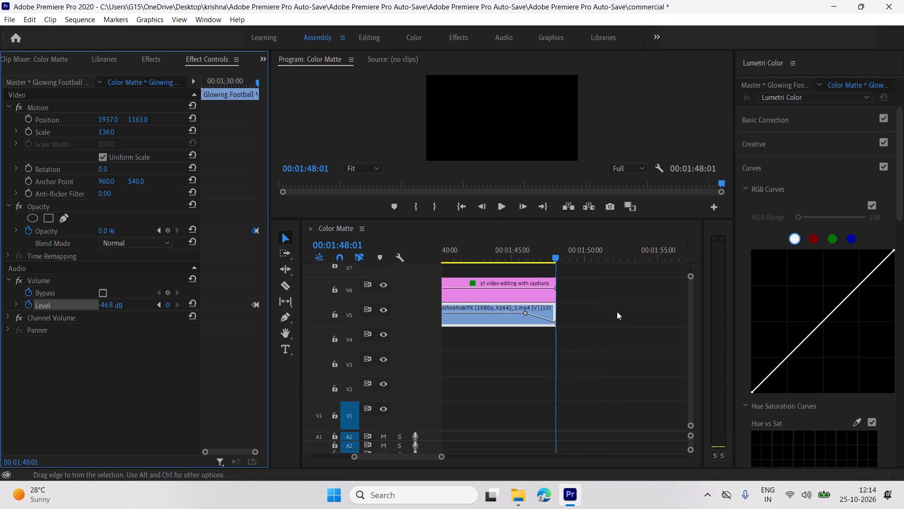
{"action": "left_click", "coordinate": [526, 282]}
{"action": "left_click_drag", "start_coordinate": [552, 258], "coordinate": [526, 259]}
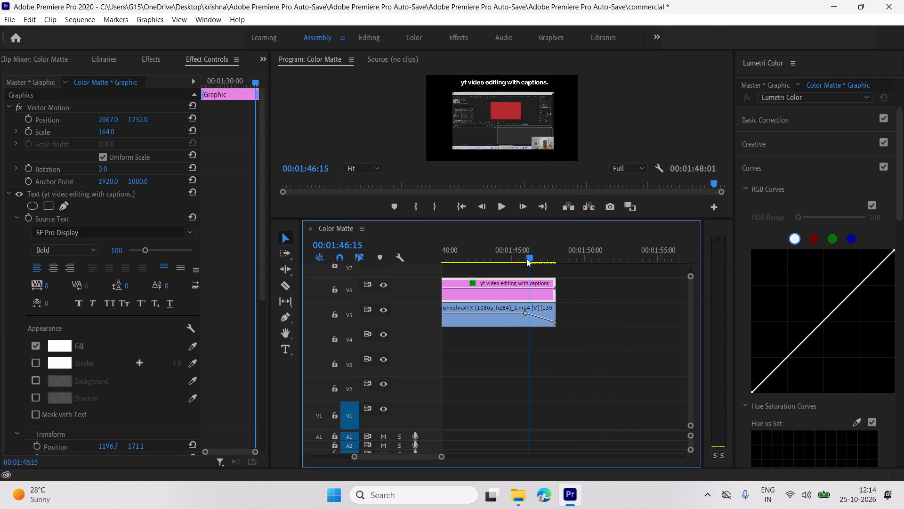
{"action": "left_click_drag", "start_coordinate": [526, 259], "coordinate": [539, 263]}
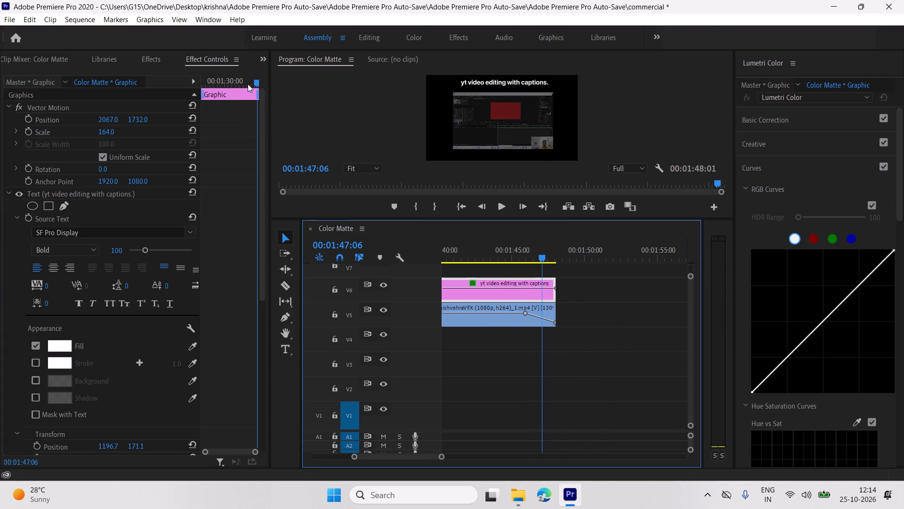
{"action": "left_click", "coordinate": [256, 82]}
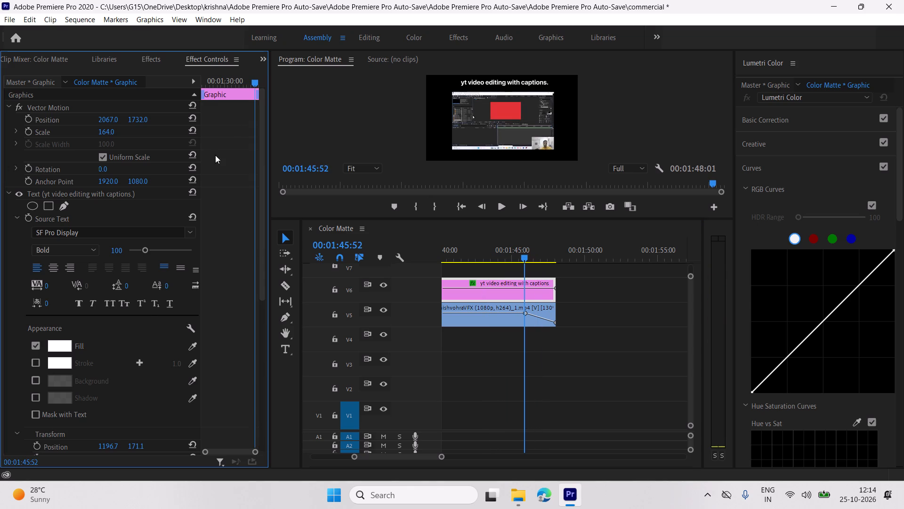
{"action": "scroll", "coordinate": [107, 331], "scroll_direction": "down", "scroll_amount": 11}
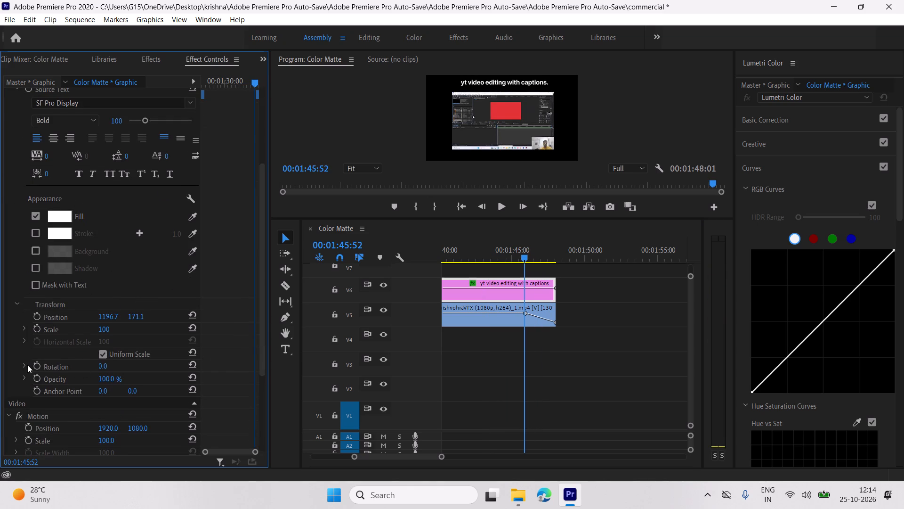
{"action": "left_click", "coordinate": [39, 378]}
{"action": "key", "text": "space"}
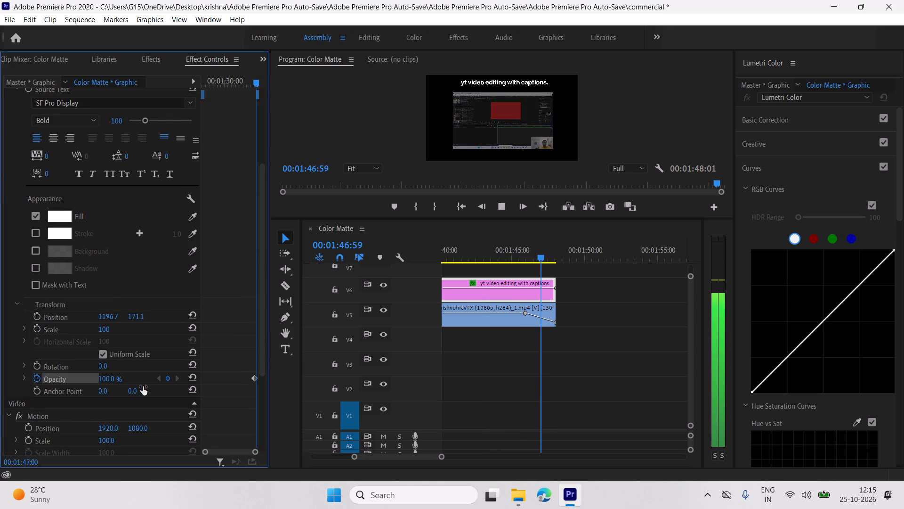
{"action": "left_click_drag", "start_coordinate": [107, 378], "coordinate": [12, 391]}
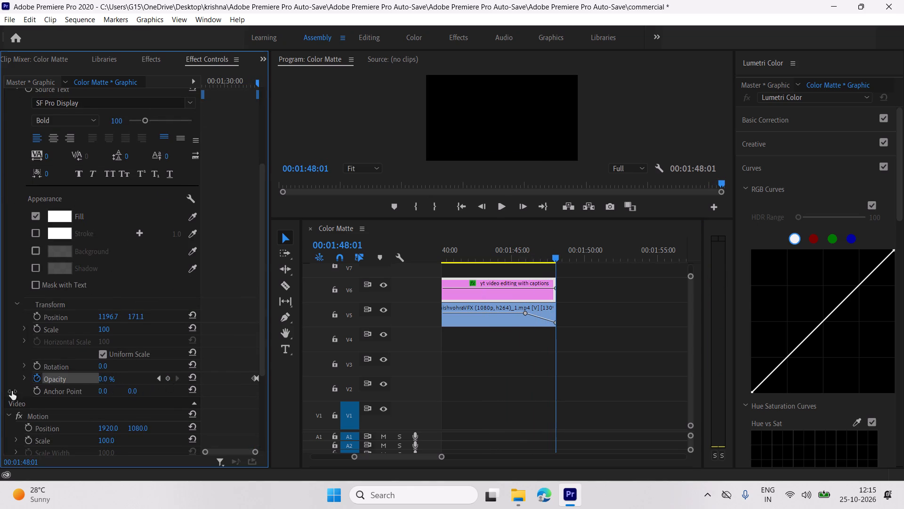
{"action": "left_click_drag", "start_coordinate": [12, 391], "coordinate": [64, 378]}
Duplicate the "yt video editing with captions." title on V6 directly after the original, and play across the join.
{"action": "left_click_drag", "start_coordinate": [543, 255], "coordinate": [497, 268]}
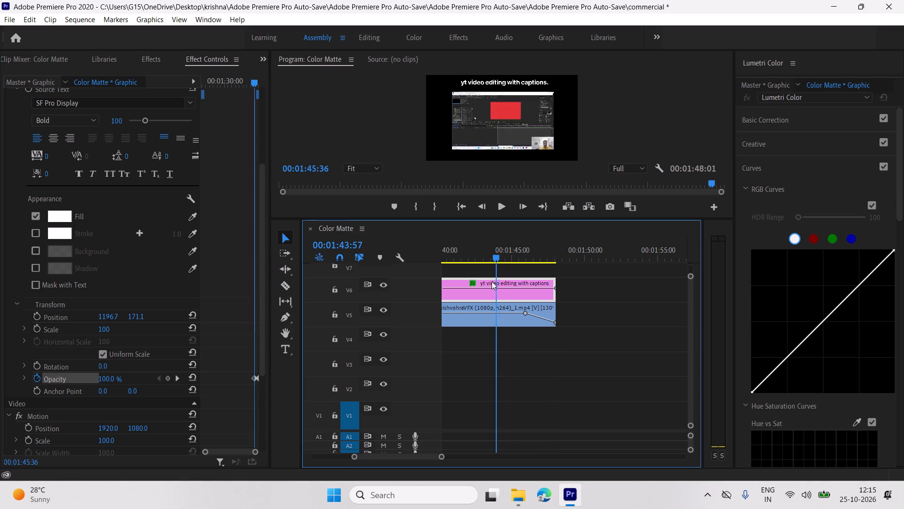
{"action": "key", "text": "minus"}
{"action": "key", "text": "minus"}
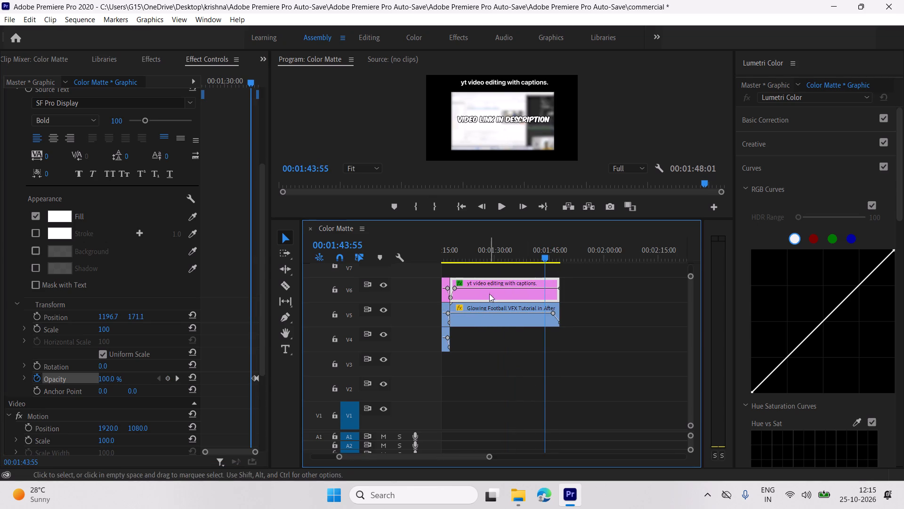
{"action": "left_click_drag", "start_coordinate": [491, 283], "coordinate": [590, 286], "text": "alt"}
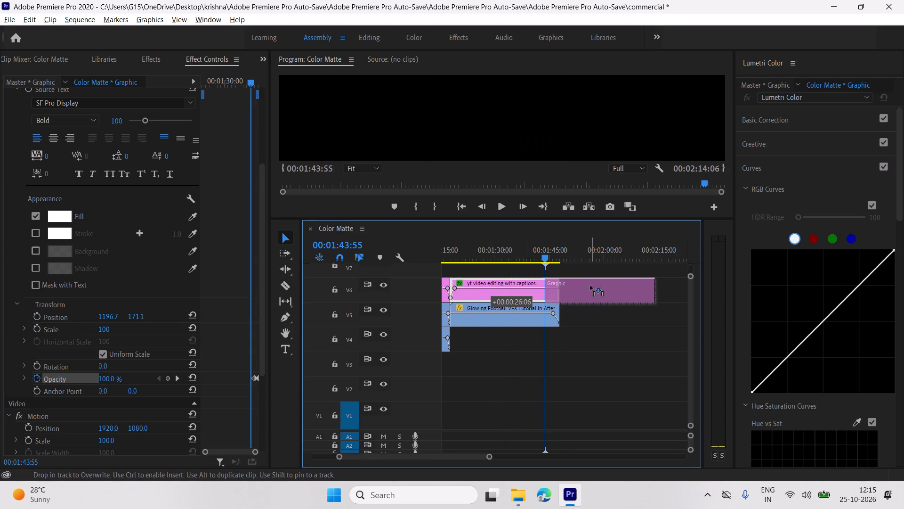
{"action": "left_click_drag", "start_coordinate": [590, 286], "coordinate": [597, 286], "text": "alt"}
{"action": "key", "text": "space"}
{"action": "scroll", "coordinate": [573, 320], "scroll_direction": "down", "scroll_amount": 3}
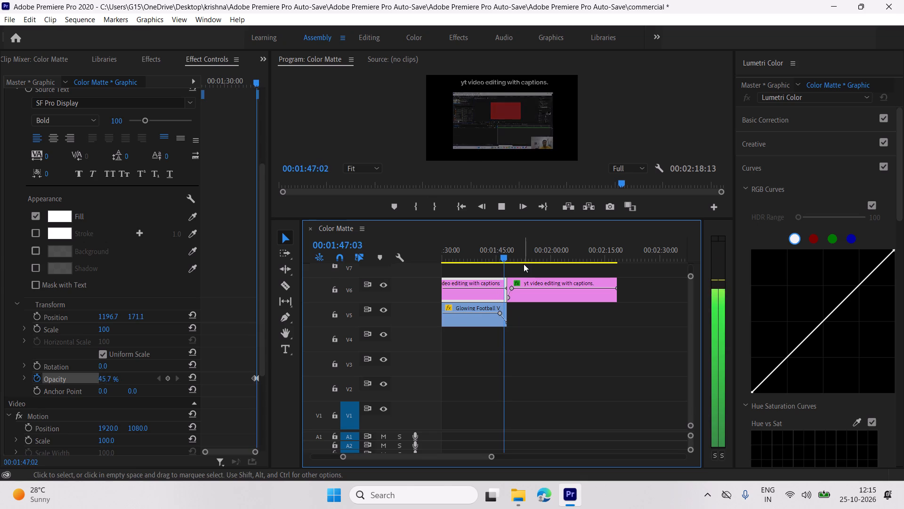
{"action": "key", "text": "space"}
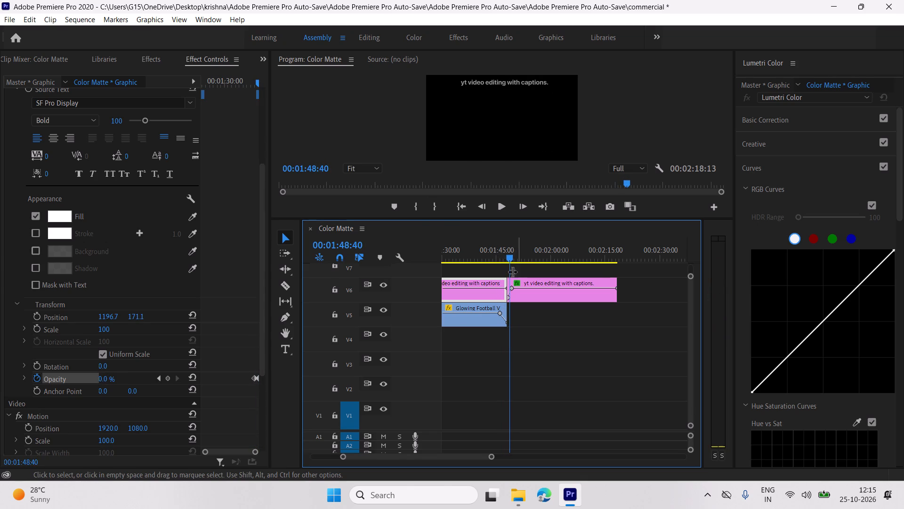
Place Eiffel tower.mp4 on V5 directly after the Glowing Football clip, beneath the duplicated title, and play its opening.
{"action": "scroll", "coordinate": [143, 58], "scroll_direction": "up", "scroll_amount": 9}
{"action": "scroll", "coordinate": [206, 335], "scroll_direction": "up", "scroll_amount": 1}
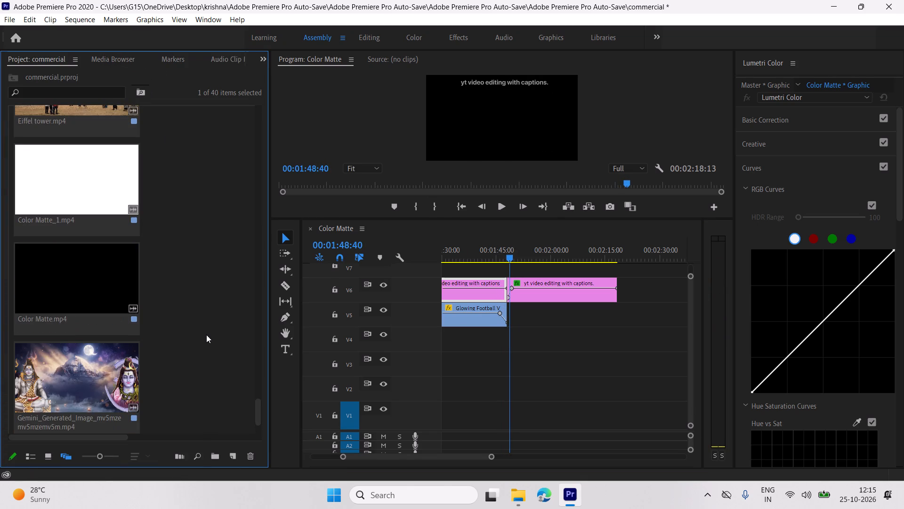
{"action": "left_click", "coordinate": [206, 335]}
{"action": "scroll", "coordinate": [206, 335], "scroll_direction": "up", "scroll_amount": 1}
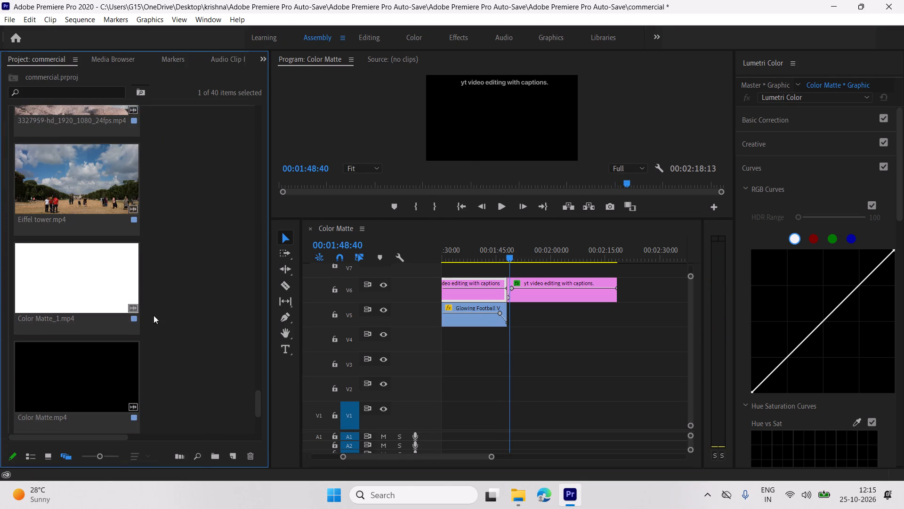
{"action": "left_click_drag", "start_coordinate": [79, 180], "coordinate": [529, 322]}
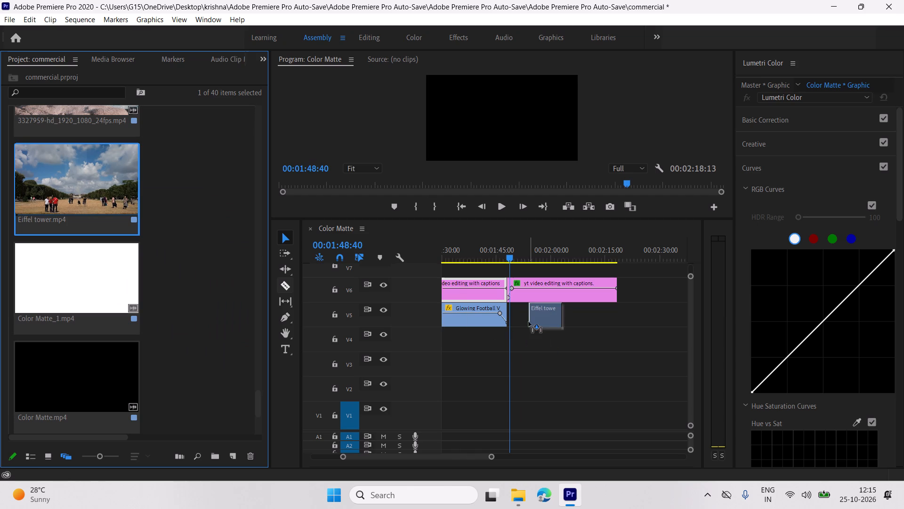
{"action": "left_click_drag", "start_coordinate": [529, 322], "coordinate": [508, 317]}
{"action": "left_click", "coordinate": [508, 317]}
{"action": "key", "text": "space"}
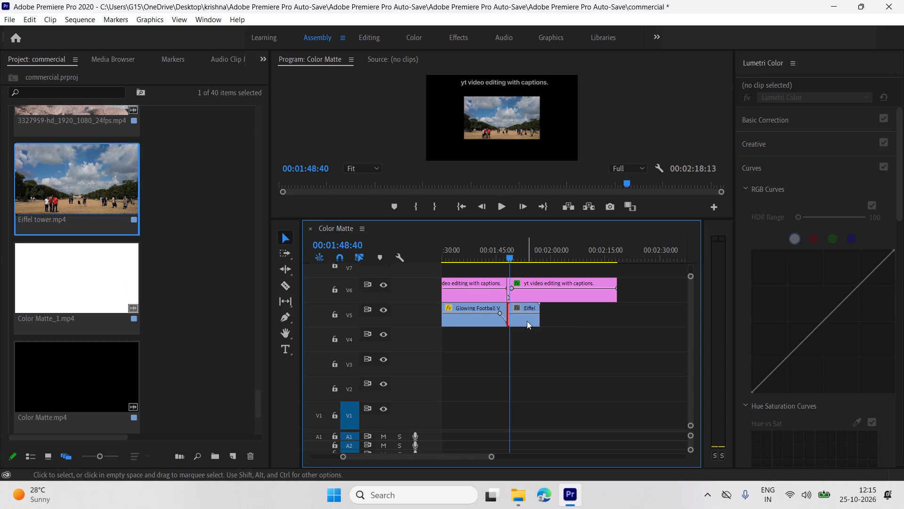
{"action": "key", "text": "space"}
{"action": "key", "text": "space"}
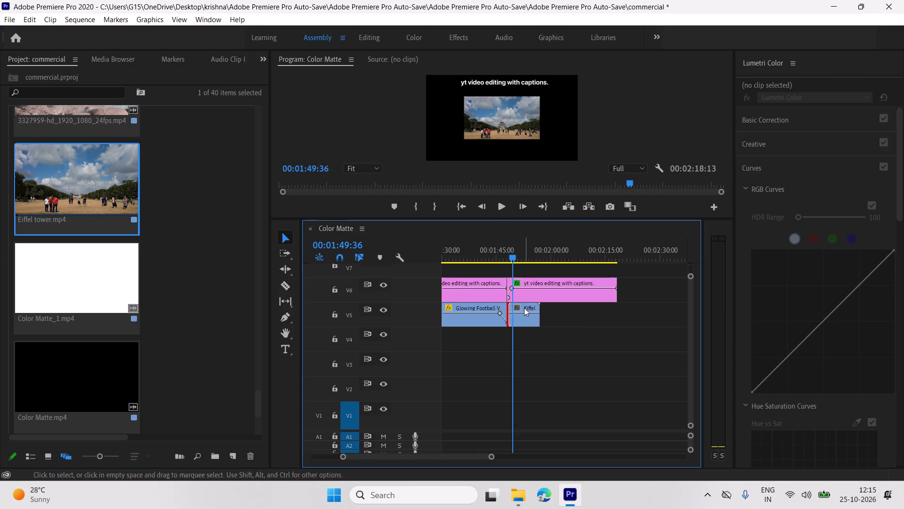
Set the Eiffel tower clip's Scale to 139 and its vertical Position to 1108 so it fits under the title.
{"action": "left_click", "coordinate": [524, 308]}
{"action": "scroll", "coordinate": [121, 56], "scroll_direction": "down", "scroll_amount": 7}
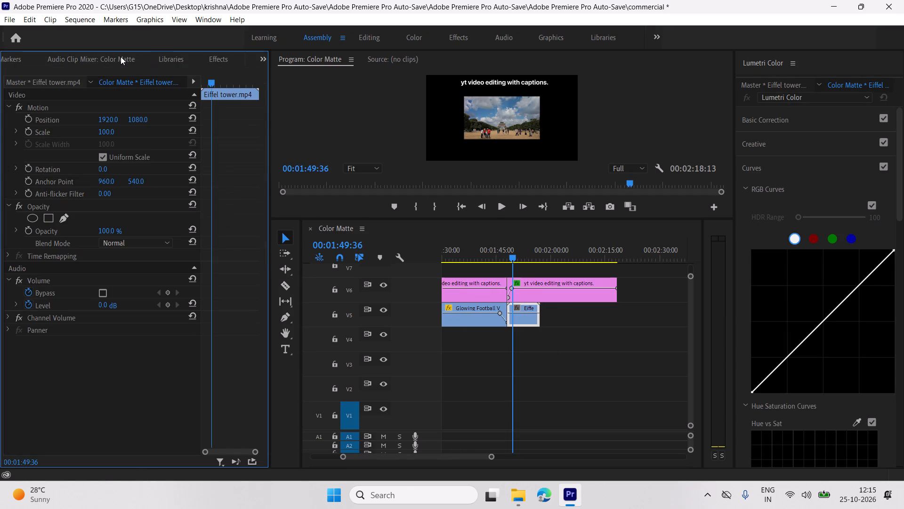
{"action": "scroll", "coordinate": [121, 57], "scroll_direction": "down", "scroll_amount": 2}
{"action": "left_click_drag", "start_coordinate": [105, 130], "coordinate": [131, 133]}
{"action": "left_click_drag", "start_coordinate": [139, 118], "coordinate": [157, 119]}
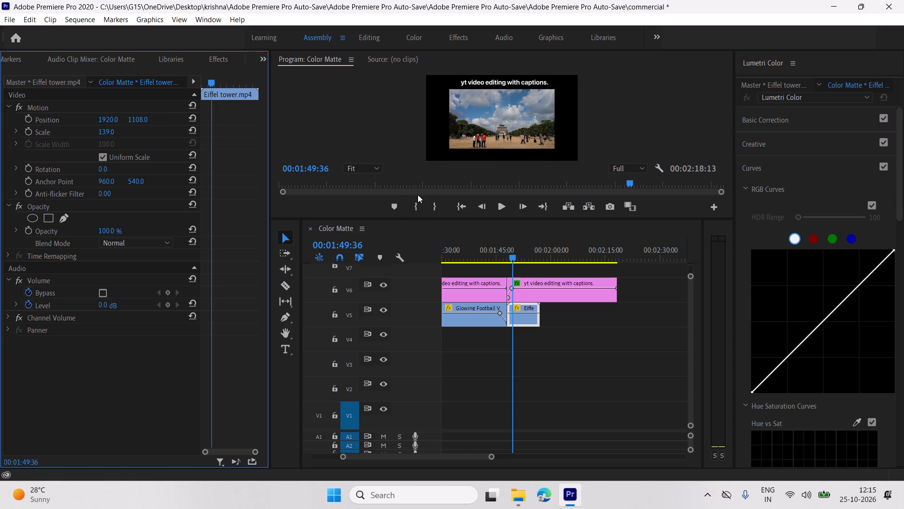
Replace the duplicated title's text with "tower or building build effect" and play back the section to about 00:01:54:27.
{"action": "left_click", "coordinate": [532, 280]}
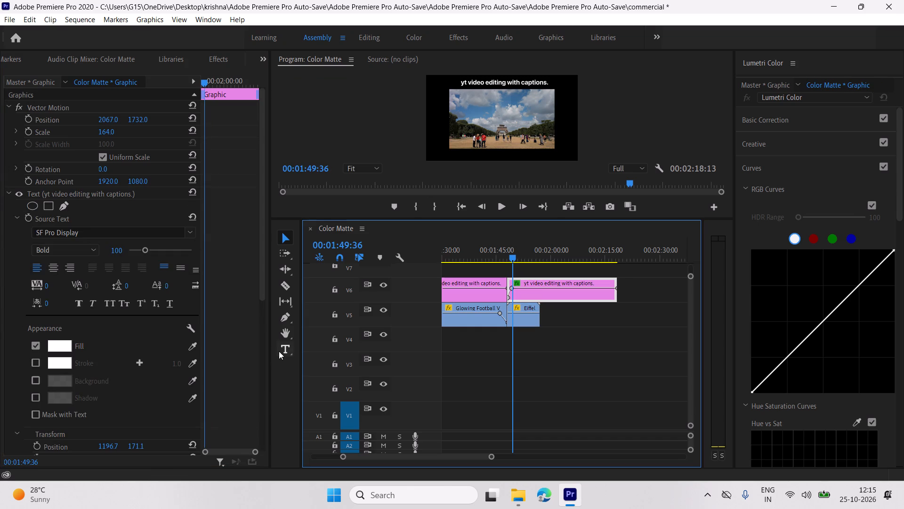
{"action": "left_click", "coordinate": [279, 351]}
{"action": "double_click", "coordinate": [505, 81]}
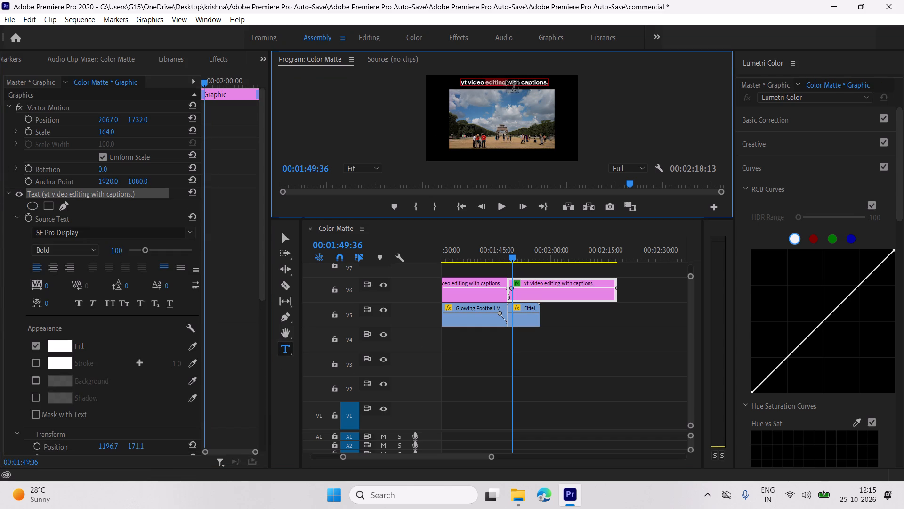
{"action": "key", "text": "BackSpace"}
{"action": "key", "text": "Right"}
{"action": "key", "text": "Page_Down"}
{"action": "key", "text": "Page_Down"}
{"action": "key", "text": "Page_Down"}
{"action": "key", "text": "Page_Down"}
{"action": "key", "text": "Page_Down"}
{"action": "key", "text": "Page_Down"}
{"action": "key", "text": "Page_Down"}
{"action": "key", "text": "Page_Down"}
{"action": "key", "text": "Page_Down"}
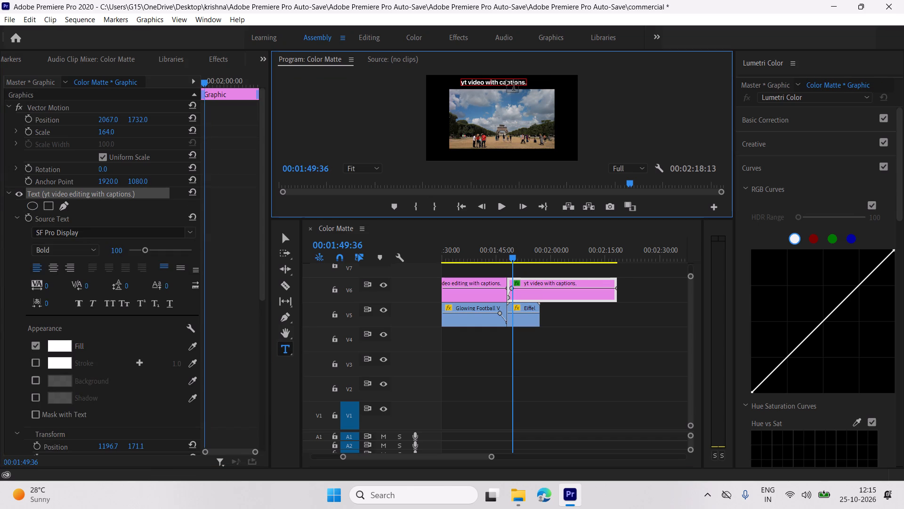
{"action": "key", "text": "Right"}
{"action": "key", "text": "Right"}
{"action": "key", "text": "Right"}
{"action": "key", "text": "Right"}
{"action": "key", "text": "Right"}
{"action": "key", "text": "Right"}
{"action": "key", "text": "Right"}
{"action": "key", "text": "Right"}
{"action": "key", "text": "Right"}
{"action": "key", "text": "Right"}
{"action": "key", "text": "Right"}
{"action": "key", "text": "Right"}
{"action": "key", "text": "Right"}
{"action": "key", "text": "Right"}
{"action": "key", "text": "Right"}
{"action": "key", "text": "Right"}
{"action": "key", "text": "Right"}
{"action": "key", "text": "Right"}
{"action": "key", "text": "BackSpace"}
{"action": "key", "text": "BackSpace"}
{"action": "key", "text": "BackSpace"}
{"action": "key", "text": "BackSpace"}
{"action": "key", "text": "BackSpace"}
{"action": "key", "text": "BackSpace"}
{"action": "key", "text": "BackSpace"}
{"action": "key", "text": "BackSpace"}
{"action": "key", "text": "BackSpace"}
{"action": "key", "text": "BackSpace"}
{"action": "key", "text": "BackSpace"}
{"action": "key", "text": "BackSpace"}
{"action": "key", "text": "BackSpace"}
{"action": "key", "text": "BackSpace"}
{"action": "key", "text": "BackSpace"}
{"action": "key", "text": "BackSpace"}
{"action": "key", "text": "BackSpace"}
{"action": "key", "text": "BackSpace"}
{"action": "key", "text": "BackSpace"}
{"action": "key", "text": "BackSpace"}
{"action": "key", "text": "BackSpace"}
{"action": "key", "text": "BackSpace"}
{"action": "key", "text": "BackSpace"}
{"action": "key", "text": "BackSpace"}
{"action": "key", "text": "BackSpace"}
{"action": "key", "text": "BackSpace"}
{"action": "key", "text": "BackSpace"}
{"action": "key", "text": "BackSpace"}
{"action": "key", "text": "BackSpace"}
{"action": "key", "text": "BackSpace"}
{"action": "key", "text": "BackSpace"}
{"action": "key", "text": "BackSpace"}
{"action": "key", "text": "BackSpace"}
{"action": "key", "text": "BackSpace"}
{"action": "key", "text": "BackSpace"}
{"action": "key", "text": "BackSpace"}
{"action": "key", "text": "BackSpace"}
{"action": "key", "text": "BackSpace"}
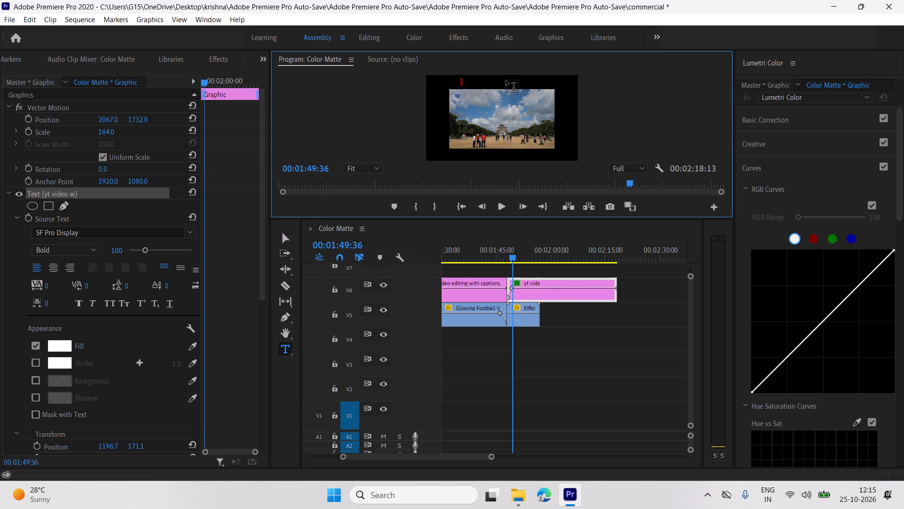
{"action": "type", "text": "tiwe"}
{"action": "key", "text": "BackSpace"}
{"action": "key", "text": "BackSpace"}
{"action": "key", "text": "BackSpace"}
{"action": "type", "text": "ower"}
{"action": "key", "text": "space"}
{"action": "type", "text": "or building b"}
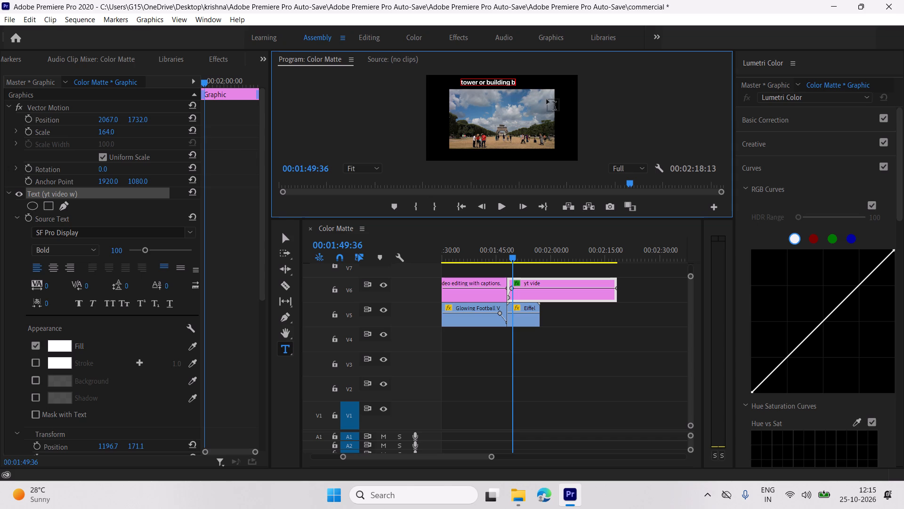
{"action": "type", "text": "uild effect"}
{"action": "left_click", "coordinate": [281, 239]}
{"action": "key", "text": "space"}
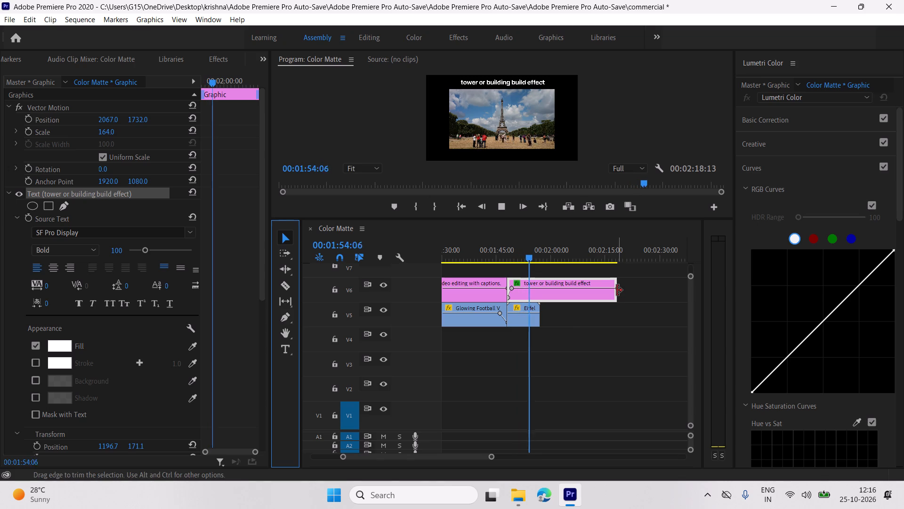
{"action": "key", "text": "space"}
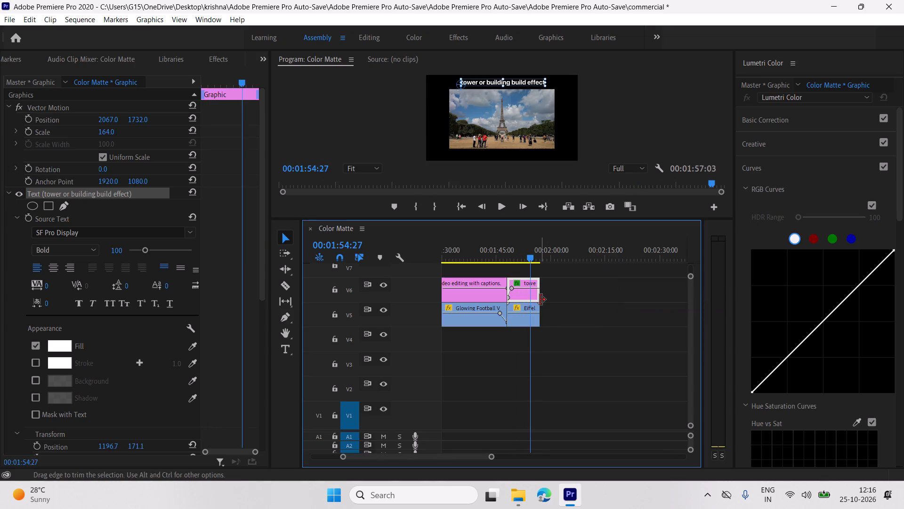
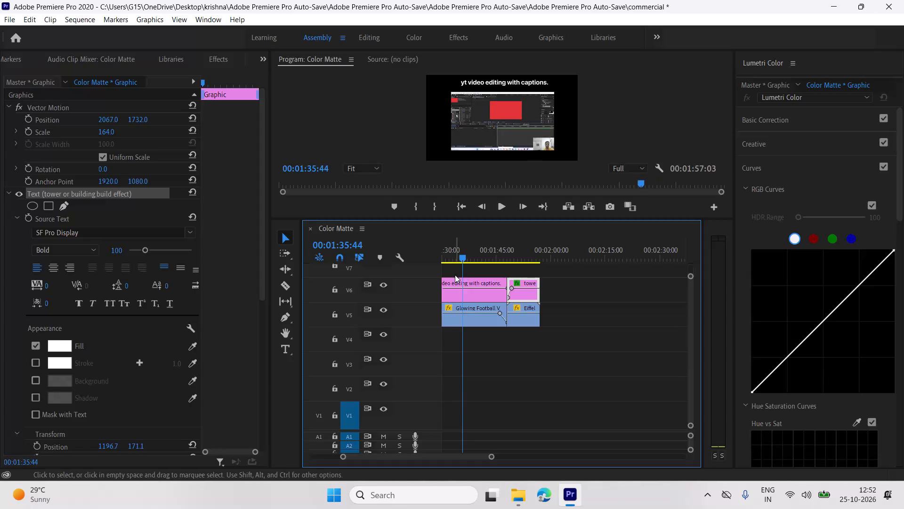
Play back the end of the captions section and the join into the tower section, temporarily enlarging the program preview.
{"action": "key", "text": "space"}
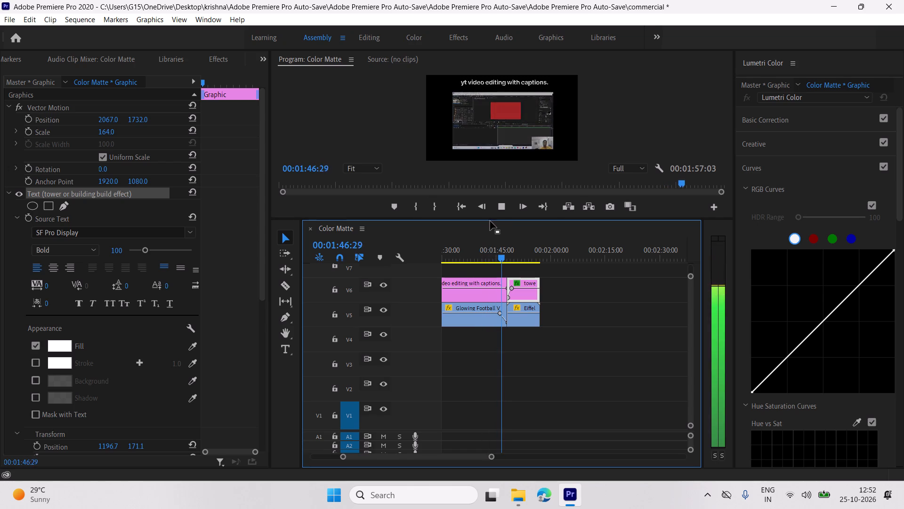
{"action": "left_click_drag", "start_coordinate": [493, 220], "coordinate": [490, 311]}
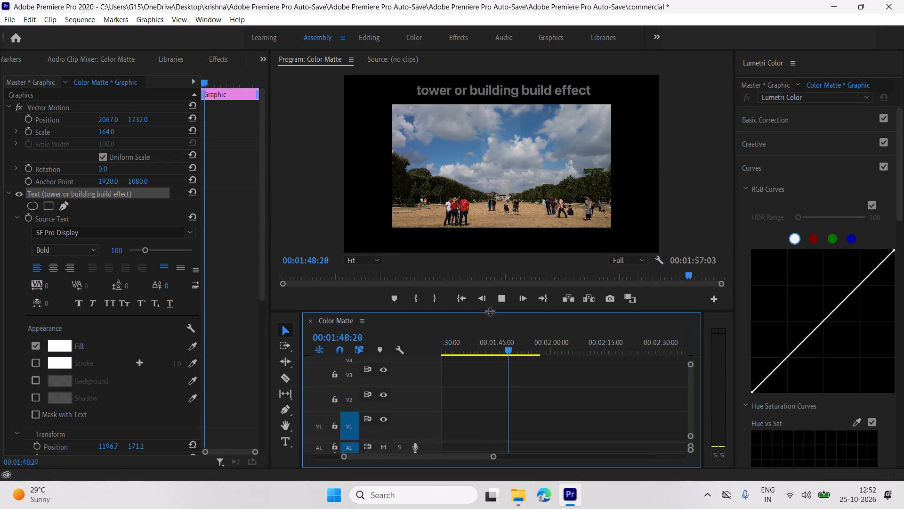
{"action": "left_click", "coordinate": [540, 355]}
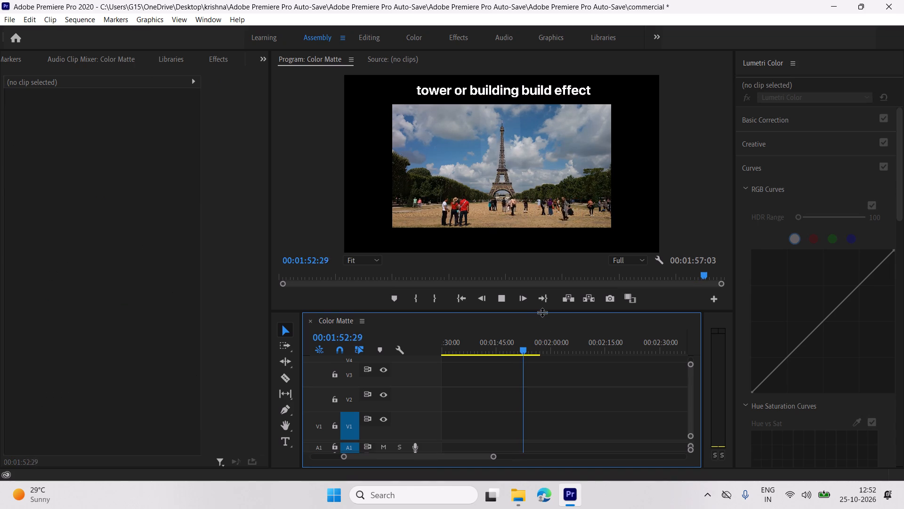
{"action": "left_click_drag", "start_coordinate": [542, 312], "coordinate": [551, 203]}
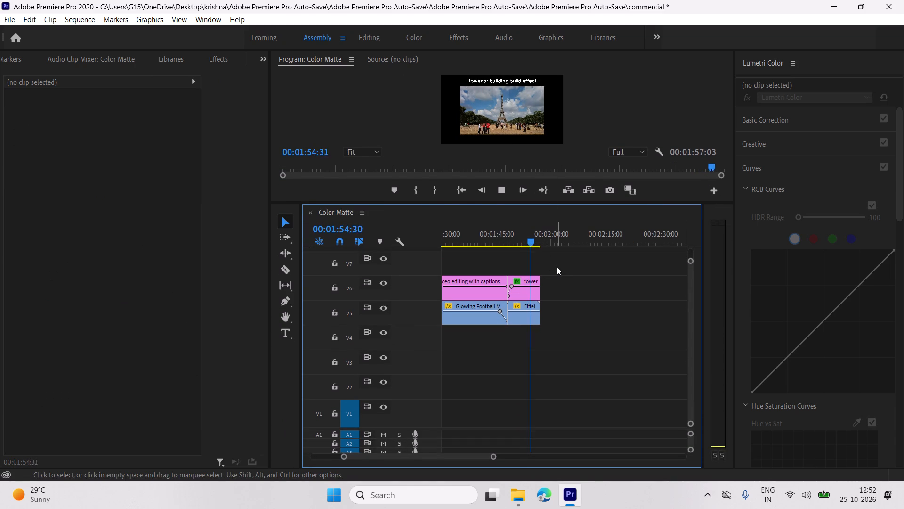
Fade out the "tower or building build effect" title with text Opacity keyframes: 100% at 00:01:55:24 and 0% at 00:01:57:03.
{"action": "key", "text": "space"}
{"action": "key", "text": "space"}
{"action": "key", "text": "space"}
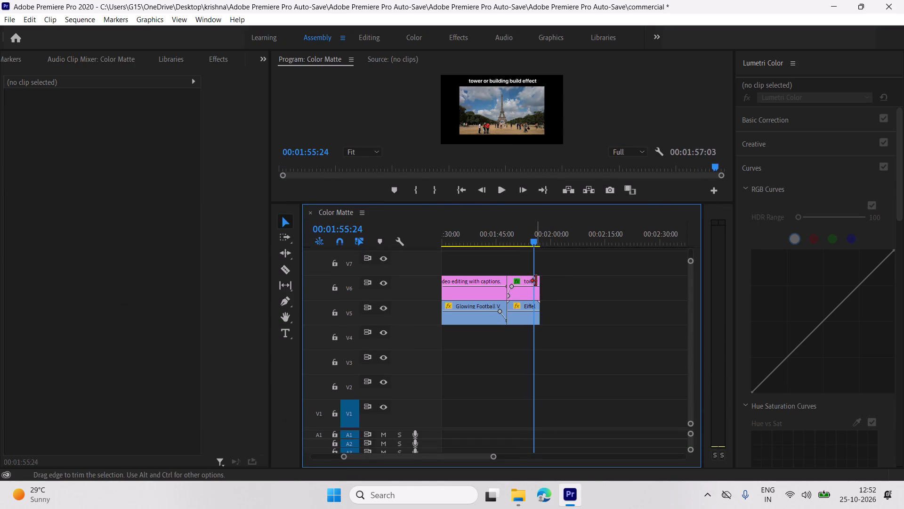
{"action": "left_click", "coordinate": [532, 279]}
{"action": "scroll", "coordinate": [226, 356], "scroll_direction": "down", "scroll_amount": 7}
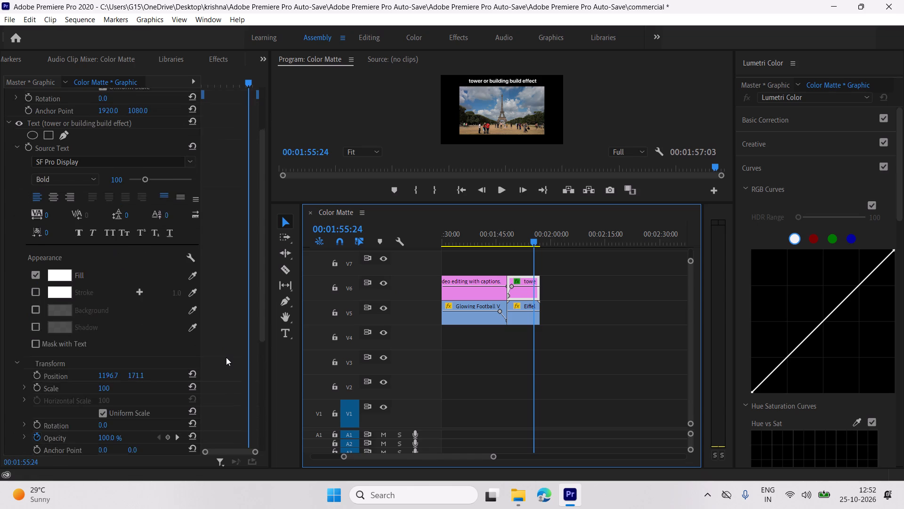
{"action": "scroll", "coordinate": [223, 359], "scroll_direction": "down", "scroll_amount": 11}
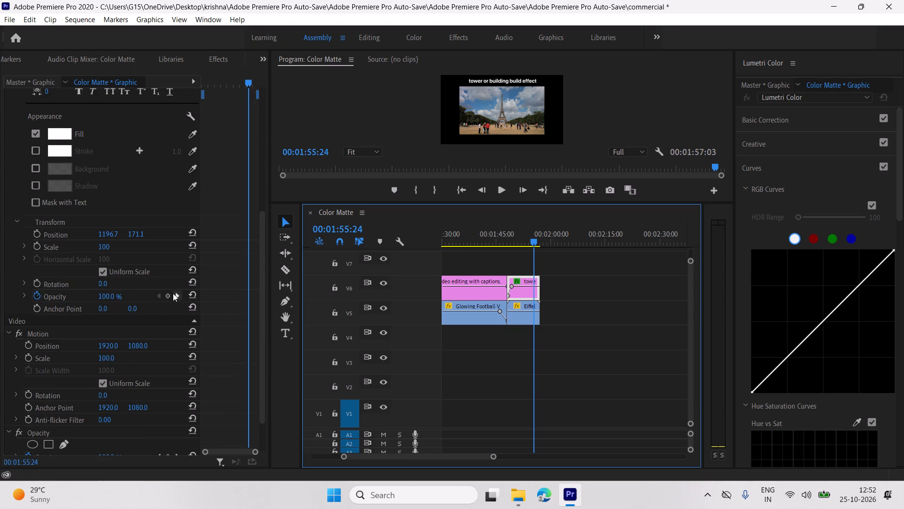
{"action": "left_click", "coordinate": [167, 293]}
{"action": "key", "text": "space"}
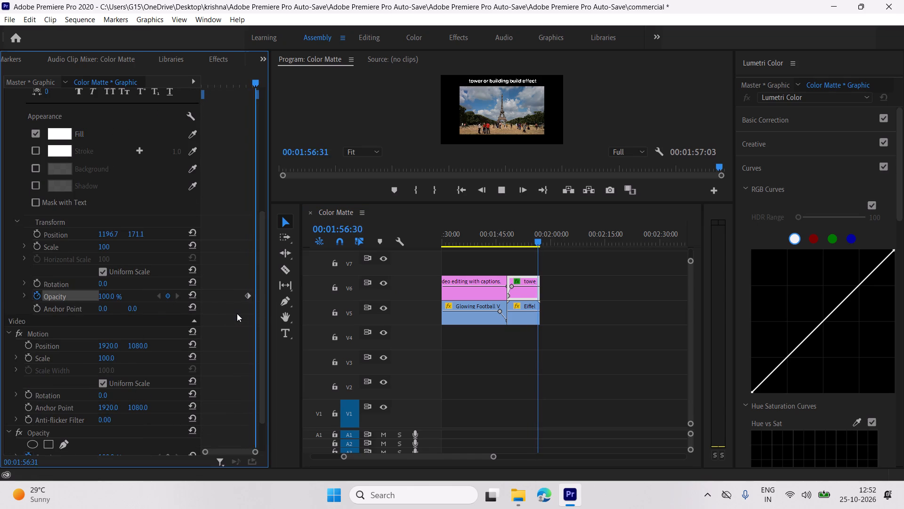
{"action": "left_click_drag", "start_coordinate": [108, 299], "coordinate": [32, 299]}
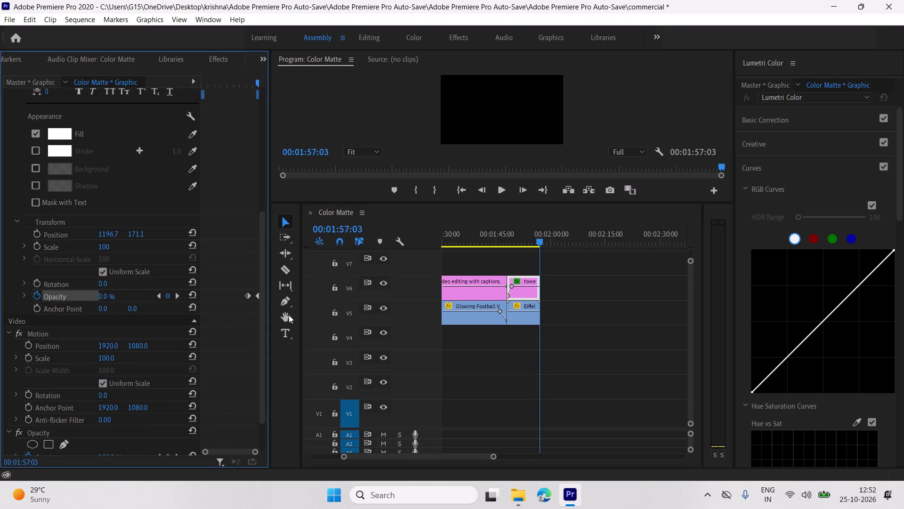
Fade out the Eiffel tower clip with Opacity keyframes from 100% at about 00:01:55:15 to 0% at 00:01:57:03, shifting the first slightly later.
{"action": "left_click", "coordinate": [518, 305]}
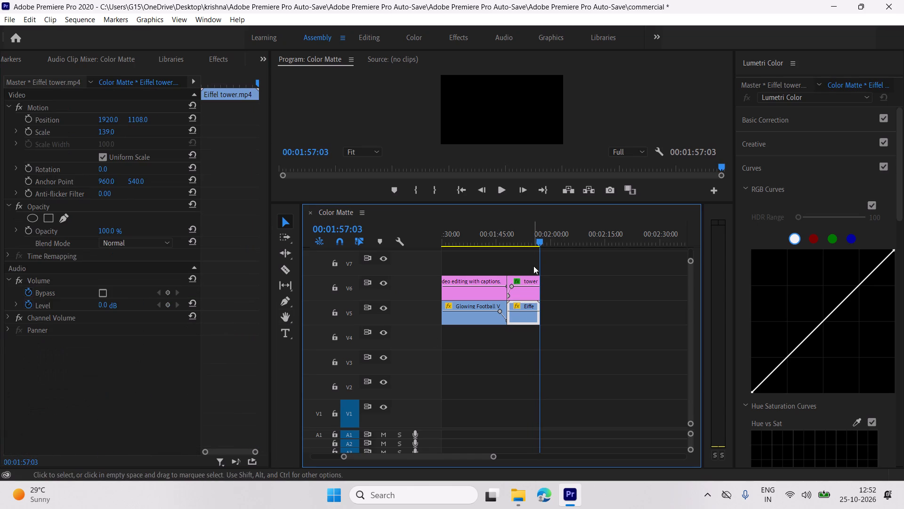
{"action": "left_click_drag", "start_coordinate": [541, 238], "coordinate": [538, 238]}
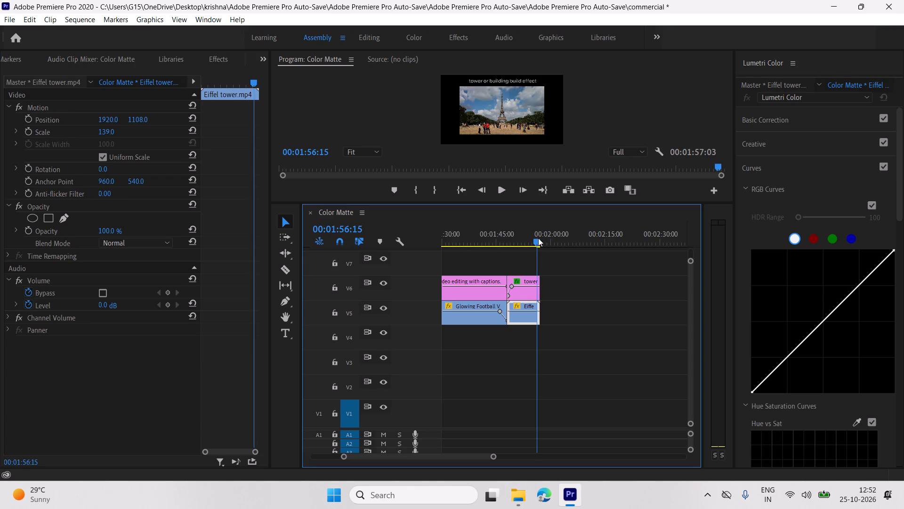
{"action": "left_click_drag", "start_coordinate": [538, 238], "coordinate": [504, 244]}
{"action": "key", "text": "space"}
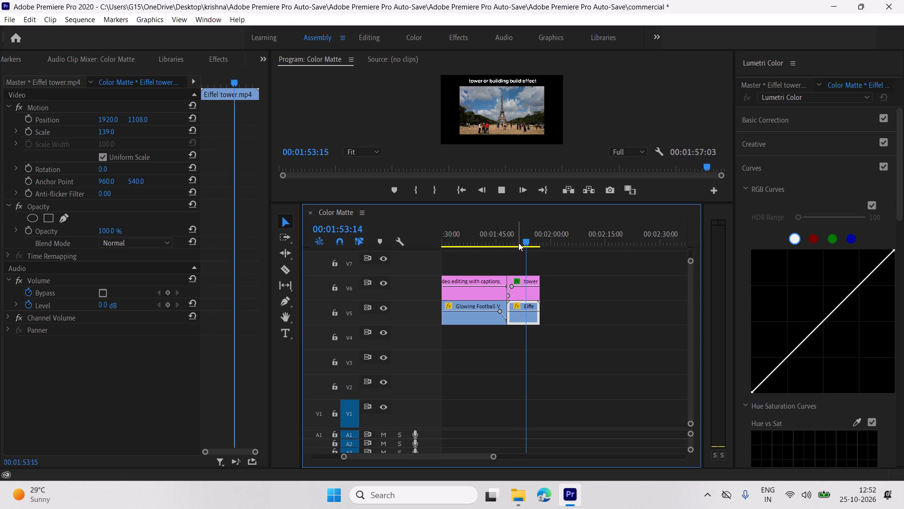
{"action": "key", "text": "space"}
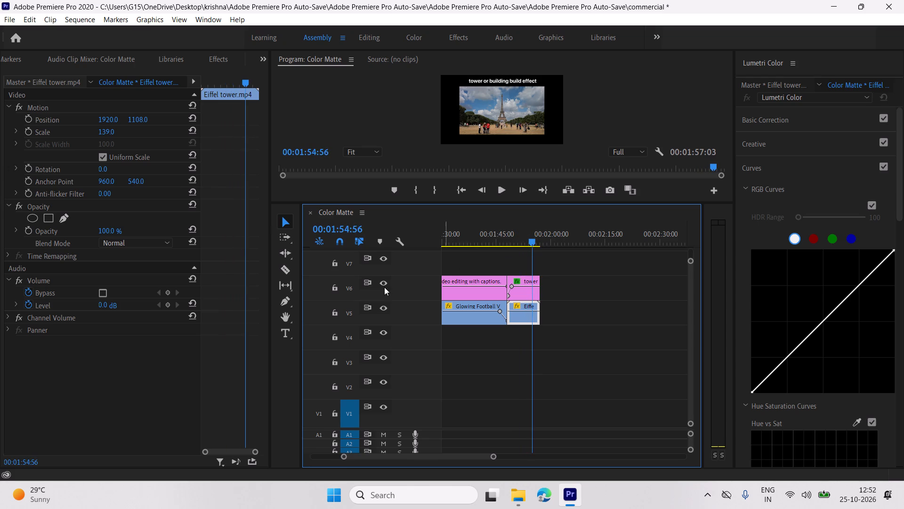
{"action": "key", "text": "space"}
{"action": "key", "text": "space"}
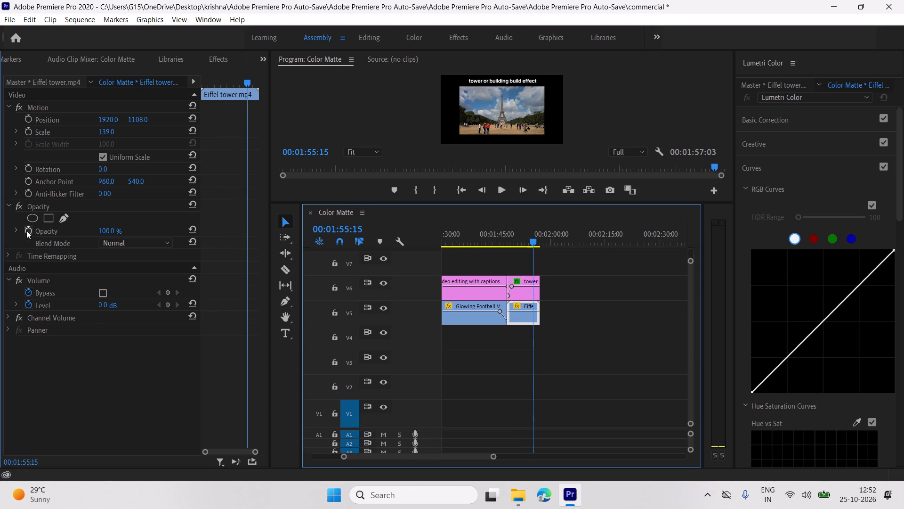
{"action": "left_click", "coordinate": [26, 230]}
{"action": "key", "text": "space"}
{"action": "key", "text": "space"}
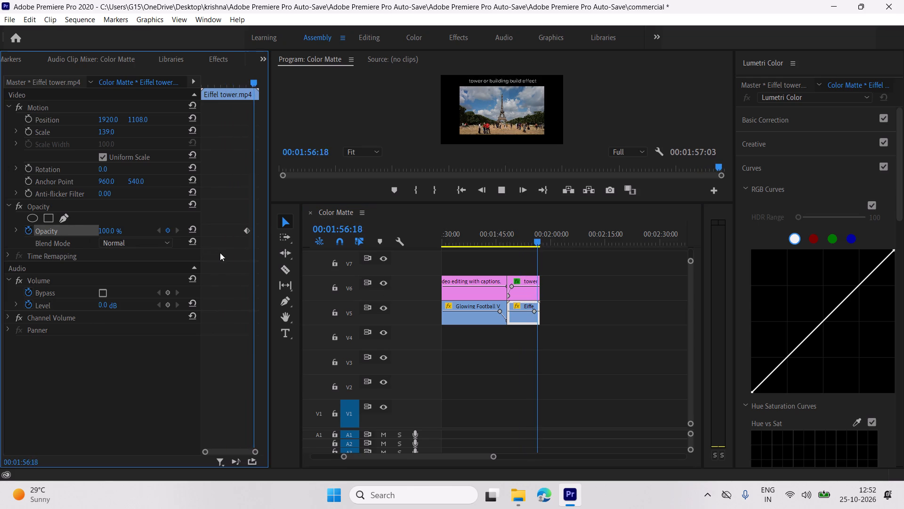
{"action": "left_click_drag", "start_coordinate": [109, 228], "coordinate": [67, 238]}
{"action": "left_click_drag", "start_coordinate": [114, 228], "coordinate": [90, 230]}
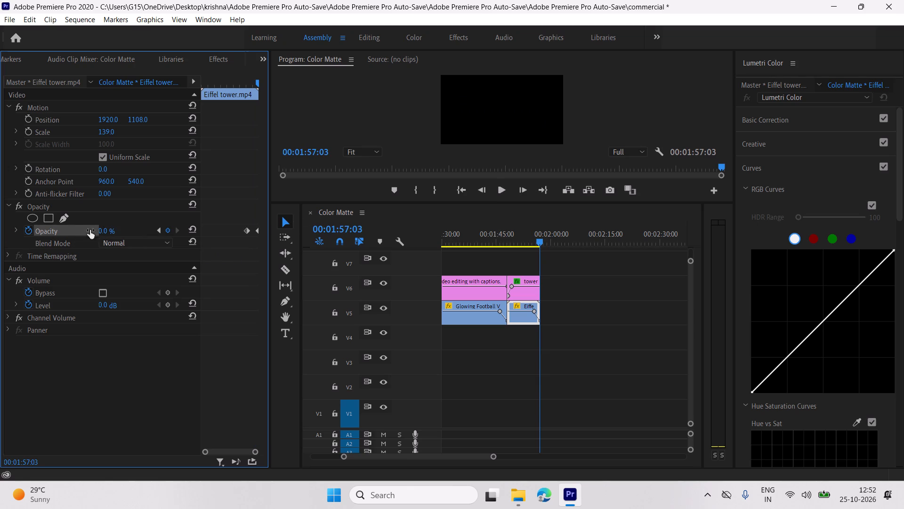
{"action": "left_click_drag", "start_coordinate": [90, 230], "coordinate": [45, 234]}
{"action": "left_click_drag", "start_coordinate": [244, 231], "coordinate": [248, 232]}
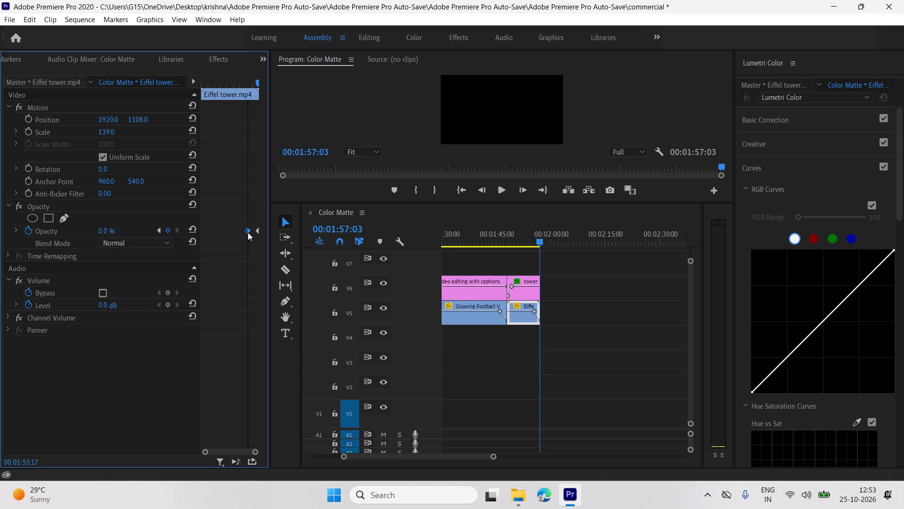
{"action": "left_click_drag", "start_coordinate": [248, 232], "coordinate": [250, 233]}
Play back the captions and tower sections up to about 00:01:56:12 to check the fade-outs.
{"action": "left_click_drag", "start_coordinate": [254, 82], "coordinate": [234, 82]}
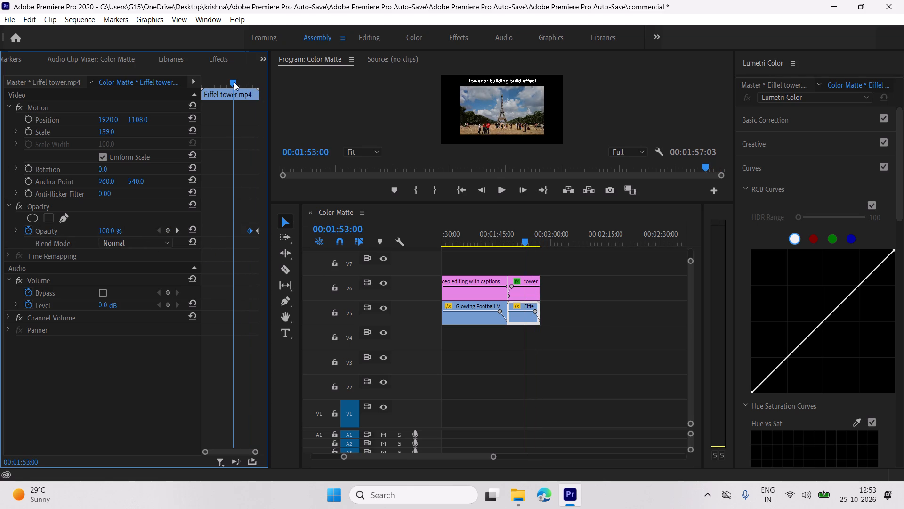
{"action": "key", "text": "space"}
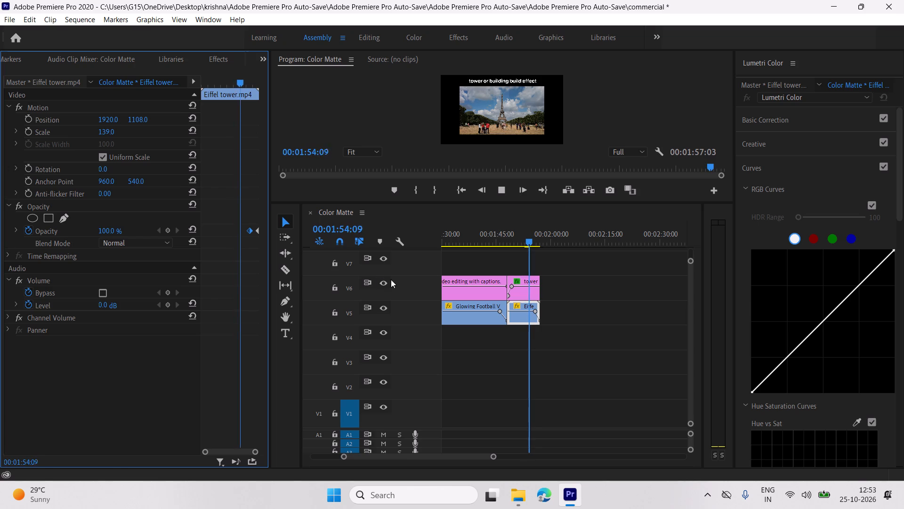
{"action": "left_click", "coordinate": [530, 278]}
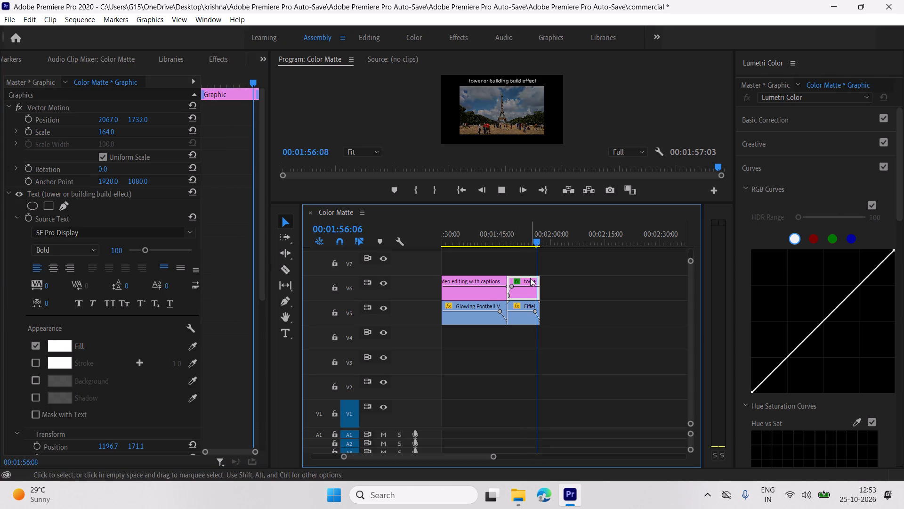
{"action": "key", "text": "space"}
{"action": "key", "text": "space"}
{"action": "key", "text": "space"}
{"action": "key", "text": "space"}
{"action": "key", "text": "space"}
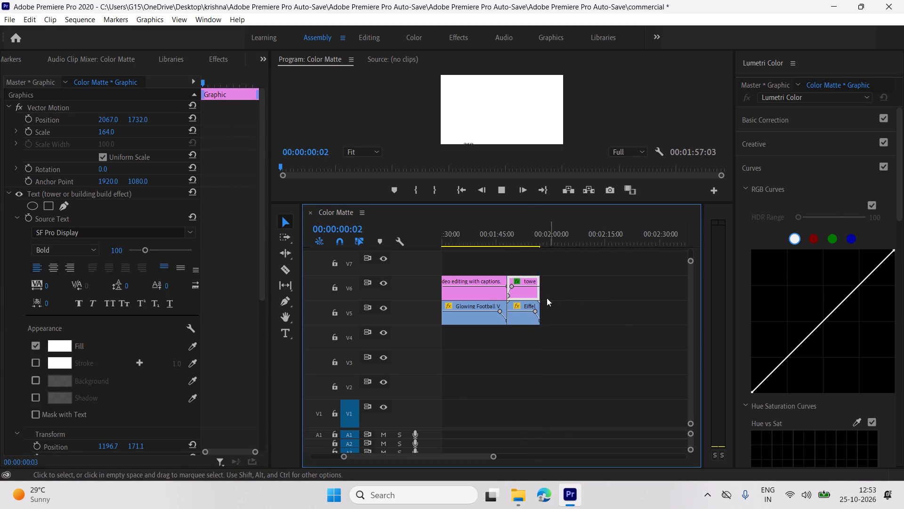
{"action": "scroll", "coordinate": [537, 337], "scroll_direction": "down", "scroll_amount": 10}
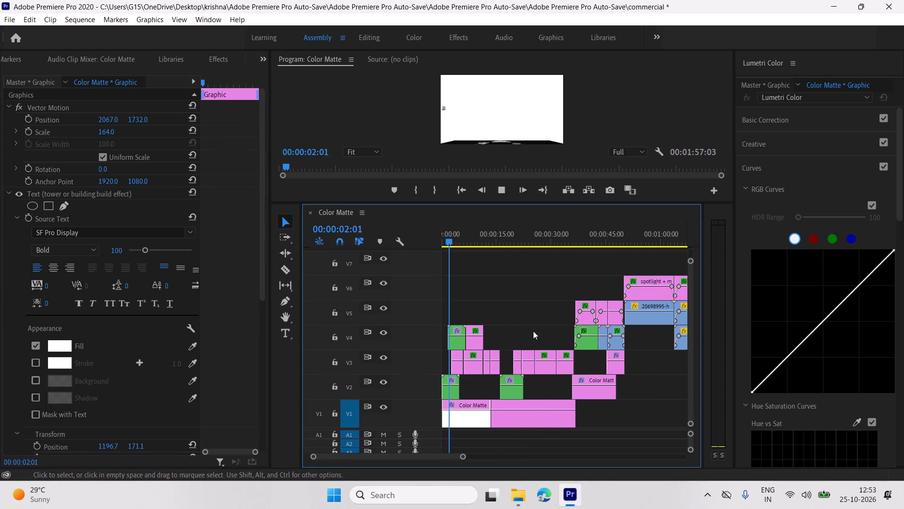
{"action": "key", "text": "space"}
{"action": "left_click_drag", "start_coordinate": [454, 239], "coordinate": [698, 257]}
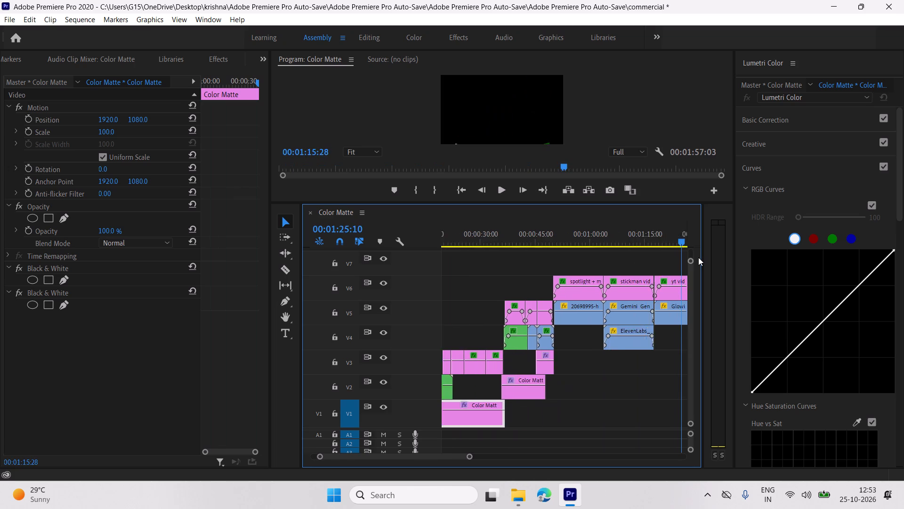
{"action": "left_click_drag", "start_coordinate": [698, 257], "coordinate": [587, 280]}
{"action": "key", "text": "space"}
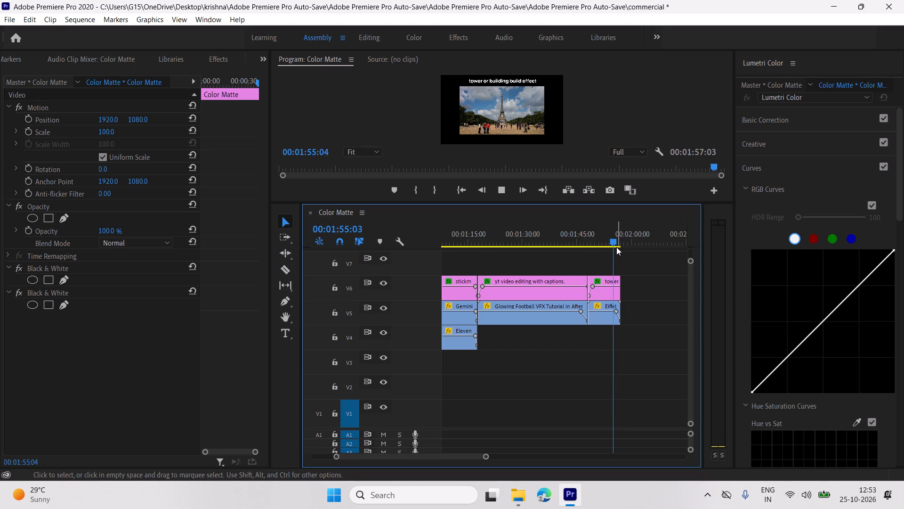
{"action": "key", "text": "space"}
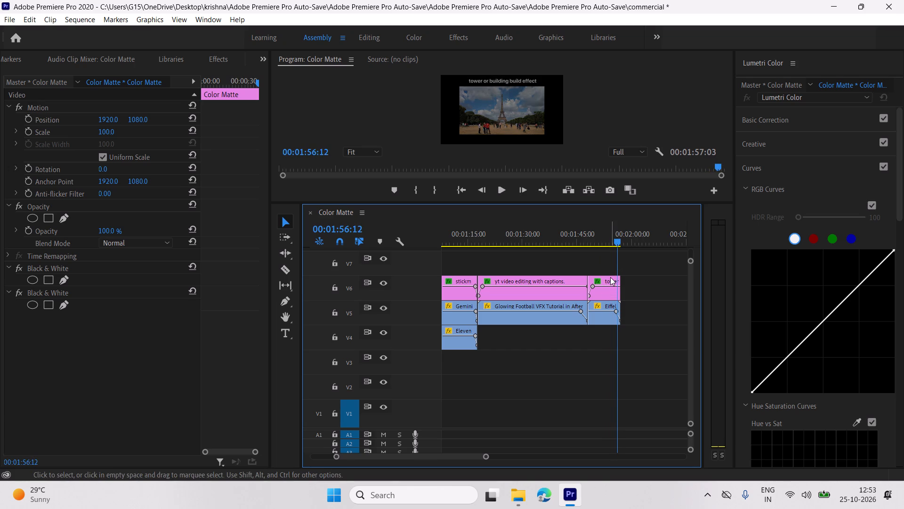
Duplicate the "tower or building build effect" title on V6 directly after the original, and play across the join.
{"action": "left_click_drag", "start_coordinate": [610, 277], "coordinate": [643, 280], "text": "alt"}
{"action": "key", "text": "space"}
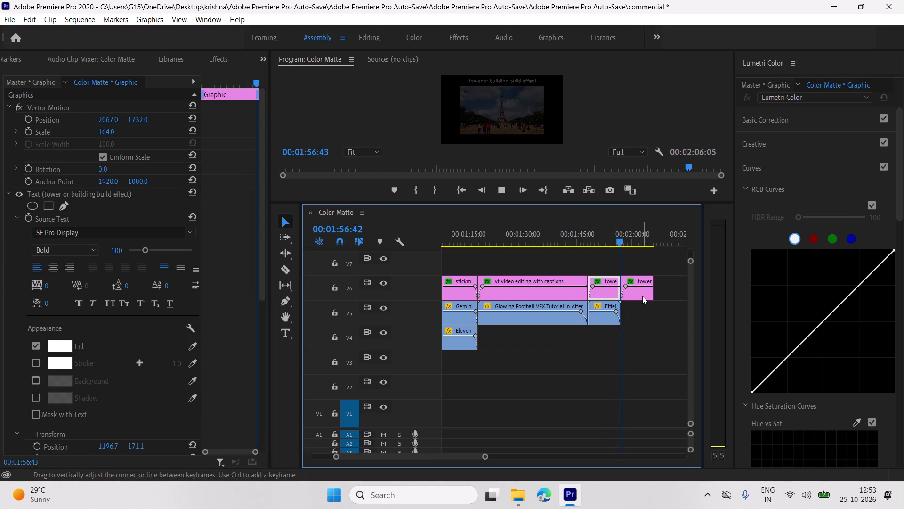
{"action": "key", "text": "space"}
{"action": "key", "text": "space"}
{"action": "key", "text": "space"}
Place 3327959-hd_1920_1080_24fps.mp4 on V5 directly after the Eiffel tower clip, beneath the duplicated title, and play its opening.
{"action": "scroll", "coordinate": [175, 61], "scroll_direction": "up", "scroll_amount": 8}
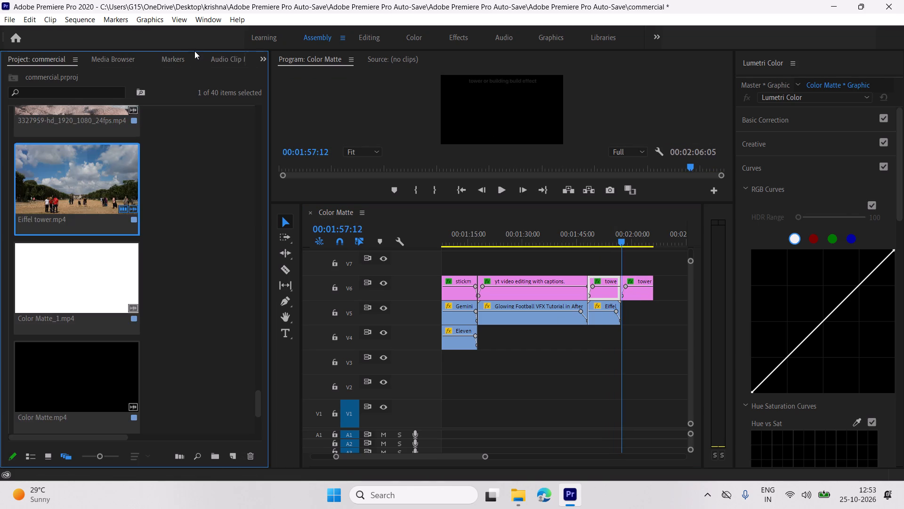
{"action": "scroll", "coordinate": [167, 193], "scroll_direction": "up", "scroll_amount": 2}
{"action": "left_click", "coordinate": [195, 251]}
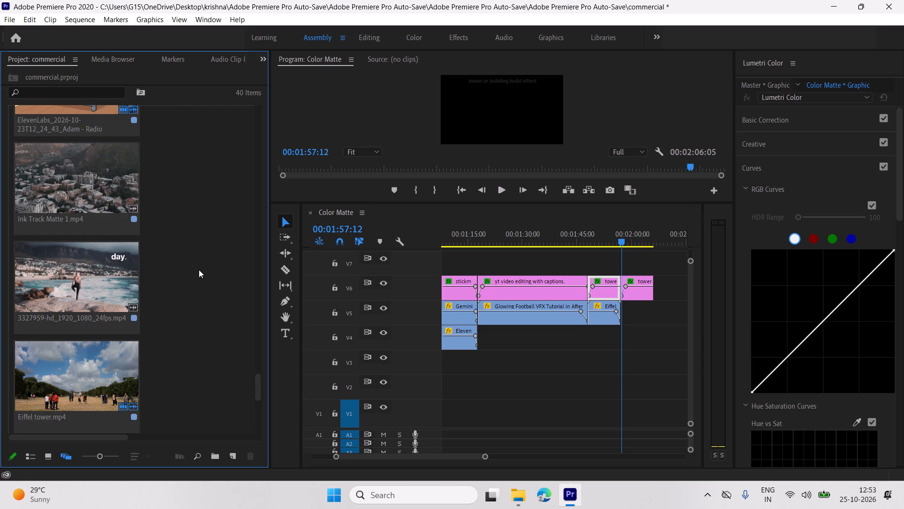
{"action": "scroll", "coordinate": [205, 303], "scroll_direction": "up", "scroll_amount": 1}
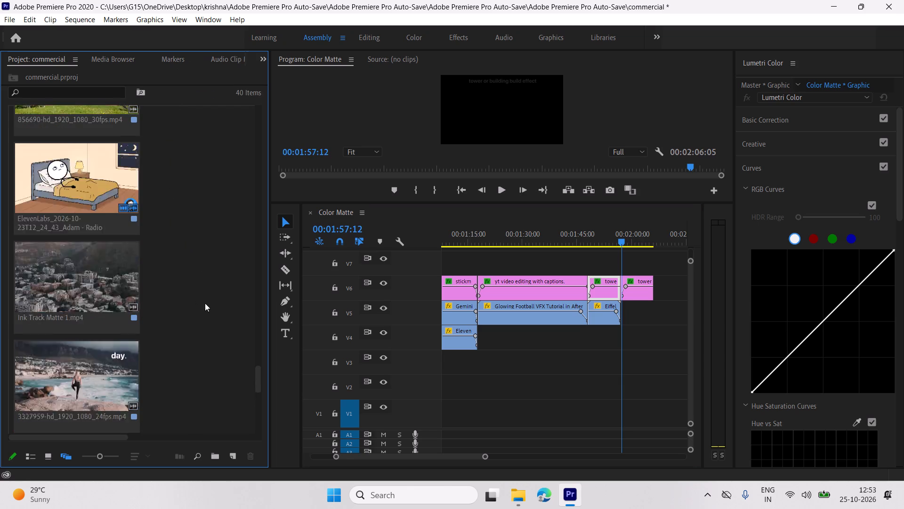
{"action": "scroll", "coordinate": [205, 303], "scroll_direction": "up", "scroll_amount": 1}
{"action": "scroll", "coordinate": [202, 306], "scroll_direction": "down", "scroll_amount": 2}
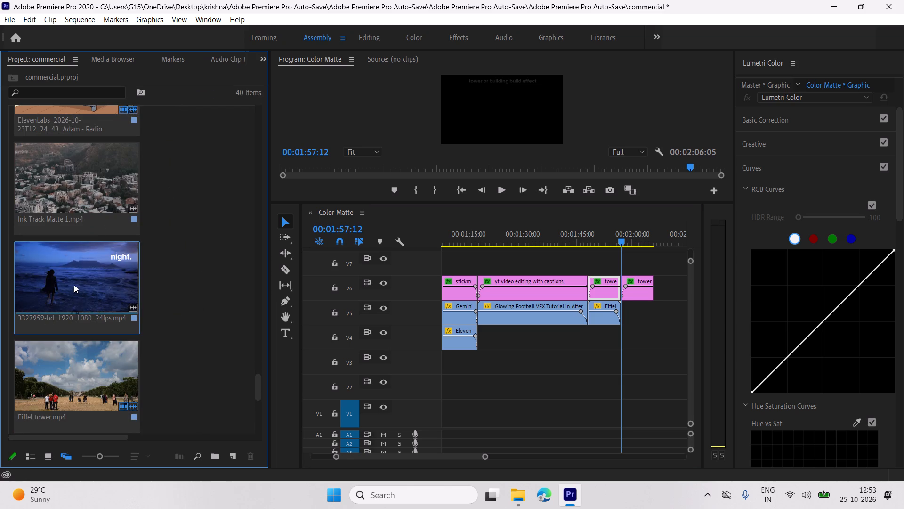
{"action": "left_click_drag", "start_coordinate": [62, 279], "coordinate": [620, 317]}
{"action": "scroll", "coordinate": [457, 358], "scroll_direction": "down", "scroll_amount": 9}
{"action": "key", "text": "space"}
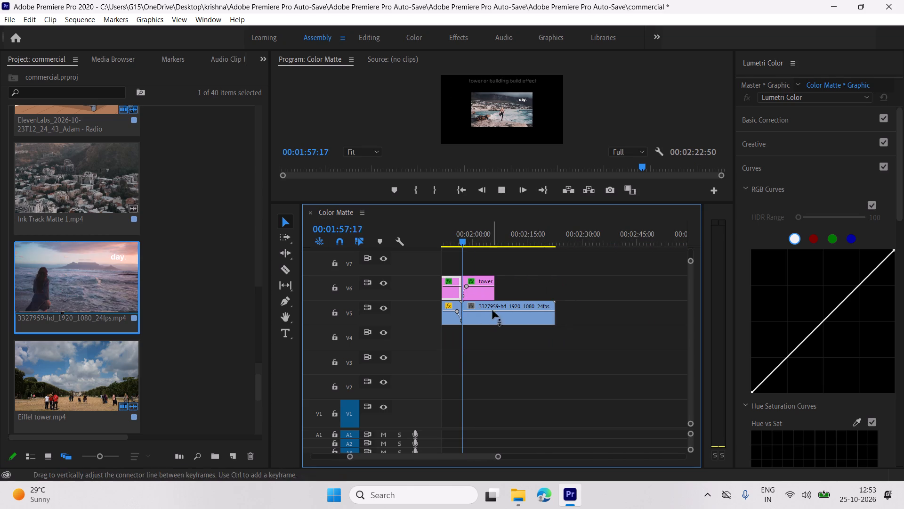
{"action": "key", "text": "space"}
Set the 3327959-hd clip's Scale to 138 and its vertical Position to 1129 so it fits under the title.
{"action": "left_click", "coordinate": [500, 304]}
{"action": "scroll", "coordinate": [175, 63], "scroll_direction": "down", "scroll_amount": 6}
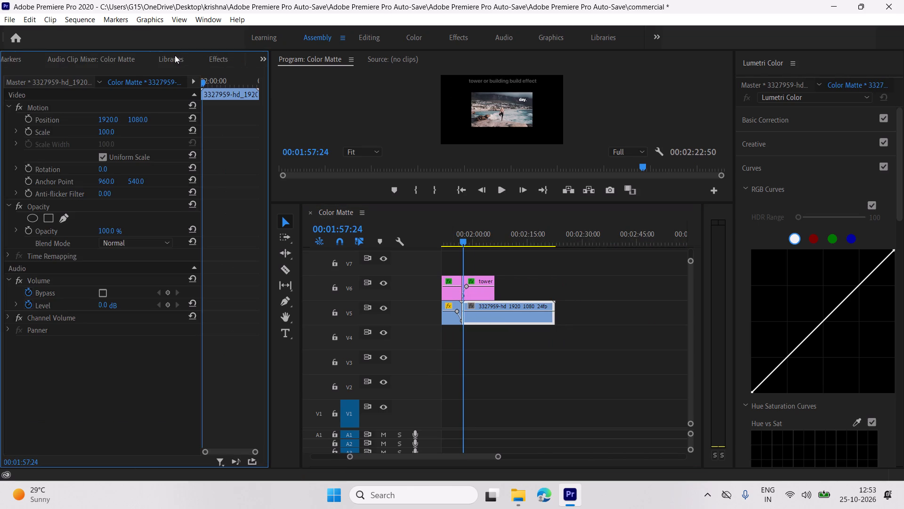
{"action": "left_click_drag", "start_coordinate": [110, 133], "coordinate": [133, 132]}
{"action": "left_click_drag", "start_coordinate": [143, 121], "coordinate": [183, 117]}
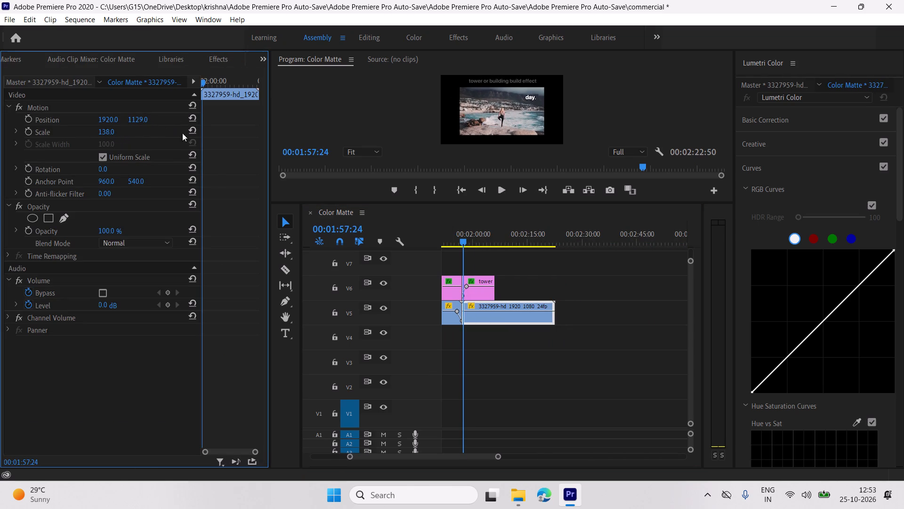
Change the duplicated title's text on V6 to "day to night effect conversion".
{"action": "left_click", "coordinate": [475, 281]}
{"action": "scroll", "coordinate": [169, 59], "scroll_direction": "down", "scroll_amount": 2}
{"action": "left_click", "coordinate": [292, 335]}
{"action": "key", "text": "space"}
{"action": "key", "text": "space"}
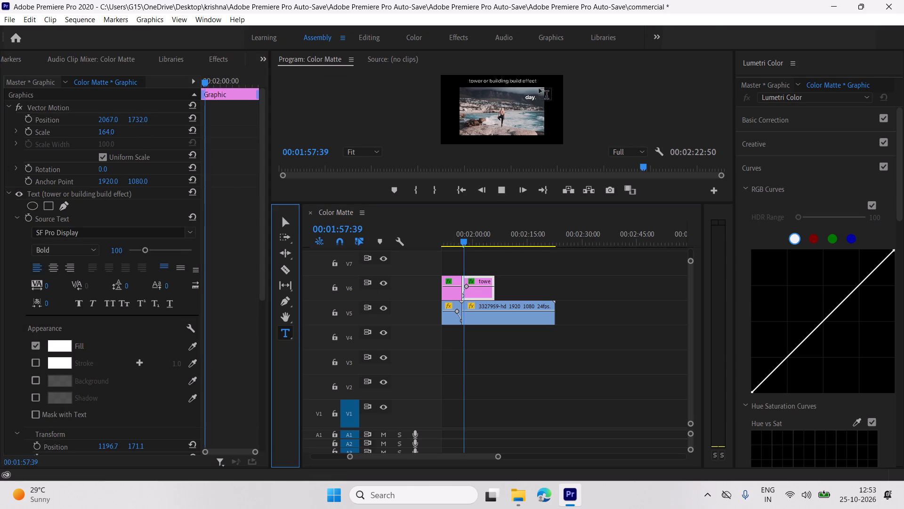
{"action": "double_click", "coordinate": [535, 82]}
{"action": "key", "text": "BackSpace"}
{"action": "key", "text": "BackSpace"}
{"action": "key", "text": "BackSpace"}
{"action": "key", "text": "BackSpace"}
{"action": "key", "text": "BackSpace"}
{"action": "key", "text": "BackSpace"}
{"action": "key", "text": "BackSpace"}
{"action": "key", "text": "BackSpace"}
{"action": "key", "text": "BackSpace"}
{"action": "key", "text": "BackSpace"}
{"action": "key", "text": "BackSpace"}
{"action": "key", "text": "BackSpace"}
{"action": "key", "text": "BackSpace"}
{"action": "key", "text": "BackSpace"}
{"action": "key", "text": "BackSpace"}
{"action": "key", "text": "BackSpace"}
{"action": "key", "text": "BackSpace"}
{"action": "key", "text": "BackSpace"}
{"action": "key", "text": "BackSpace"}
{"action": "key", "text": "BackSpace"}
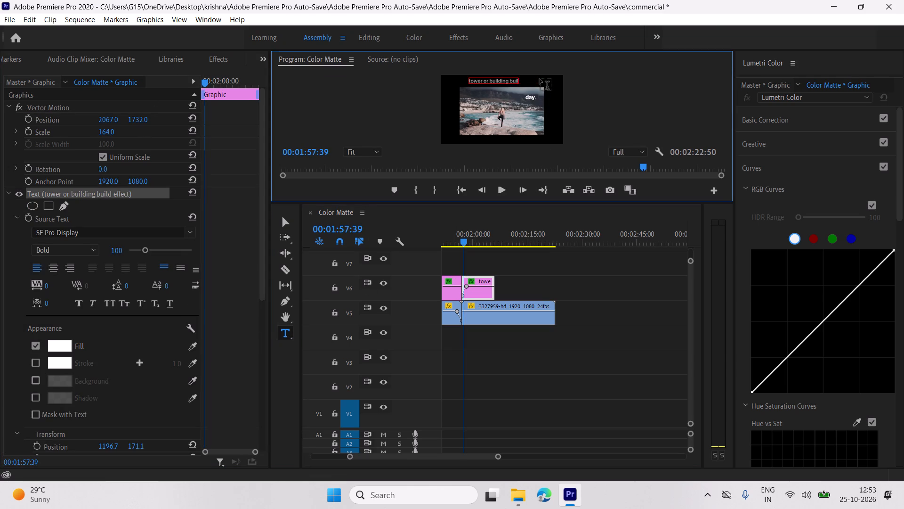
{"action": "type", "text": "day to"}
{"action": "key", "text": "space"}
{"action": "type", "text": "night effect"}
{"action": "key", "text": "space"}
{"action": "type", "text": "..."}
{"action": "key", "text": "BackSpace"}
{"action": "key", "text": "BackSpace"}
{"action": "key", "text": "BackSpace"}
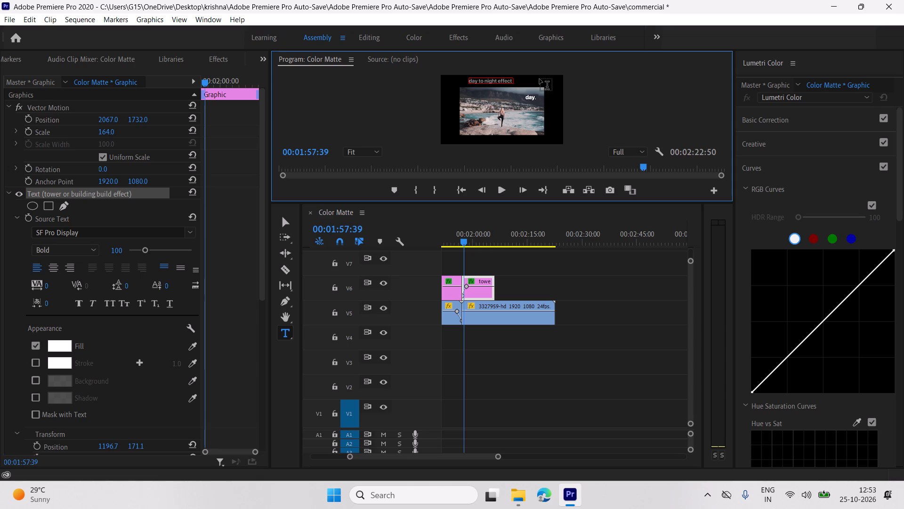
{"action": "type", "text": "conversion"}
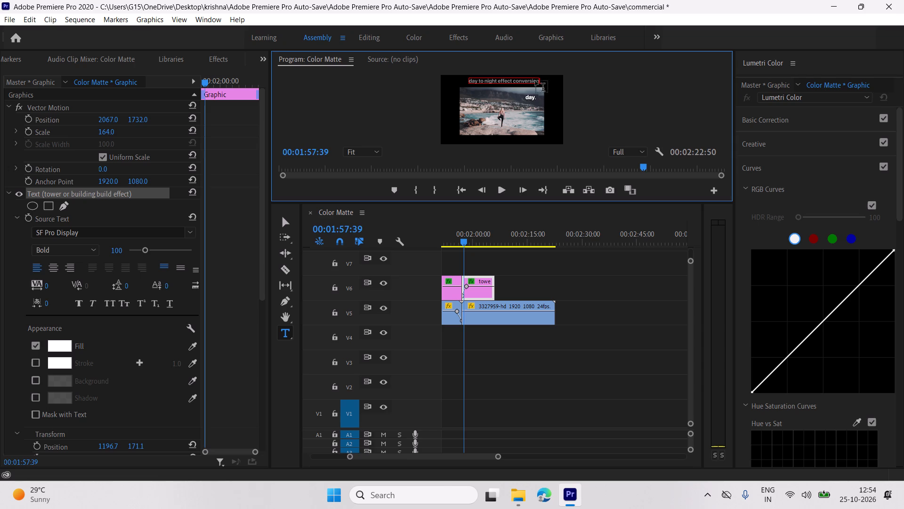
{"action": "left_click", "coordinate": [283, 220]}
Extend the "day to night effect conversion" title on V6 to the end of the 3327959-hd clip, playing the section.
{"action": "key", "text": "space"}
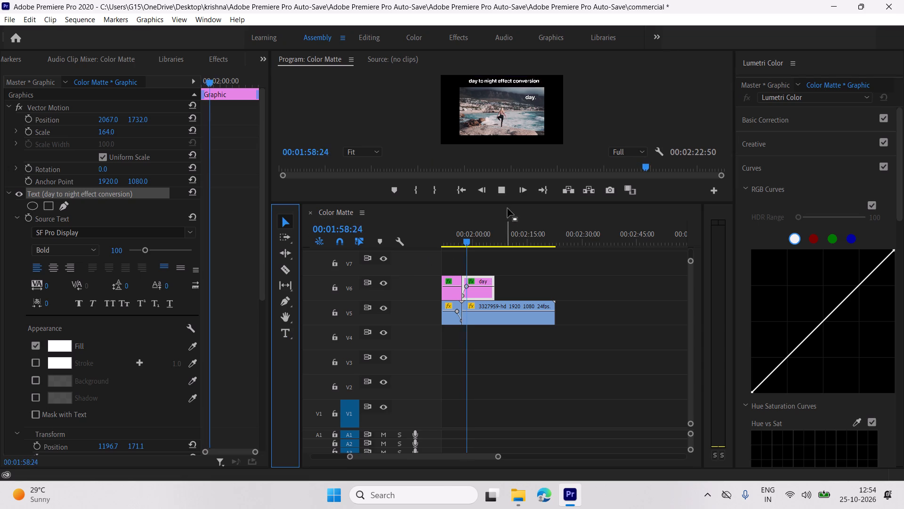
{"action": "left_click_drag", "start_coordinate": [509, 203], "coordinate": [501, 231]}
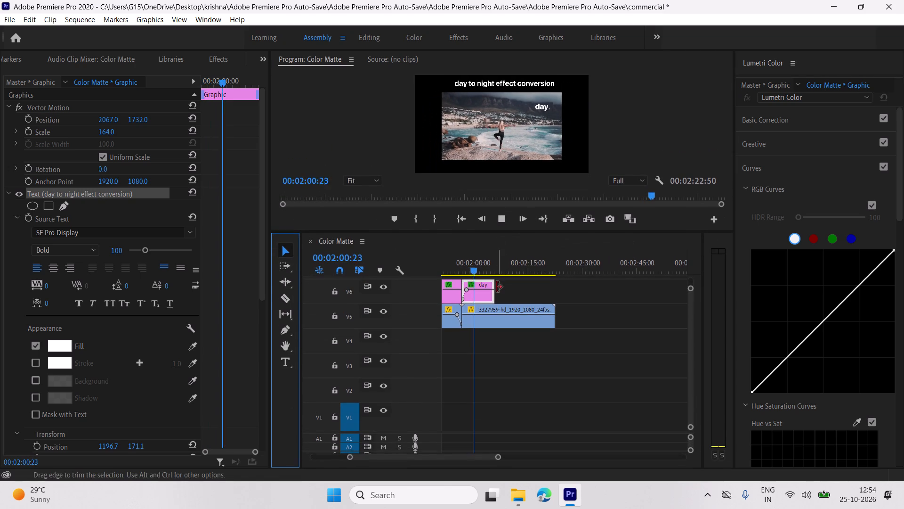
{"action": "left_click_drag", "start_coordinate": [496, 287], "coordinate": [556, 292]}
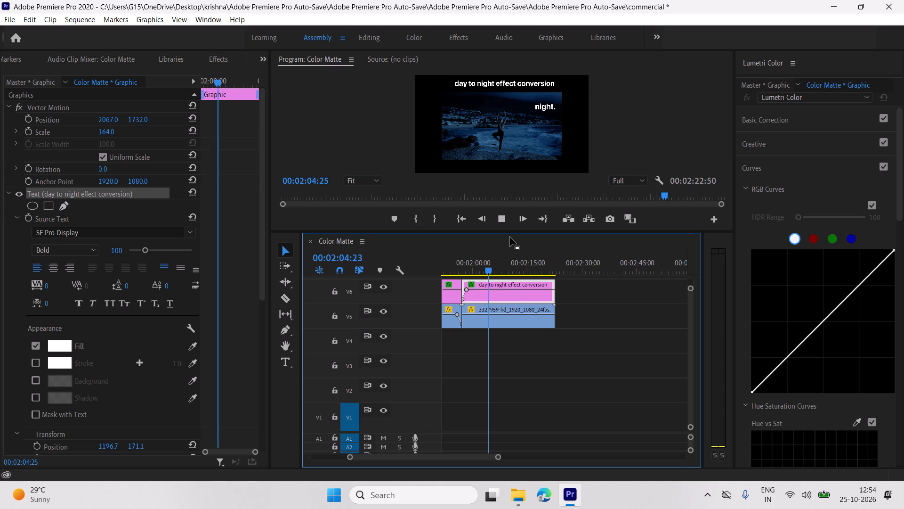
{"action": "key", "text": "space"}
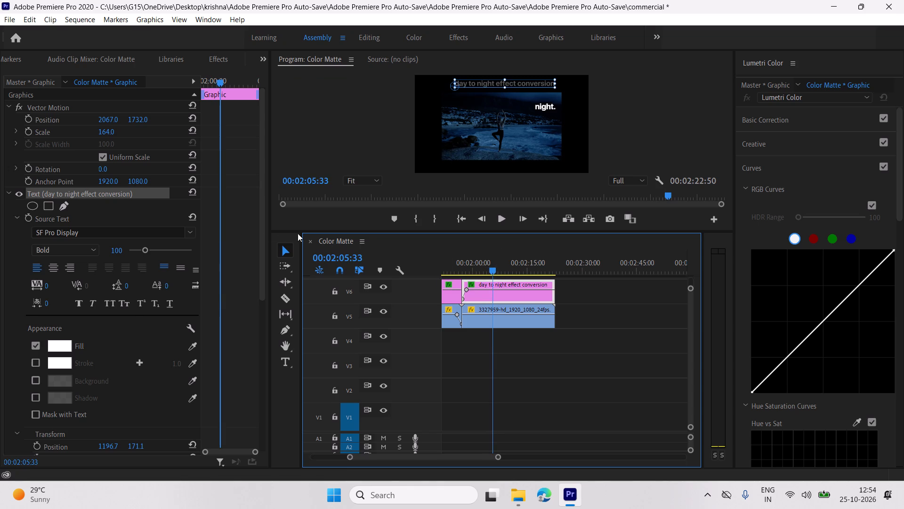
Move the "day to night effect conversion" title's fade-out Opacity keyframes to the end of the extended title, and play through its ending.
{"action": "scroll", "coordinate": [222, 279], "scroll_direction": "down", "scroll_amount": 18}
{"action": "left_click_drag", "start_coordinate": [210, 277], "coordinate": [238, 313]}
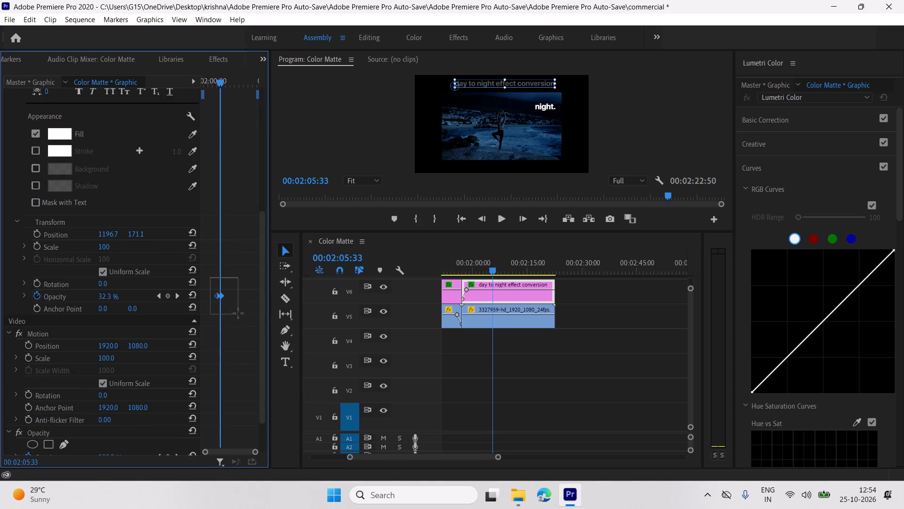
{"action": "left_click_drag", "start_coordinate": [238, 313], "coordinate": [239, 313]}
{"action": "left_click_drag", "start_coordinate": [222, 296], "coordinate": [255, 298]}
{"action": "key", "text": "space"}
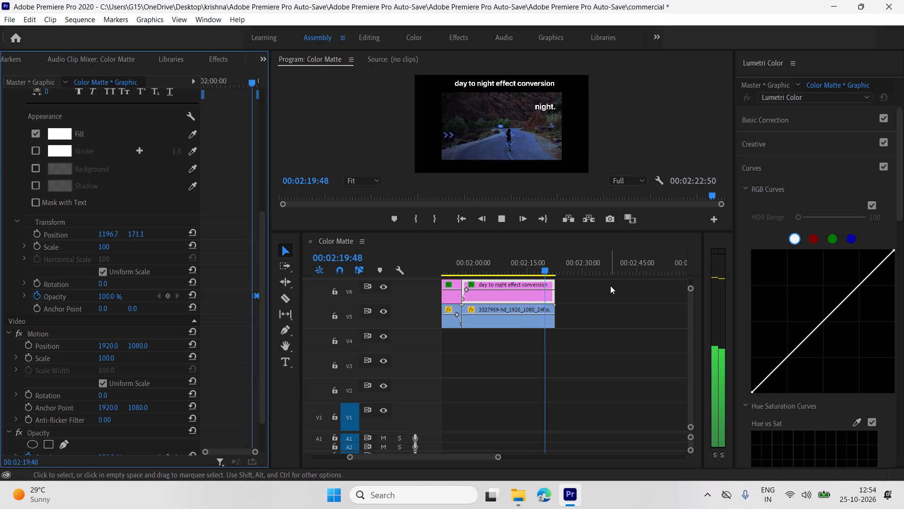
{"action": "key", "text": "space"}
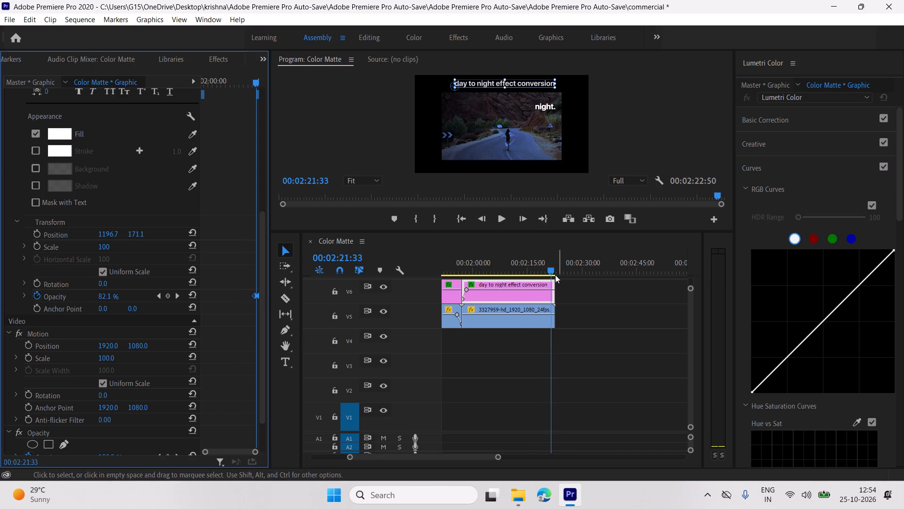
{"action": "key", "text": "space"}
{"action": "key", "text": "space"}
{"action": "key", "text": "space"}
{"action": "key", "text": "space"}
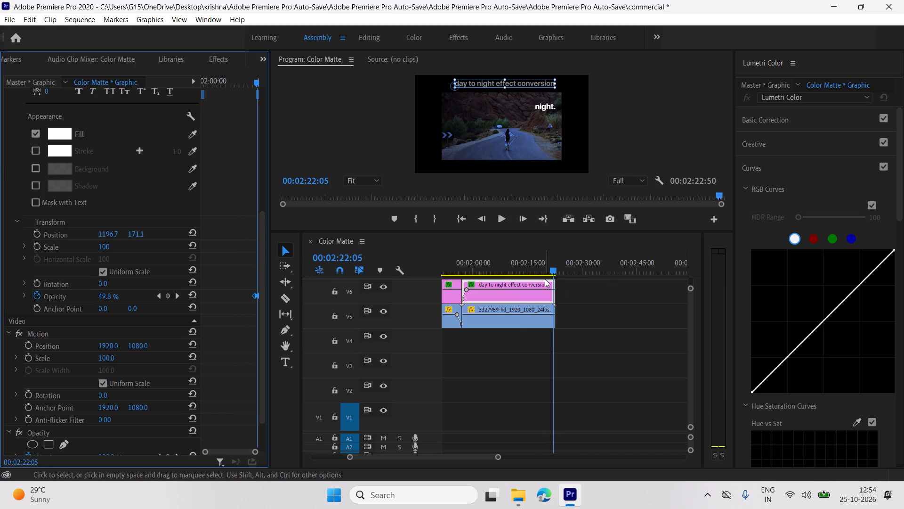
Fade out the 3327959-hd clip with Opacity keyframes from 100% at 00:02:21:05 to 0% at 00:02:22:50, and play the fade.
{"action": "left_click", "coordinate": [552, 270]}
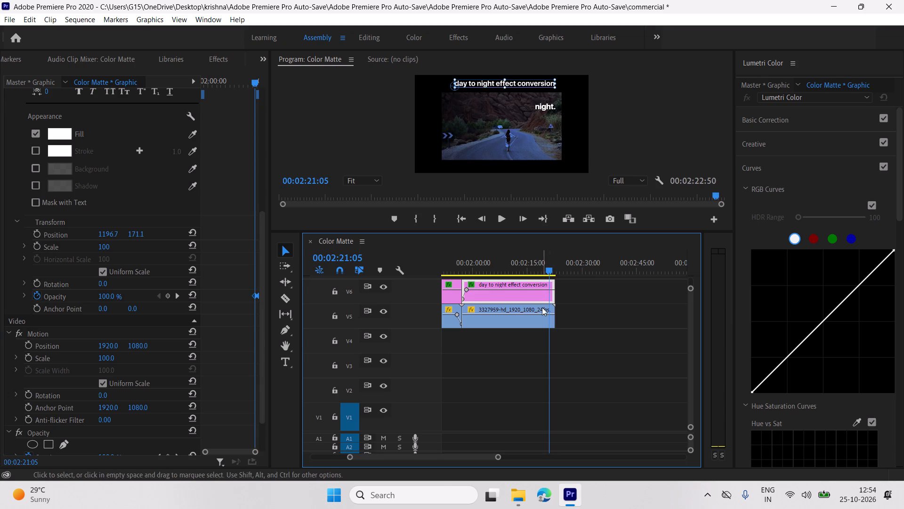
{"action": "left_click", "coordinate": [542, 307]}
{"action": "left_click", "coordinate": [28, 231]}
{"action": "key", "text": "space"}
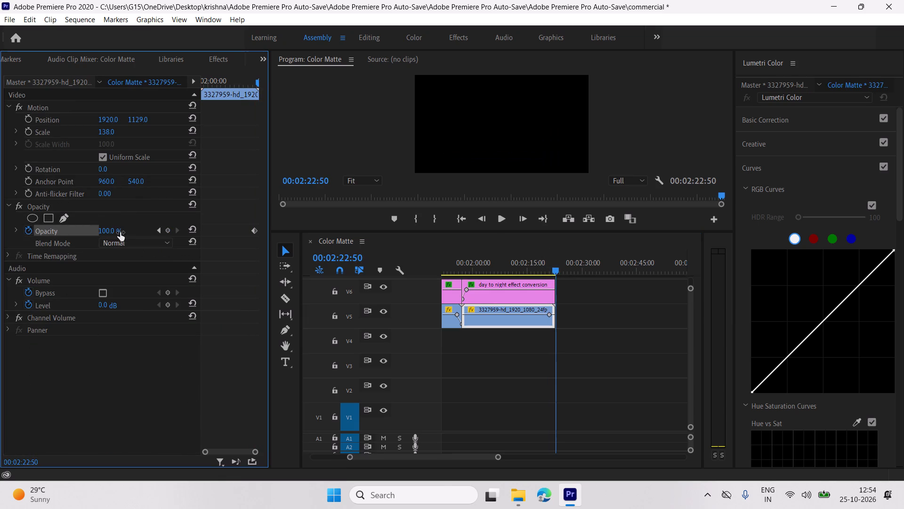
{"action": "left_click_drag", "start_coordinate": [120, 232], "coordinate": [72, 238]}
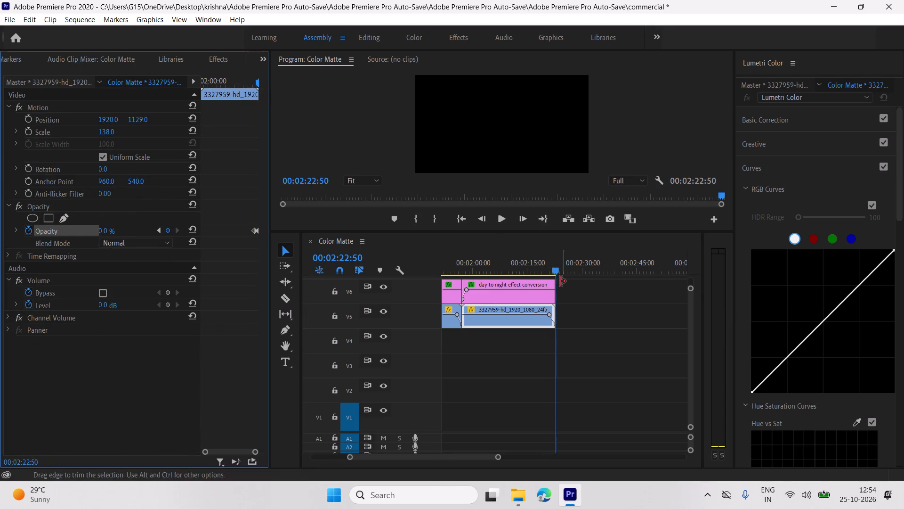
{"action": "left_click", "coordinate": [550, 271]}
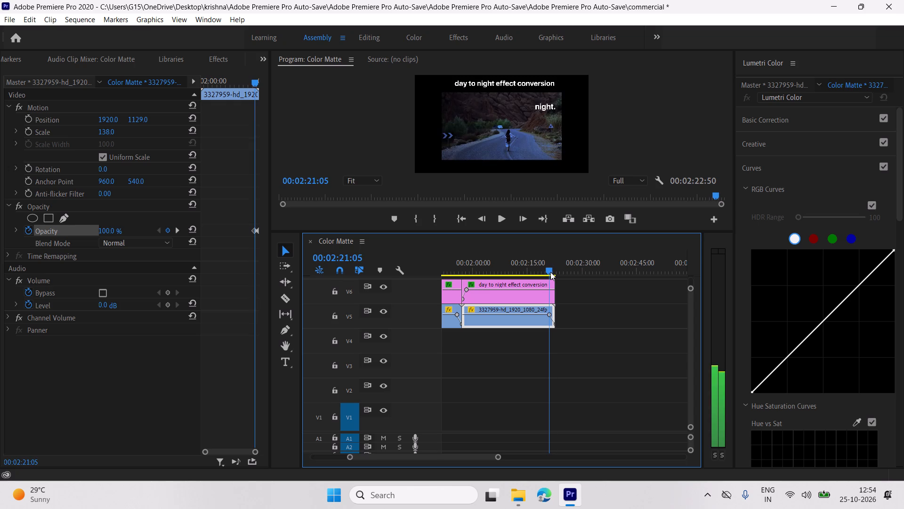
{"action": "key", "text": "space"}
{"action": "key", "text": "space"}
{"action": "left_click", "coordinate": [551, 270]}
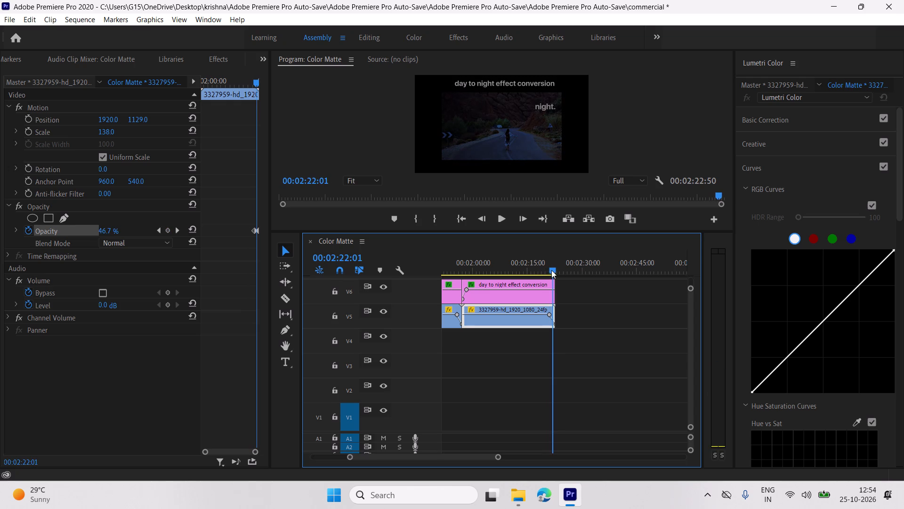
Duplicate the "day to night effect conversion" title on V6 directly after the original, and play across the join.
{"action": "left_click", "coordinate": [540, 281]}
{"action": "left_click_drag", "start_coordinate": [536, 283], "coordinate": [541, 283], "text": "alt"}
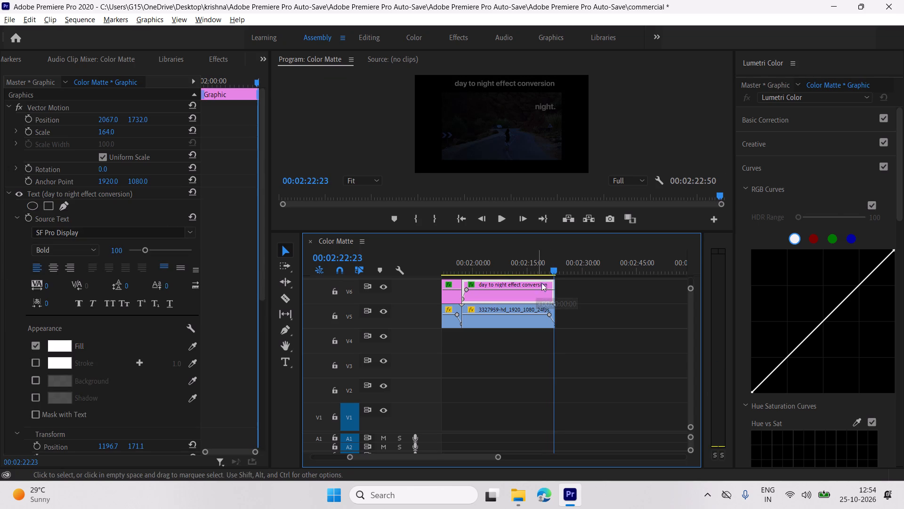
{"action": "left_click_drag", "start_coordinate": [541, 283], "coordinate": [625, 279], "text": "alt"}
{"action": "key", "text": "space"}
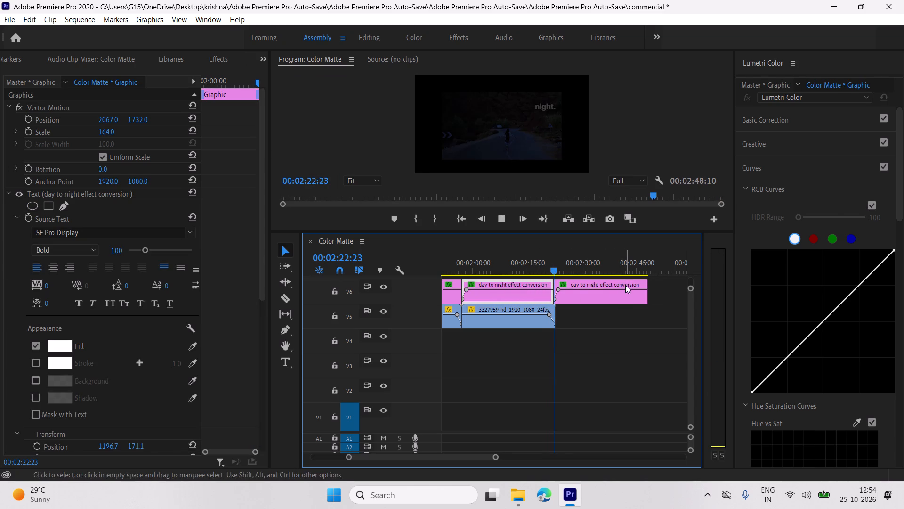
{"action": "key", "text": "space"}
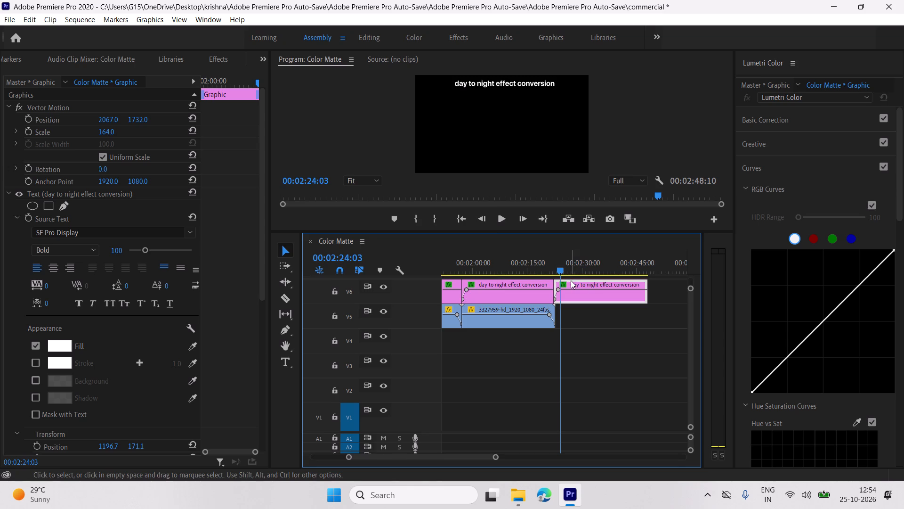
Change the newly duplicated title's text to "split screen view".
{"action": "left_click", "coordinate": [571, 280]}
{"action": "left_click", "coordinate": [290, 360]}
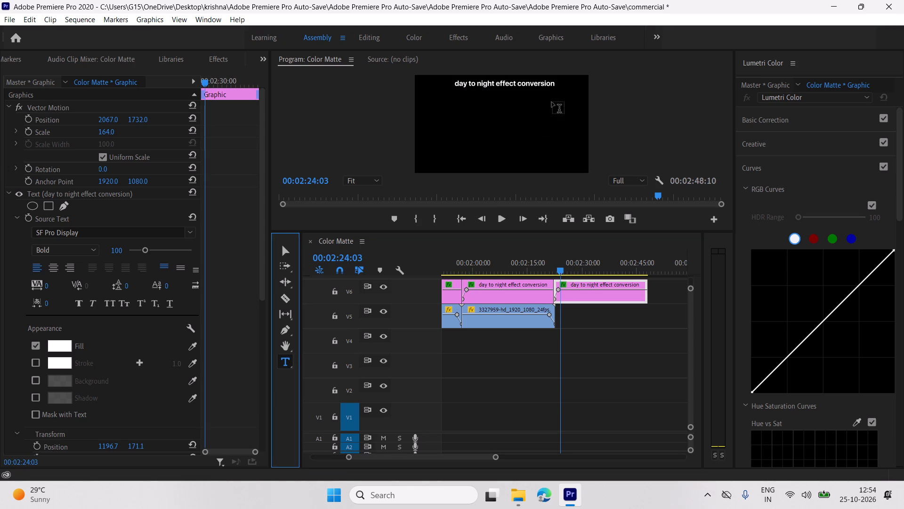
{"action": "double_click", "coordinate": [549, 86]}
{"action": "key", "text": "BackSpace"}
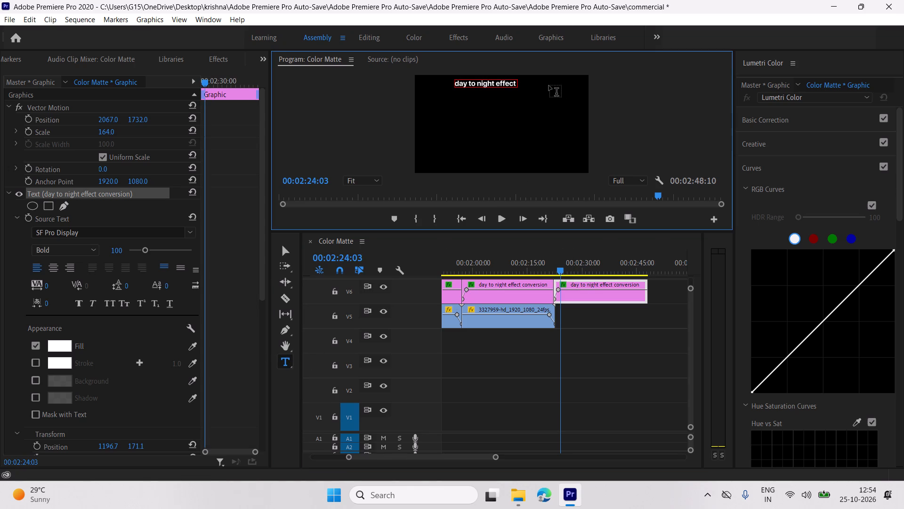
{"action": "key", "text": "BackSpace"}
{"action": "key", "text": "BackSpace"}
{"action": "key", "text": "BackSpace"}
{"action": "key", "text": "BackSpace"}
{"action": "key", "text": "BackSpace"}
{"action": "key", "text": "BackSpace"}
{"action": "key", "text": "BackSpace"}
{"action": "key", "text": "BackSpace"}
{"action": "key", "text": "BackSpace"}
{"action": "key", "text": "BackSpace"}
{"action": "key", "text": "BackSpace"}
{"action": "key", "text": "BackSpace"}
{"action": "key", "text": "BackSpace"}
{"action": "key", "text": "BackSpace"}
{"action": "key", "text": "BackSpace"}
{"action": "key", "text": "BackSpace"}
{"action": "key", "text": "BackSpace"}
{"action": "key", "text": "BackSpace"}
{"action": "key", "text": "BackSpace"}
{"action": "key", "text": "BackSpace"}
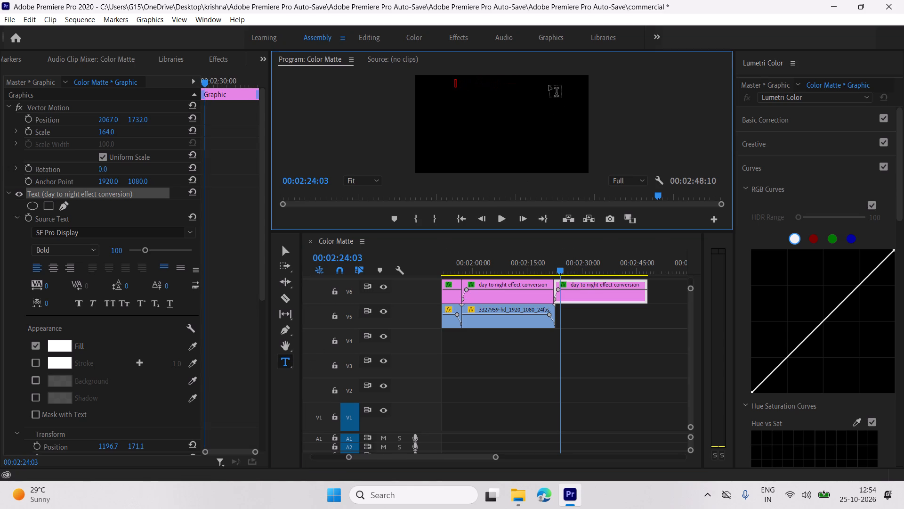
{"action": "type", "text": "split screen view"}
{"action": "key", "text": "space"}
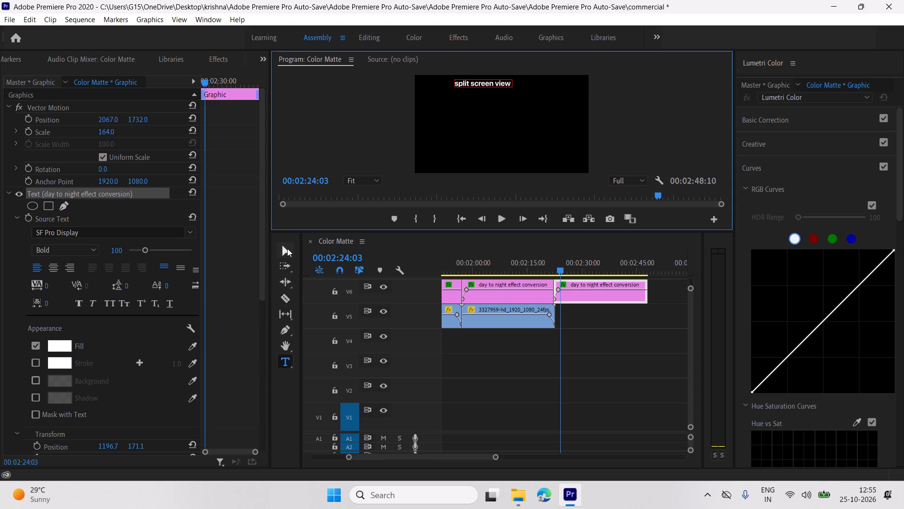
{"action": "left_click", "coordinate": [287, 247]}
Increase the "split screen view" title's horizontal Position under Vector Motion to centre the text in the frame.
{"action": "left_click_drag", "start_coordinate": [104, 121], "coordinate": [288, 132]}
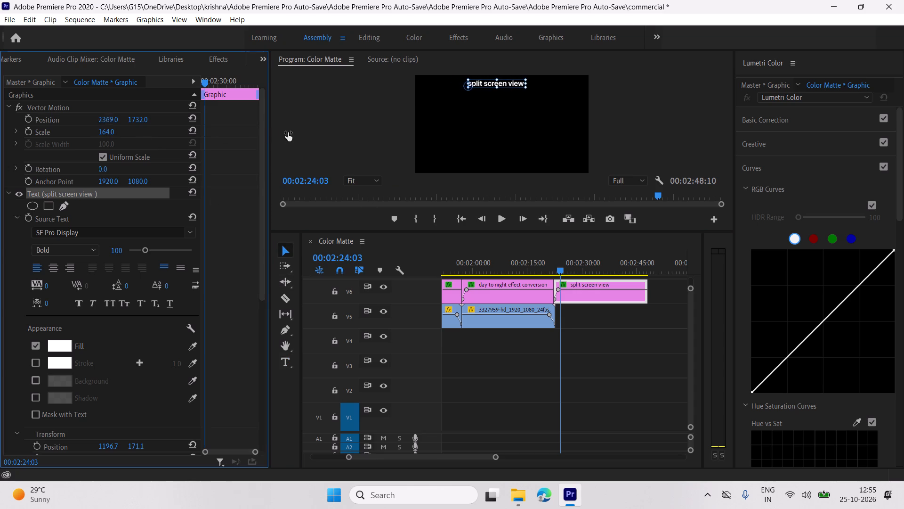
{"action": "left_click_drag", "start_coordinate": [288, 132], "coordinate": [420, 141]}
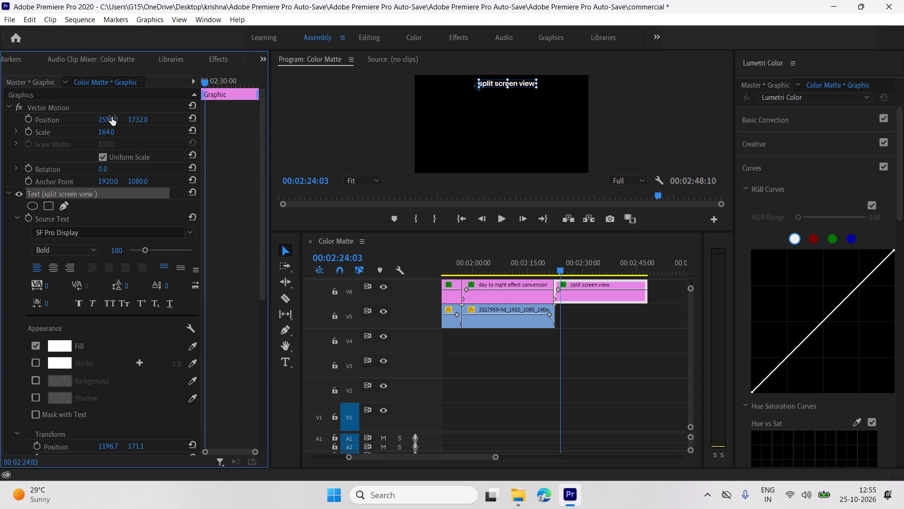
Place 5280003-uhd_4096_2160_30fps.mp4 on V5 directly after the 3327959-hd clip, beneath the "split screen view" title, and play its opening.
{"action": "scroll", "coordinate": [139, 50], "scroll_direction": "up", "scroll_amount": 9}
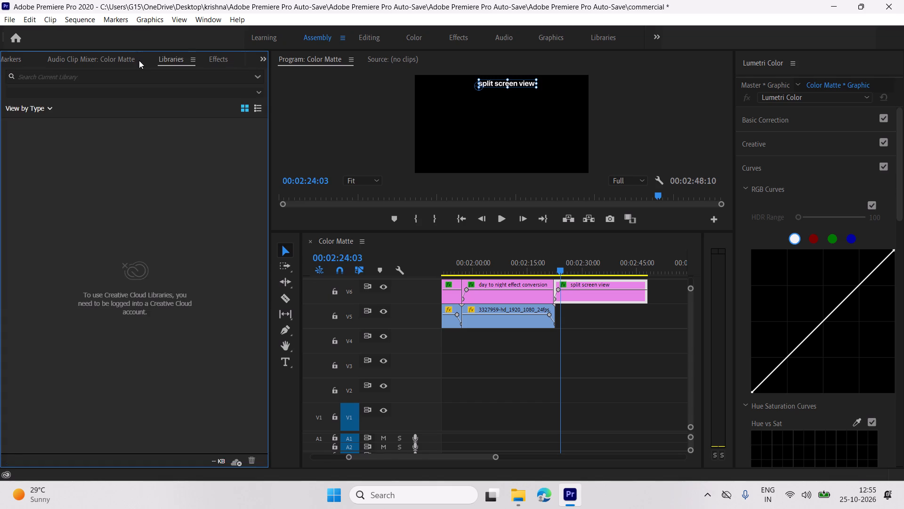
{"action": "scroll", "coordinate": [139, 62], "scroll_direction": "up", "scroll_amount": 8}
{"action": "left_click", "coordinate": [162, 285]}
{"action": "scroll", "coordinate": [162, 282], "scroll_direction": "up", "scroll_amount": 1}
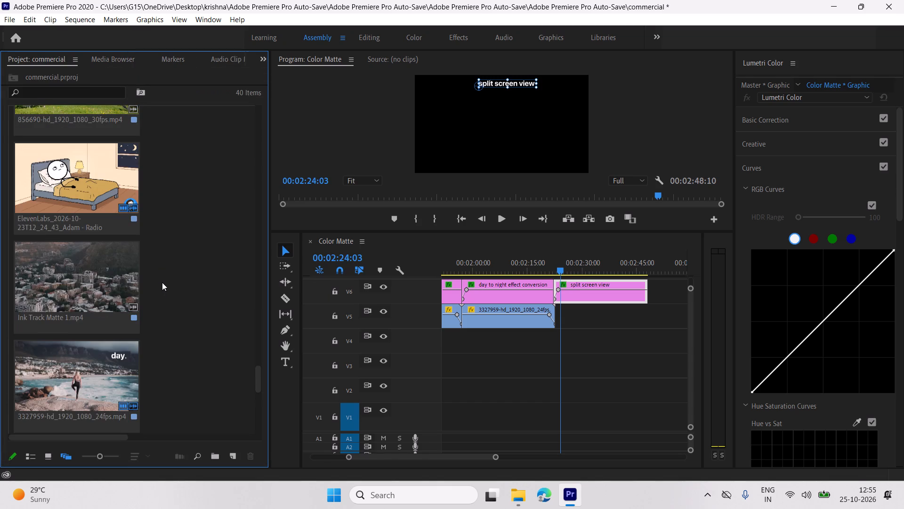
{"action": "scroll", "coordinate": [164, 271], "scroll_direction": "up", "scroll_amount": 9}
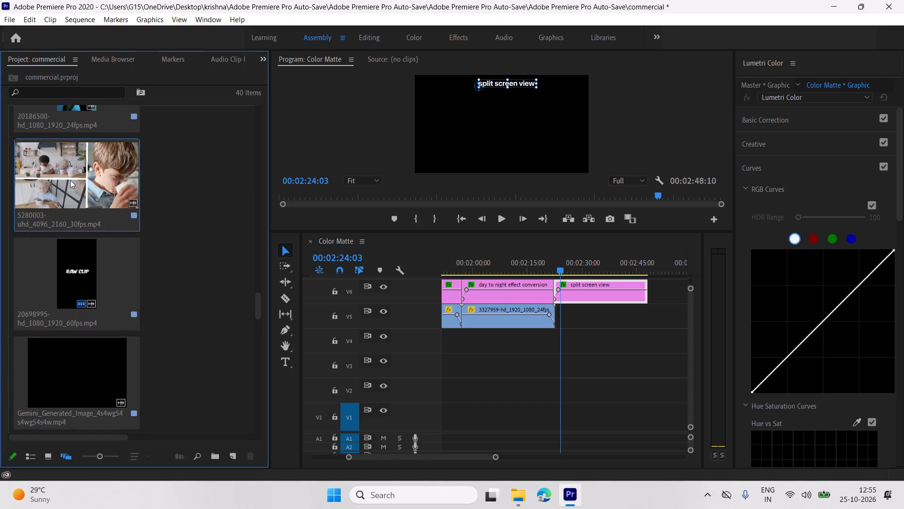
{"action": "left_click_drag", "start_coordinate": [73, 183], "coordinate": [557, 322]}
{"action": "key", "text": "space"}
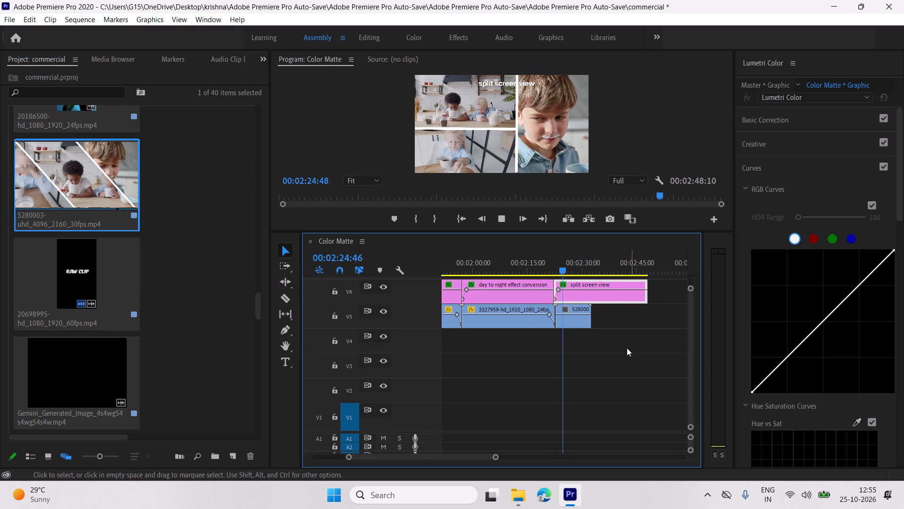
{"action": "key", "text": "space"}
Set the 5280003-uhd clip's Scale to 81 and its vertical Position to 1182 so it fits under the title.
{"action": "left_click", "coordinate": [583, 310]}
{"action": "scroll", "coordinate": [209, 65], "scroll_direction": "down", "scroll_amount": 4}
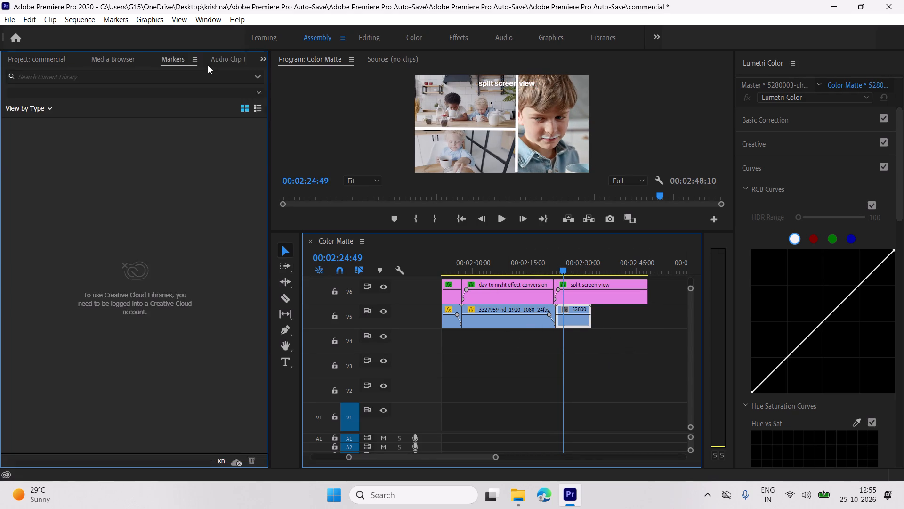
{"action": "scroll", "coordinate": [206, 65], "scroll_direction": "down", "scroll_amount": 2}
{"action": "left_click_drag", "start_coordinate": [106, 130], "coordinate": [103, 131]}
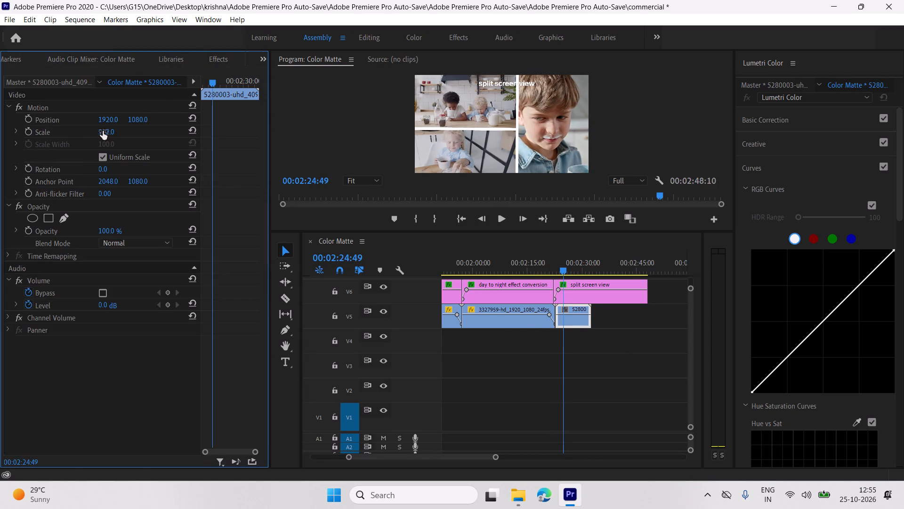
{"action": "left_click_drag", "start_coordinate": [103, 131], "coordinate": [76, 130]}
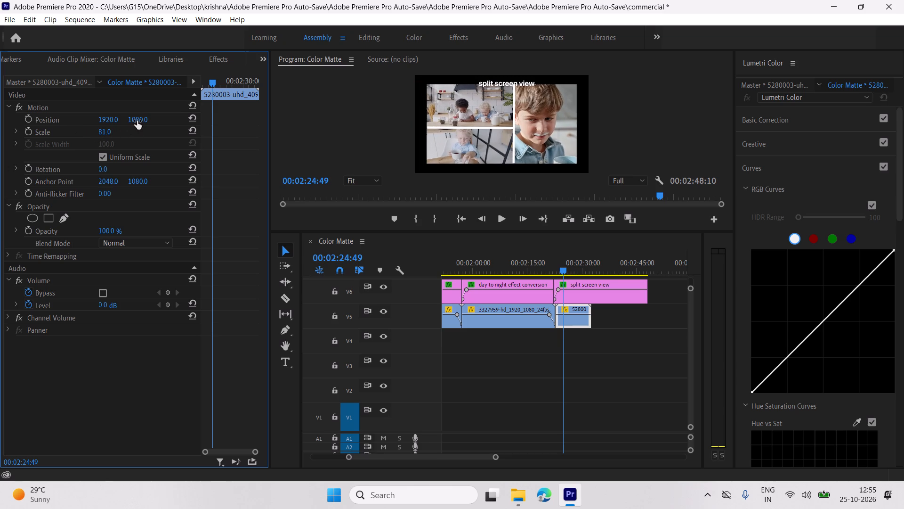
{"action": "left_click_drag", "start_coordinate": [137, 120], "coordinate": [201, 121]}
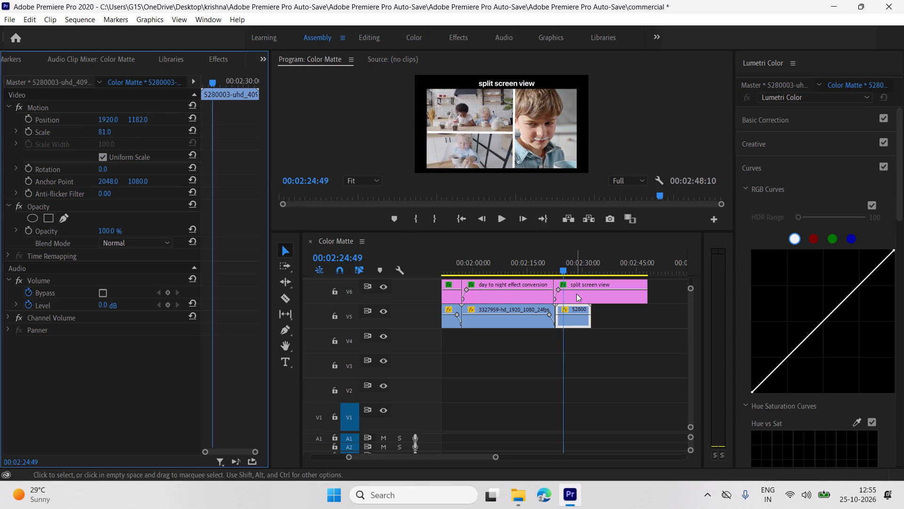
Set the "split screen view" title's horizontal Position under Vector Motion to 2563 to refine its centring.
{"action": "left_click", "coordinate": [580, 283]}
{"action": "left_click_drag", "start_coordinate": [107, 121], "coordinate": [85, 124]}
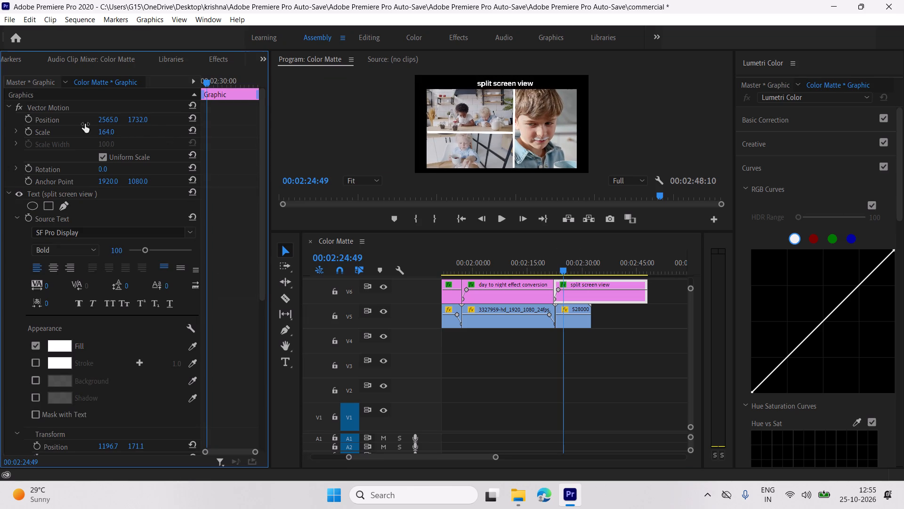
{"action": "left_click_drag", "start_coordinate": [85, 124], "coordinate": [85, 125]}
Play the 5280003-uhd clip to its end and trim the "split screen view" title to finish together with it.
{"action": "left_click", "coordinate": [567, 308]}
{"action": "key", "text": "space"}
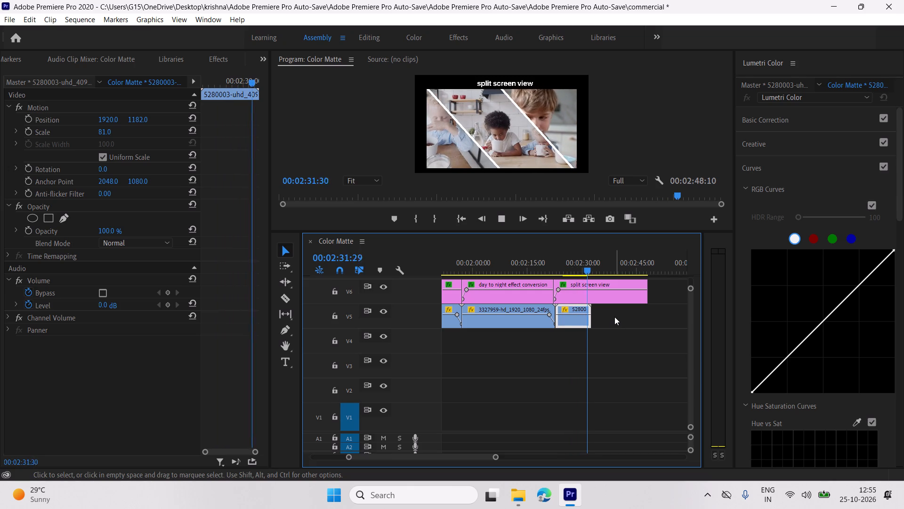
{"action": "key", "text": "space"}
{"action": "key", "text": "space"}
{"action": "key", "text": "space"}
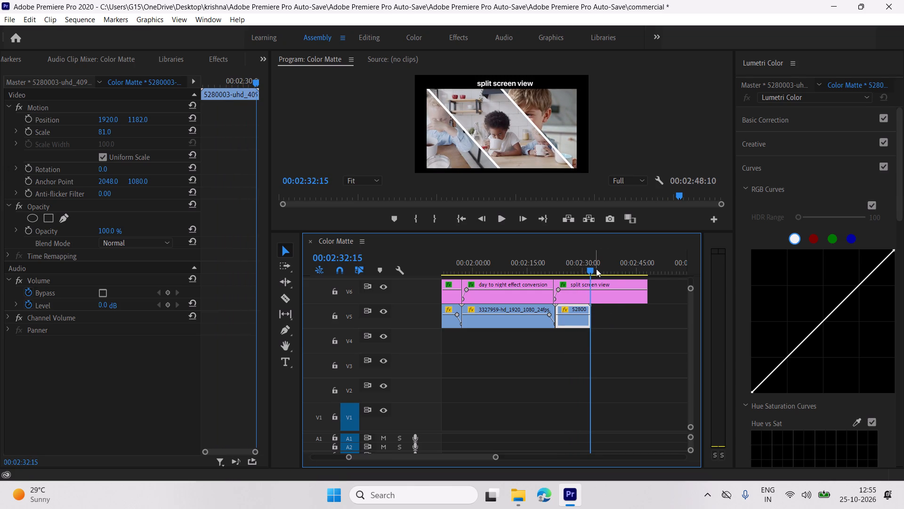
{"action": "left_click", "coordinate": [593, 267]}
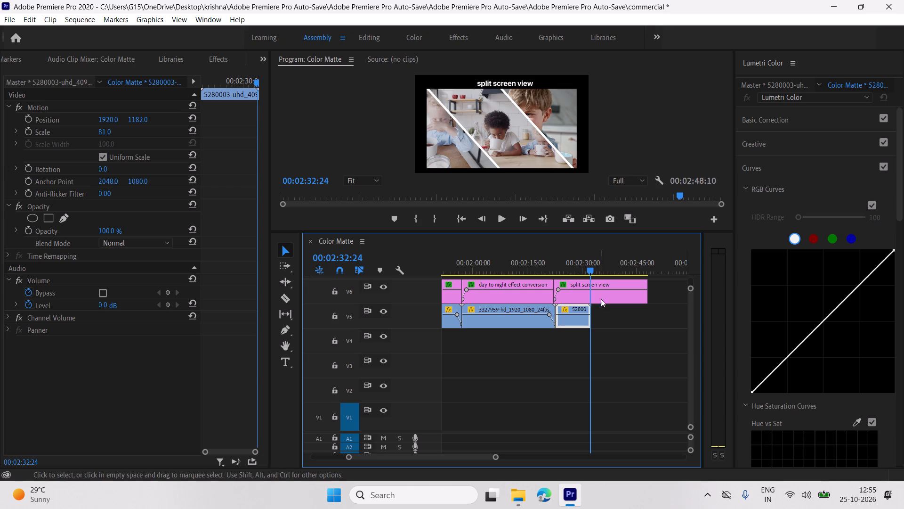
{"action": "key", "text": "space"}
{"action": "key", "text": "space"}
{"action": "left_click_drag", "start_coordinate": [651, 288], "coordinate": [611, 289]}
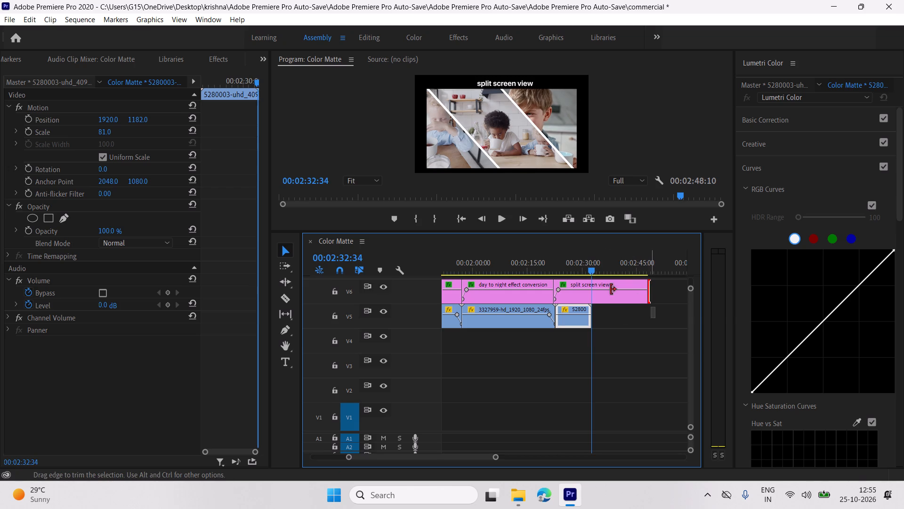
{"action": "left_click_drag", "start_coordinate": [611, 289], "coordinate": [592, 290]}
Fade out the "split screen view" title with text Opacity keyframes from 100% at 00:02:30:57 to about 1% at its end, and preview it.
{"action": "left_click_drag", "start_coordinate": [592, 270], "coordinate": [586, 269]}
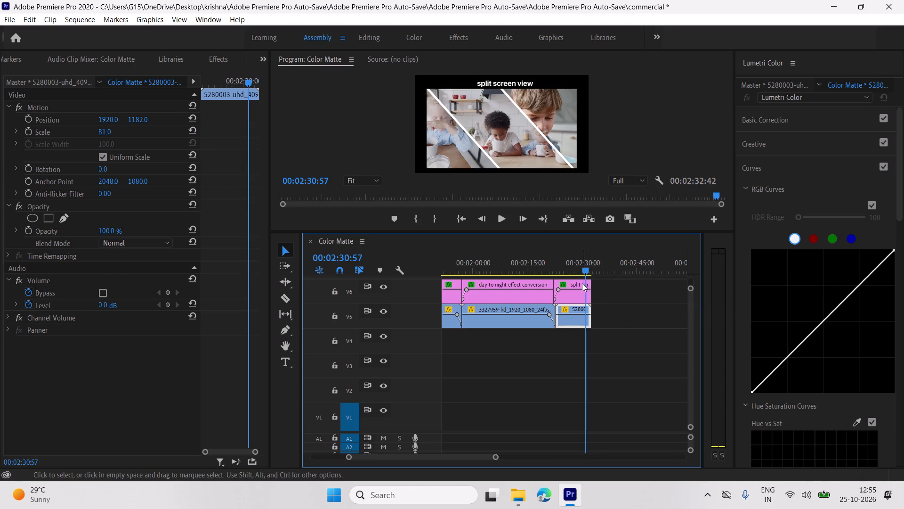
{"action": "left_click", "coordinate": [582, 283]}
{"action": "scroll", "coordinate": [165, 308], "scroll_direction": "down", "scroll_amount": 12}
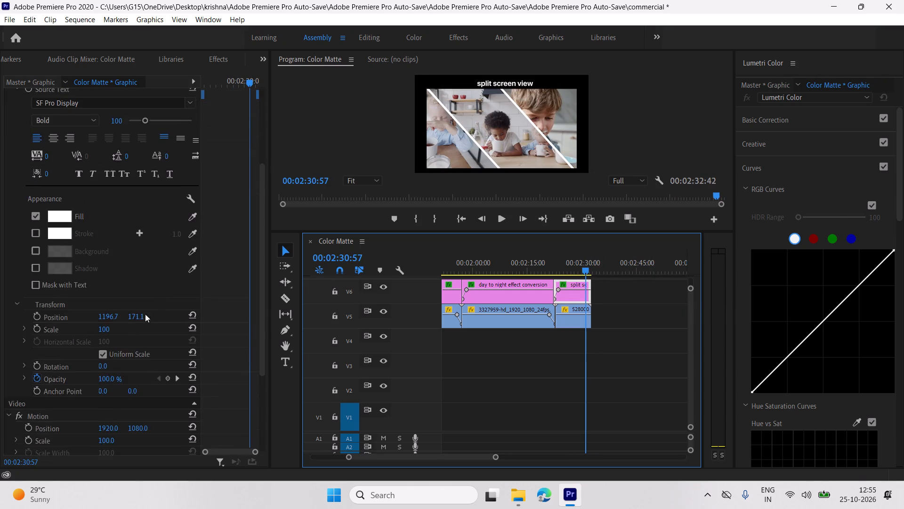
{"action": "scroll", "coordinate": [145, 314], "scroll_direction": "down", "scroll_amount": 4}
{"action": "left_click", "coordinate": [169, 320]}
{"action": "key", "text": "space"}
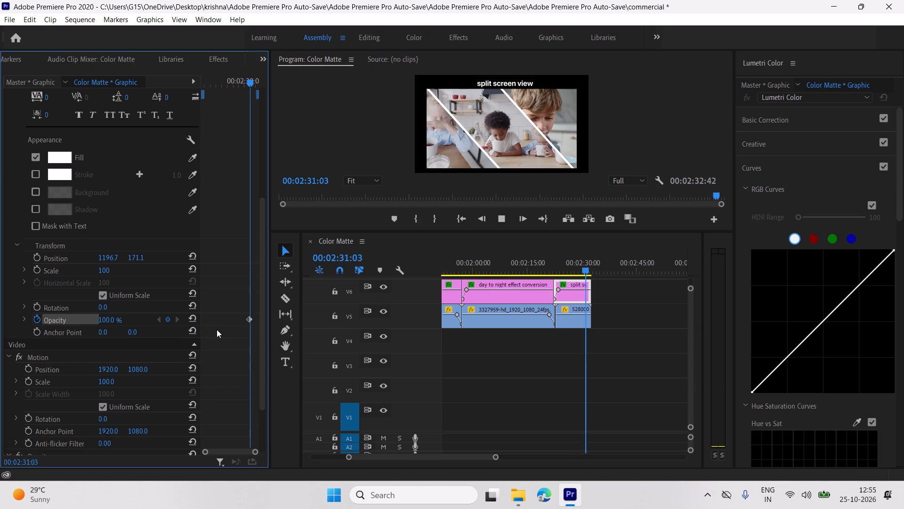
{"action": "left_click_drag", "start_coordinate": [113, 319], "coordinate": [56, 326]}
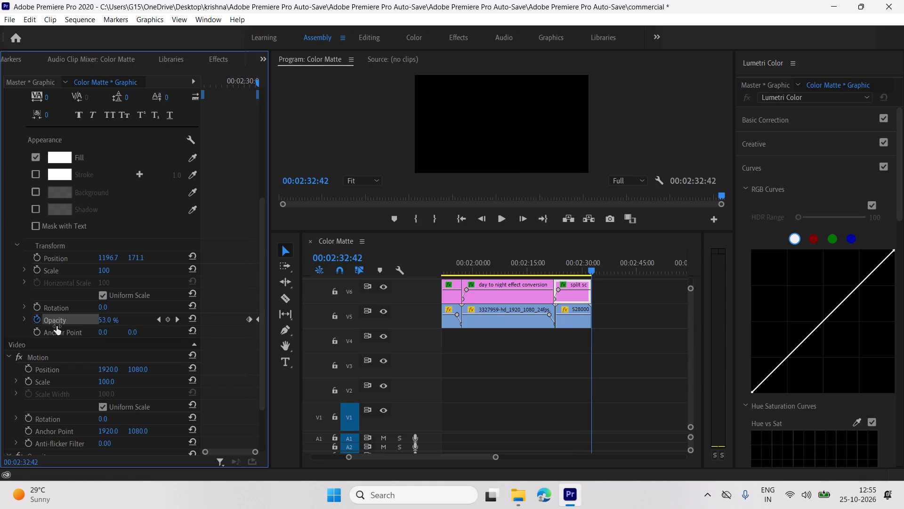
{"action": "left_click_drag", "start_coordinate": [56, 326], "coordinate": [31, 306]}
{"action": "left_click_drag", "start_coordinate": [588, 271], "coordinate": [580, 270]}
{"action": "key", "text": "space"}
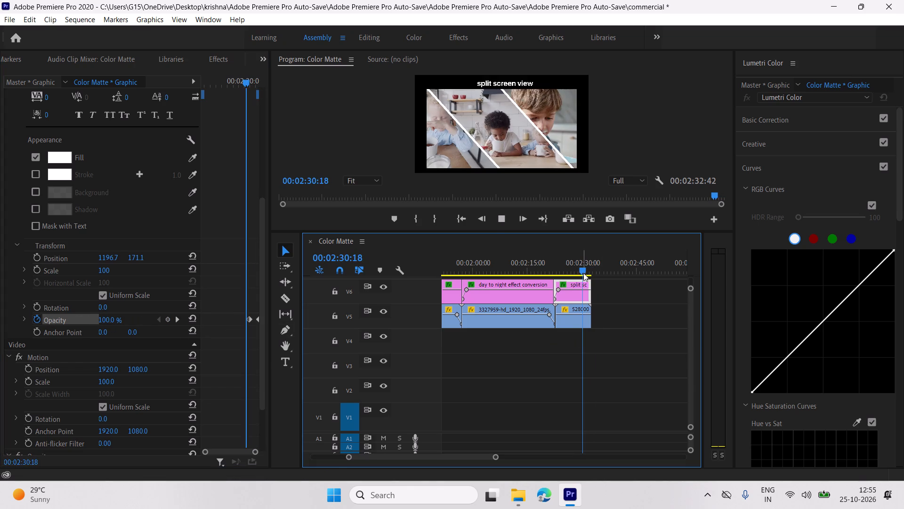
{"action": "key", "text": "space"}
{"action": "key", "text": "space"}
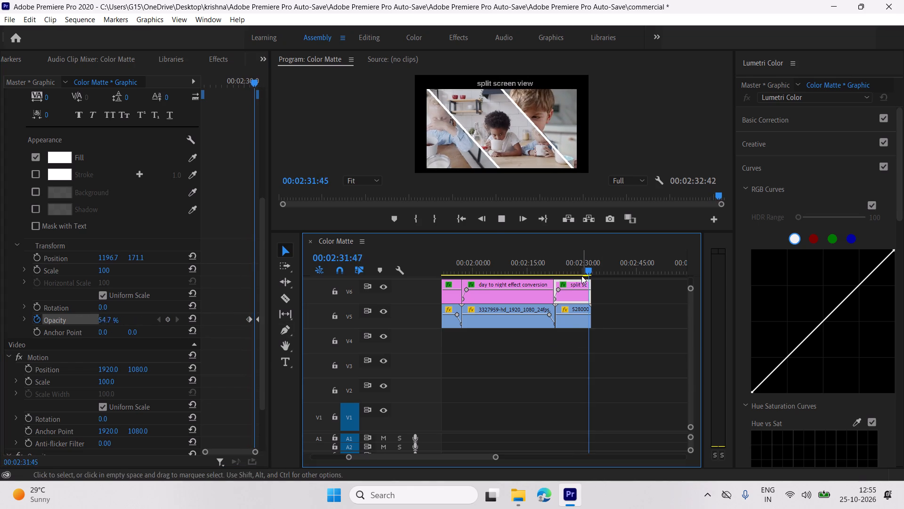
{"action": "key", "text": "space"}
Fade out the 5280003-uhd clip with Opacity keyframes from 100% at 00:02:31:16 to 0% at 00:02:32:42, and preview the fade.
{"action": "left_click", "coordinate": [581, 309]}
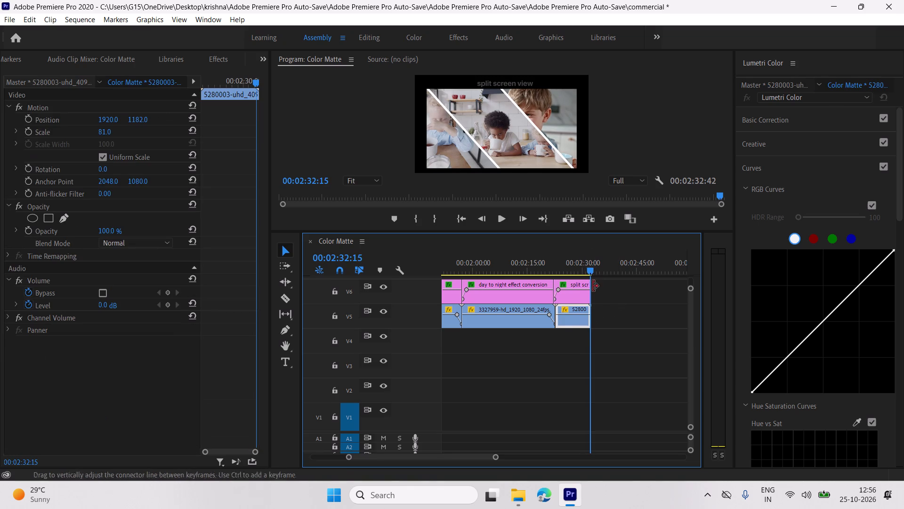
{"action": "left_click", "coordinate": [591, 271]}
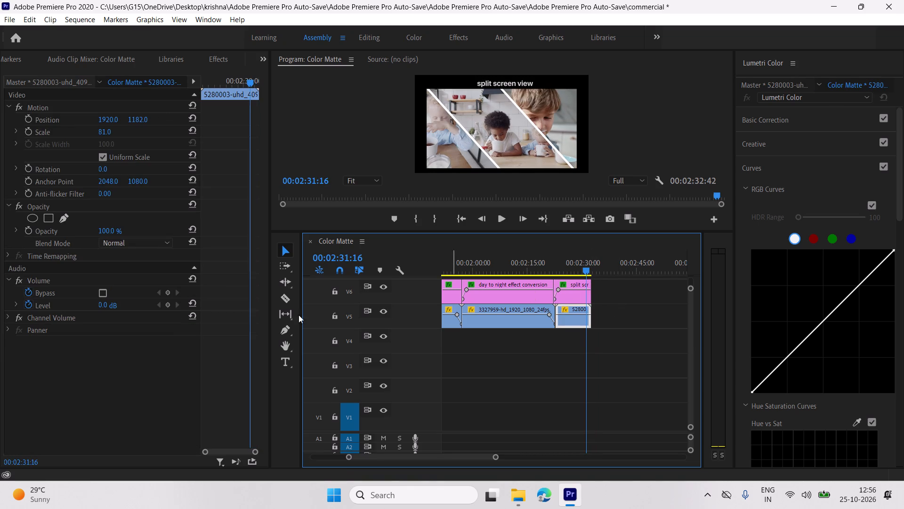
{"action": "left_click", "coordinate": [32, 231]}
{"action": "key", "text": "space"}
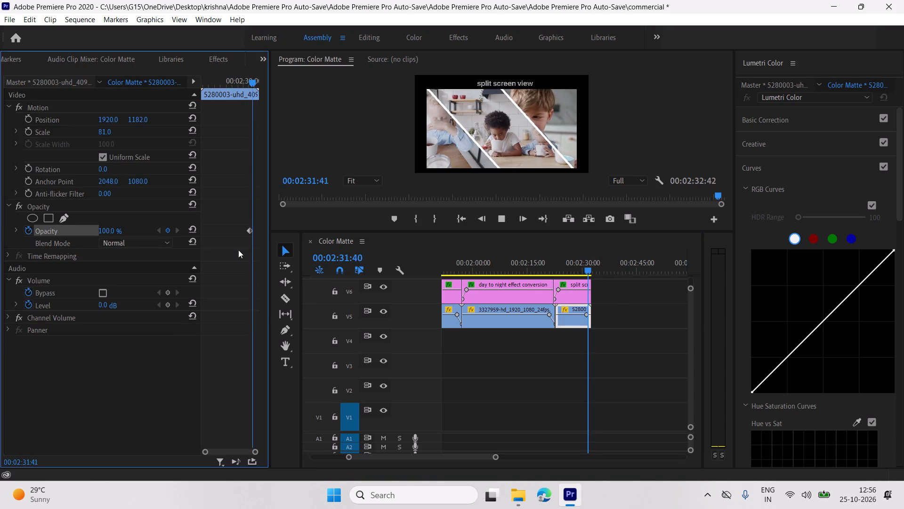
{"action": "left_click_drag", "start_coordinate": [113, 229], "coordinate": [105, 228]}
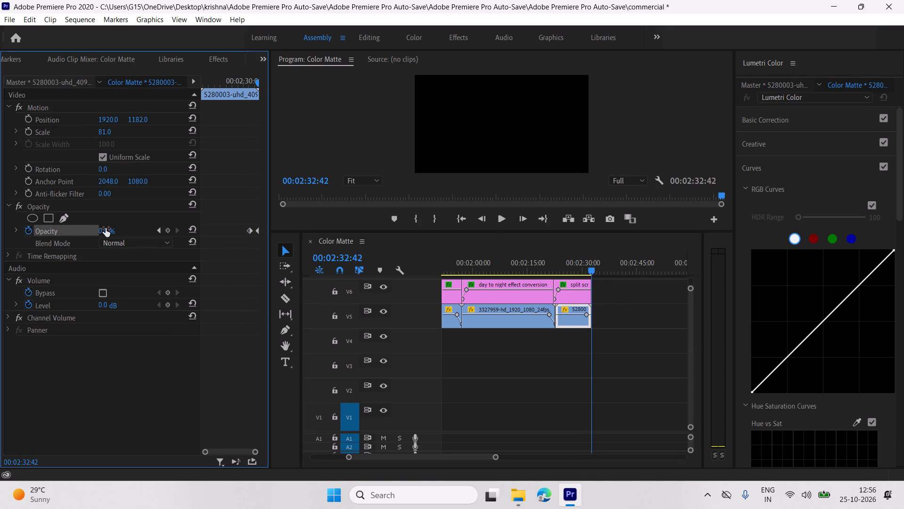
{"action": "left_click_drag", "start_coordinate": [105, 228], "coordinate": [0, 238]}
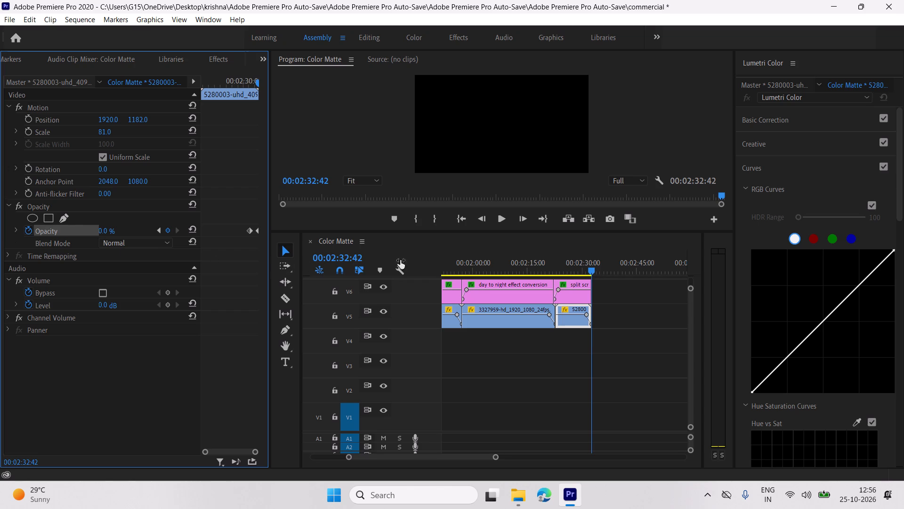
{"action": "left_click_drag", "start_coordinate": [592, 272], "coordinate": [586, 271]}
{"action": "key", "text": "space"}
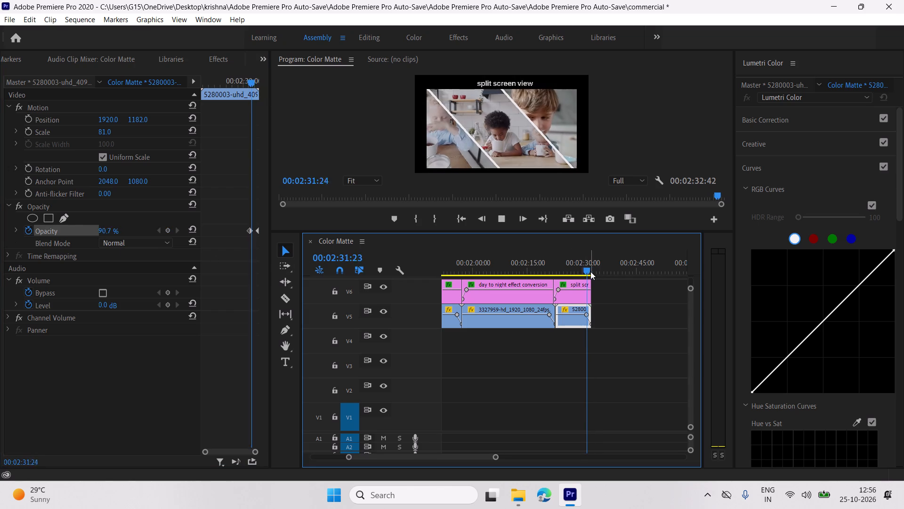
{"action": "key", "text": "space"}
Duplicate the "split screen view" title on V6 directly after the original.
{"action": "left_click", "coordinate": [570, 283]}
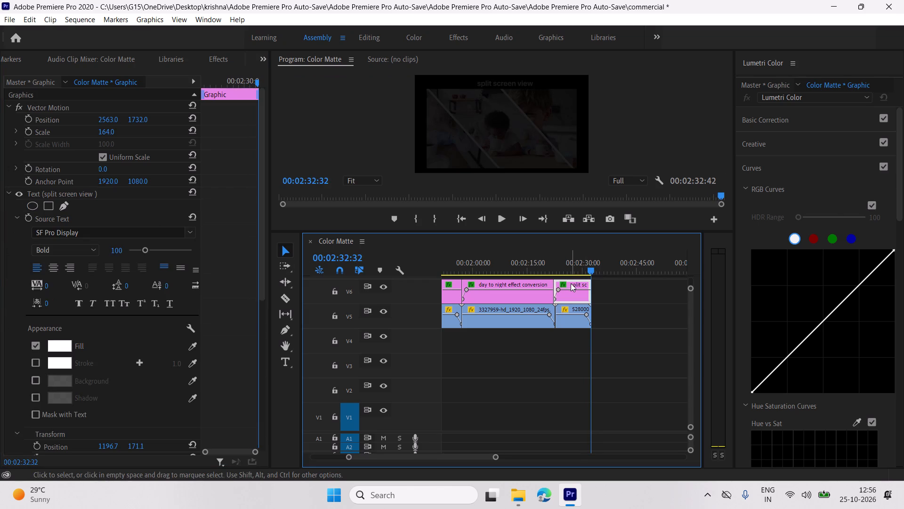
{"action": "left_click_drag", "start_coordinate": [571, 283], "coordinate": [604, 284], "text": "alt"}
{"action": "key", "text": "space"}
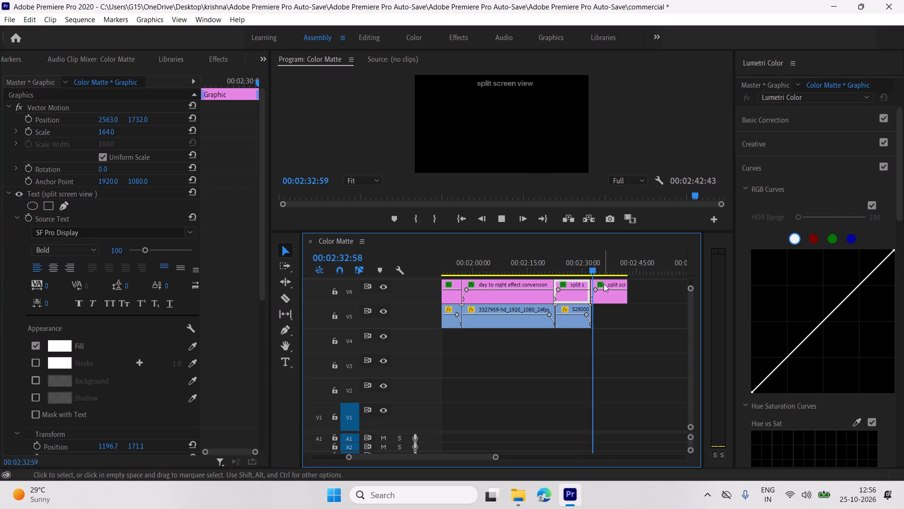
{"action": "key", "text": "space"}
Change the newly duplicated title's text to "ghost effect".
{"action": "scroll", "coordinate": [135, 53], "scroll_direction": "up", "scroll_amount": 5}
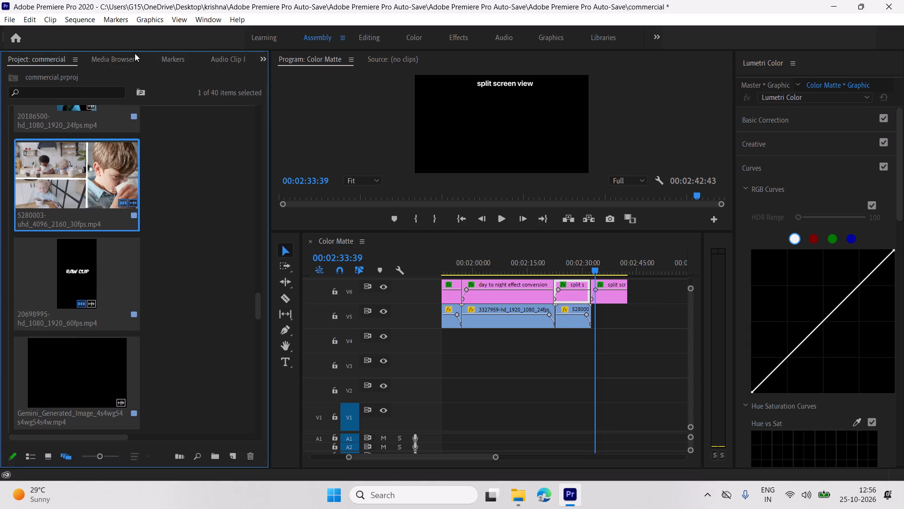
{"action": "scroll", "coordinate": [135, 53], "scroll_direction": "up", "scroll_amount": 2}
{"action": "scroll", "coordinate": [169, 182], "scroll_direction": "up", "scroll_amount": 3}
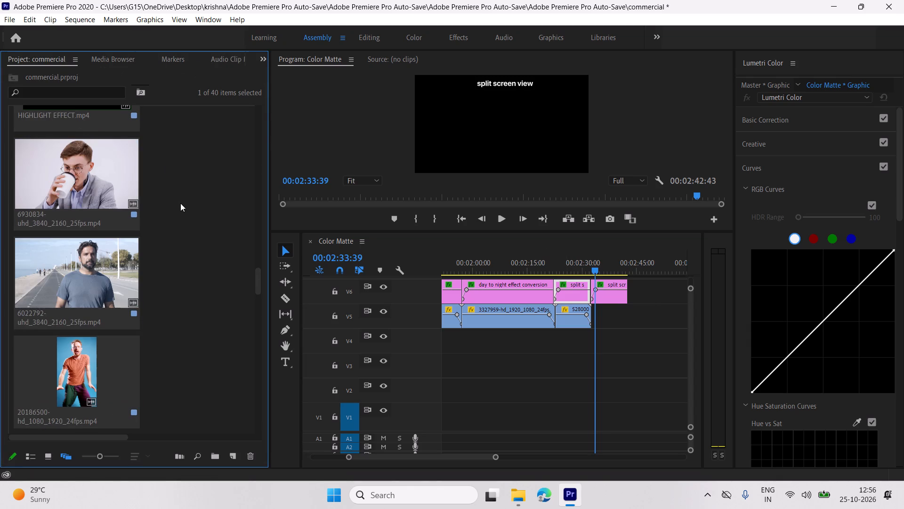
{"action": "key", "text": "space"}
{"action": "left_click", "coordinate": [608, 285]}
{"action": "key", "text": "space"}
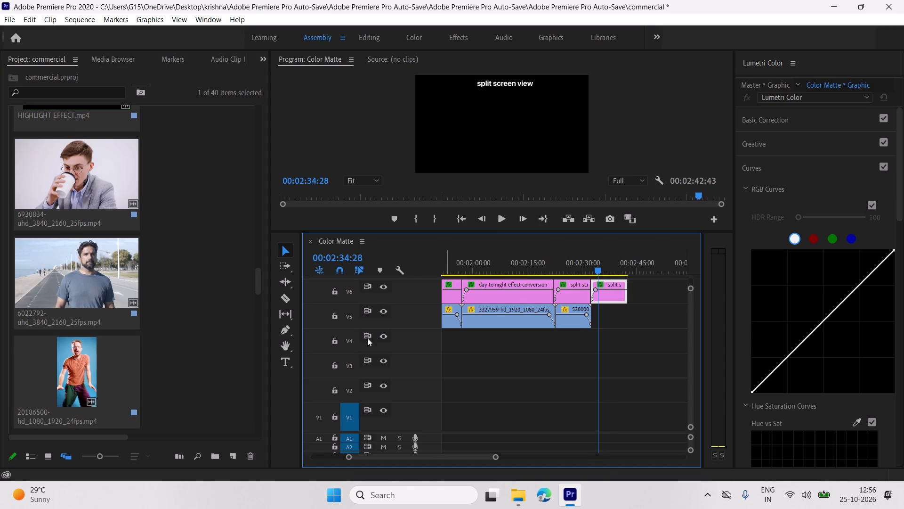
{"action": "left_click", "coordinate": [282, 361]}
{"action": "double_click", "coordinate": [504, 82]}
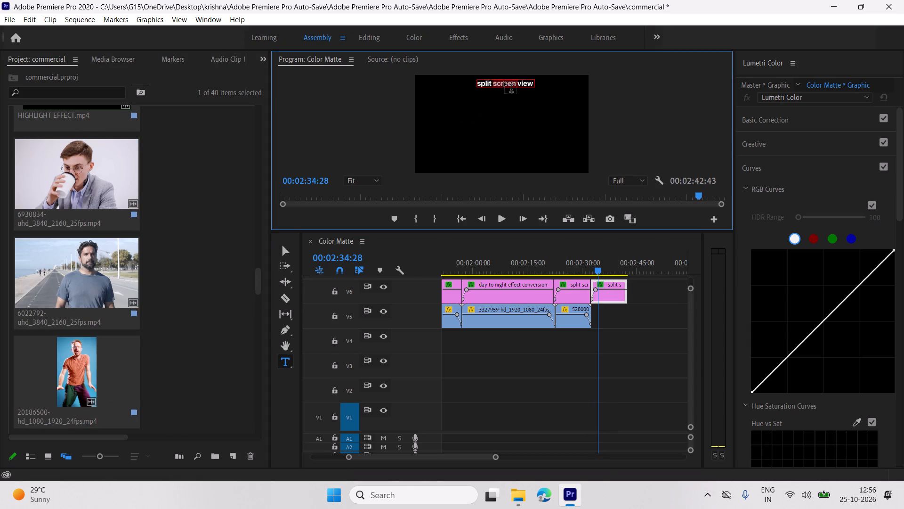
{"action": "key", "text": "BackSpace"}
{"action": "key", "text": "Right"}
{"action": "key", "text": "Right"}
{"action": "key", "text": "Right"}
{"action": "key", "text": "Right"}
{"action": "key", "text": "Right"}
{"action": "key", "text": "Right"}
{"action": "key", "text": "Right"}
{"action": "key", "text": "Right"}
{"action": "key", "text": "Right"}
{"action": "key", "text": "BackSpace"}
{"action": "key", "text": "BackSpace"}
{"action": "key", "text": "BackSpace"}
{"action": "key", "text": "BackSpace"}
{"action": "key", "text": "BackSpace"}
{"action": "key", "text": "BackSpace"}
{"action": "key", "text": "BackSpace"}
{"action": "key", "text": "BackSpace"}
{"action": "key", "text": "BackSpace"}
{"action": "key", "text": "BackSpace"}
{"action": "key", "text": "BackSpace"}
{"action": "key", "text": "BackSpace"}
{"action": "key", "text": "BackSpace"}
{"action": "key", "text": "BackSpace"}
{"action": "key", "text": "BackSpace"}
{"action": "key", "text": "BackSpace"}
{"action": "key", "text": "BackSpace"}
{"action": "key", "text": "BackSpace"}
{"action": "key", "text": "BackSpace"}
{"action": "type", "text": "gho"}
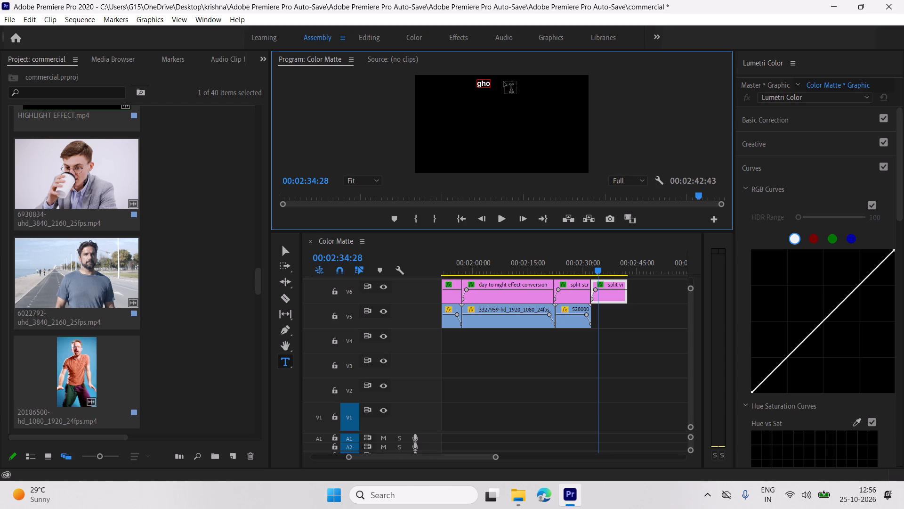
{"action": "type", "text": "st effw"}
{"action": "key", "text": "BackSpace"}
{"action": "type", "text": "ect"}
{"action": "left_click", "coordinate": [292, 253]}
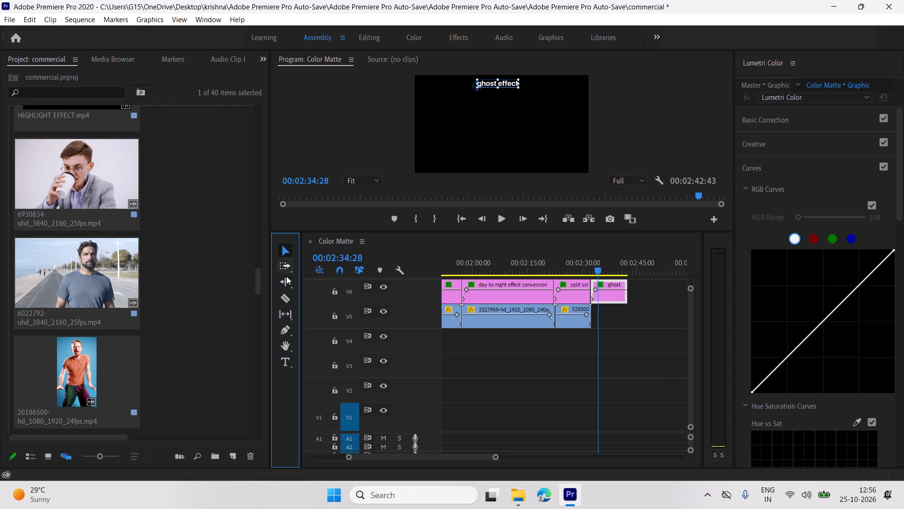
Set the "ghost effect" title's horizontal Position under Vector Motion to 2717 to centre the text in the frame.
{"action": "scroll", "coordinate": [107, 57], "scroll_direction": "down", "scroll_amount": 6}
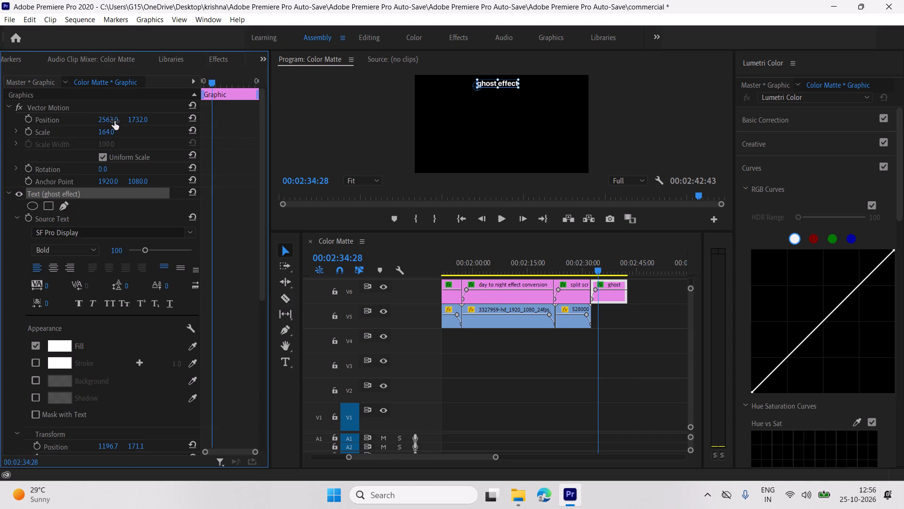
{"action": "left_click_drag", "start_coordinate": [113, 121], "coordinate": [204, 125]}
{"action": "key", "text": "space"}
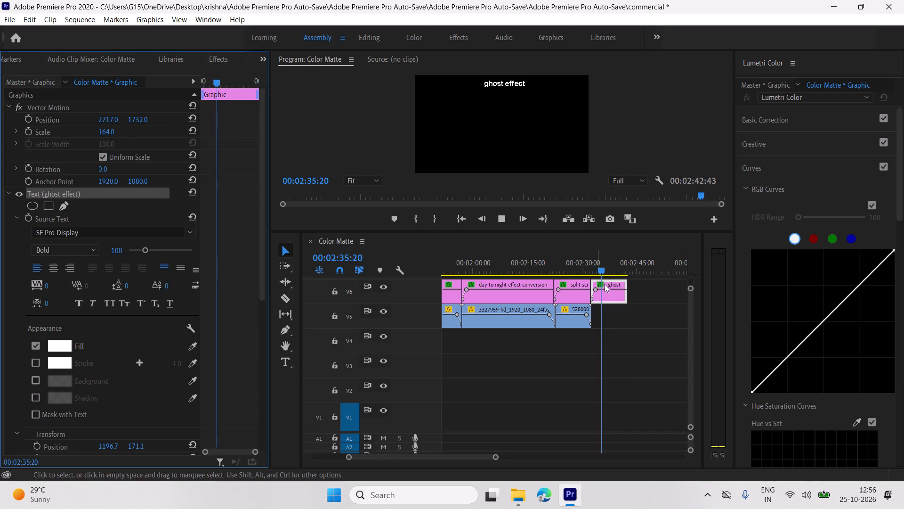
{"action": "left_click_drag", "start_coordinate": [605, 267], "coordinate": [598, 272]}
Place 20186500-hd_1080_1920_24fps.mp4 on V5 directly after the 5280003-uhd clip, beneath the "ghost effect" title.
{"action": "scroll", "coordinate": [122, 62], "scroll_direction": "up", "scroll_amount": 8}
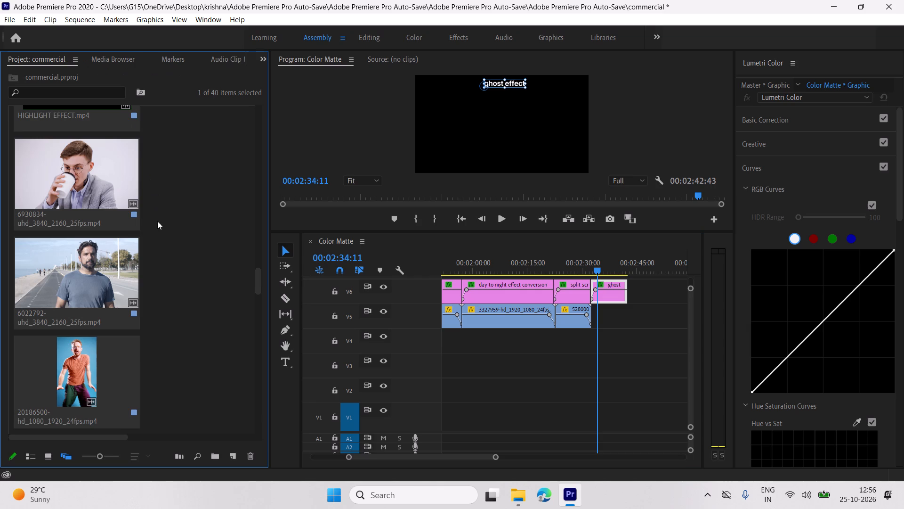
{"action": "left_click_drag", "start_coordinate": [83, 369], "coordinate": [597, 320]}
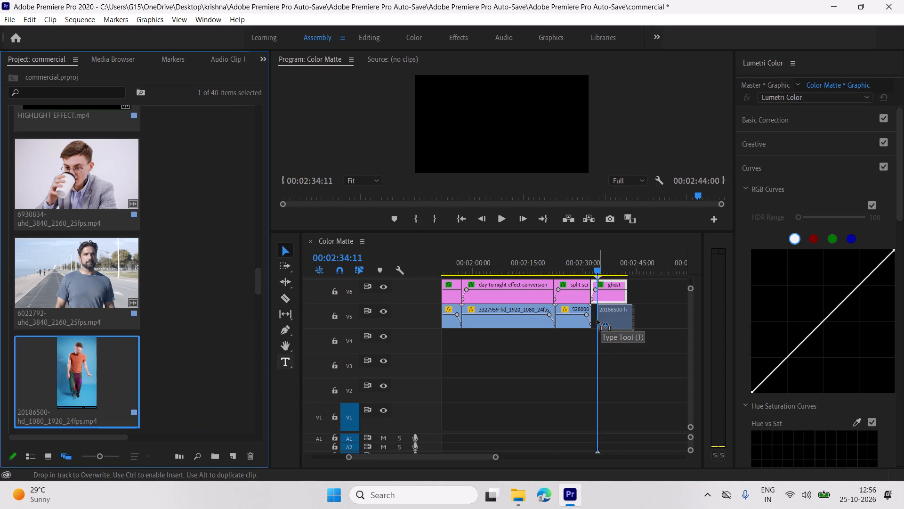
{"action": "left_click_drag", "start_coordinate": [597, 320], "coordinate": [593, 319]}
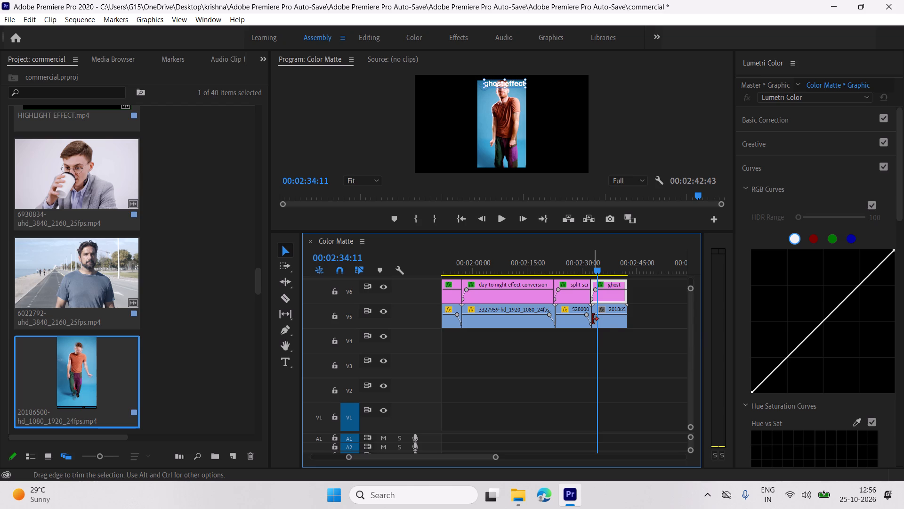
{"action": "key", "text": "space"}
{"action": "key", "text": "space"}
Fit the 20186500-hd clip beneath the "ghost effect" title with Scale 83 and vertical Position 1143, playing it back to check.
{"action": "left_click", "coordinate": [609, 311]}
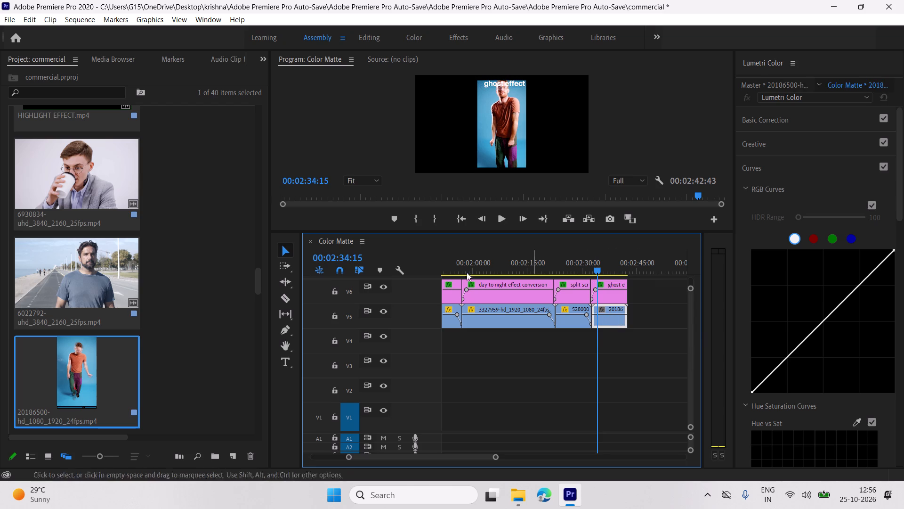
{"action": "scroll", "coordinate": [138, 68], "scroll_direction": "down", "scroll_amount": 9}
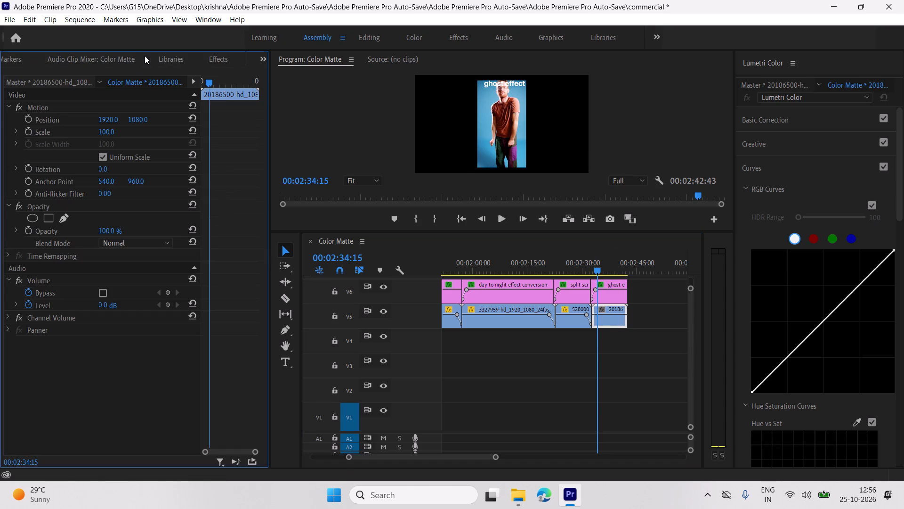
{"action": "scroll", "coordinate": [145, 56], "scroll_direction": "down", "scroll_amount": 1}
{"action": "left_click_drag", "start_coordinate": [112, 135], "coordinate": [105, 133]}
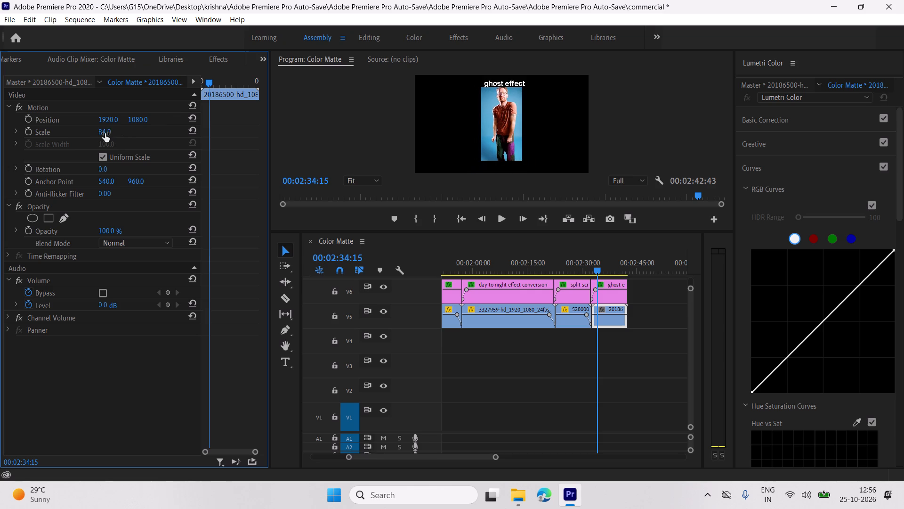
{"action": "left_click_drag", "start_coordinate": [105, 133], "coordinate": [104, 133]}
{"action": "left_click_drag", "start_coordinate": [132, 121], "coordinate": [169, 121]}
{"action": "key", "text": "space"}
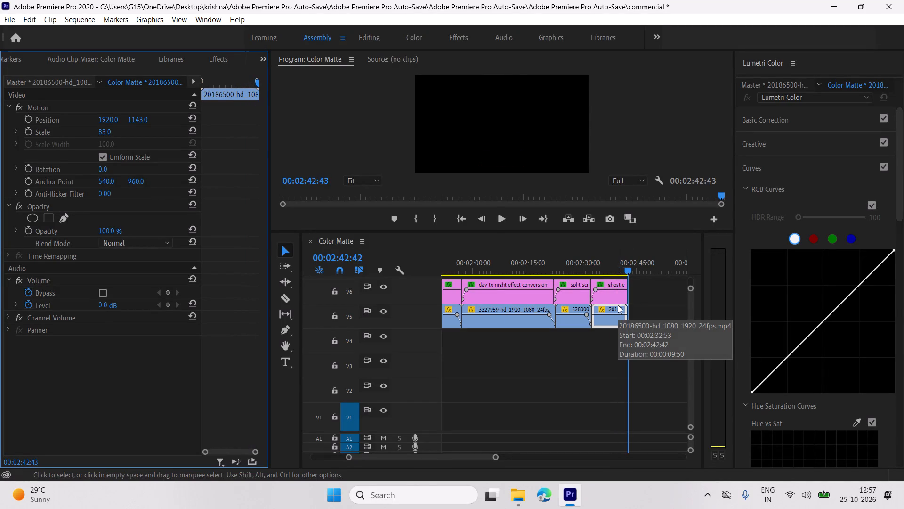
Duplicate the "ghost effect" title on V6 directly after the original.
{"action": "left_click", "coordinate": [609, 282]}
{"action": "left_click_drag", "start_coordinate": [611, 282], "coordinate": [651, 286], "text": "alt"}
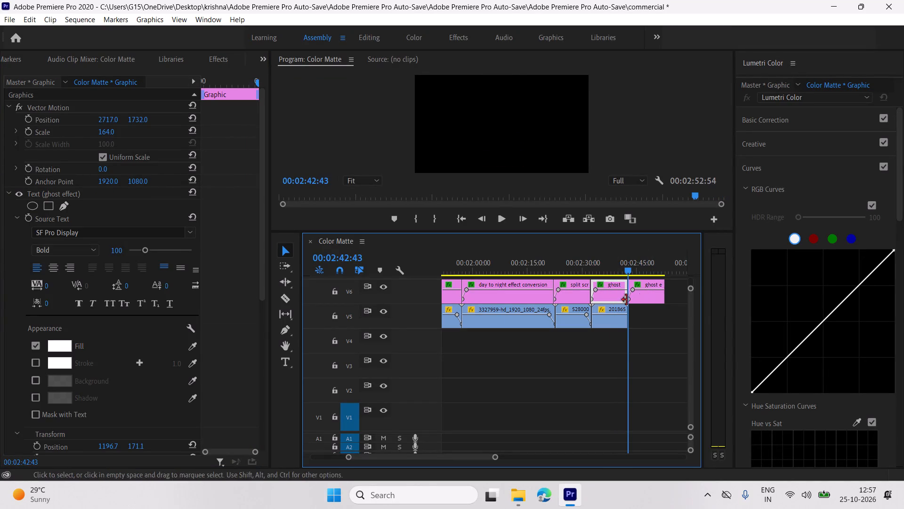
{"action": "key", "text": "space"}
{"action": "key", "text": "space"}
Place 6930834-uhd_3840_2160_25fps.mp4 on V5 directly after the 20186500-hd clip, beneath the duplicated title.
{"action": "scroll", "coordinate": [97, 51], "scroll_direction": "up", "scroll_amount": 6}
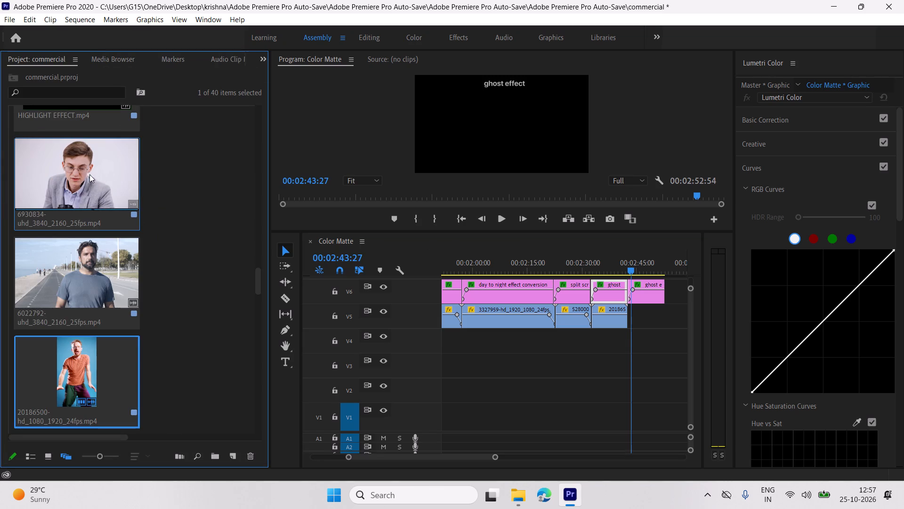
{"action": "left_click_drag", "start_coordinate": [80, 171], "coordinate": [477, 277]}
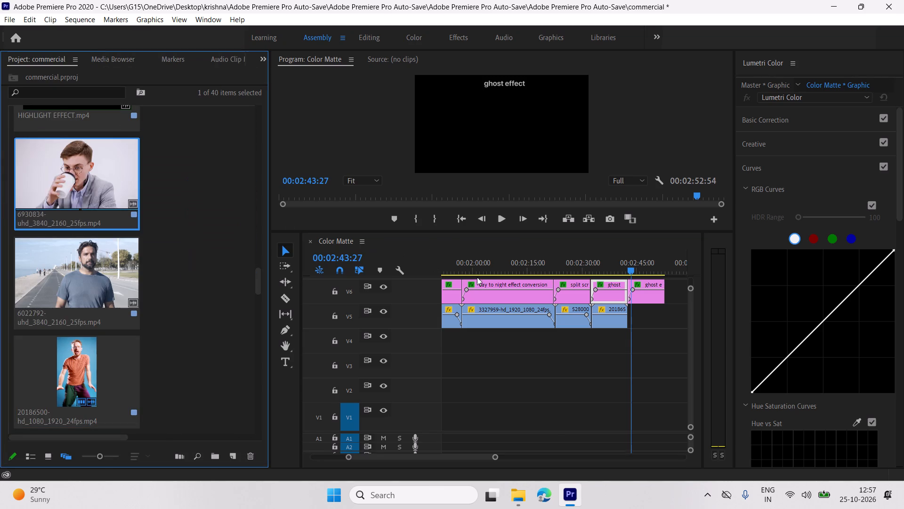
{"action": "left_click_drag", "start_coordinate": [477, 277], "coordinate": [629, 314]}
{"action": "key", "text": "space"}
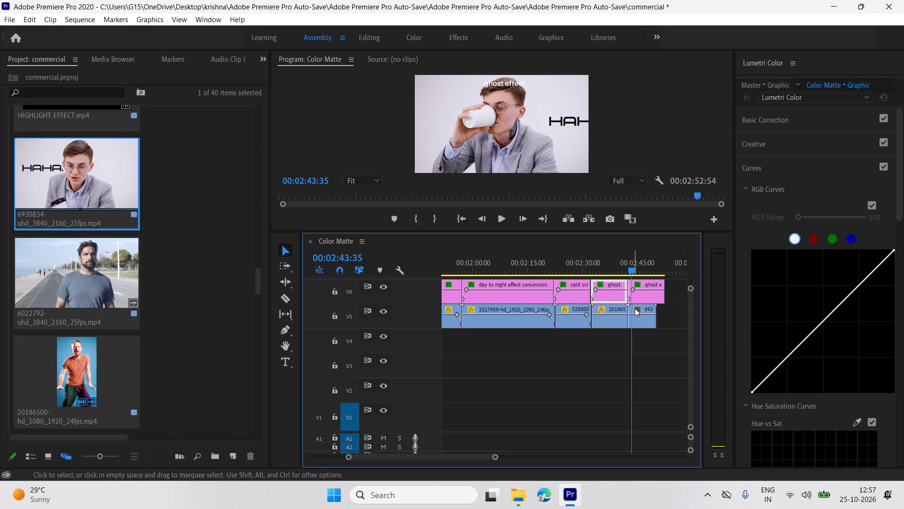
{"action": "key", "text": "space"}
Fit the 6930834-uhd clip beneath its title with Scale 68 and vertical Position 1088.
{"action": "left_click", "coordinate": [646, 309]}
{"action": "key", "text": "space"}
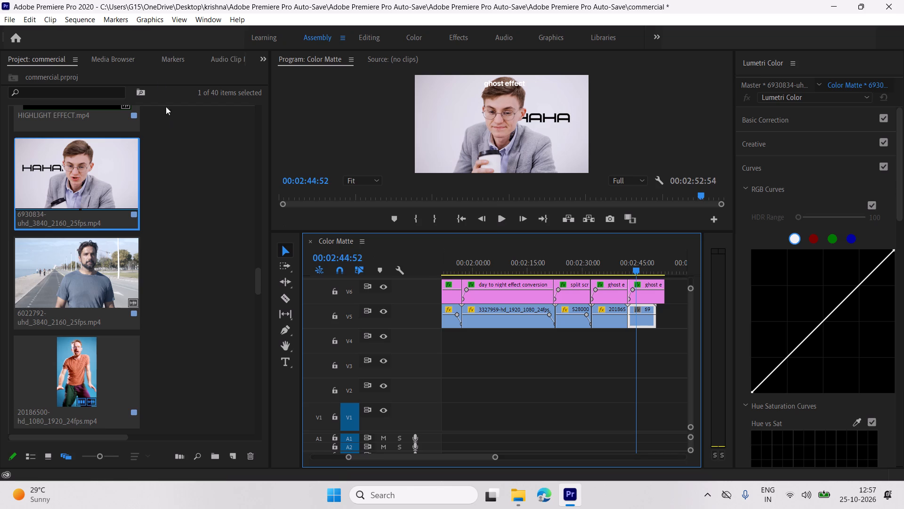
{"action": "scroll", "coordinate": [161, 79], "scroll_direction": "down", "scroll_amount": 12}
{"action": "left_click_drag", "start_coordinate": [109, 130], "coordinate": [89, 131]}
{"action": "left_click_drag", "start_coordinate": [140, 121], "coordinate": [141, 117]}
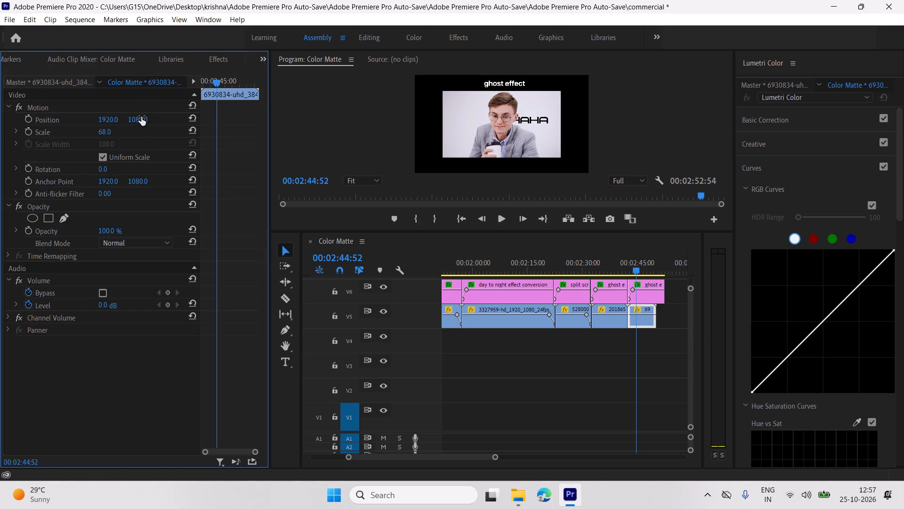
{"action": "left_click_drag", "start_coordinate": [141, 117], "coordinate": [147, 121]}
Change the duplicated title above the 6930834-uhd clip to read "text behind the object".
{"action": "left_click", "coordinate": [638, 280]}
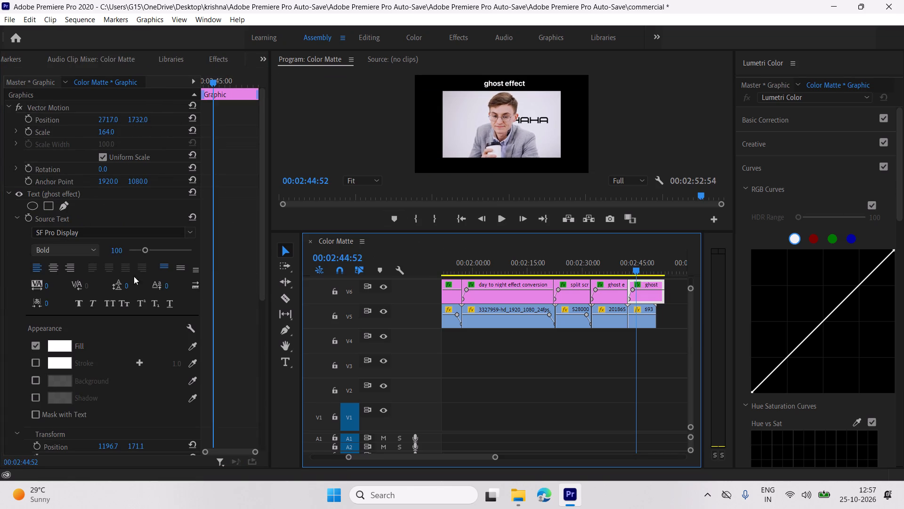
{"action": "left_click", "coordinate": [294, 362]}
{"action": "left_click", "coordinate": [291, 362]}
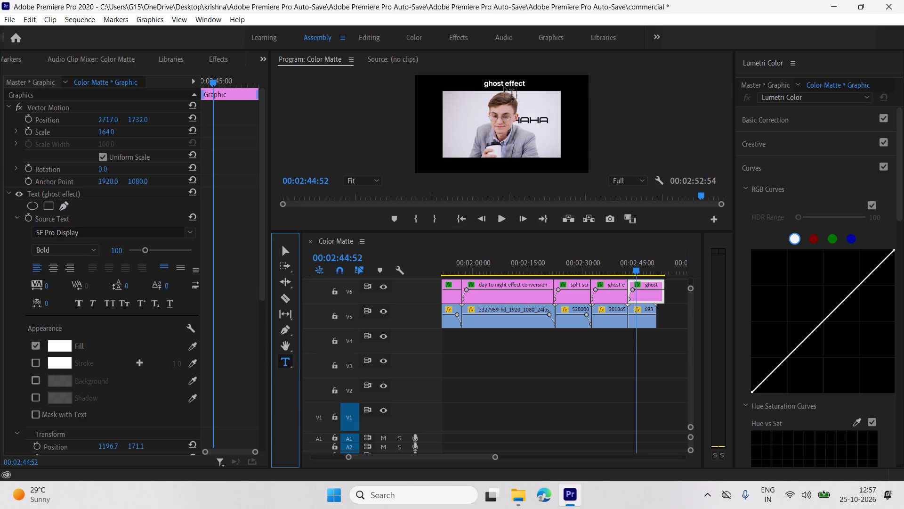
{"action": "double_click", "coordinate": [510, 82]}
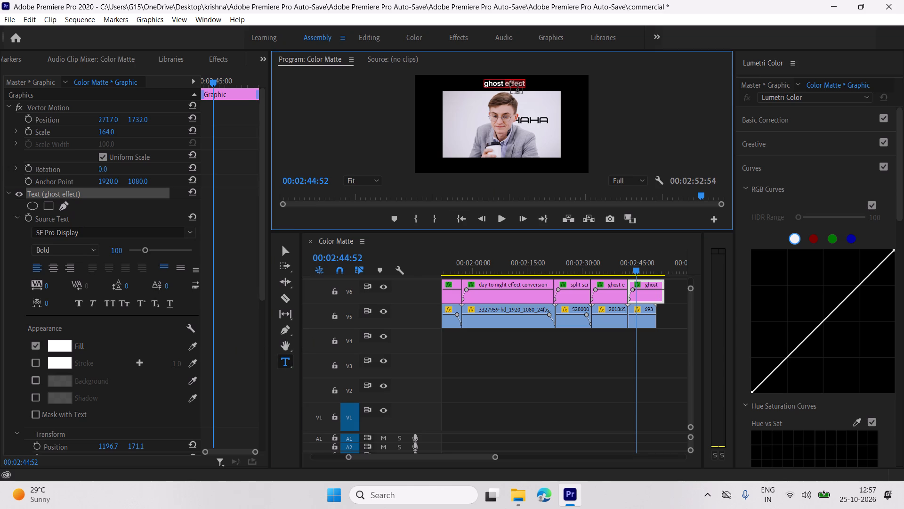
{"action": "key", "text": "BackSpace"}
{"action": "key", "text": "BackSpace"}
{"action": "key", "text": "BackSpace"}
{"action": "key", "text": "BackSpace"}
{"action": "key", "text": "BackSpace"}
{"action": "key", "text": "BackSpace"}
{"action": "key", "text": "BackSpace"}
{"action": "key", "text": "BackSpace"}
{"action": "key", "text": "BackSpace"}
{"action": "key", "text": "BackSpace"}
{"action": "key", "text": "BackSpace"}
{"action": "key", "text": "BackSpace"}
{"action": "key", "text": "BackSpace"}
{"action": "key", "text": "BackSpace"}
{"action": "type", "text": "text behind the object"}
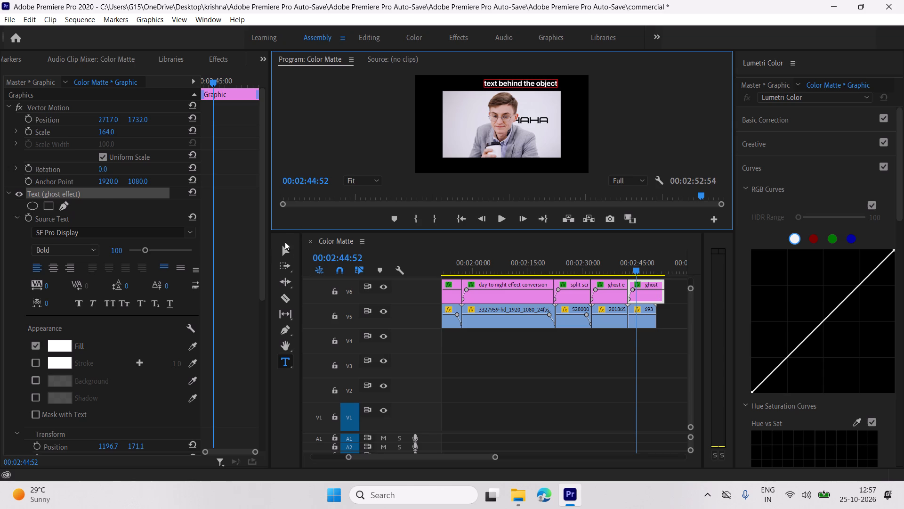
{"action": "left_click", "coordinate": [286, 249]}
Set the "text behind the object" title's horizontal Position under Vector Motion to 2421 to centre it.
{"action": "left_click_drag", "start_coordinate": [109, 115], "coordinate": [48, 123]}
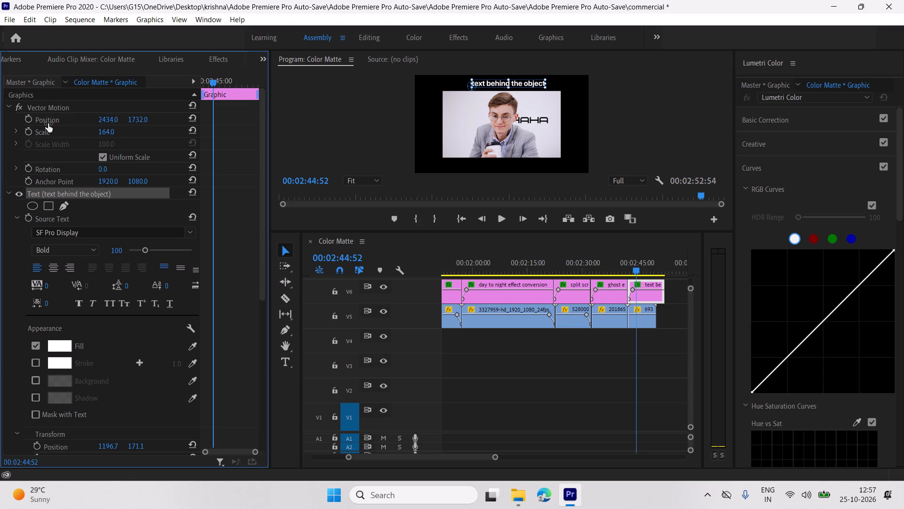
{"action": "left_click_drag", "start_coordinate": [48, 123], "coordinate": [43, 124]}
Trim the end of the "text behind the object" title to match the end of the 6930834-uhd clip.
{"action": "key", "text": "space"}
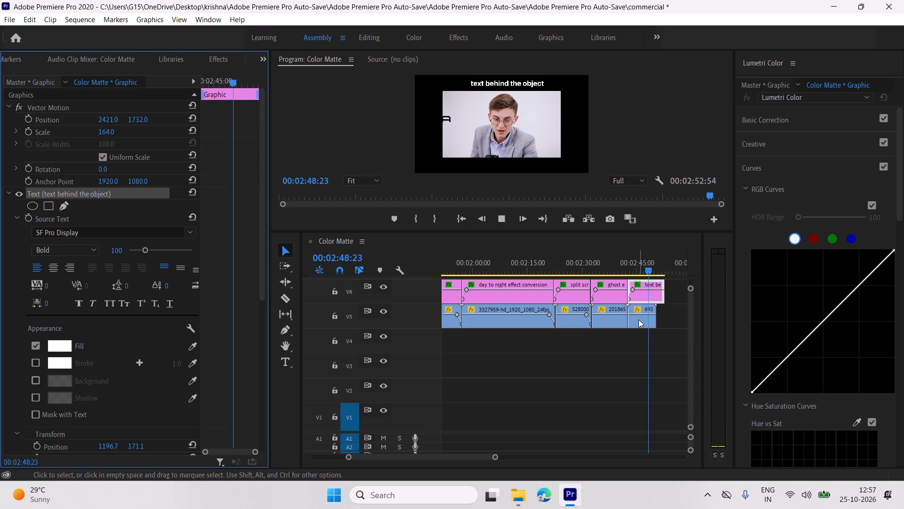
{"action": "key", "text": "space"}
{"action": "key", "text": "space"}
{"action": "key", "text": "space"}
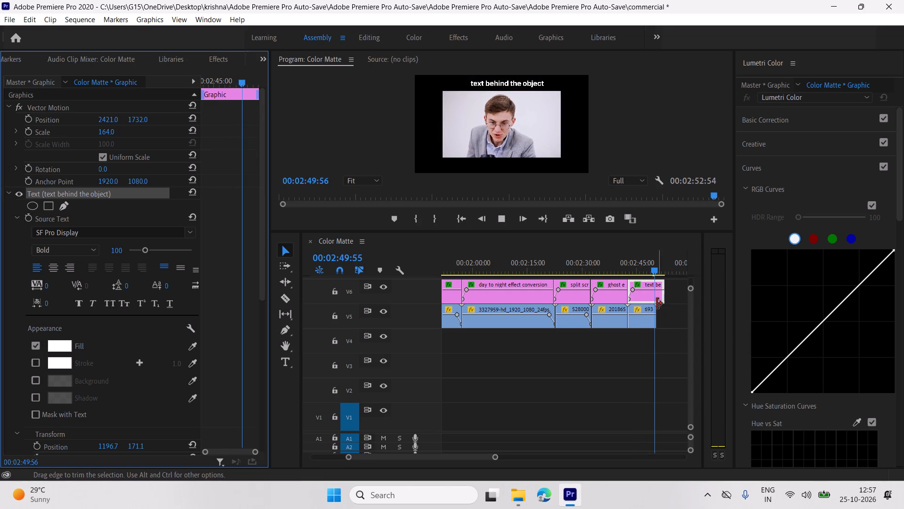
{"action": "key", "text": "space"}
{"action": "key", "text": "space"}
{"action": "left_click_drag", "start_coordinate": [664, 295], "coordinate": [659, 295]}
Fade out the "text behind the object" title with text Opacity keyframes from 100% at 00:02:50:12 to 0% at its end.
{"action": "scroll", "coordinate": [226, 211], "scroll_direction": "down", "scroll_amount": 13}
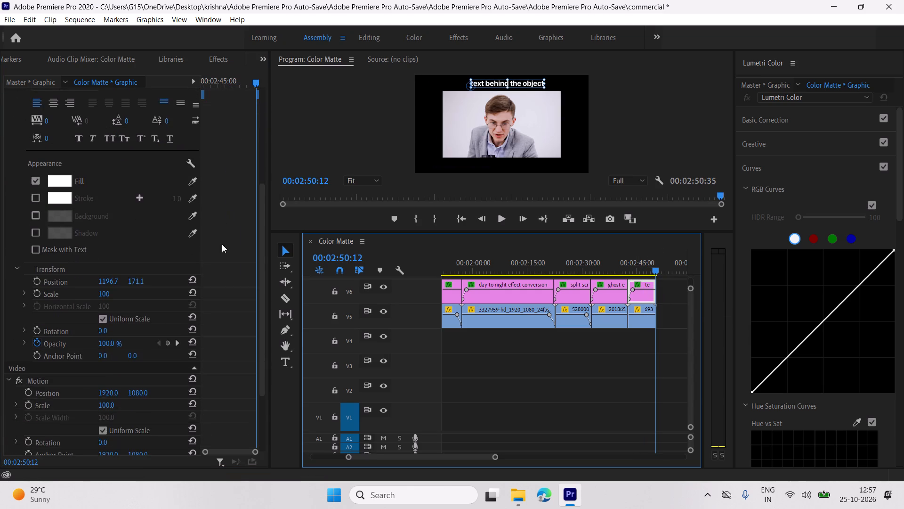
{"action": "scroll", "coordinate": [222, 244], "scroll_direction": "down", "scroll_amount": 15}
{"action": "left_click", "coordinate": [160, 250]}
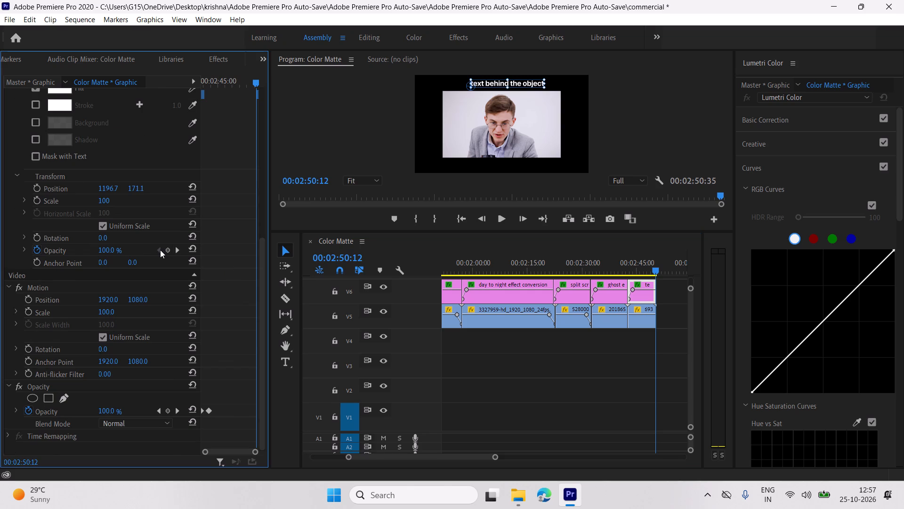
{"action": "left_click", "coordinate": [163, 250]}
{"action": "key", "text": "space"}
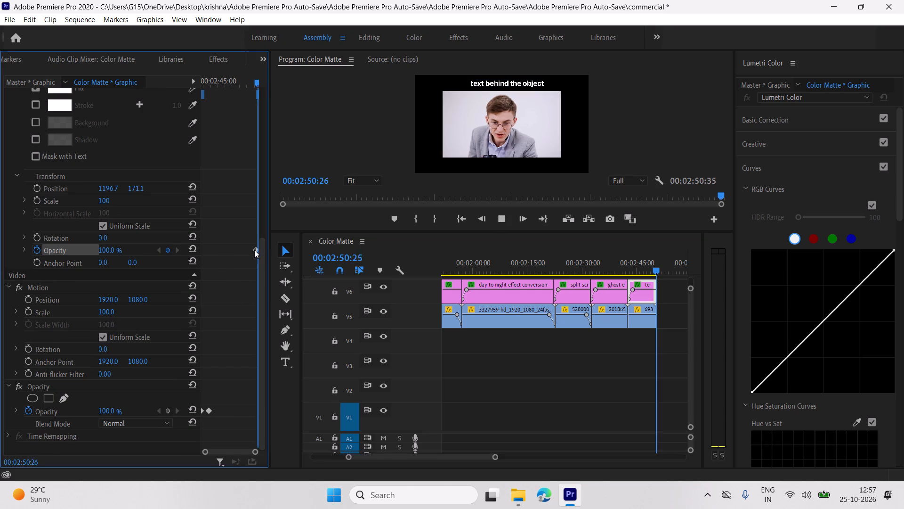
{"action": "left_click_drag", "start_coordinate": [119, 249], "coordinate": [65, 245]}
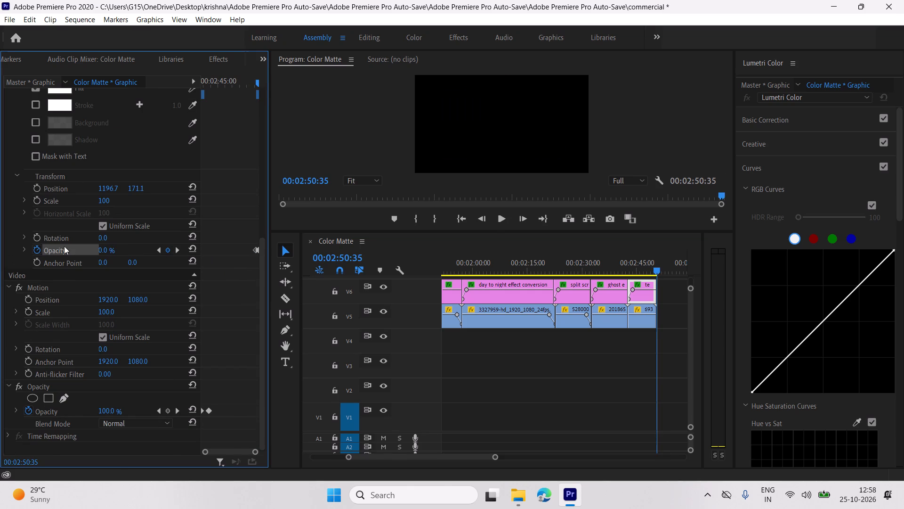
{"action": "left_click_drag", "start_coordinate": [657, 271], "coordinate": [650, 271]}
{"action": "key", "text": "space"}
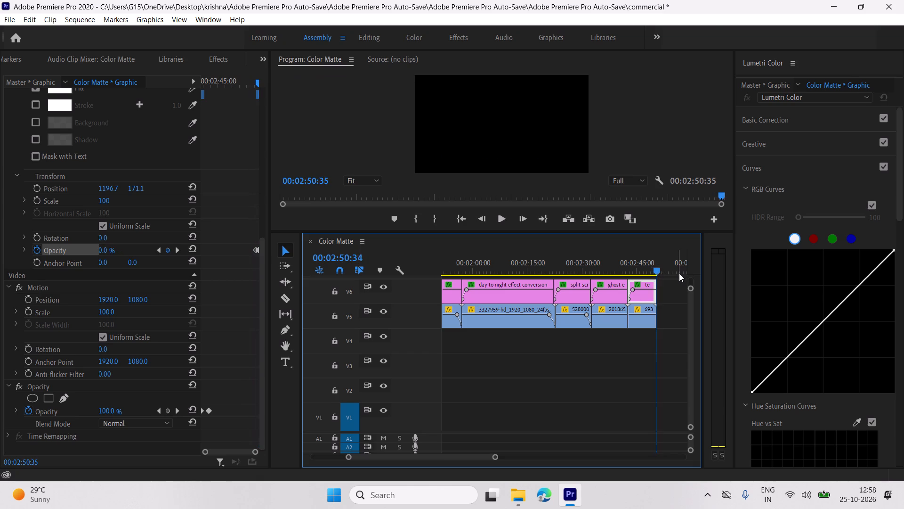
Fade out the 6930834-uhd clip with Opacity keyframes from 100% at 00:02:49:32 to 0% at its end.
{"action": "left_click", "coordinate": [655, 267]}
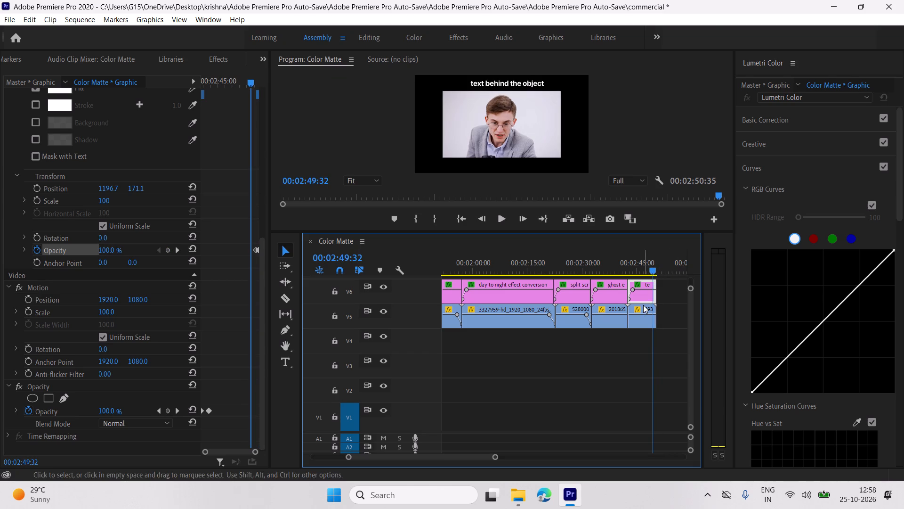
{"action": "left_click", "coordinate": [643, 305]}
{"action": "left_click", "coordinate": [30, 233]}
{"action": "key", "text": "space"}
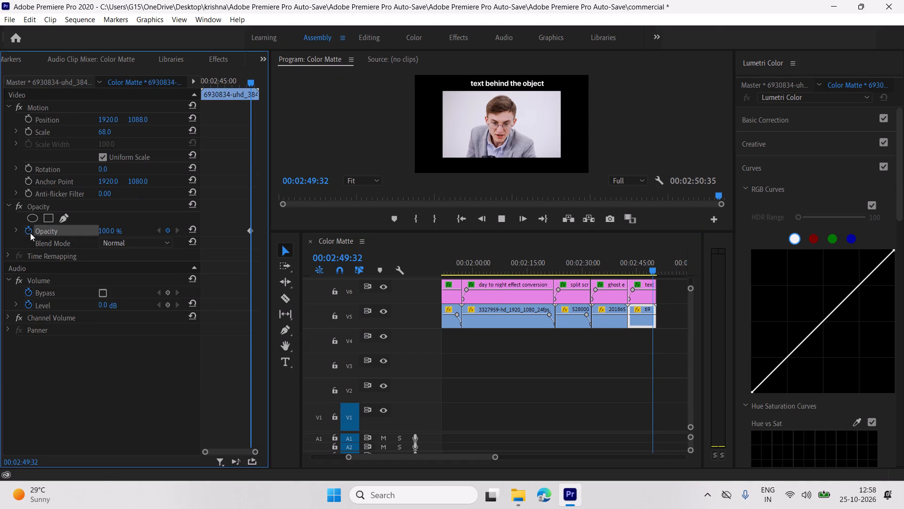
{"action": "left_click_drag", "start_coordinate": [116, 230], "coordinate": [0, 231]}
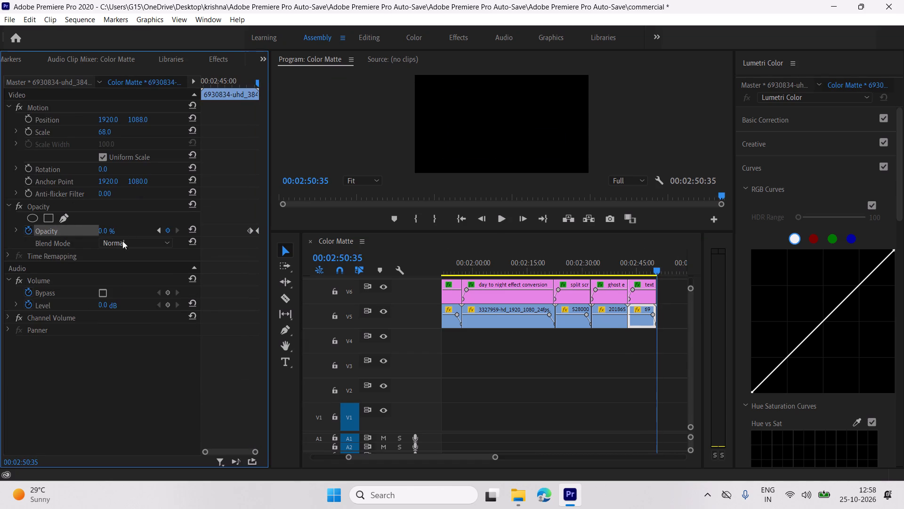
Play back and scrub through the showcase sections to review the titles, clips and fades up to the last one.
{"action": "key", "text": "space"}
{"action": "scroll", "coordinate": [488, 304], "scroll_direction": "down", "scroll_amount": 5}
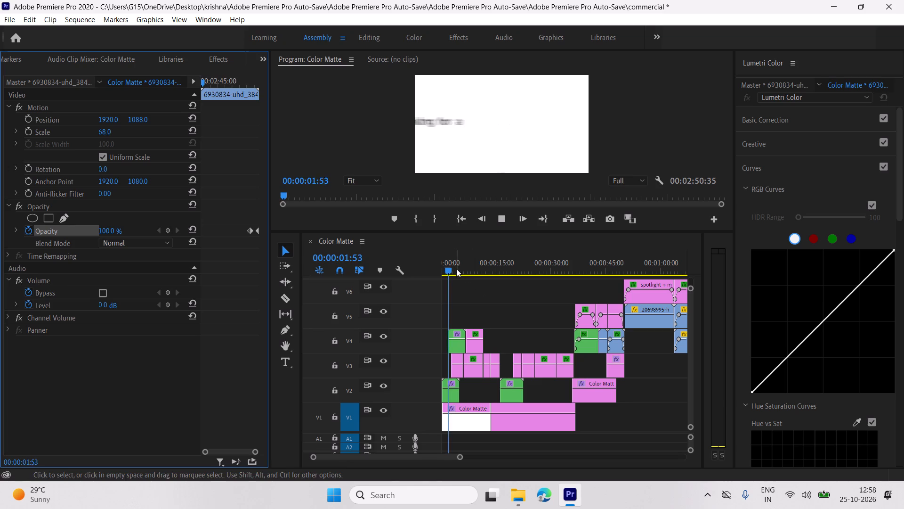
{"action": "key", "text": "space"}
{"action": "left_click_drag", "start_coordinate": [451, 268], "coordinate": [646, 300]}
{"action": "left_click_drag", "start_coordinate": [675, 303], "coordinate": [713, 304]}
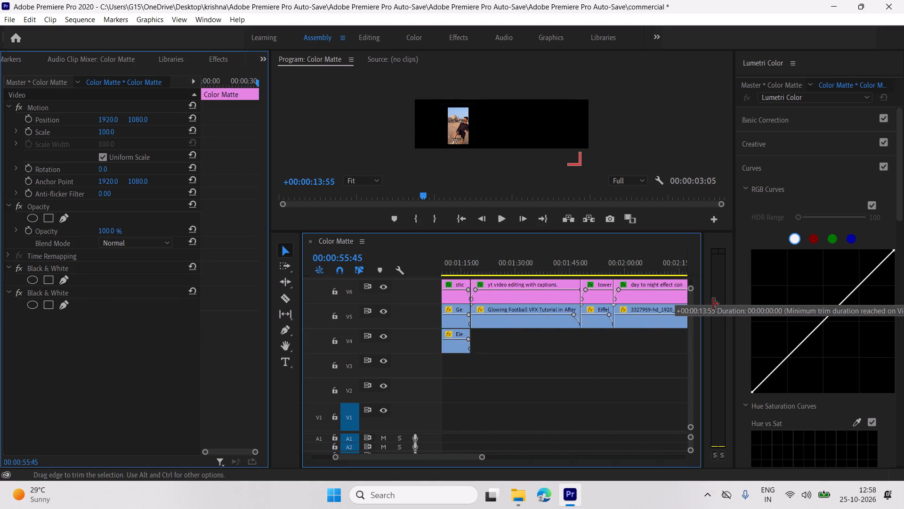
{"action": "left_click_drag", "start_coordinate": [713, 304], "coordinate": [539, 306]}
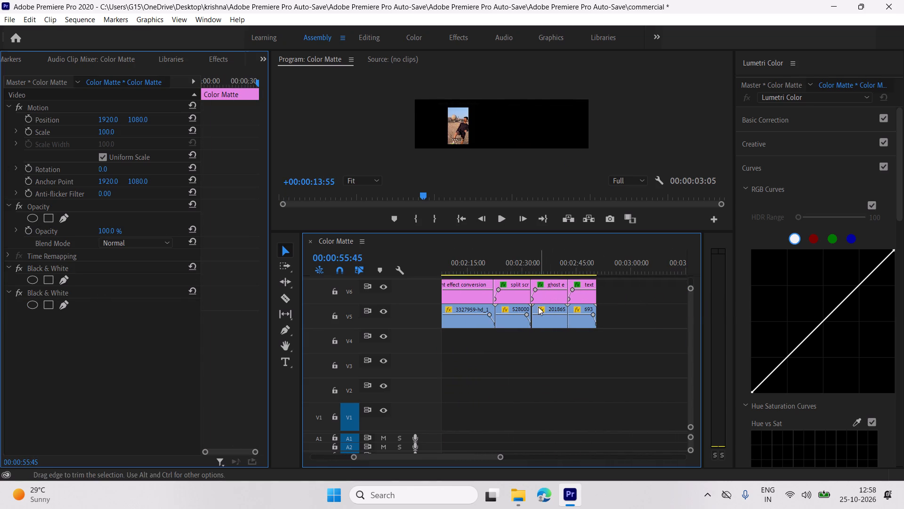
{"action": "key", "text": "space"}
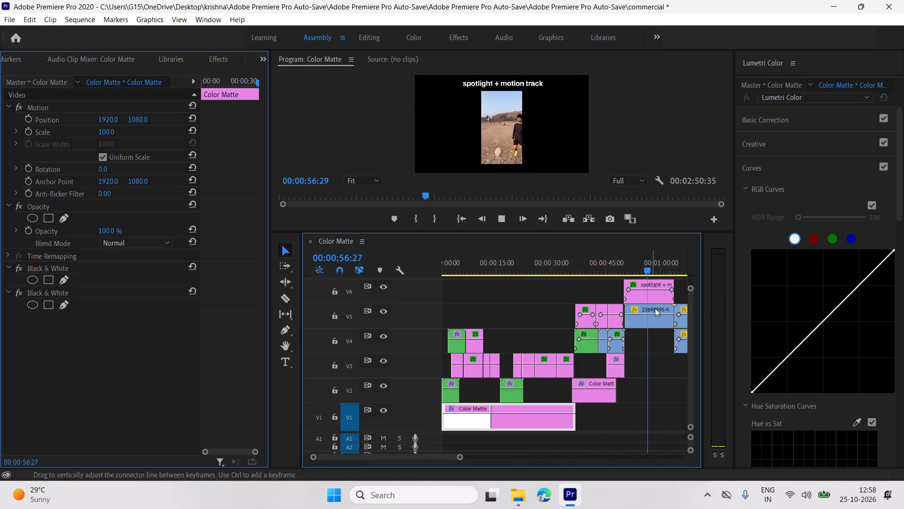
{"action": "key", "text": "space"}
{"action": "left_click_drag", "start_coordinate": [649, 271], "coordinate": [690, 277]}
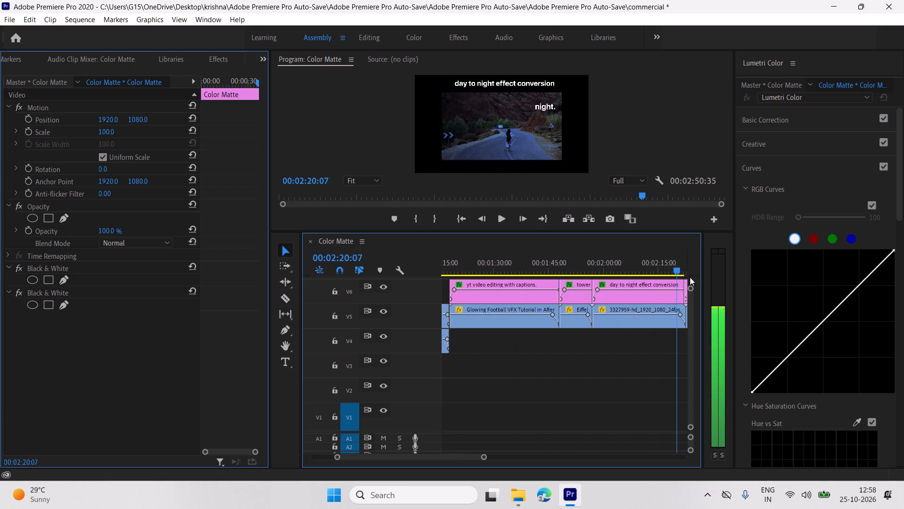
{"action": "left_click_drag", "start_coordinate": [690, 277], "coordinate": [585, 291]}
{"action": "key", "text": "space"}
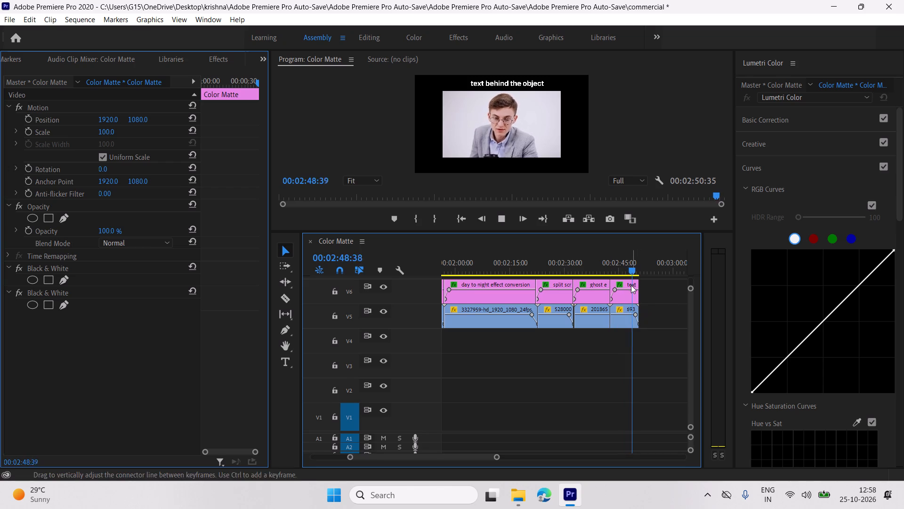
{"action": "key", "text": "space"}
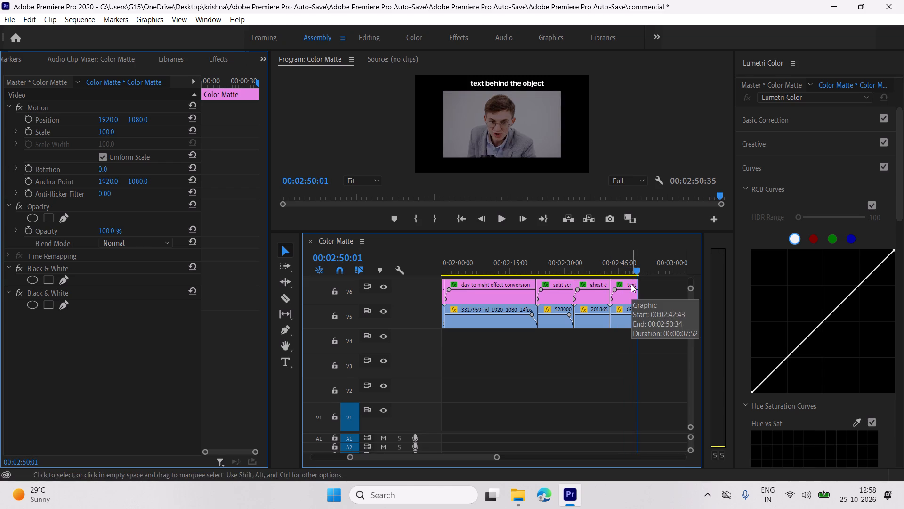
Duplicate the "text behind the object" title on V6 directly after the original.
{"action": "left_click_drag", "start_coordinate": [628, 282], "coordinate": [661, 288], "text": "alt"}
{"action": "key", "text": "space"}
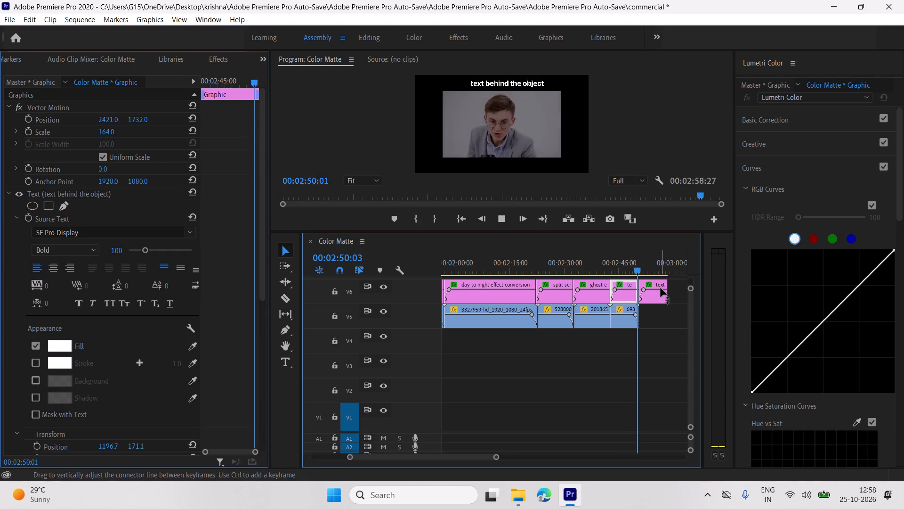
{"action": "key", "text": "space"}
Place the 6022792-uhd clip on V5 directly after the 6930834-uhd clip, beneath the duplicated "text behind the object" title.
{"action": "left_click", "coordinate": [657, 286]}
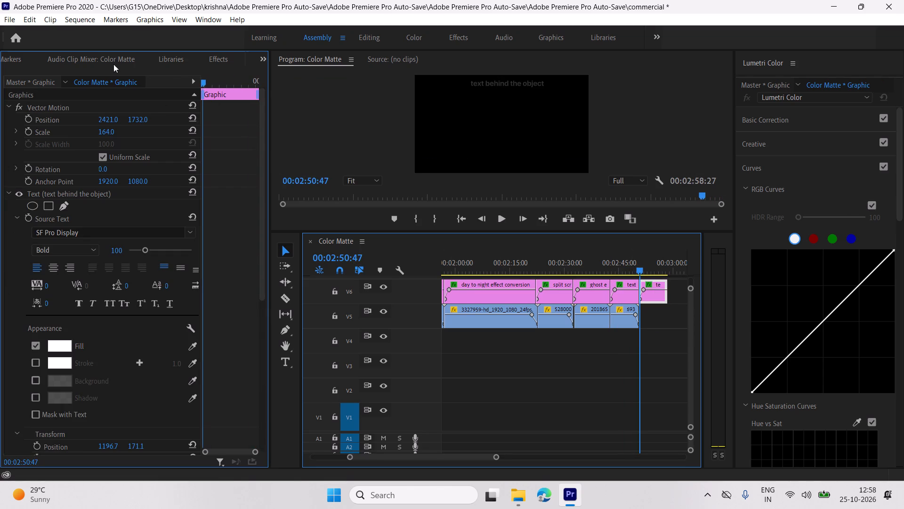
{"action": "scroll", "coordinate": [110, 59], "scroll_direction": "up", "scroll_amount": 6}
{"action": "left_click_drag", "start_coordinate": [44, 278], "coordinate": [348, 334]}
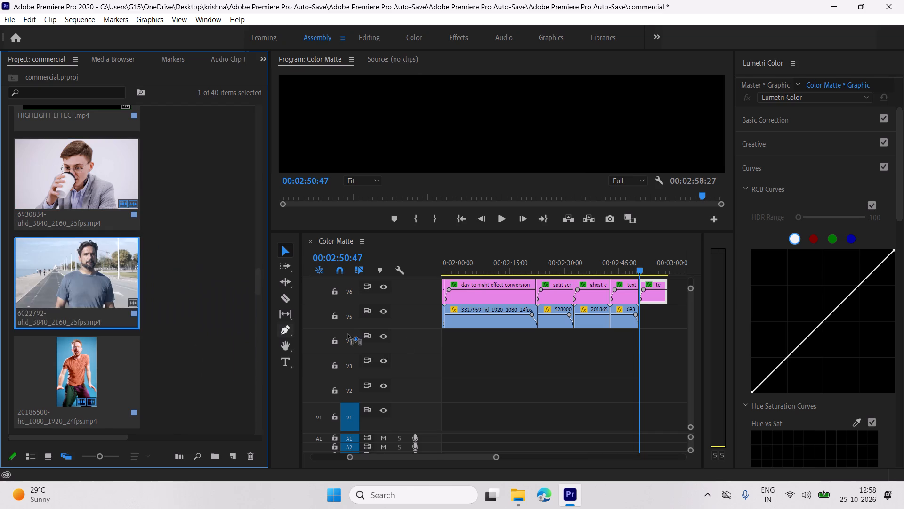
{"action": "left_click_drag", "start_coordinate": [348, 334], "coordinate": [639, 322]}
{"action": "key", "text": "space"}
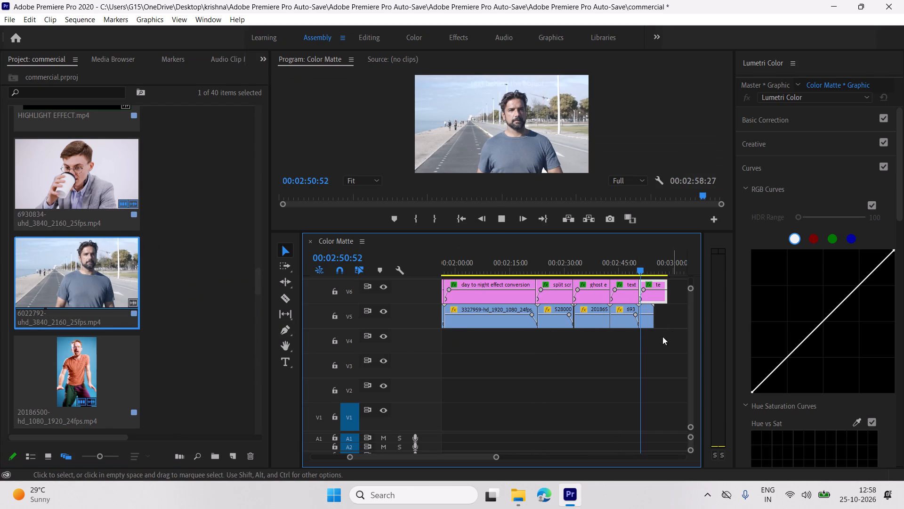
Fit the 6022792-uhd clip under the title by setting its Motion Scale to 69 and Position Y to 1110.
{"action": "key", "text": "space"}
{"action": "left_click", "coordinate": [651, 308]}
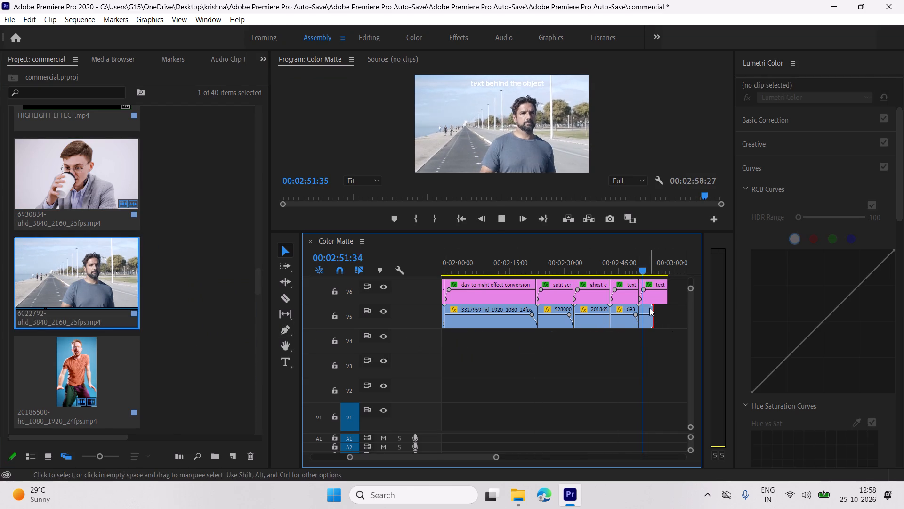
{"action": "left_click", "coordinate": [646, 309]}
{"action": "key", "text": "space"}
{"action": "scroll", "coordinate": [153, 60], "scroll_direction": "down", "scroll_amount": 5}
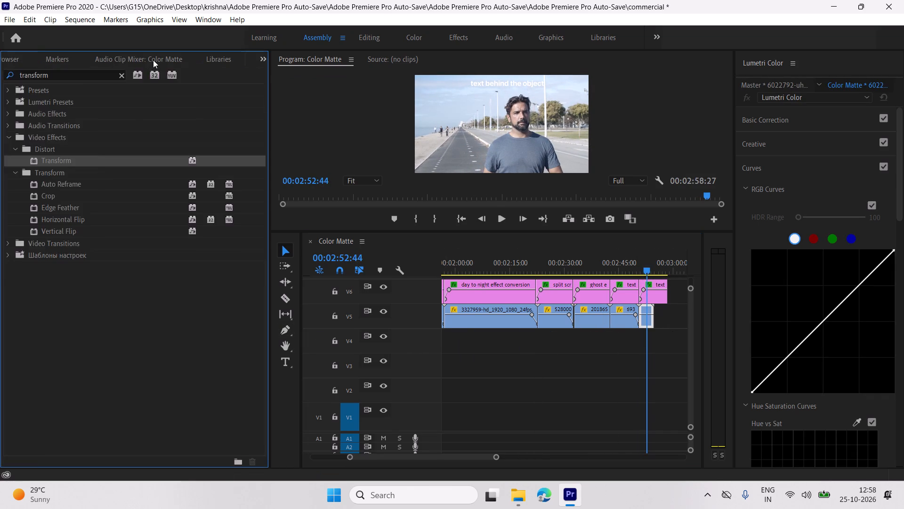
{"action": "scroll", "coordinate": [153, 60], "scroll_direction": "down", "scroll_amount": 1}
{"action": "left_click_drag", "start_coordinate": [105, 134], "coordinate": [84, 136]}
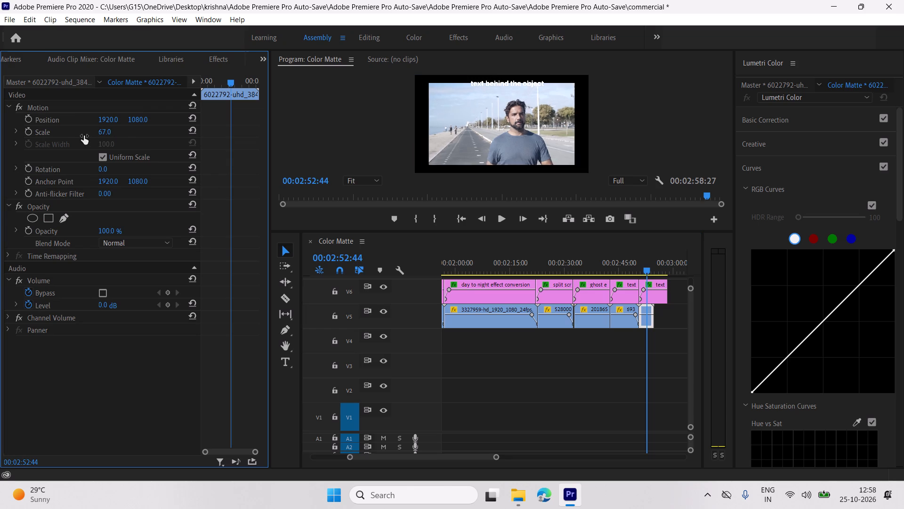
{"action": "left_click_drag", "start_coordinate": [84, 136], "coordinate": [87, 137]}
{"action": "left_click_drag", "start_coordinate": [136, 119], "coordinate": [145, 119]}
{"action": "left_click_drag", "start_coordinate": [150, 117], "coordinate": [141, 117]}
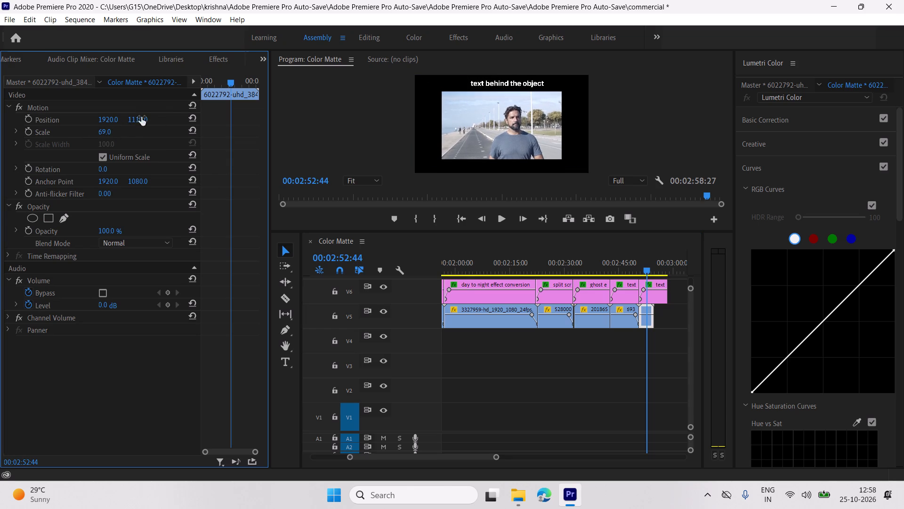
{"action": "left_click", "coordinate": [141, 117]}
{"action": "left_click_drag", "start_coordinate": [141, 117], "coordinate": [160, 117]}
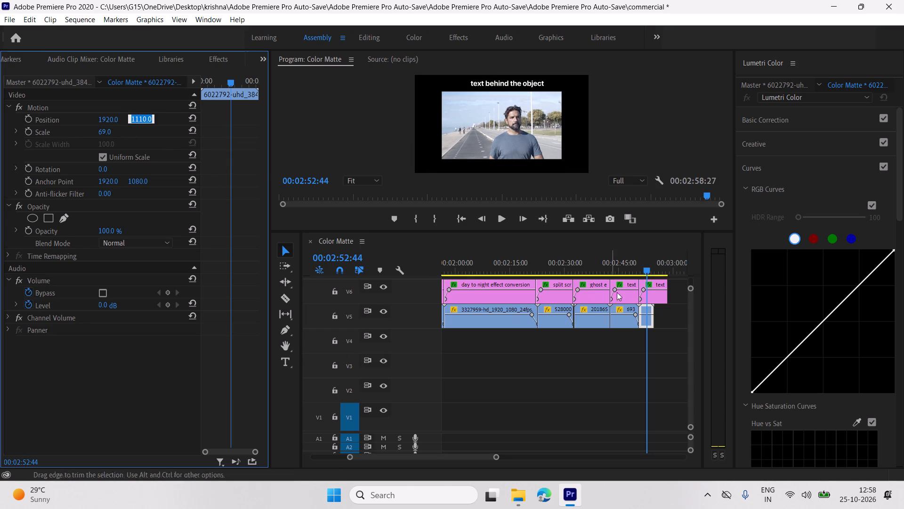
Change the duplicated title's text to "time remap / speed ramp" and set its Vector Motion Position X to 2252.
{"action": "left_click", "coordinate": [655, 284]}
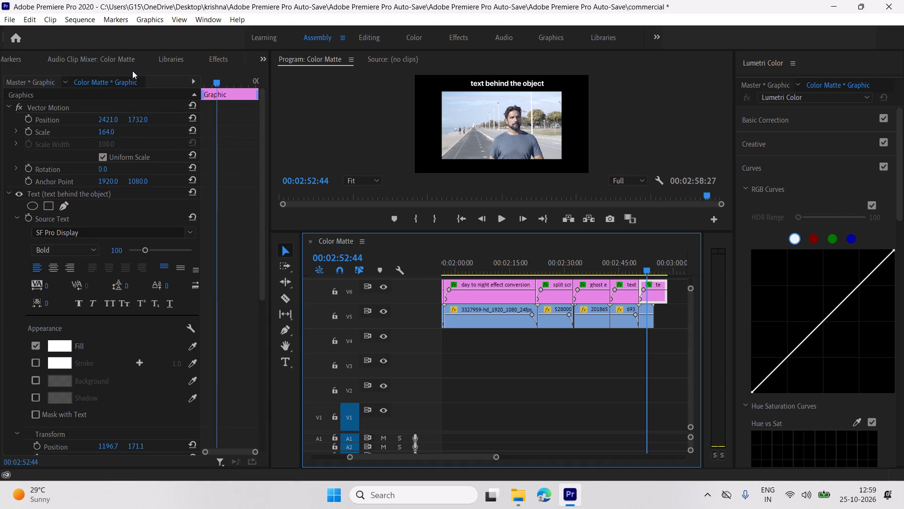
{"action": "left_click_drag", "start_coordinate": [110, 117], "coordinate": [72, 121]}
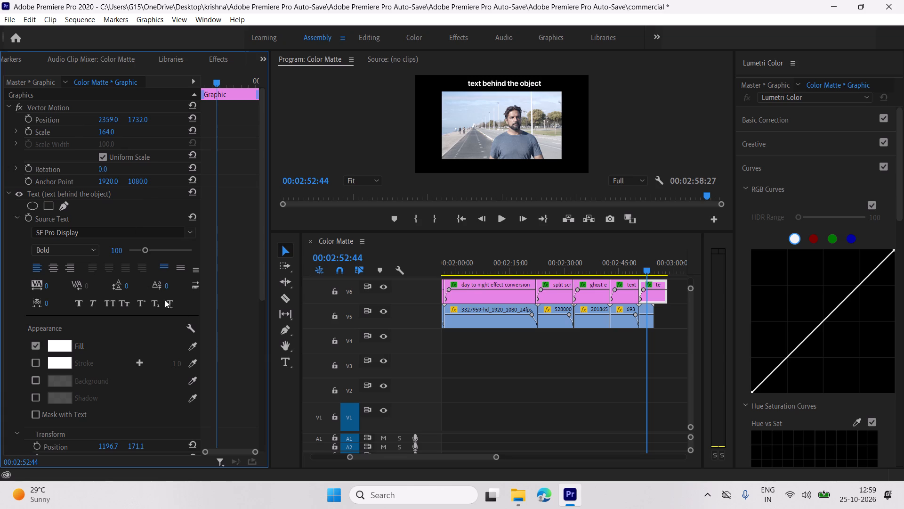
{"action": "left_click", "coordinate": [291, 359]}
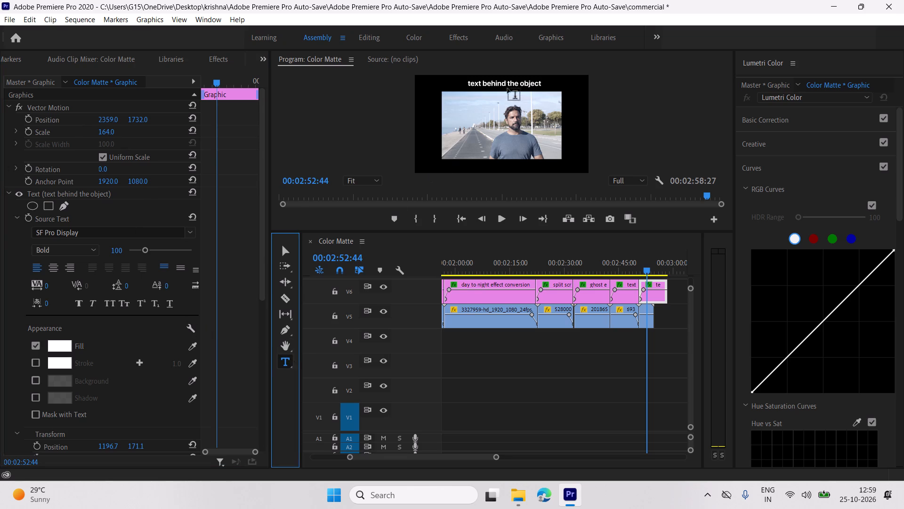
{"action": "double_click", "coordinate": [510, 82]}
{"action": "key", "text": "BackSpace"}
{"action": "key", "text": "Right"}
{"action": "key", "text": "Right"}
{"action": "key", "text": "Right"}
{"action": "key", "text": "Right"}
{"action": "key", "text": "Right"}
{"action": "key", "text": "Right"}
{"action": "key", "text": "Right"}
{"action": "key", "text": "Right"}
{"action": "key", "text": "Right"}
{"action": "key", "text": "Right"}
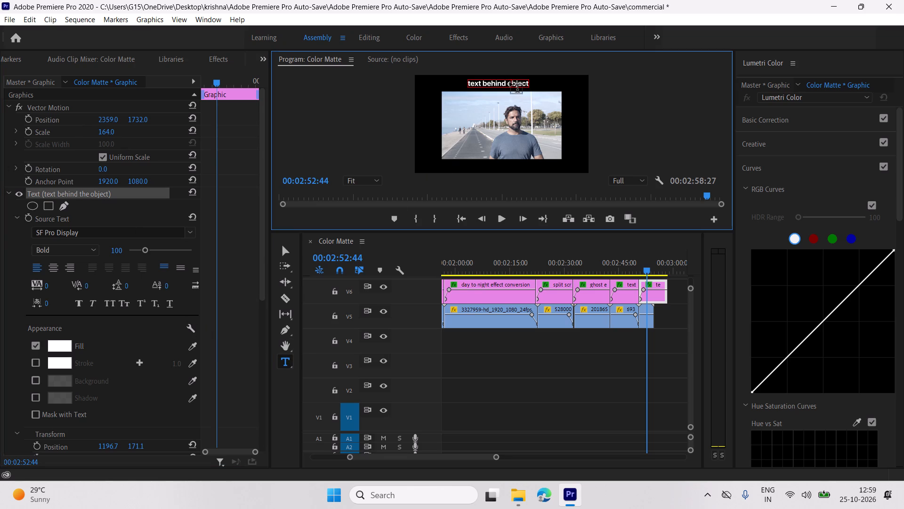
{"action": "key", "text": "BackSpace"}
{"action": "key", "text": "BackSpace"}
{"action": "key", "text": "BackSpace"}
{"action": "key", "text": "BackSpace"}
{"action": "key", "text": "BackSpace"}
{"action": "key", "text": "BackSpace"}
{"action": "key", "text": "BackSpace"}
{"action": "key", "text": "BackSpace"}
{"action": "key", "text": "BackSpace"}
{"action": "key", "text": "BackSpace"}
{"action": "key", "text": "BackSpace"}
{"action": "key", "text": "BackSpace"}
{"action": "key", "text": "BackSpace"}
{"action": "key", "text": "BackSpace"}
{"action": "key", "text": "BackSpace"}
{"action": "key", "text": "BackSpace"}
{"action": "key", "text": "BackSpace"}
{"action": "key", "text": "BackSpace"}
{"action": "key", "text": "BackSpace"}
{"action": "key", "text": "BackSpace"}
{"action": "type", "text": "time remap"}
{"action": "key", "text": "space"}
{"action": "type", "text": "/ soeen"}
{"action": "key", "text": "BackSpace"}
{"action": "key", "text": "BackSpace"}
{"action": "key", "text": "BackSpace"}
{"action": "key", "text": "BackSpace"}
{"action": "type", "text": "oe"}
{"action": "key", "text": "BackSpace"}
{"action": "key", "text": "BackSpace"}
{"action": "type", "text": "peed"}
{"action": "key", "text": "space"}
{"action": "type", "text": "ramb"}
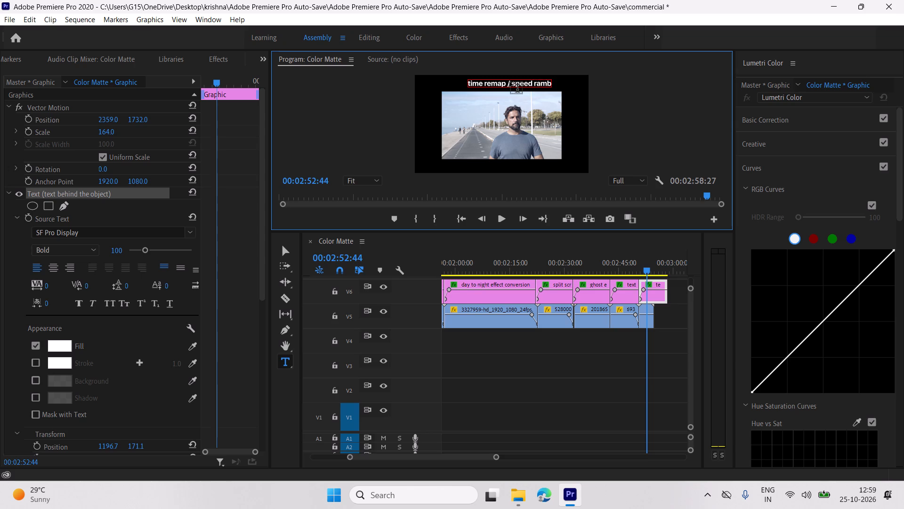
{"action": "key", "text": "BackSpace"}
{"action": "key", "text": "p"}
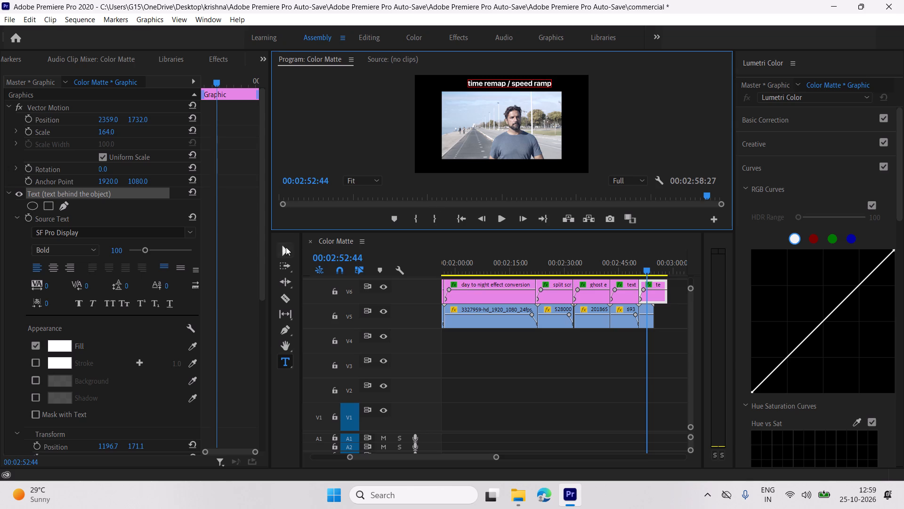
{"action": "left_click", "coordinate": [286, 247]}
{"action": "left_click_drag", "start_coordinate": [107, 117], "coordinate": [42, 119]}
Trim the "time remap / speed ramp" title on V6 to end with the 6022792-uhd clip at 00:02:54:44.
{"action": "key", "text": "space"}
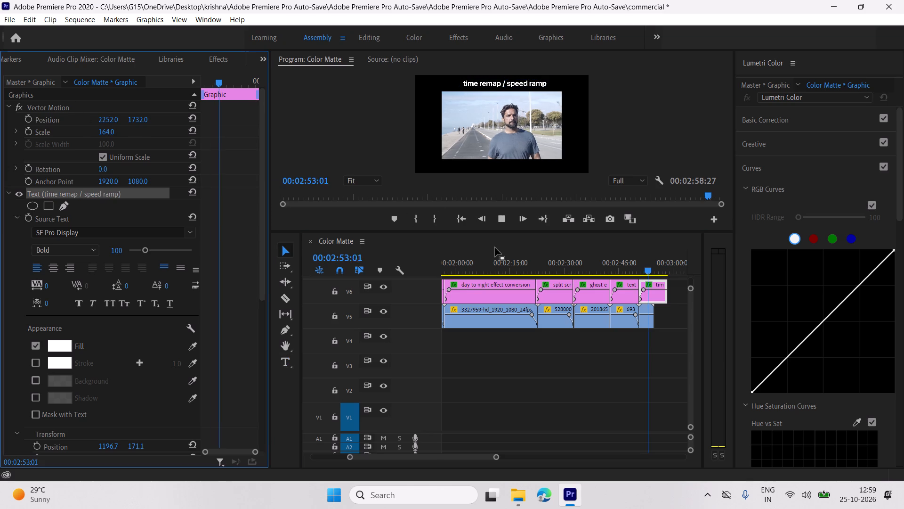
{"action": "key", "text": "space"}
{"action": "left_click_drag", "start_coordinate": [667, 296], "coordinate": [656, 296]}
Fade out the "time remap / speed ramp" title with video Opacity keyframes from 100% shortly before its end to 0% at 00:02:54:44.
{"action": "key", "text": "space"}
{"action": "key", "text": "space"}
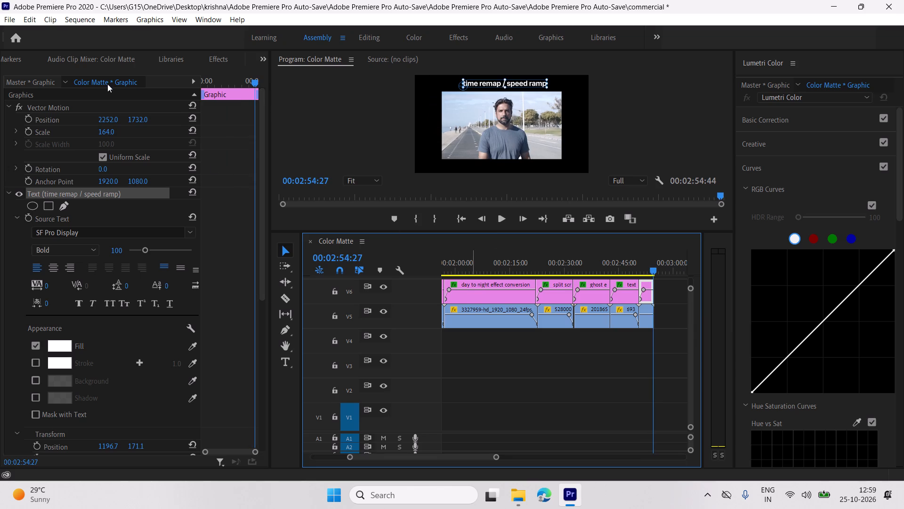
{"action": "scroll", "coordinate": [198, 193], "scroll_direction": "down", "scroll_amount": 11}
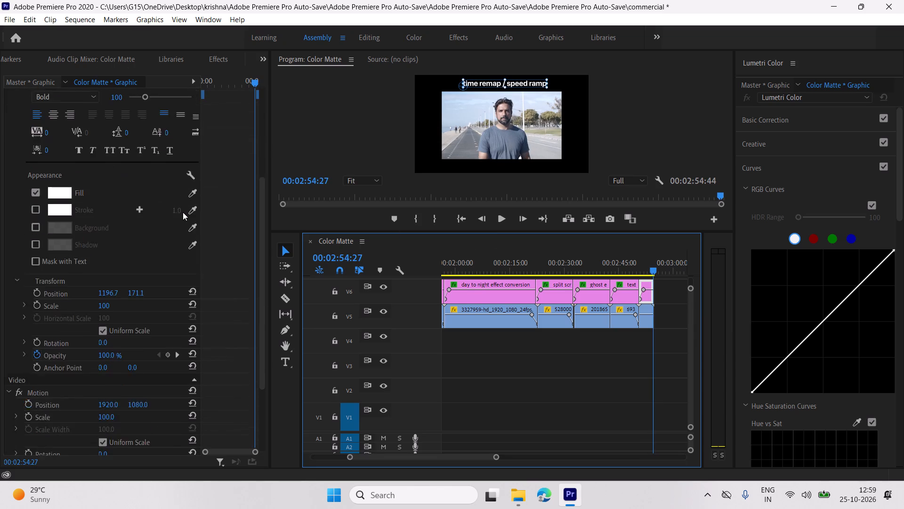
{"action": "scroll", "coordinate": [183, 212], "scroll_direction": "down", "scroll_amount": 8}
{"action": "scroll", "coordinate": [220, 272], "scroll_direction": "down", "scroll_amount": 4}
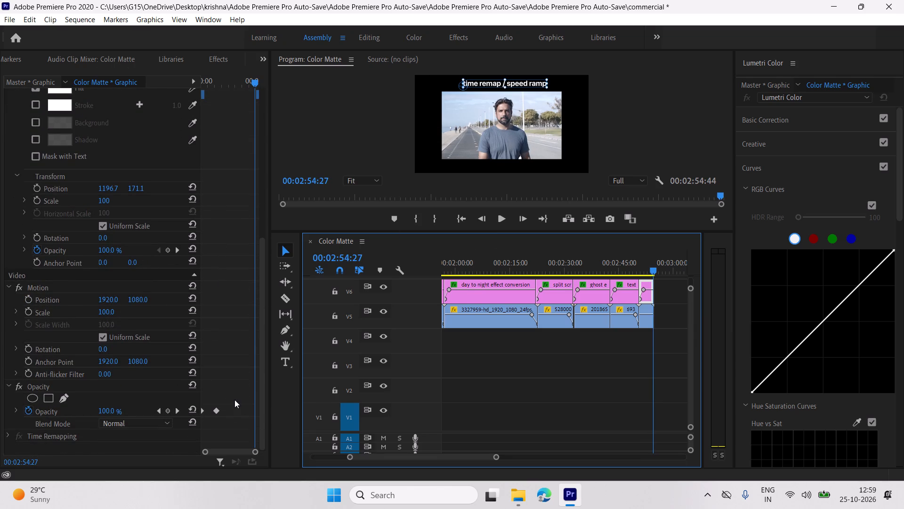
{"action": "left_click_drag", "start_coordinate": [233, 400], "coordinate": [204, 431]}
{"action": "left_click_drag", "start_coordinate": [216, 410], "coordinate": [244, 412], "text": "alt"}
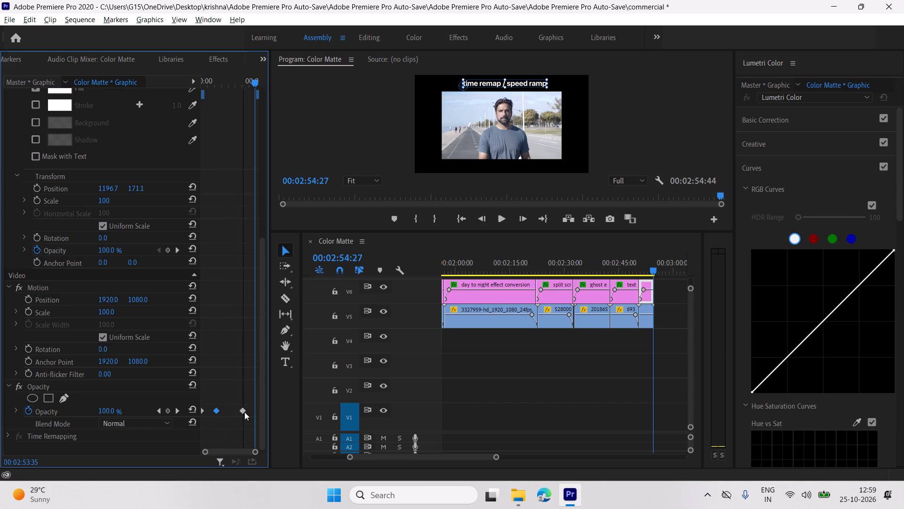
{"action": "left_click_drag", "start_coordinate": [244, 412], "coordinate": [251, 412], "text": "alt"}
{"action": "key", "text": "space"}
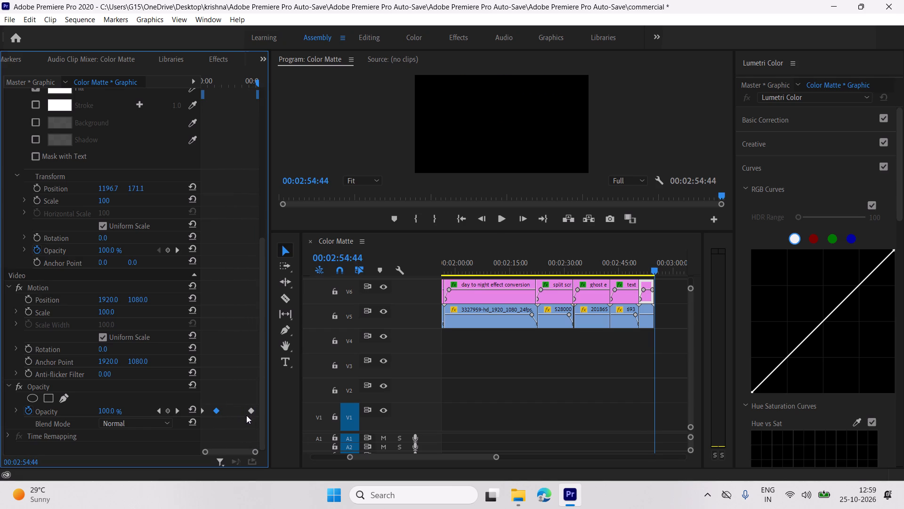
{"action": "left_click", "coordinate": [109, 413]}
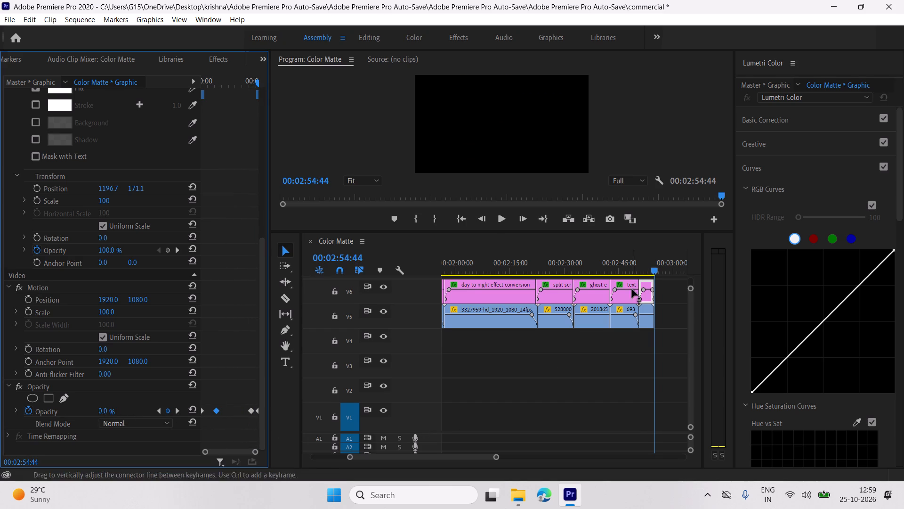
{"action": "left_click_drag", "start_coordinate": [655, 271], "coordinate": [645, 271]}
{"action": "key", "text": "space"}
{"action": "key", "text": "space"}
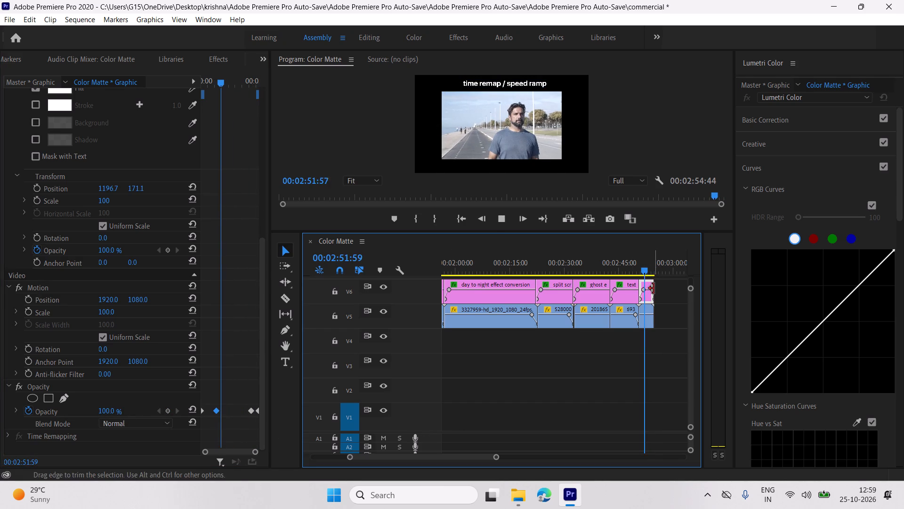
{"action": "key", "text": "space"}
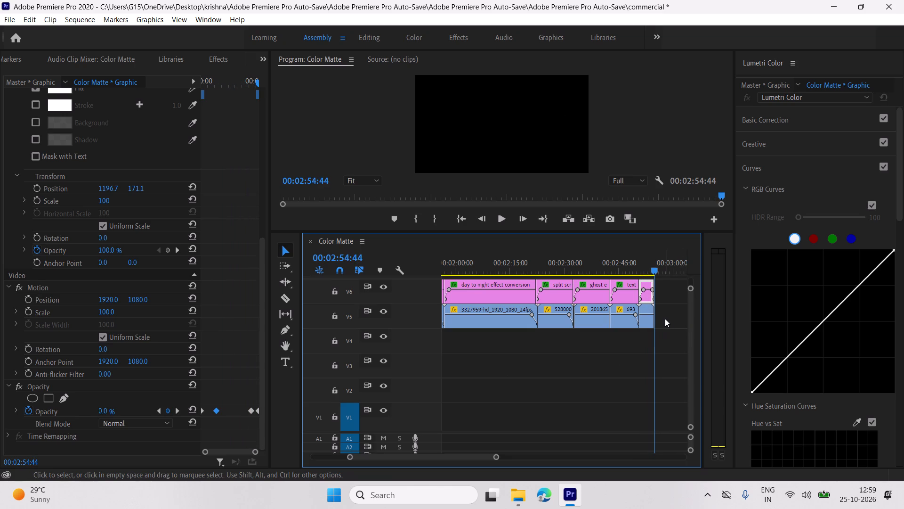
Duplicate the "time remap / speed ramp" title on V6 directly after the original.
{"action": "left_click_drag", "start_coordinate": [646, 283], "coordinate": [659, 284], "text": "alt"}
{"action": "key", "text": "space"}
{"action": "key", "text": "space"}
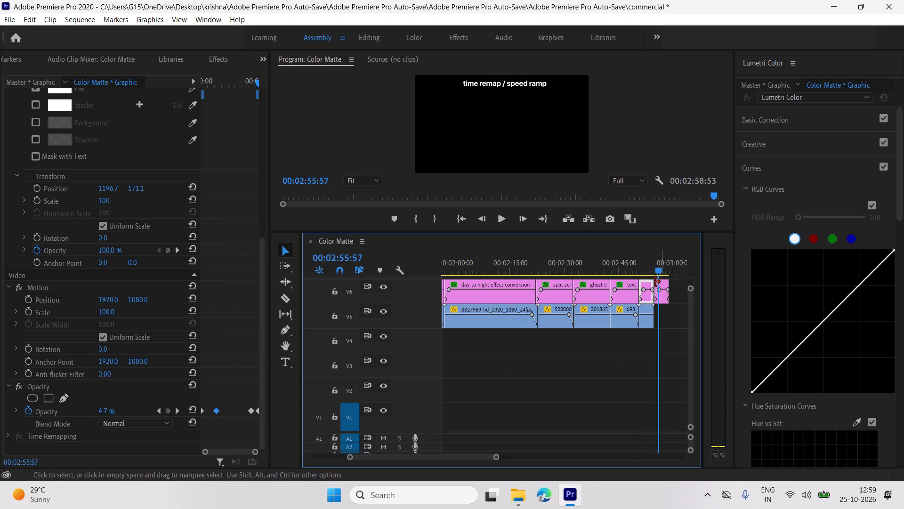
Place the 16954038_3840_2160_60fps clip on V5 directly after the 6022792-uhd clip, beneath the duplicated title.
{"action": "scroll", "coordinate": [63, 57], "scroll_direction": "up", "scroll_amount": 6}
{"action": "scroll", "coordinate": [175, 251], "scroll_direction": "up", "scroll_amount": 2}
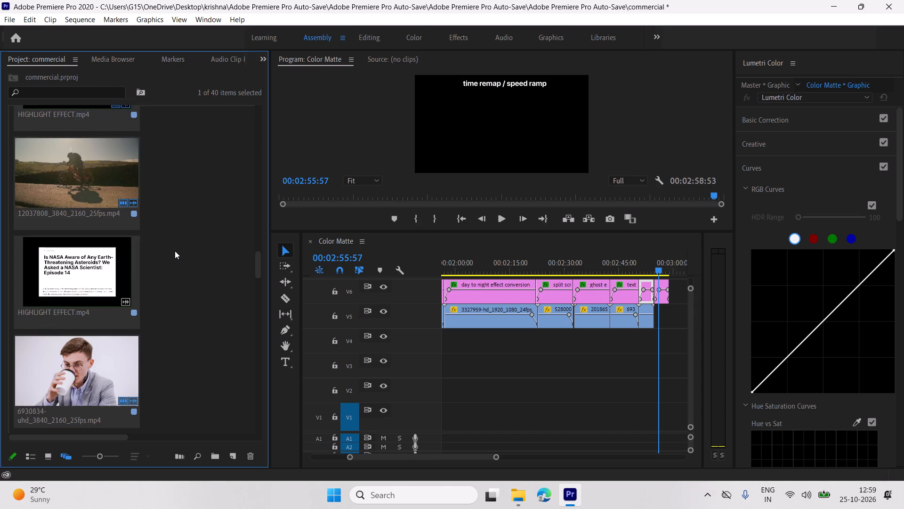
{"action": "scroll", "coordinate": [175, 251], "scroll_direction": "up", "scroll_amount": 4}
{"action": "scroll", "coordinate": [178, 242], "scroll_direction": "down", "scroll_amount": 16}
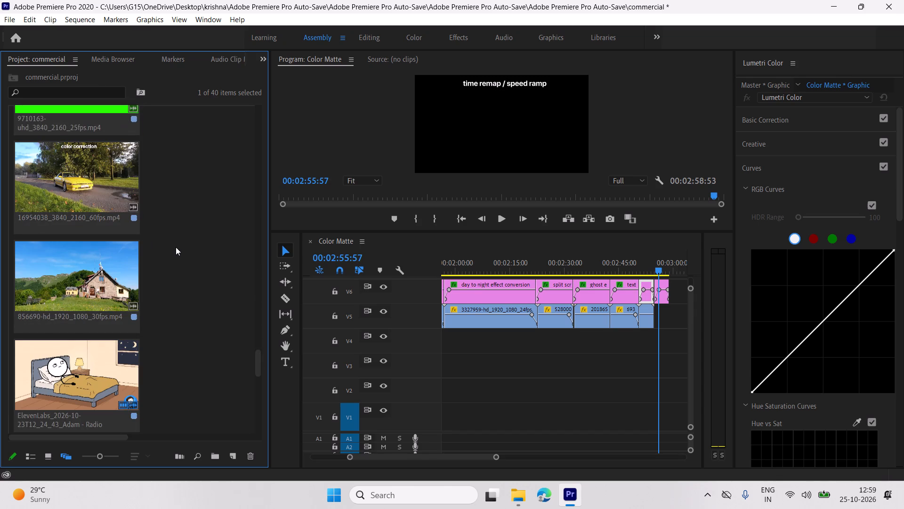
{"action": "left_click_drag", "start_coordinate": [95, 188], "coordinate": [383, 285]}
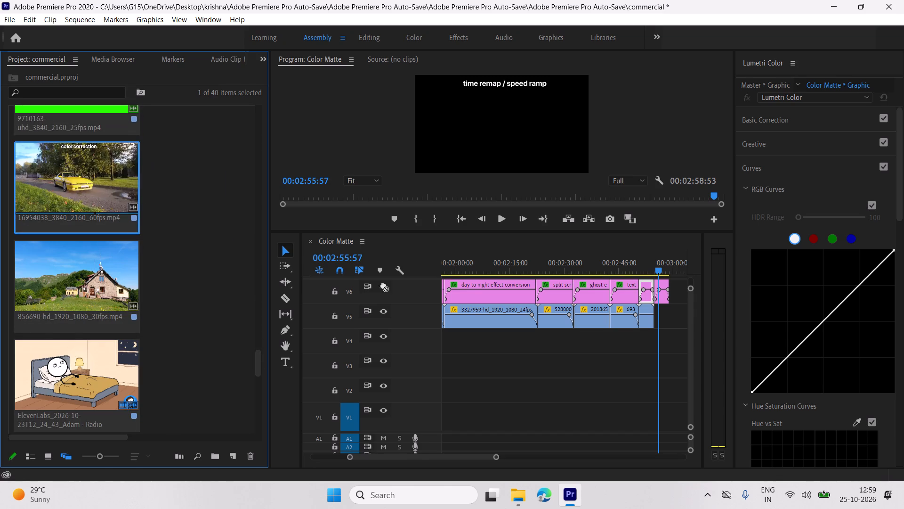
{"action": "left_click_drag", "start_coordinate": [383, 285], "coordinate": [656, 318]}
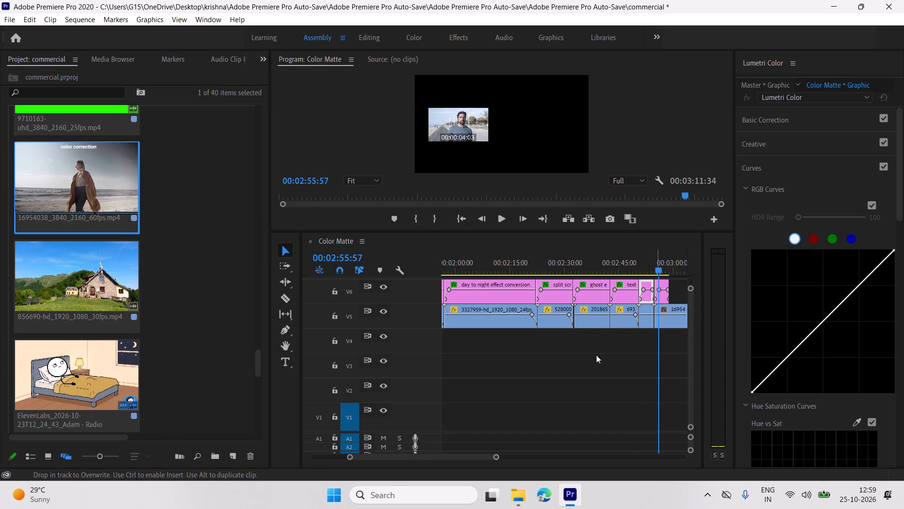
Extend the duplicated "time remap / speed ramp" title on V6 to end with the 16954038 clip at 00:03:11:34.
{"action": "scroll", "coordinate": [513, 374], "scroll_direction": "down", "scroll_amount": 12}
{"action": "key", "text": "space"}
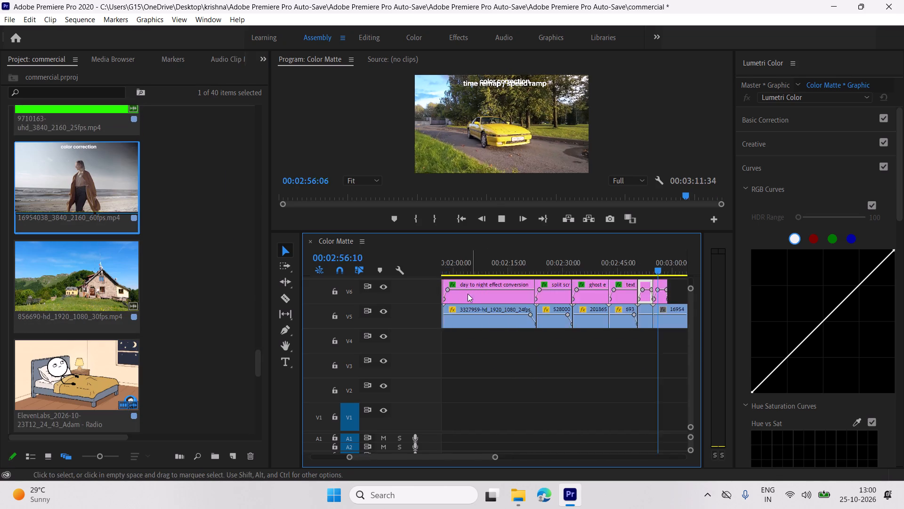
{"action": "key", "text": "space"}
{"action": "scroll", "coordinate": [651, 312], "scroll_direction": "down", "scroll_amount": 8}
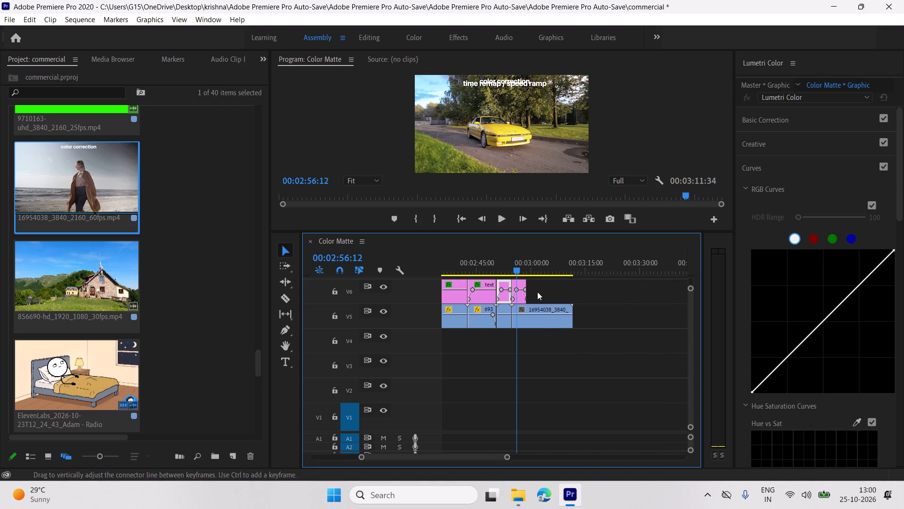
{"action": "left_click_drag", "start_coordinate": [529, 290], "coordinate": [574, 294]}
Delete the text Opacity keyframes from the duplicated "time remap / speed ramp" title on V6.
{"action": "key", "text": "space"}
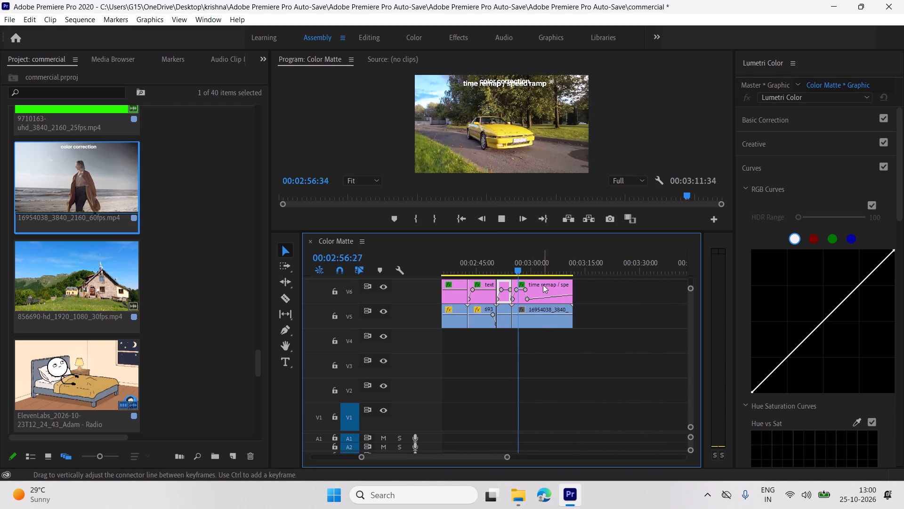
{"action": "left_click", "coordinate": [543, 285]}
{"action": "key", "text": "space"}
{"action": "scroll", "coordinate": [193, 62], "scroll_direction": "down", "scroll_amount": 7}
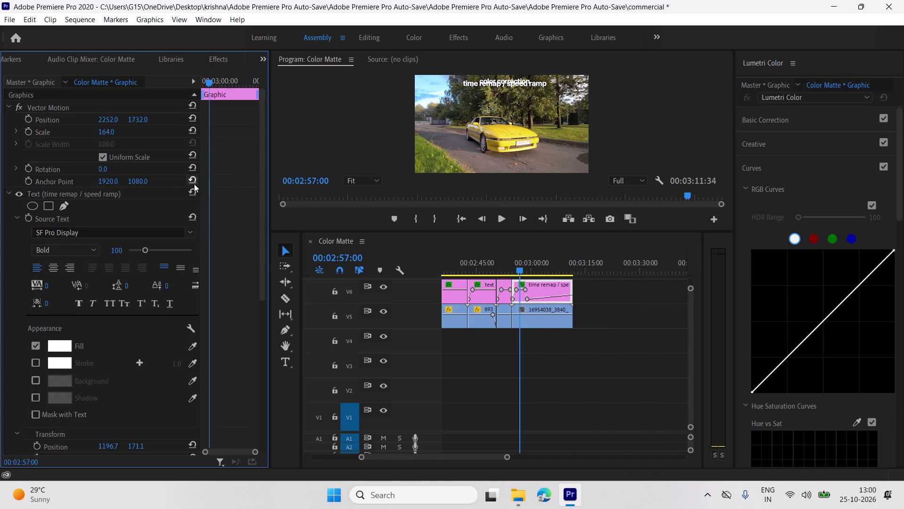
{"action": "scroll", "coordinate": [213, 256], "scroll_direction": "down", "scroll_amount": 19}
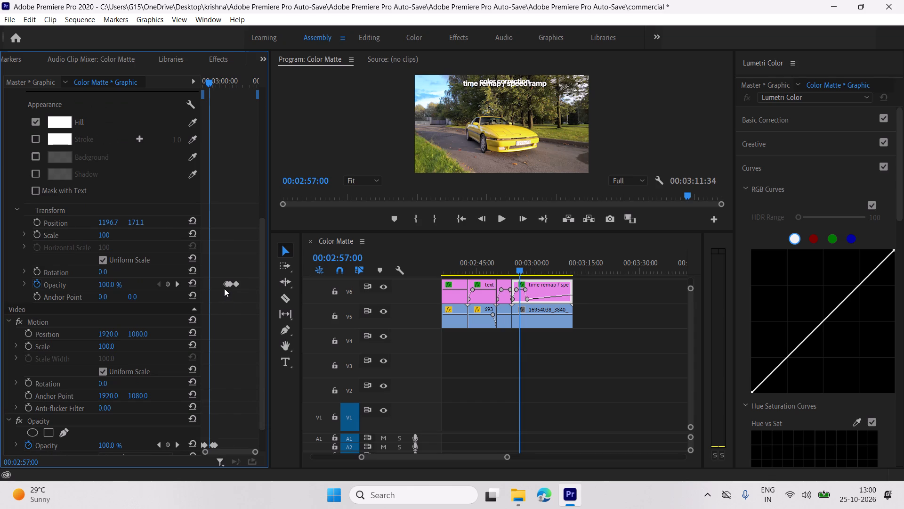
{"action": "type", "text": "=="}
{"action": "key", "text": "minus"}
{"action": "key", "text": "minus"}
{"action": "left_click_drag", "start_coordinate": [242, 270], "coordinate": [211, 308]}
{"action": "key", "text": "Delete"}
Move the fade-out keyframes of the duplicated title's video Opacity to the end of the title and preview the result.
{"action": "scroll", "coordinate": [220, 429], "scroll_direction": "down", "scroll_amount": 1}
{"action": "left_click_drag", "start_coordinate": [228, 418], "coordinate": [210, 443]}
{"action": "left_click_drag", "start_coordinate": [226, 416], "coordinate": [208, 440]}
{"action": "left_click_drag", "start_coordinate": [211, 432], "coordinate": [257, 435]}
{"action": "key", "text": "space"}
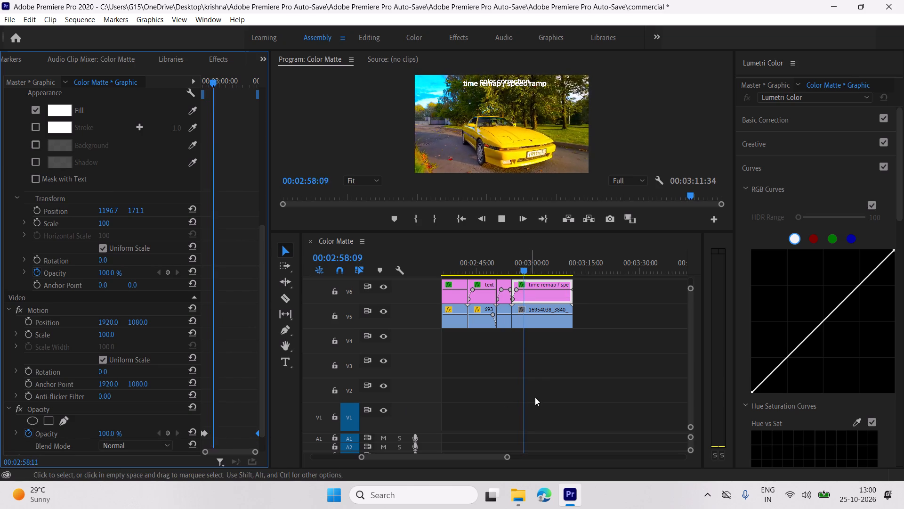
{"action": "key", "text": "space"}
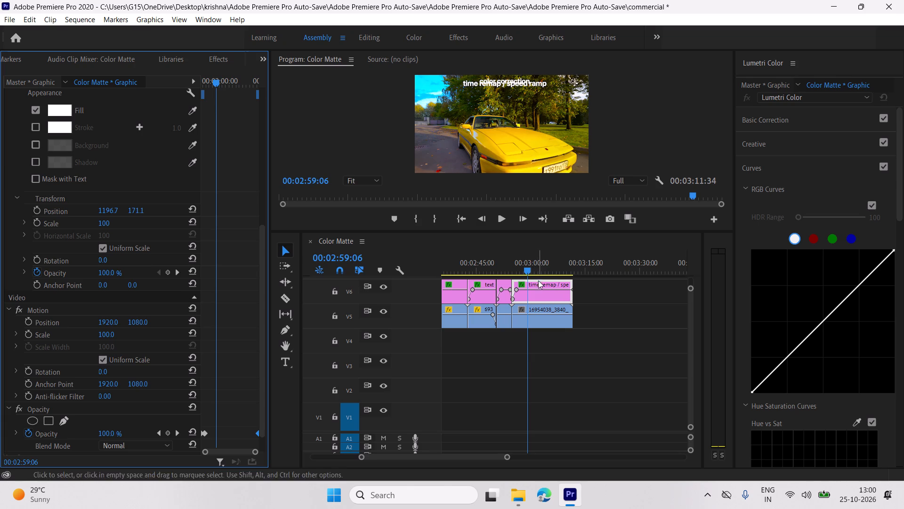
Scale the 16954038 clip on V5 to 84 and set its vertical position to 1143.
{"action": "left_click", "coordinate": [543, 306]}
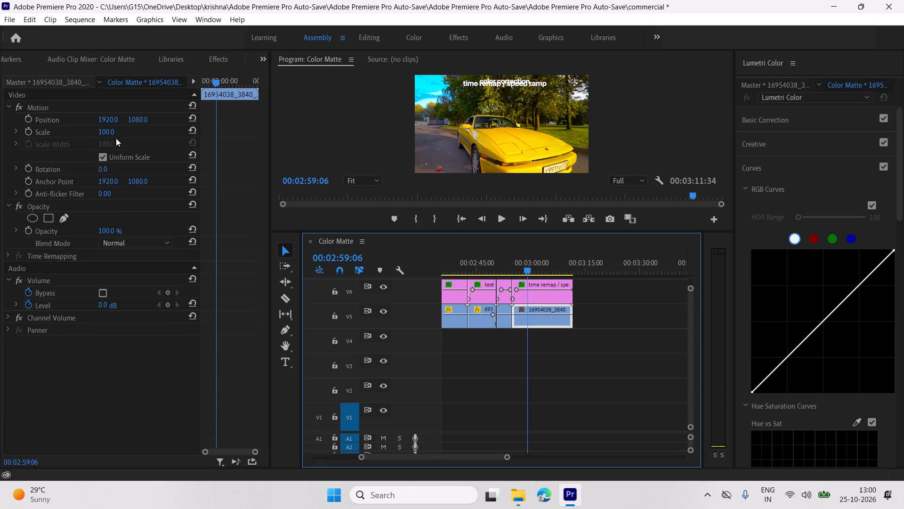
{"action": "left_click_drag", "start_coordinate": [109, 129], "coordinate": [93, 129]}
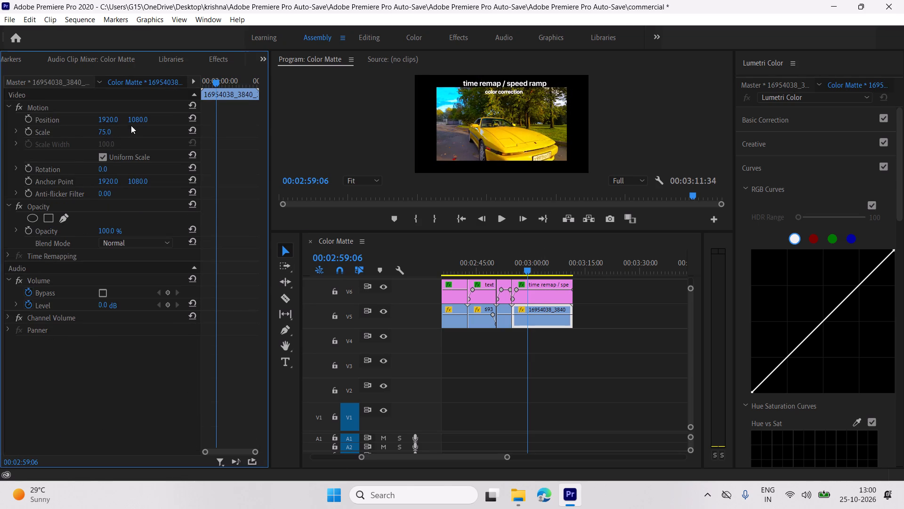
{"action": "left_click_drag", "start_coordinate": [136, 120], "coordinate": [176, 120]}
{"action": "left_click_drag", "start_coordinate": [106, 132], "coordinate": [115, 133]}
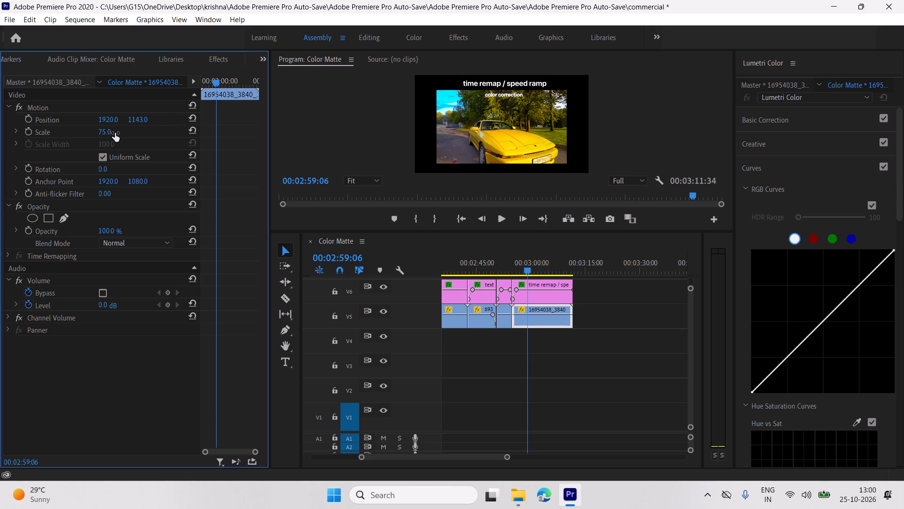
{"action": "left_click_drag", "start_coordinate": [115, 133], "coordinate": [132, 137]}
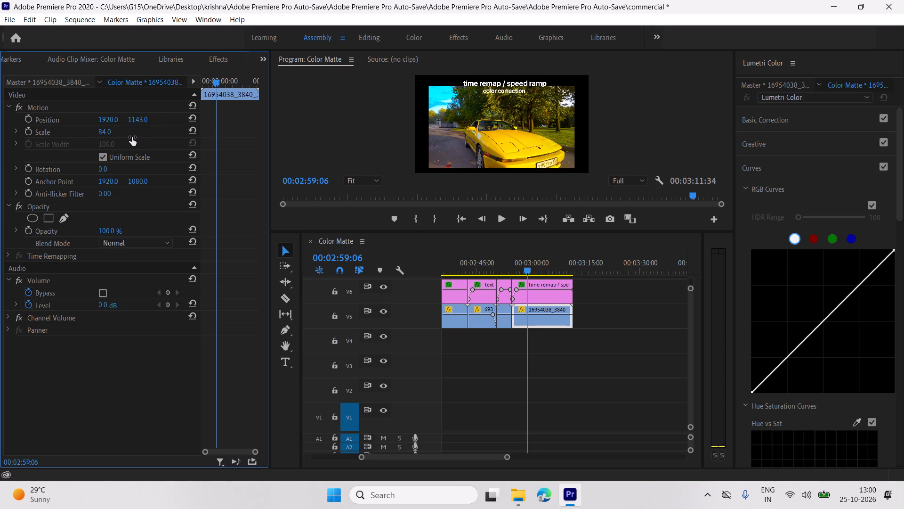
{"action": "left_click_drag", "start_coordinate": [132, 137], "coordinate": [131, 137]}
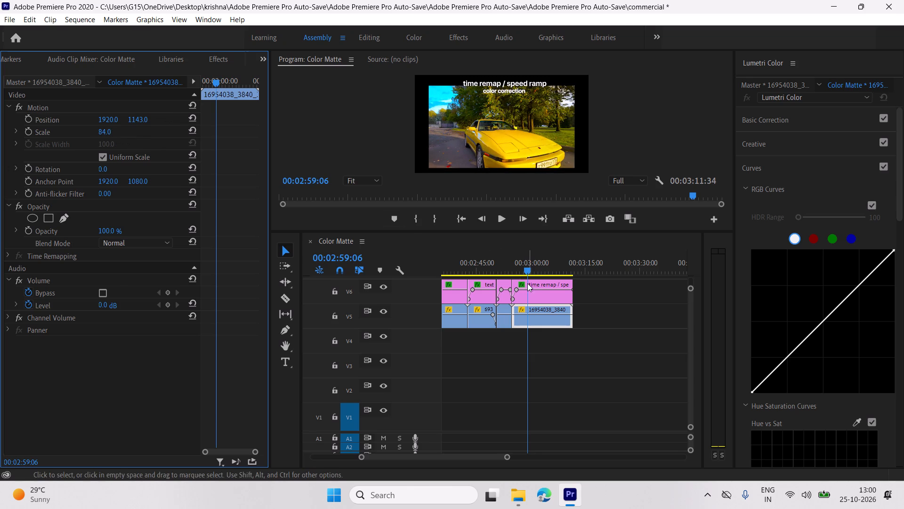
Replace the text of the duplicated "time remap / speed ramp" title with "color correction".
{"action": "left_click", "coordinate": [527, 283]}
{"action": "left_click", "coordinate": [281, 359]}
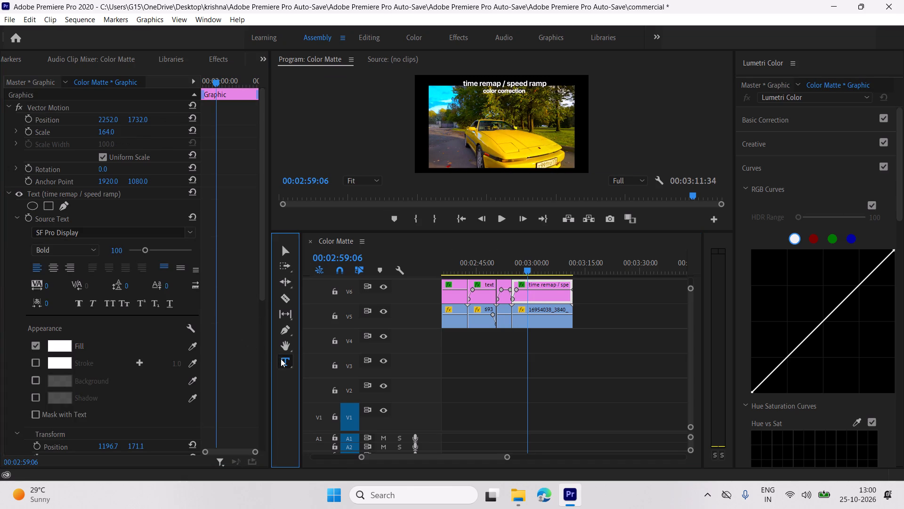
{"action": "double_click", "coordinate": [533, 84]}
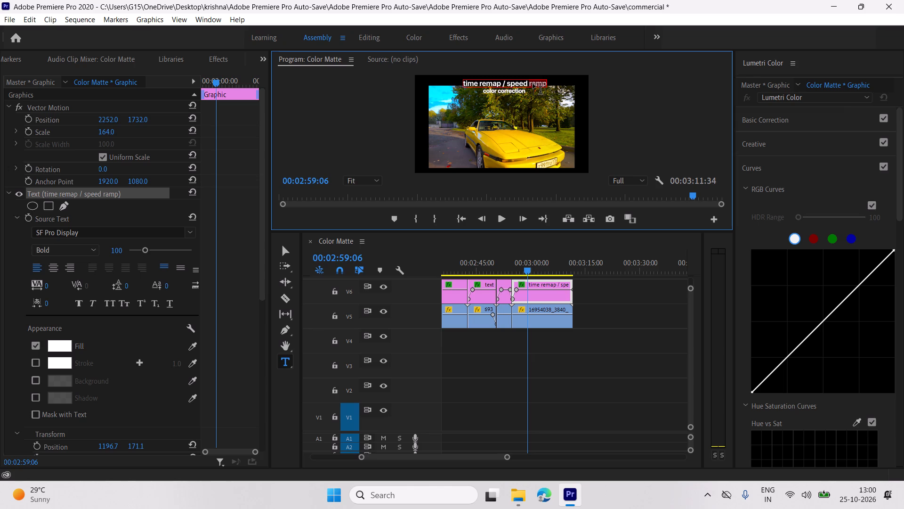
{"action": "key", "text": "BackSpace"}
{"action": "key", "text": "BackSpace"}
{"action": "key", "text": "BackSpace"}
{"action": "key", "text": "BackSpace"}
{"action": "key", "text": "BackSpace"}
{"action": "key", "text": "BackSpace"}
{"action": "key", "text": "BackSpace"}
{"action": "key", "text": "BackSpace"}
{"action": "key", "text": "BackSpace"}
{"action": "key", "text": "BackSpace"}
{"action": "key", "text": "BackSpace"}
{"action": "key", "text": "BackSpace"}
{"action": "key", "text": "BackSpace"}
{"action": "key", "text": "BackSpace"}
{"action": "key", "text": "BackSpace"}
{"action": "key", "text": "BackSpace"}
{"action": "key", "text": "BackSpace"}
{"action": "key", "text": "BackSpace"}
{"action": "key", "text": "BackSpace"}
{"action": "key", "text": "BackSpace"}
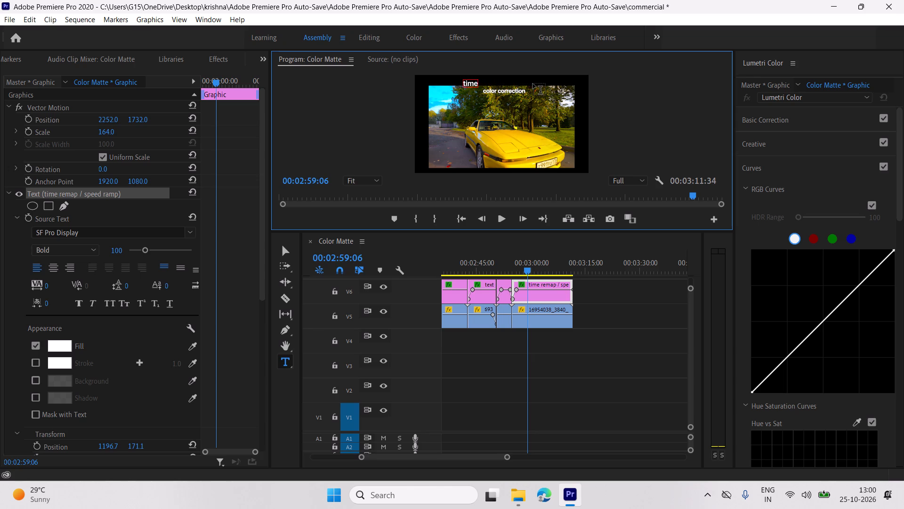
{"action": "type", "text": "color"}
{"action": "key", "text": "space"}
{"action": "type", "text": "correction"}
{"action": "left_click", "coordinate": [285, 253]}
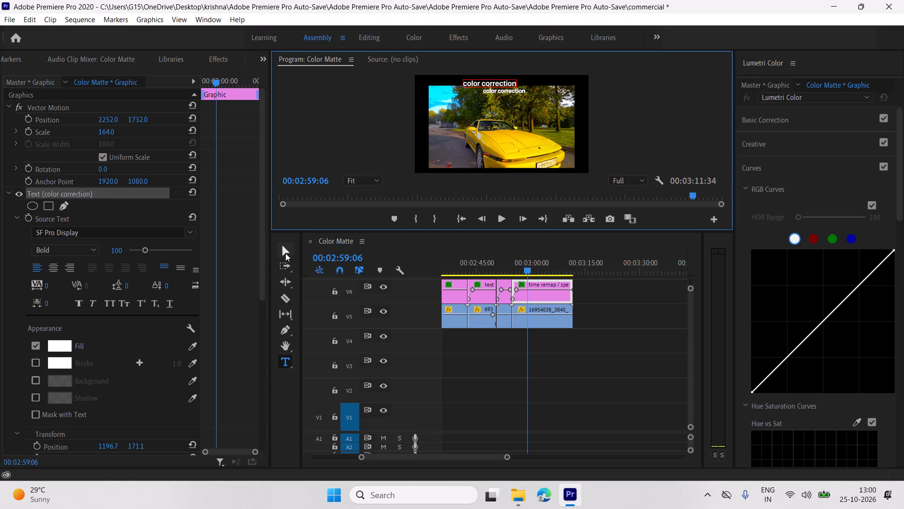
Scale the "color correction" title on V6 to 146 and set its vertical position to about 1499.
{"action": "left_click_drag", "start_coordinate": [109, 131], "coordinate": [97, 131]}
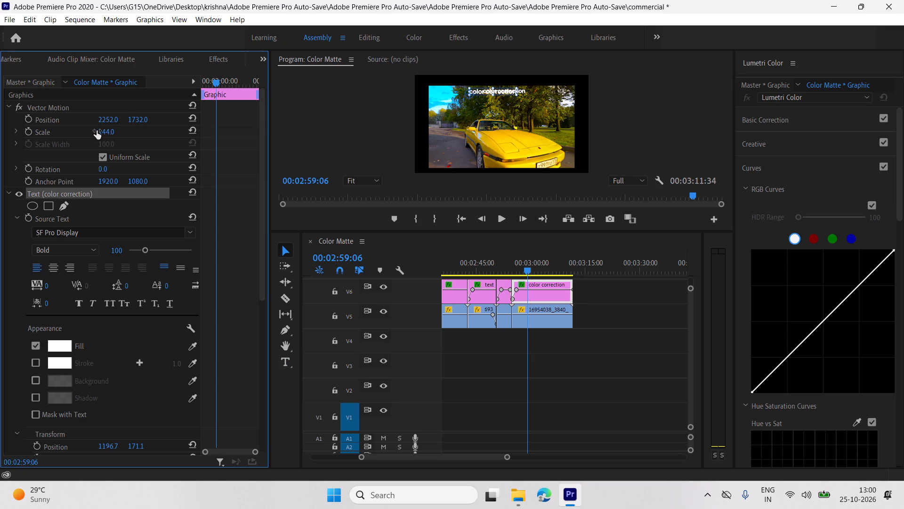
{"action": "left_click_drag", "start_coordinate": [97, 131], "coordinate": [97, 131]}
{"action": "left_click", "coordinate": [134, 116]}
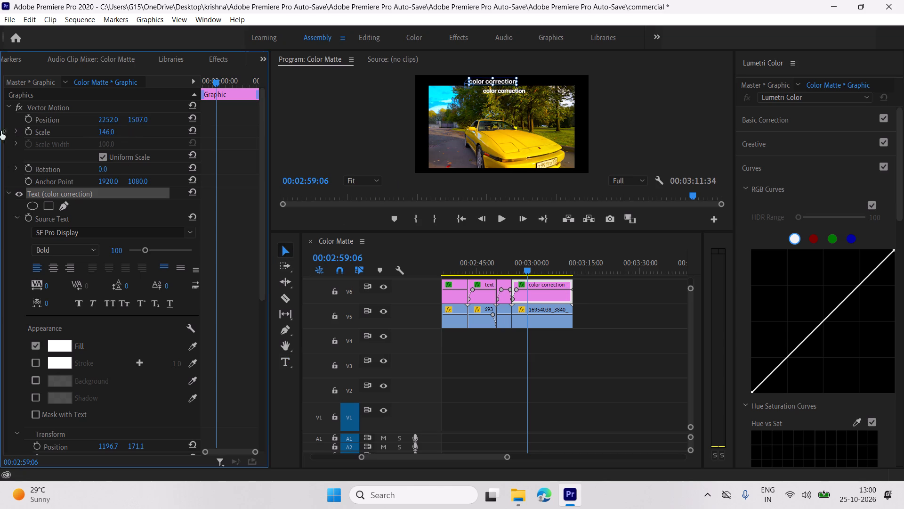
Delete the added "color correction" title above the 16954038 clip from V6.
{"action": "key", "text": "Delete"}
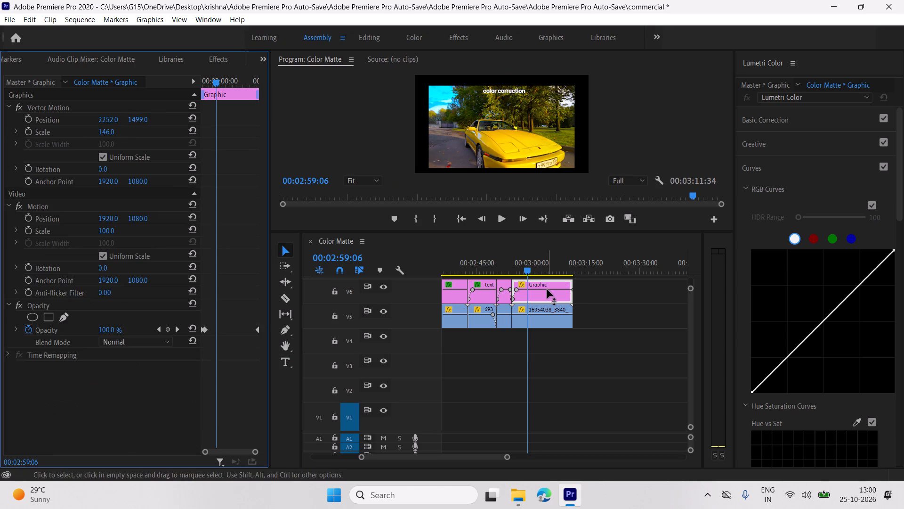
{"action": "left_click", "coordinate": [543, 284]}
{"action": "key", "text": "Delete"}
Play back the 16954038 clip on V5, scale it to 91 and set its vertical position to 1098.
{"action": "left_click_drag", "start_coordinate": [519, 269], "coordinate": [508, 269]}
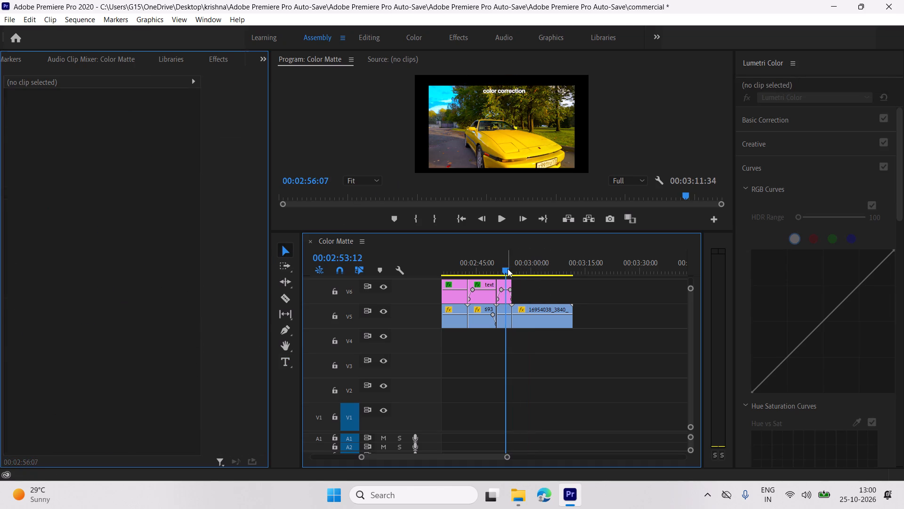
{"action": "key", "text": "space"}
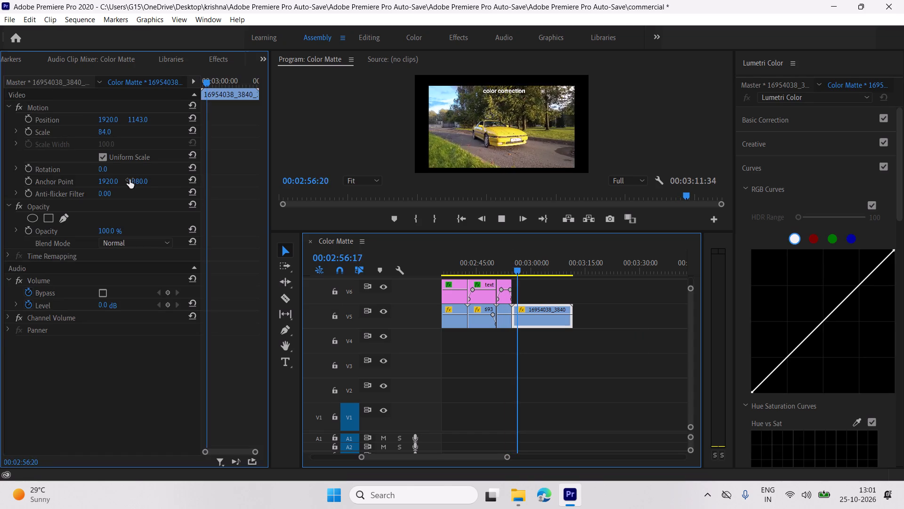
{"action": "left_click_drag", "start_coordinate": [102, 131], "coordinate": [111, 131]}
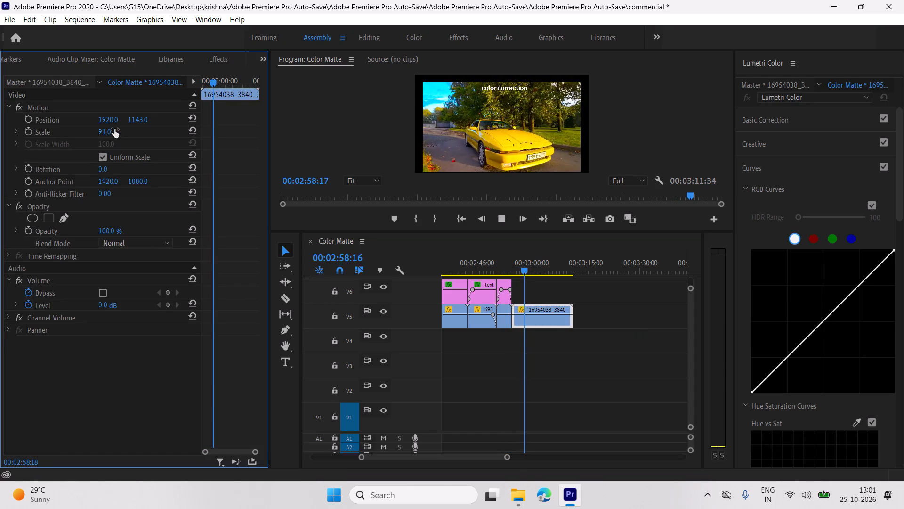
{"action": "left_click_drag", "start_coordinate": [142, 117], "coordinate": [110, 118]}
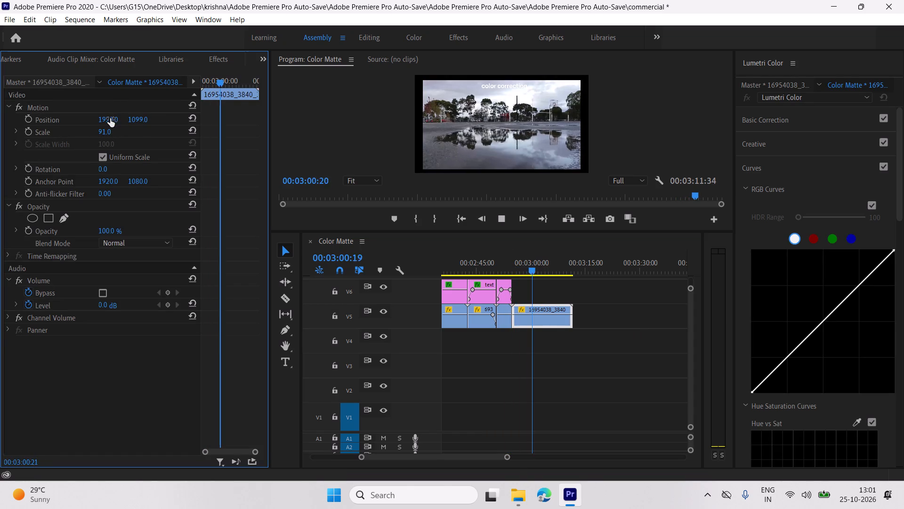
{"action": "left_click_drag", "start_coordinate": [110, 118], "coordinate": [110, 118]}
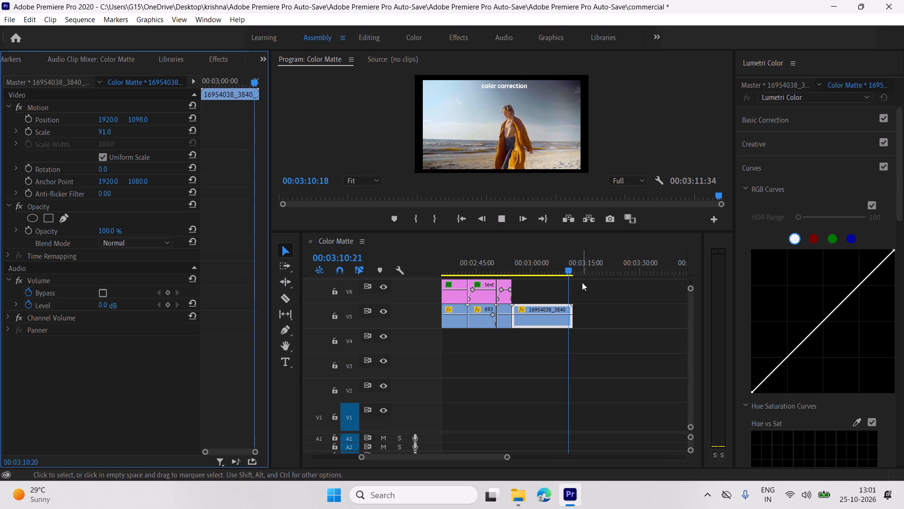
Find CLIP.mp4 in the project media and place it on V5 directly after the 16954038 clip at 00:03:11:34.
{"action": "scroll", "coordinate": [204, 66], "scroll_direction": "up", "scroll_amount": 3}
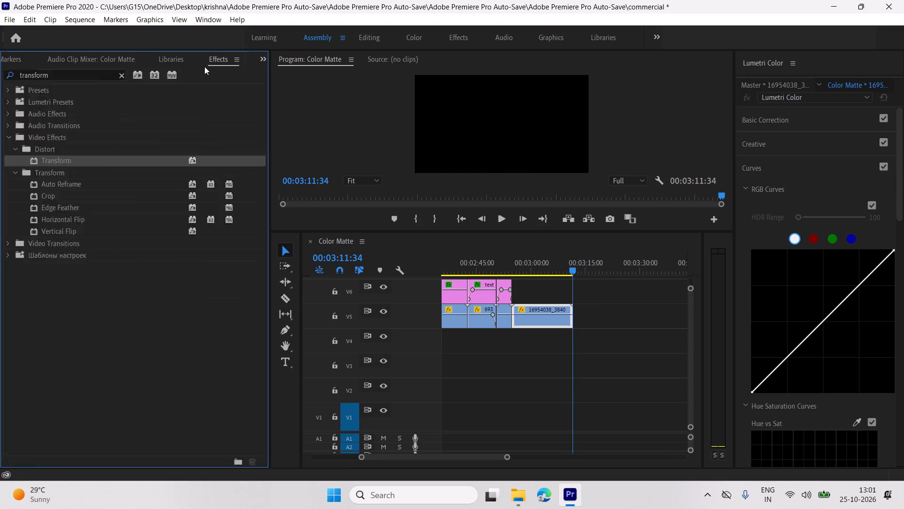
{"action": "scroll", "coordinate": [204, 66], "scroll_direction": "up", "scroll_amount": 5}
{"action": "left_click", "coordinate": [211, 235]}
{"action": "scroll", "coordinate": [211, 237], "scroll_direction": "up", "scroll_amount": 3}
{"action": "scroll", "coordinate": [210, 243], "scroll_direction": "down", "scroll_amount": 3}
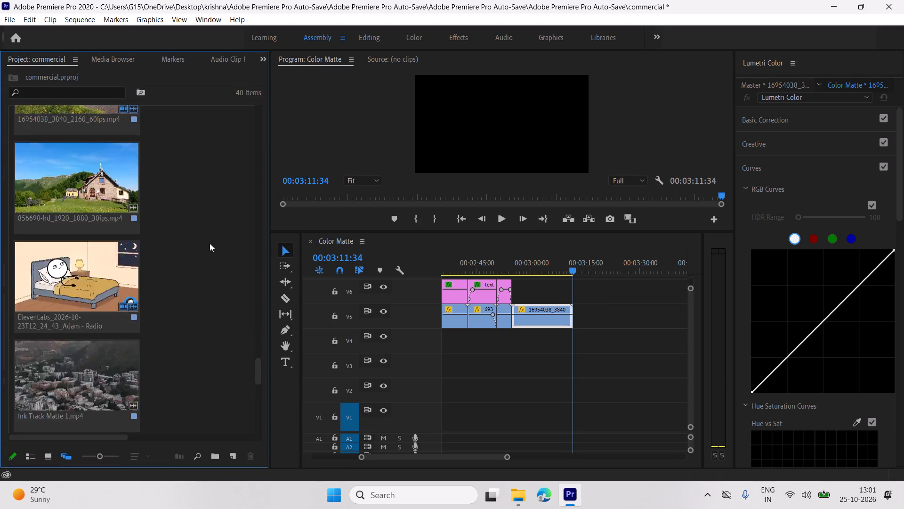
{"action": "scroll", "coordinate": [210, 243], "scroll_direction": "down", "scroll_amount": 7}
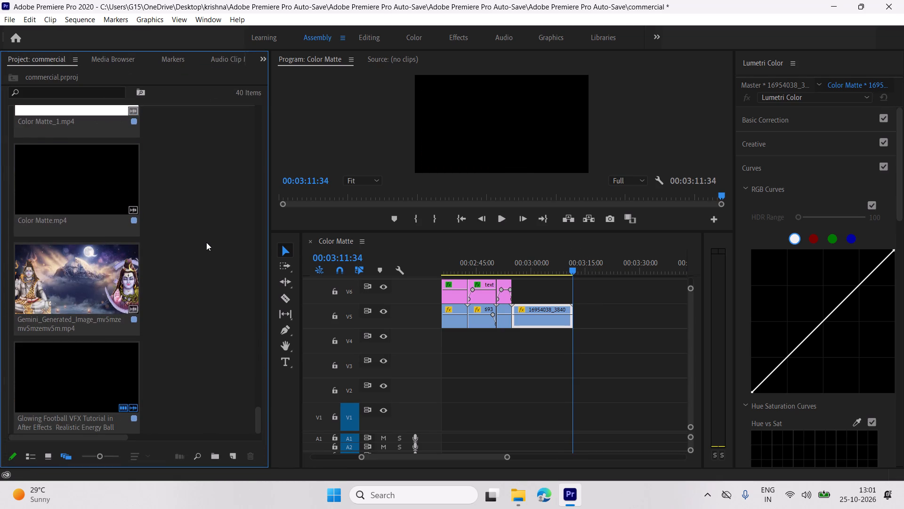
{"action": "scroll", "coordinate": [206, 243], "scroll_direction": "down", "scroll_amount": 3}
{"action": "scroll", "coordinate": [206, 243], "scroll_direction": "up", "scroll_amount": 10}
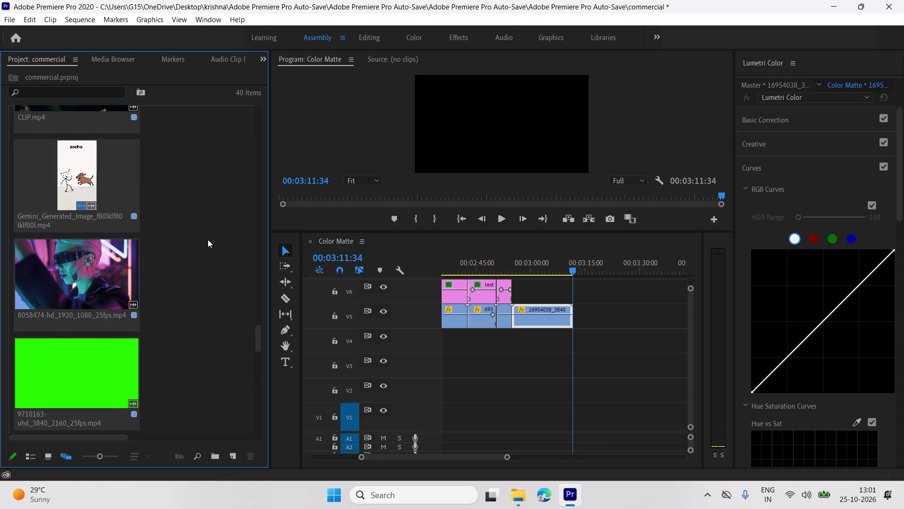
{"action": "scroll", "coordinate": [209, 238], "scroll_direction": "up", "scroll_amount": 1}
{"action": "left_click_drag", "start_coordinate": [63, 171], "coordinate": [118, 178]}
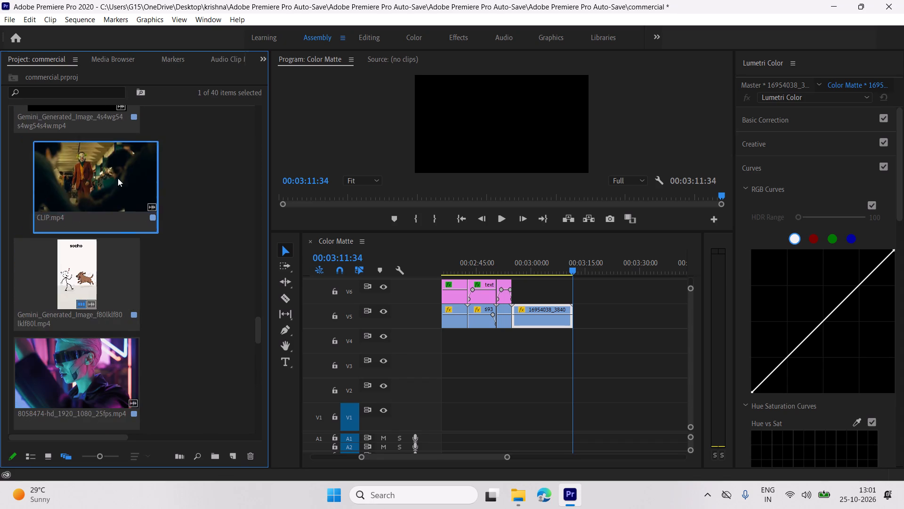
{"action": "left_click_drag", "start_coordinate": [118, 178], "coordinate": [577, 308]}
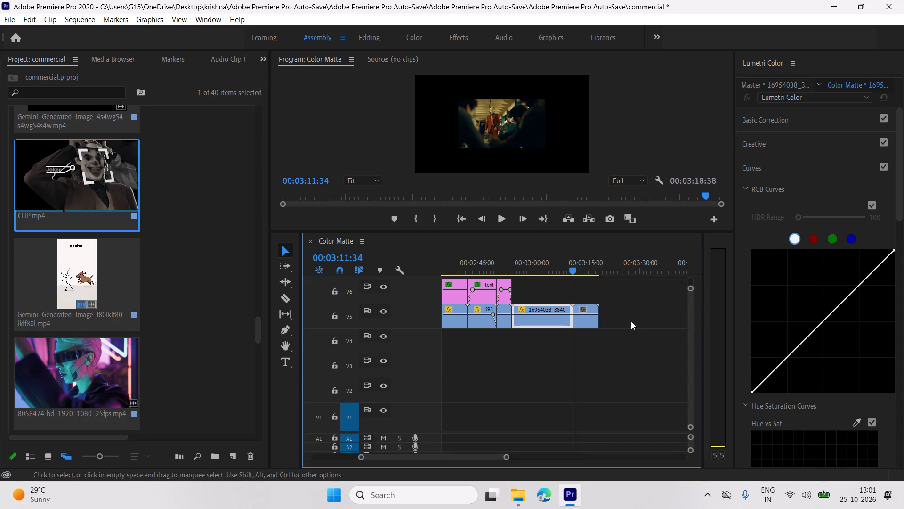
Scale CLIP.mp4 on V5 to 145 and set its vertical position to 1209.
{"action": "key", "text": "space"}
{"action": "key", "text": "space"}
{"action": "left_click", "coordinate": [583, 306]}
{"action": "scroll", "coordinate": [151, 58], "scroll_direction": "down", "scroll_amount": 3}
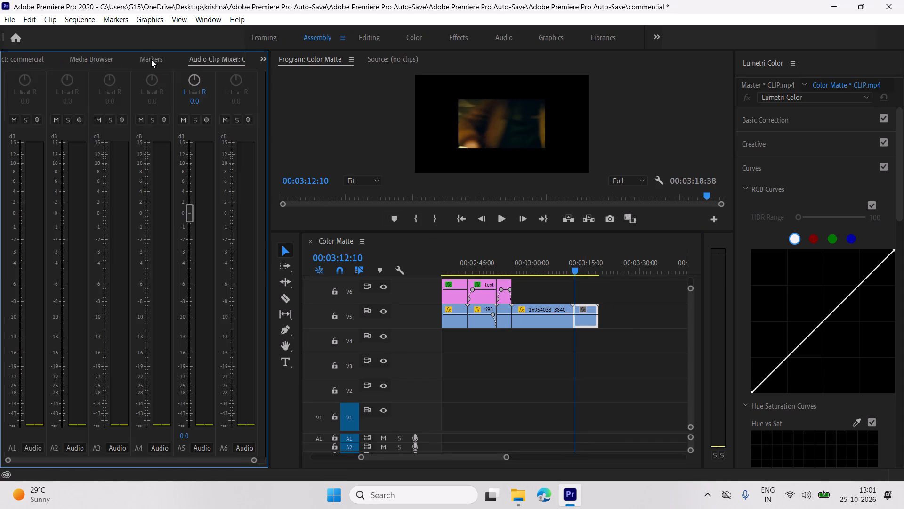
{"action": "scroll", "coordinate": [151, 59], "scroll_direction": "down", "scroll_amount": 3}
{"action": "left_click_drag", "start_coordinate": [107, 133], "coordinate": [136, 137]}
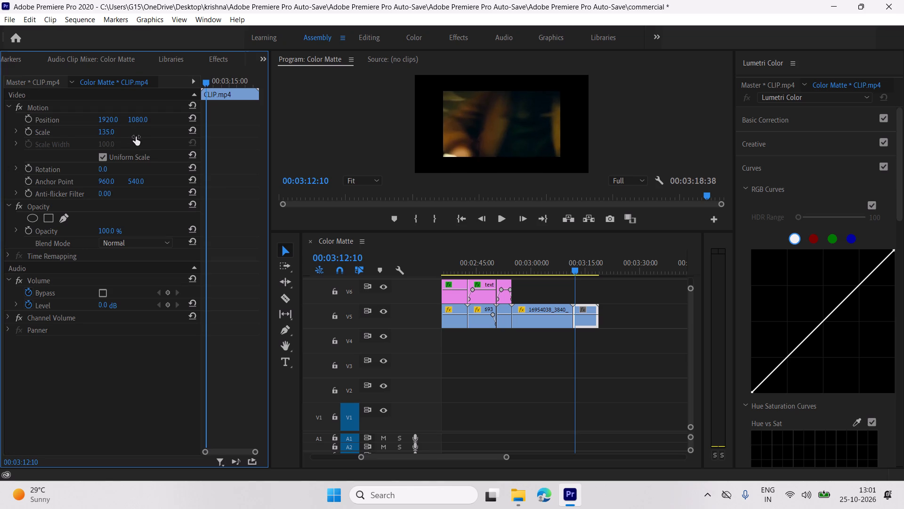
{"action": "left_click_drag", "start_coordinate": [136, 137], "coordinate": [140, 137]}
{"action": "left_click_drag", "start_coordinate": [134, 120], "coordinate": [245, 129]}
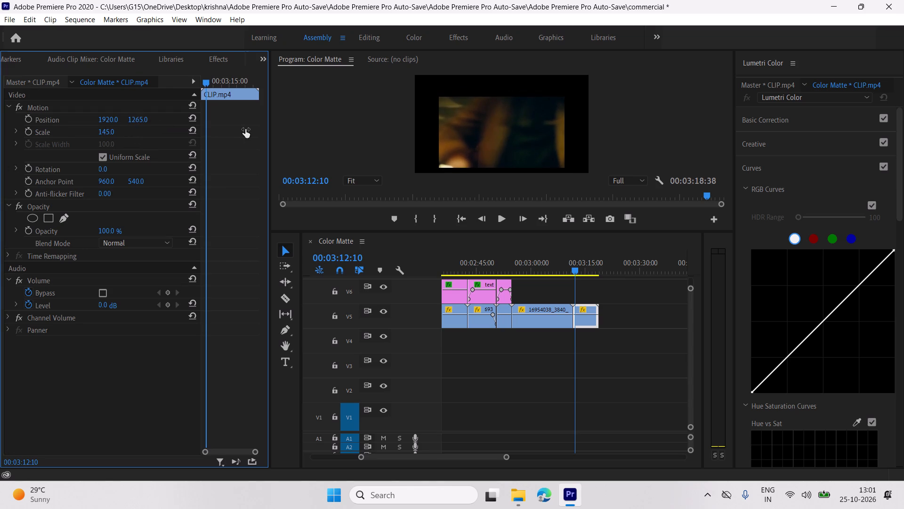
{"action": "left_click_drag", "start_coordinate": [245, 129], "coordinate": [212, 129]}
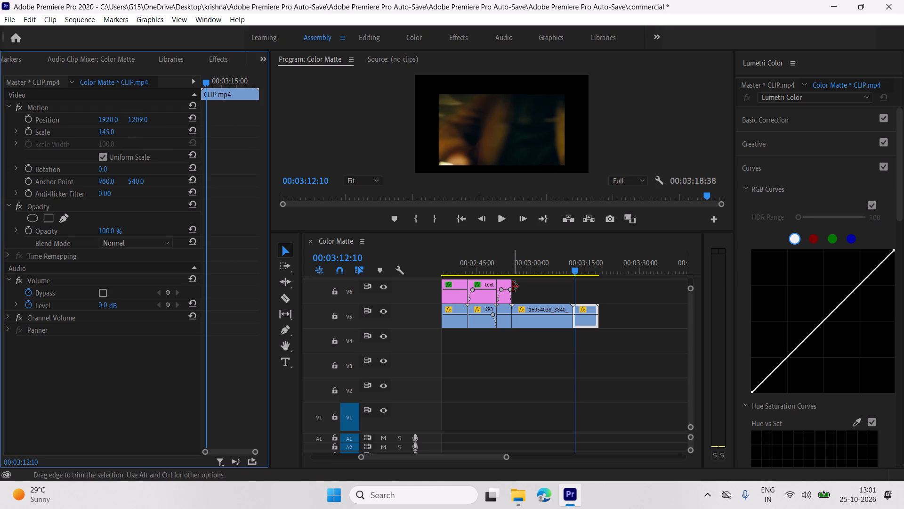
Duplicate the "ghost effect" title on V6 and trim the copy to span only CLIP.mp4, starting at 00:03:11:38.
{"action": "left_click", "coordinate": [463, 283]}
{"action": "left_click", "coordinate": [456, 283]}
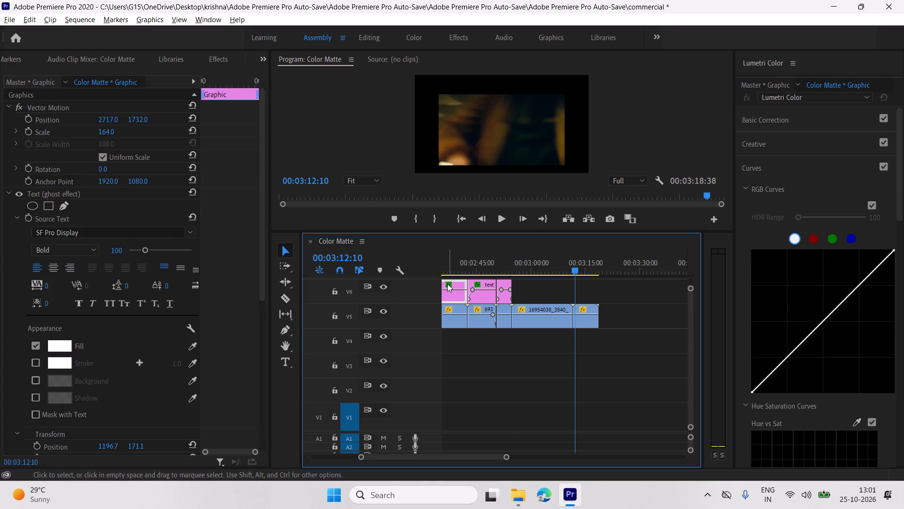
{"action": "left_click_drag", "start_coordinate": [448, 284], "coordinate": [529, 284], "text": "alt"}
{"action": "key", "text": "space"}
{"action": "key", "text": "space"}
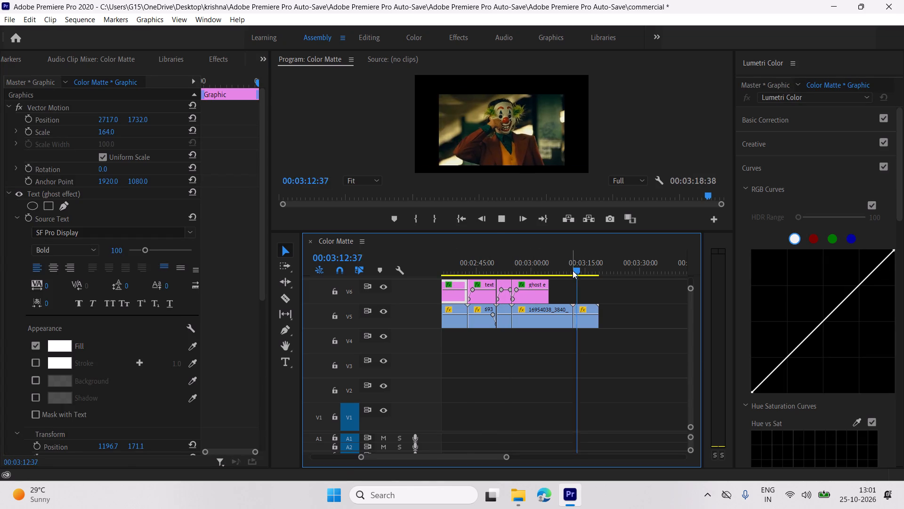
{"action": "left_click_drag", "start_coordinate": [549, 290], "coordinate": [595, 293]}
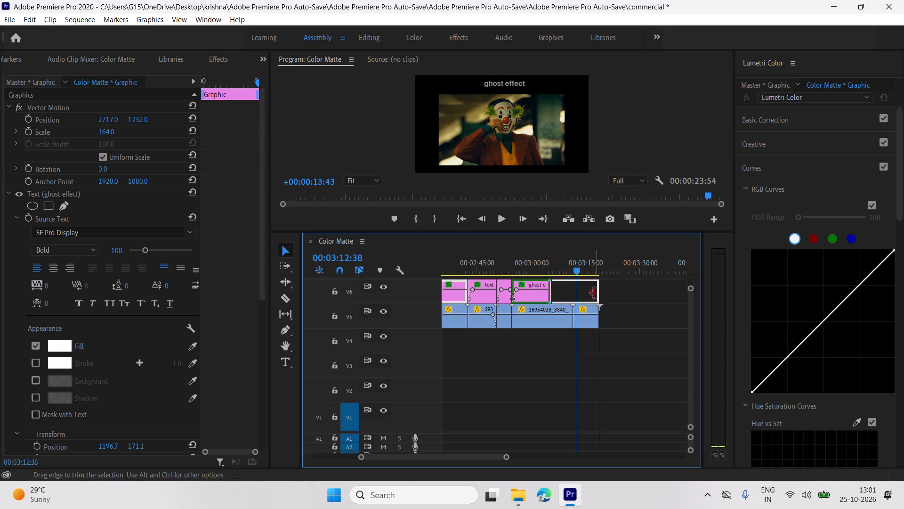
{"action": "left_click_drag", "start_coordinate": [573, 267], "coordinate": [559, 268]}
{"action": "left_click", "coordinate": [565, 283]}
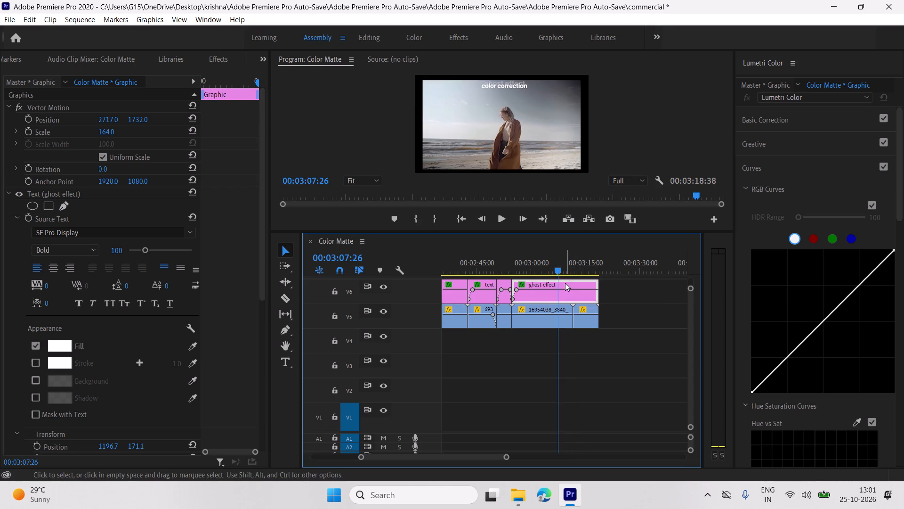
{"action": "key", "text": "space"}
{"action": "left_click_drag", "start_coordinate": [556, 271], "coordinate": [570, 272]}
{"action": "key", "text": "space"}
{"action": "left_click", "coordinate": [573, 272]}
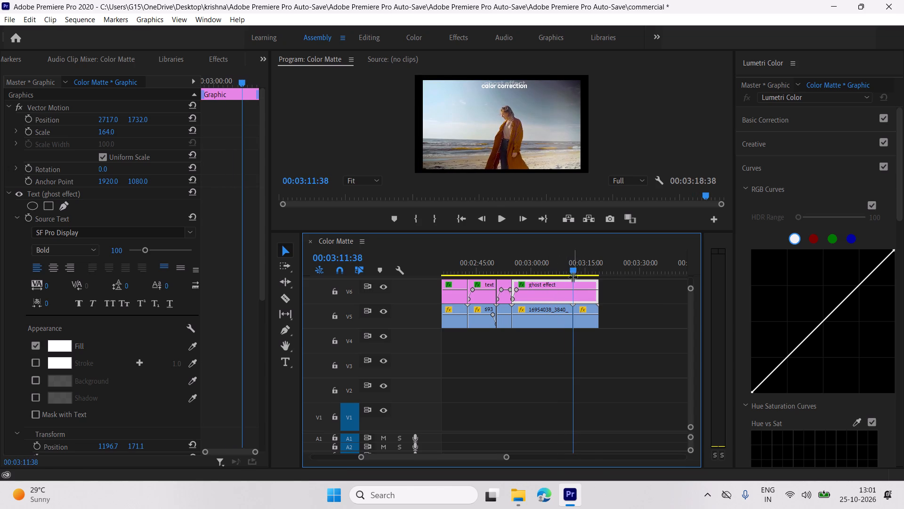
{"action": "left_click_drag", "start_coordinate": [512, 288], "coordinate": [577, 297]}
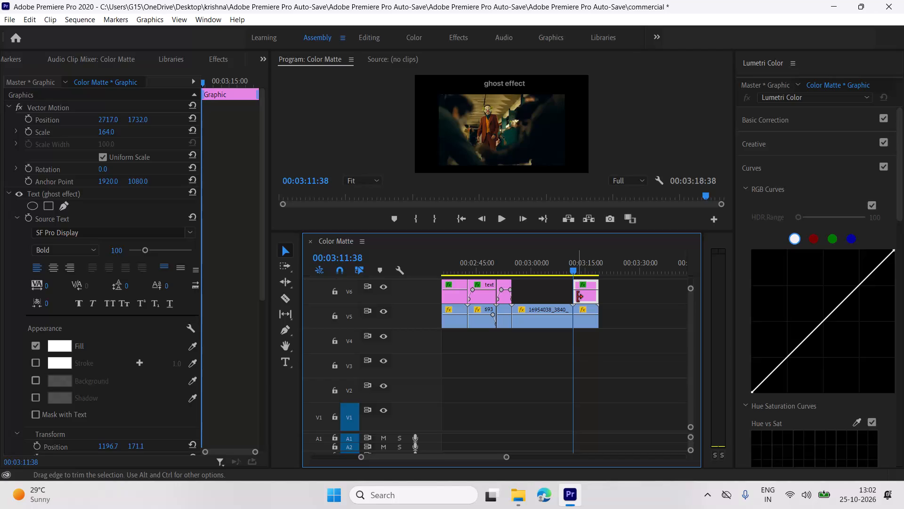
Change the text of the duplicated "ghost effect" title above CLIP.mp4 to "character intro".
{"action": "left_click", "coordinate": [280, 366]}
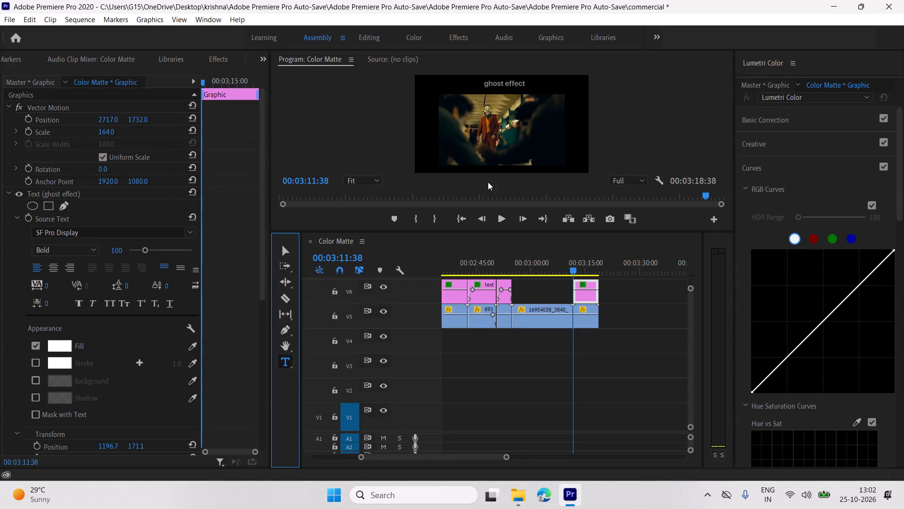
{"action": "double_click", "coordinate": [515, 81]}
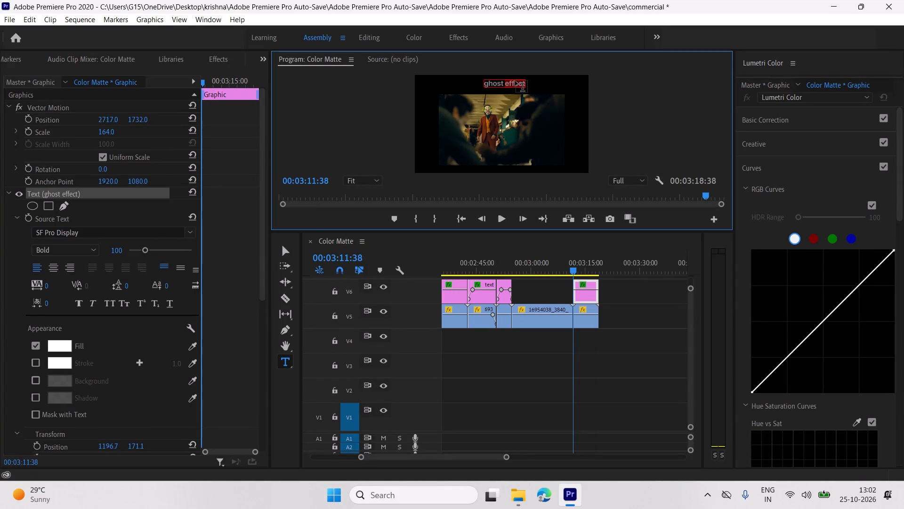
{"action": "key", "text": "BackSpace"}
{"action": "key", "text": "BackSpace"}
{"action": "key", "text": "BackSpace"}
{"action": "key", "text": "BackSpace"}
{"action": "key", "text": "BackSpace"}
{"action": "key", "text": "BackSpace"}
{"action": "key", "text": "BackSpace"}
{"action": "key", "text": "BackSpace"}
{"action": "key", "text": "BackSpace"}
{"action": "key", "text": "BackSpace"}
{"action": "key", "text": "BackSpace"}
{"action": "key", "text": "BackSpace"}
{"action": "key", "text": "BackSpace"}
{"action": "key", "text": "BackSpace"}
{"action": "type", "text": "characye"}
{"action": "key", "text": "BackSpace"}
{"action": "key", "text": "BackSpace"}
{"action": "type", "text": "ter inr"}
{"action": "key", "text": "BackSpace"}
{"action": "type", "text": "to"}
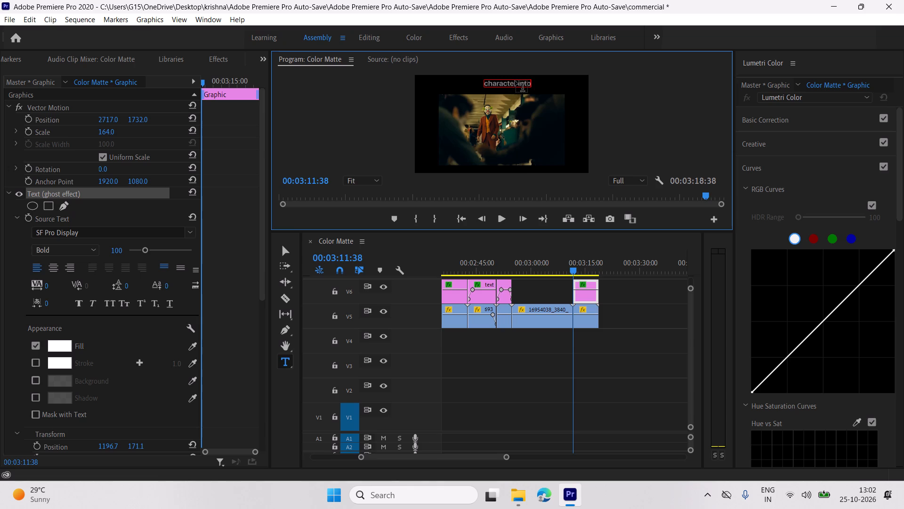
{"action": "key", "text": "BackSpace"}
{"action": "type", "text": "ro"}
{"action": "left_click", "coordinate": [291, 255]}
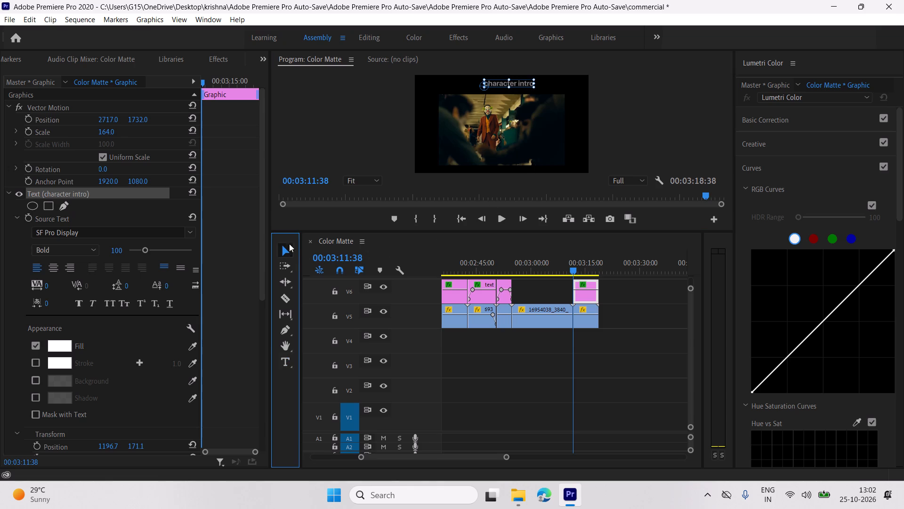
Set the "character intro" title's position to 2616, 1757 and play back the section in a temporarily enlarged program preview.
{"action": "left_click_drag", "start_coordinate": [108, 118], "coordinate": [69, 125]}
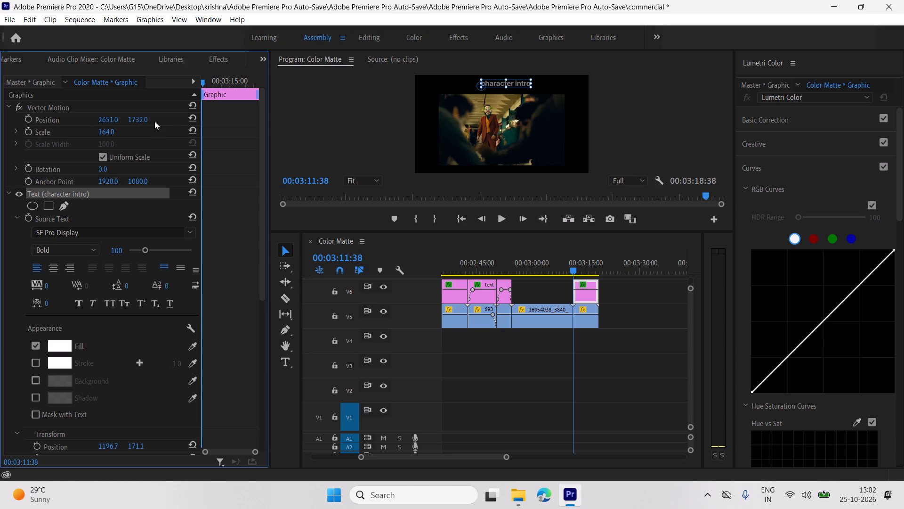
{"action": "left_click_drag", "start_coordinate": [143, 123], "coordinate": [159, 124]}
{"action": "left_click_drag", "start_coordinate": [111, 121], "coordinate": [108, 122]}
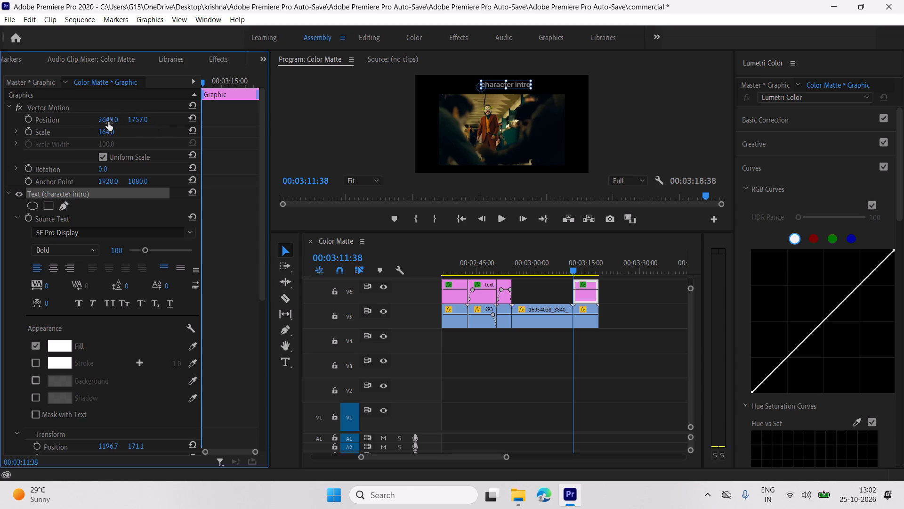
{"action": "left_click_drag", "start_coordinate": [108, 122], "coordinate": [90, 126]}
{"action": "key", "text": "space"}
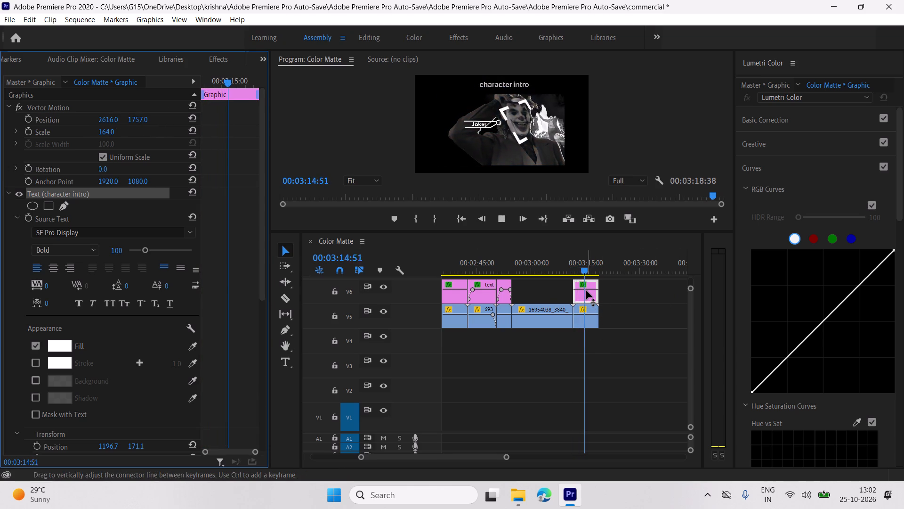
{"action": "left_click_drag", "start_coordinate": [567, 231], "coordinate": [546, 331]}
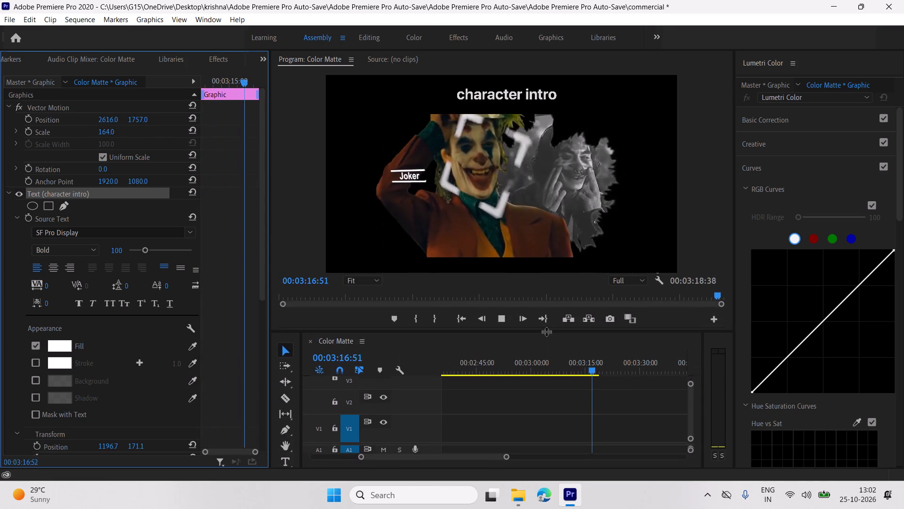
{"action": "left_click_drag", "start_coordinate": [546, 331], "coordinate": [553, 239]}
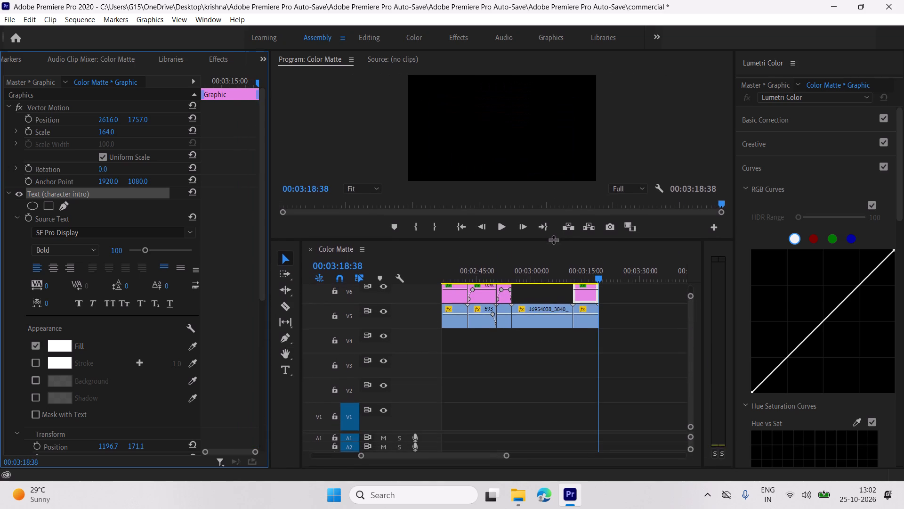
{"action": "left_click_drag", "start_coordinate": [553, 239], "coordinate": [553, 238]}
Scale CLIP.mp4 on V5 to 160, set its vertical position to 1191 and play back the section.
{"action": "left_click_drag", "start_coordinate": [603, 276], "coordinate": [562, 279]}
{"action": "key", "text": "space"}
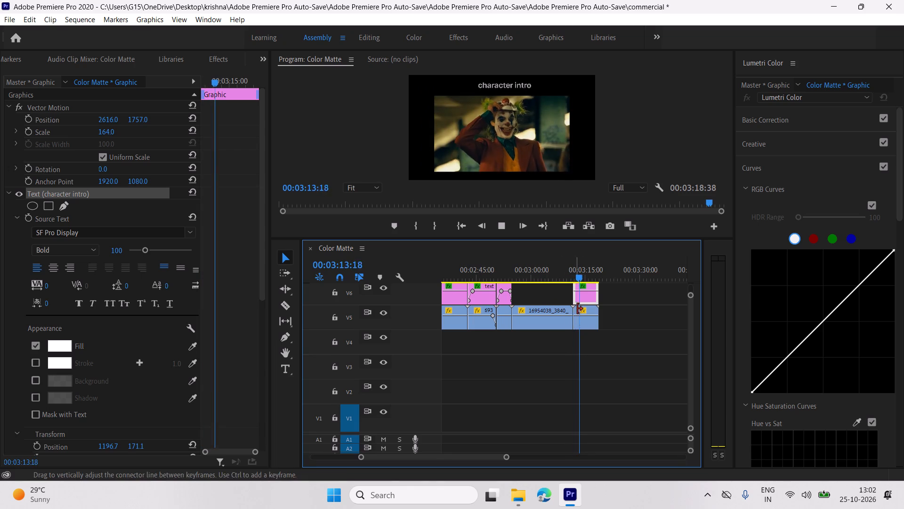
{"action": "left_click", "coordinate": [590, 309]}
{"action": "left_click_drag", "start_coordinate": [107, 132], "coordinate": [115, 132]}
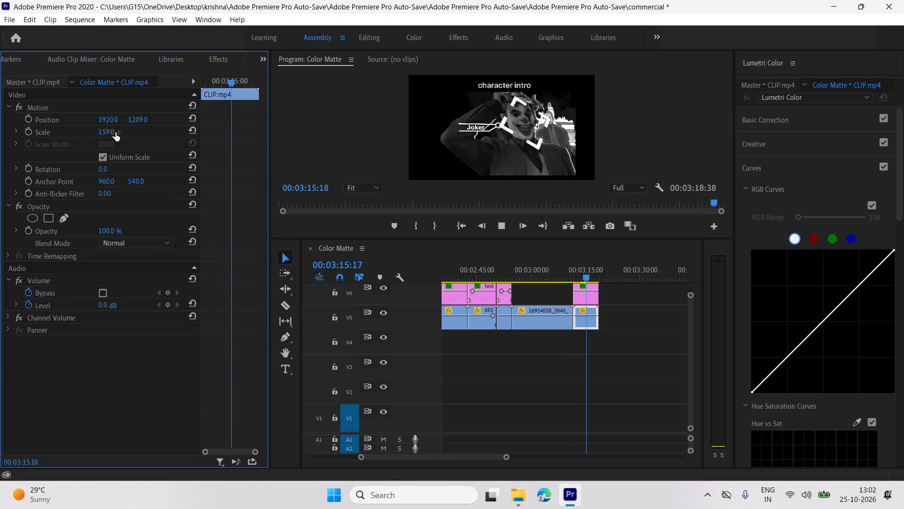
{"action": "left_click_drag", "start_coordinate": [115, 132], "coordinate": [116, 132]}
{"action": "left_click_drag", "start_coordinate": [135, 118], "coordinate": [124, 119]}
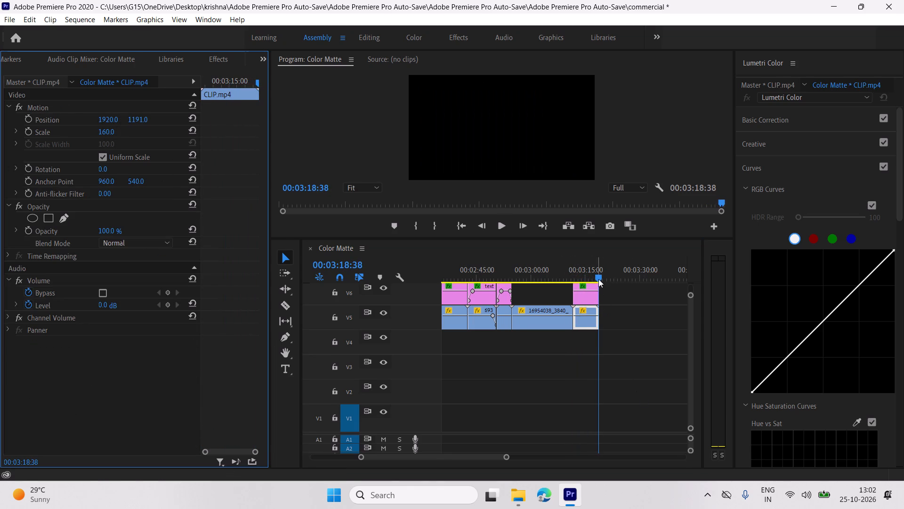
{"action": "left_click_drag", "start_coordinate": [597, 279], "coordinate": [570, 279]}
{"action": "key", "text": "space"}
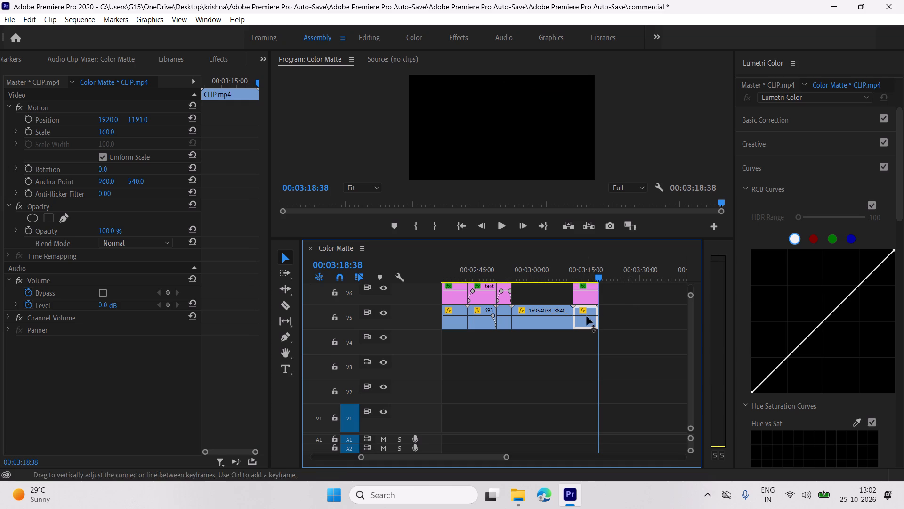
Find Ink Track Matte 1.mp4 in the project media and place it on V5 directly after CLIP.mp4 at 00:03:18:38.
{"action": "scroll", "coordinate": [150, 61], "scroll_direction": "up", "scroll_amount": 7}
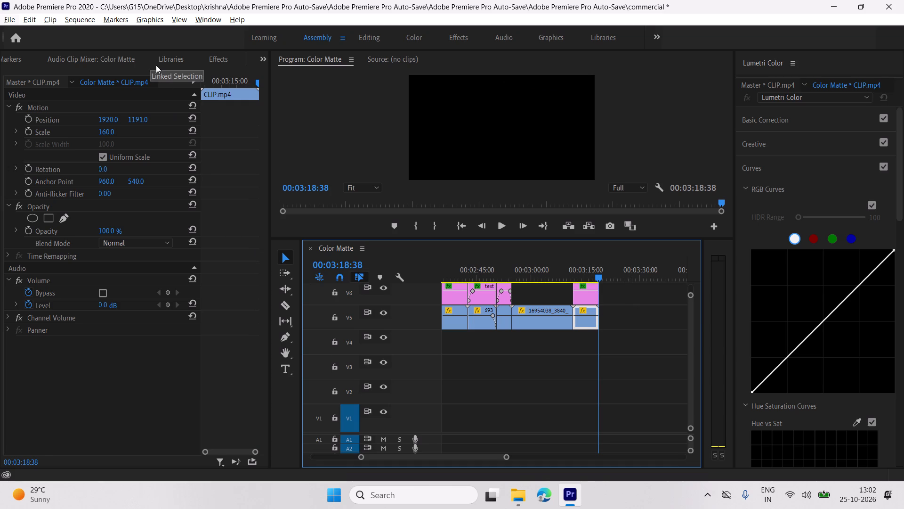
{"action": "scroll", "coordinate": [156, 65], "scroll_direction": "up", "scroll_amount": 5}
{"action": "left_click", "coordinate": [165, 57]}
{"action": "scroll", "coordinate": [107, 62], "scroll_direction": "up", "scroll_amount": 8}
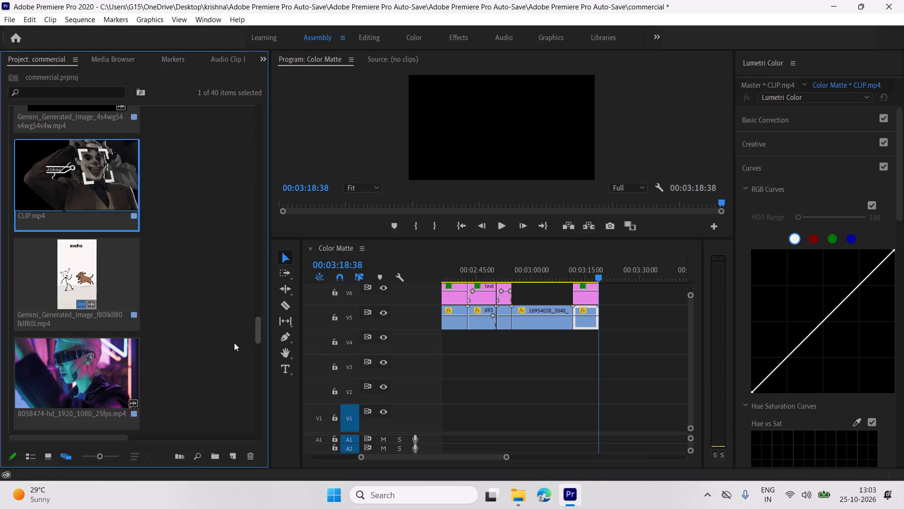
{"action": "left_click", "coordinate": [234, 343]}
{"action": "scroll", "coordinate": [233, 344], "scroll_direction": "down", "scroll_amount": 8}
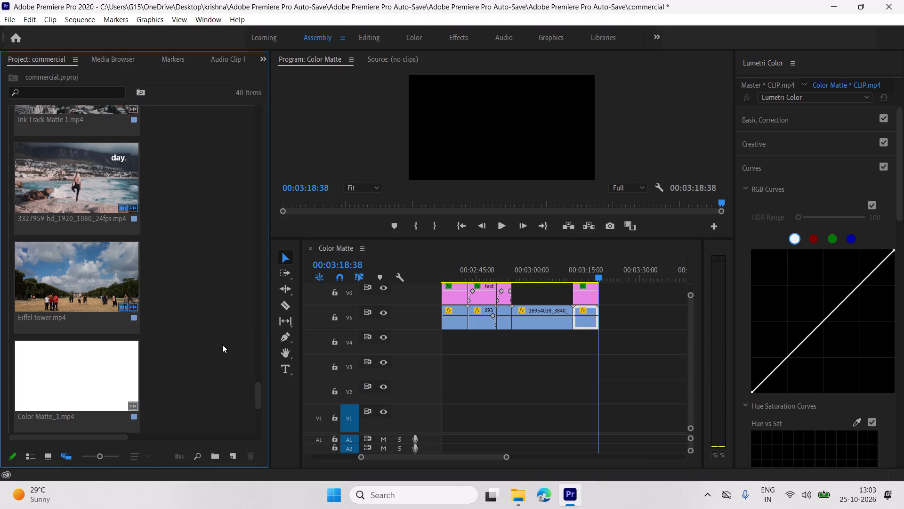
{"action": "scroll", "coordinate": [222, 345], "scroll_direction": "up", "scroll_amount": 1}
{"action": "left_click_drag", "start_coordinate": [93, 195], "coordinate": [101, 202]}
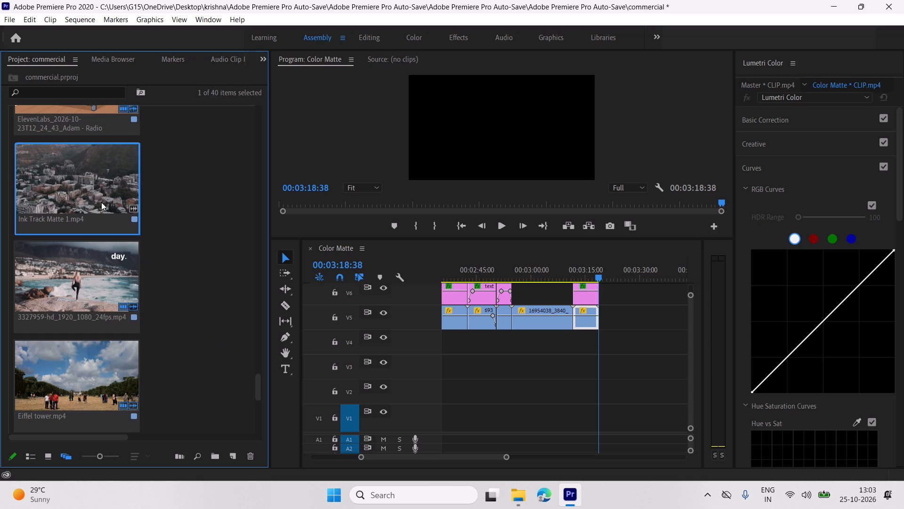
{"action": "left_click_drag", "start_coordinate": [101, 202], "coordinate": [601, 323]}
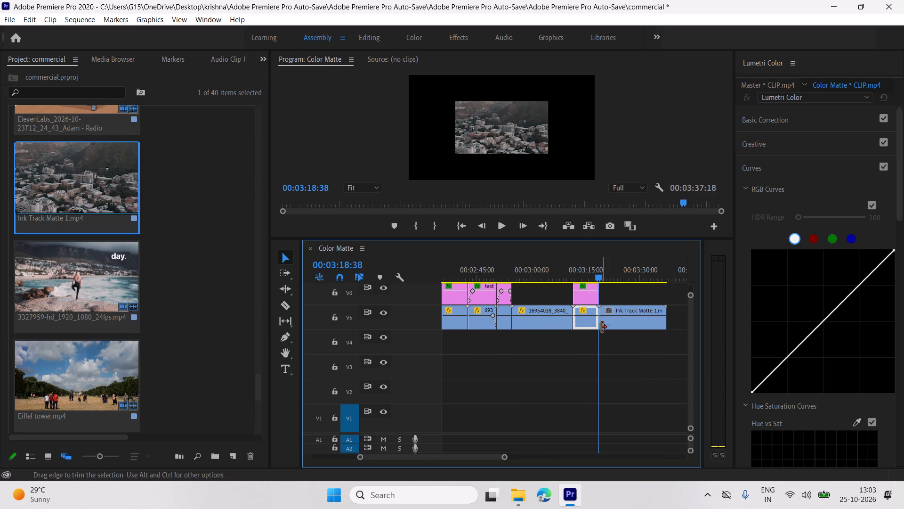
Play back the Ink Track Matte 1 clip on V5, scale it to 142 and set its vertical position to 1225.
{"action": "key", "text": "space"}
{"action": "key", "text": "space"}
{"action": "left_click", "coordinate": [638, 307]}
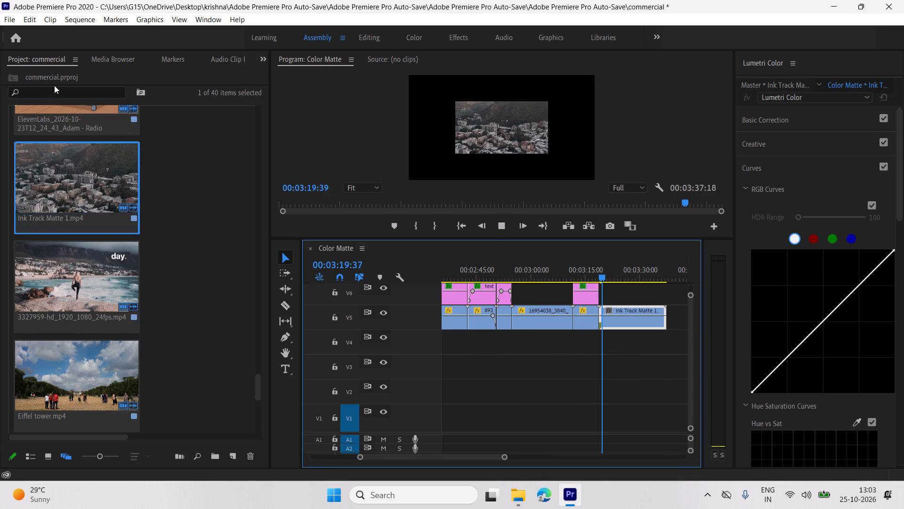
{"action": "key", "text": "space"}
{"action": "scroll", "coordinate": [130, 65], "scroll_direction": "down", "scroll_amount": 9}
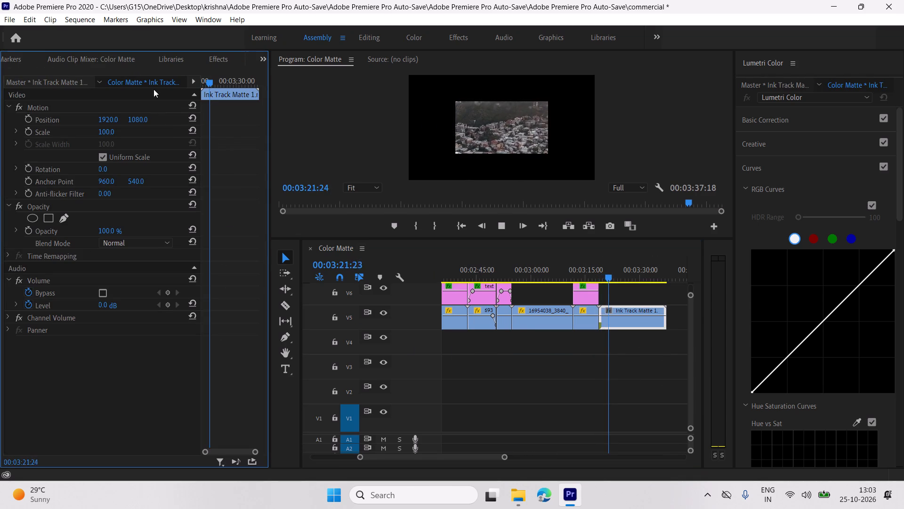
{"action": "left_click_drag", "start_coordinate": [104, 127], "coordinate": [133, 130]}
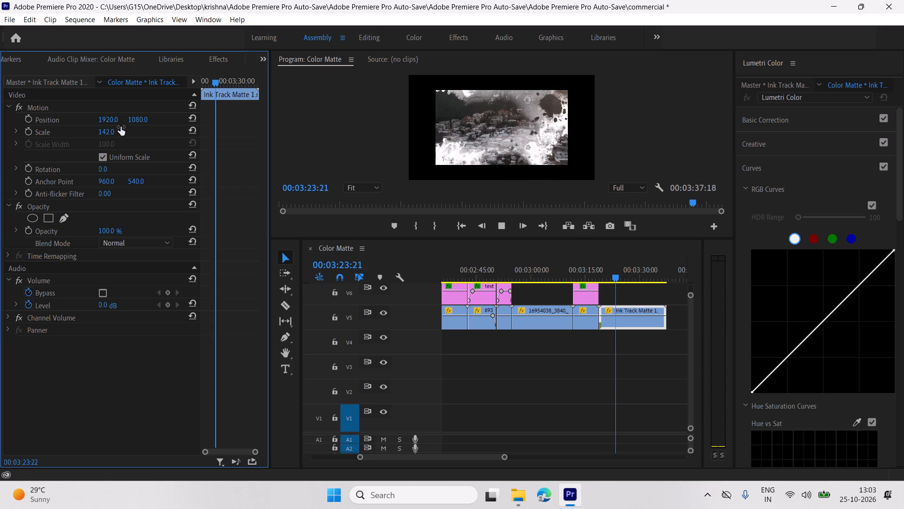
{"action": "left_click_drag", "start_coordinate": [134, 120], "coordinate": [218, 119]}
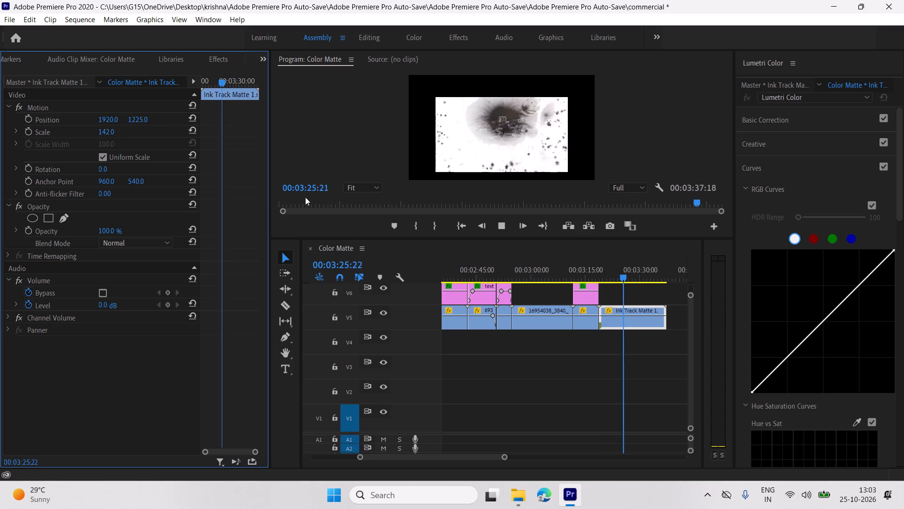
Set the speed of the Ink Track Matte 1 clip on V5 to 150% and play back the shortened clip.
{"action": "right_click", "coordinate": [656, 308]}
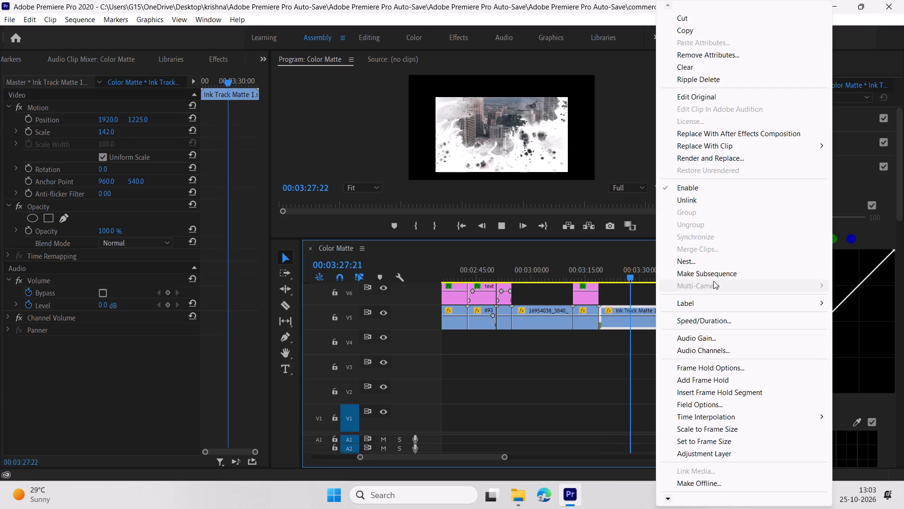
{"action": "left_click", "coordinate": [724, 322]}
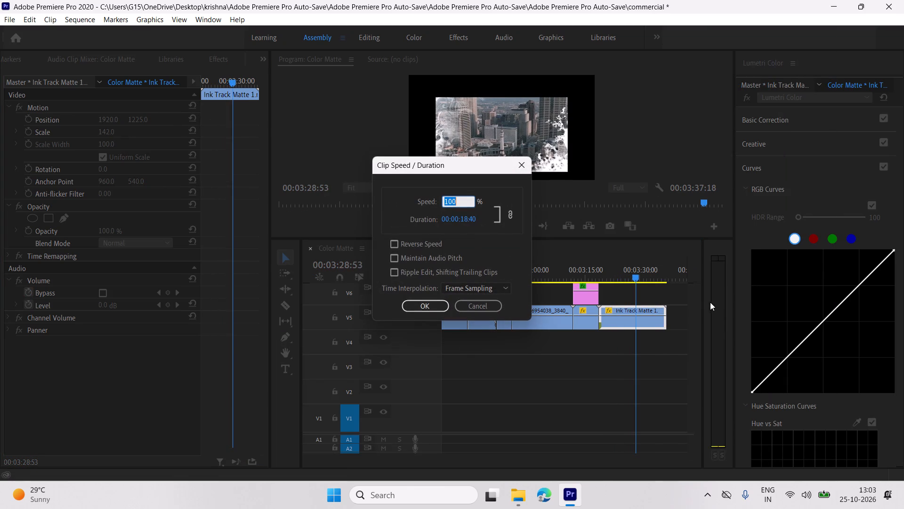
{"action": "type", "text": "150"}
{"action": "key", "text": "Return"}
{"action": "left_click_drag", "start_coordinate": [628, 274], "coordinate": [605, 273]}
{"action": "key", "text": "space"}
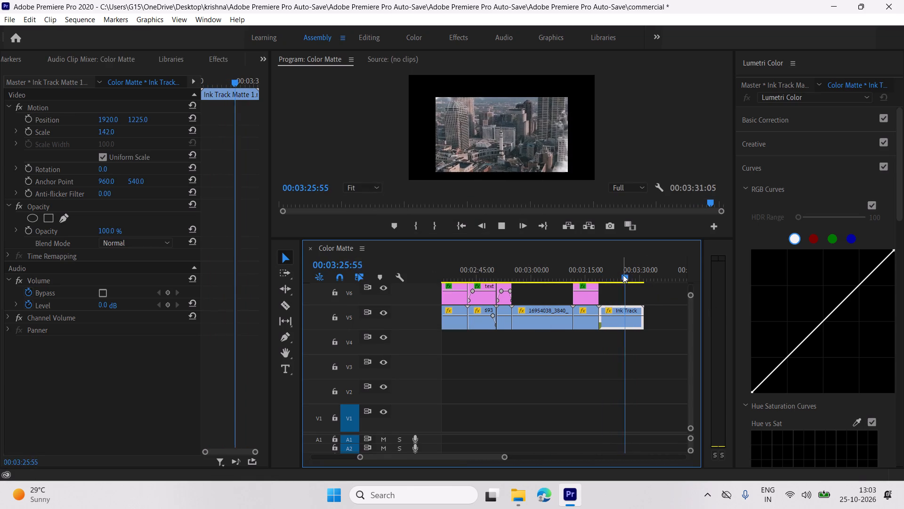
{"action": "key", "text": "space"}
Duplicate the "character intro" title on V6 directly after itself and extend the copy to the end of the Ink Track Matte 1 clip.
{"action": "left_click", "coordinate": [590, 285]}
{"action": "left_click_drag", "start_coordinate": [586, 284], "coordinate": [602, 286], "text": "alt"}
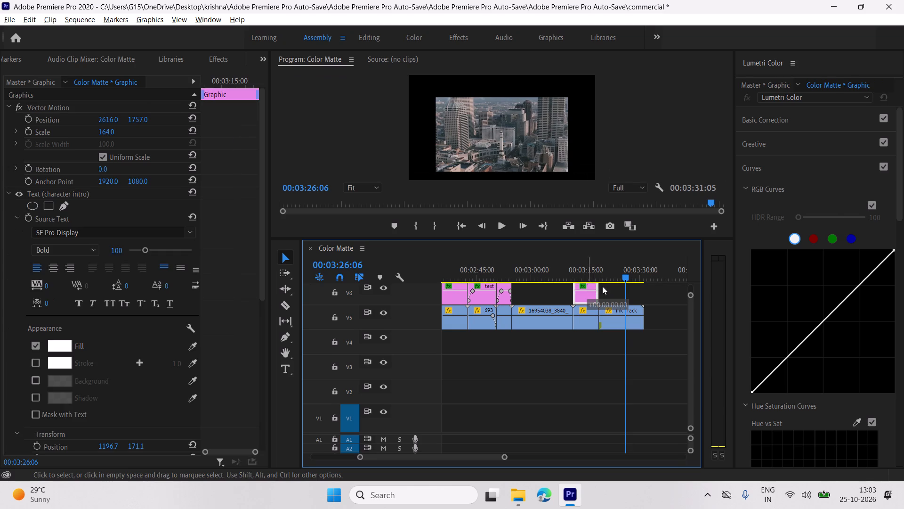
{"action": "left_click_drag", "start_coordinate": [602, 286], "coordinate": [612, 287], "text": "alt"}
{"action": "key", "text": "space"}
{"action": "key", "text": "space"}
{"action": "left_click_drag", "start_coordinate": [624, 288], "coordinate": [640, 290]}
{"action": "left_click_drag", "start_coordinate": [626, 277], "coordinate": [621, 277]}
{"action": "left_click", "coordinate": [625, 286]}
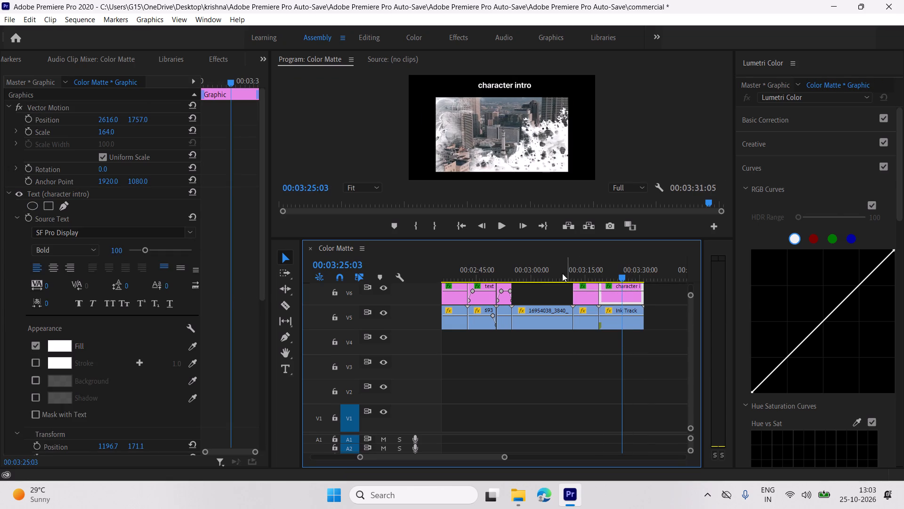
Replace the text of the copied title above the Ink Track Matte 1 clip with "ink transition.".
{"action": "left_click", "coordinate": [285, 364]}
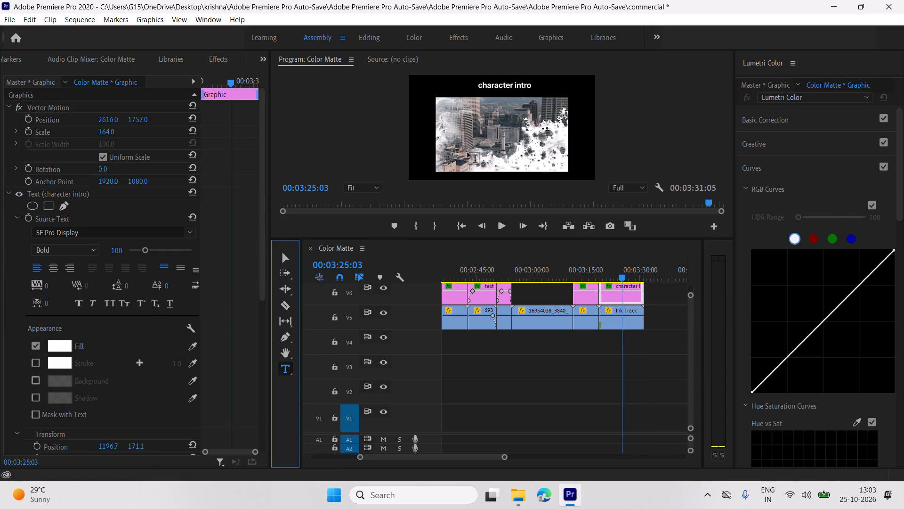
{"action": "double_click", "coordinate": [515, 86]}
{"action": "key", "text": "BackSpace"}
{"action": "key", "text": "BackSpace"}
{"action": "key", "text": "BackSpace"}
{"action": "key", "text": "BackSpace"}
{"action": "key", "text": "BackSpace"}
{"action": "key", "text": "BackSpace"}
{"action": "key", "text": "BackSpace"}
{"action": "key", "text": "BackSpace"}
{"action": "key", "text": "BackSpace"}
{"action": "key", "text": "BackSpace"}
{"action": "key", "text": "BackSpace"}
{"action": "key", "text": "BackSpace"}
{"action": "key", "text": "BackSpace"}
{"action": "key", "text": "BackSpace"}
{"action": "key", "text": "BackSpace"}
{"action": "key", "text": "BackSpace"}
{"action": "key", "text": "BackSpace"}
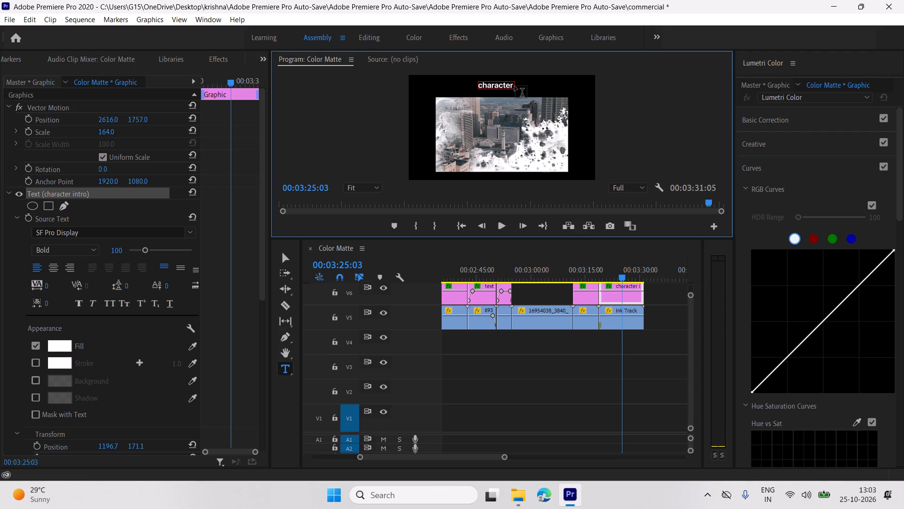
{"action": "type", "text": "ink transition."}
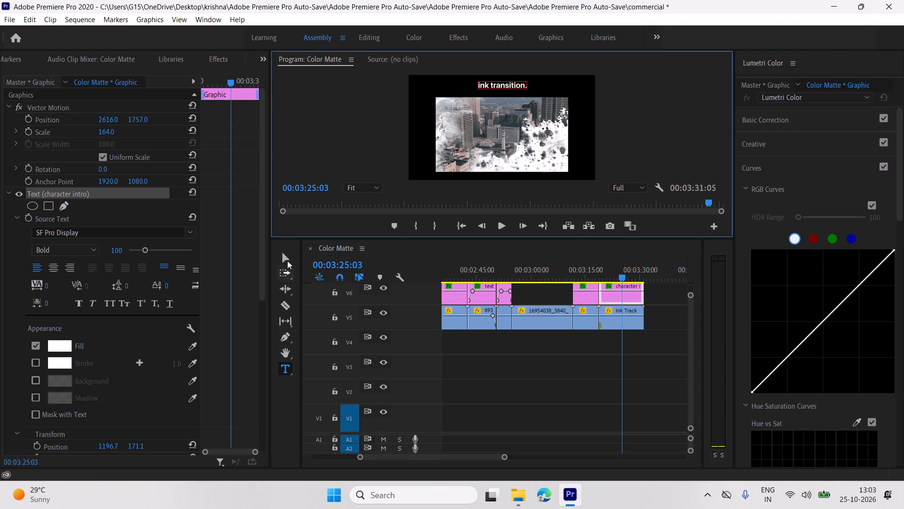
{"action": "left_click", "coordinate": [287, 261]}
Scale the "ink transition." title to 172, set its position to 2661, 1843 and play back the section.
{"action": "left_click_drag", "start_coordinate": [111, 134], "coordinate": [110, 135]}
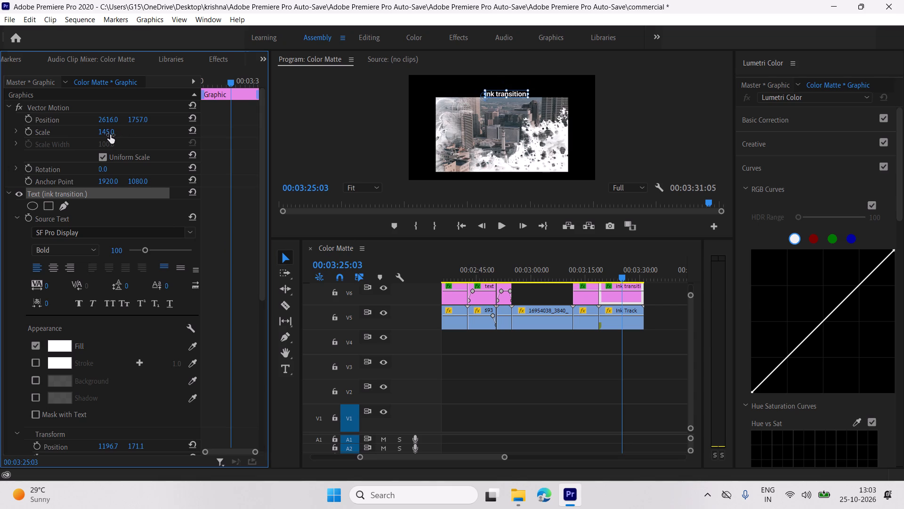
{"action": "left_click_drag", "start_coordinate": [110, 135], "coordinate": [128, 135]}
{"action": "left_click_drag", "start_coordinate": [142, 116], "coordinate": [180, 116]}
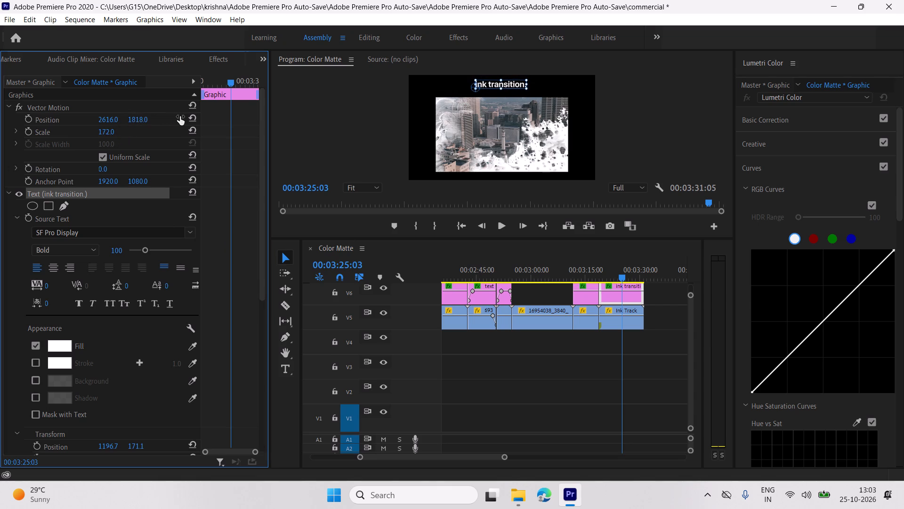
{"action": "left_click_drag", "start_coordinate": [180, 116], "coordinate": [192, 115]}
{"action": "left_click_drag", "start_coordinate": [103, 120], "coordinate": [132, 120]}
{"action": "key", "text": "space"}
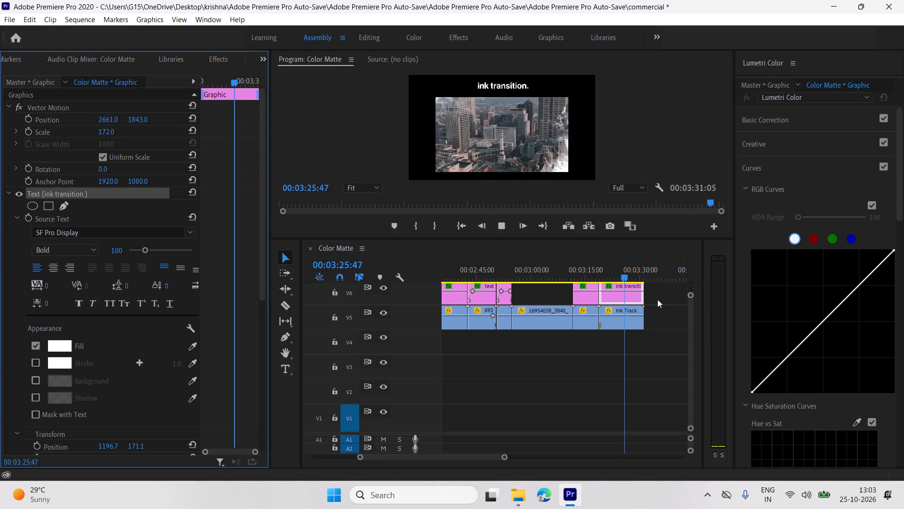
{"action": "scroll", "coordinate": [665, 309], "scroll_direction": "down", "scroll_amount": 4}
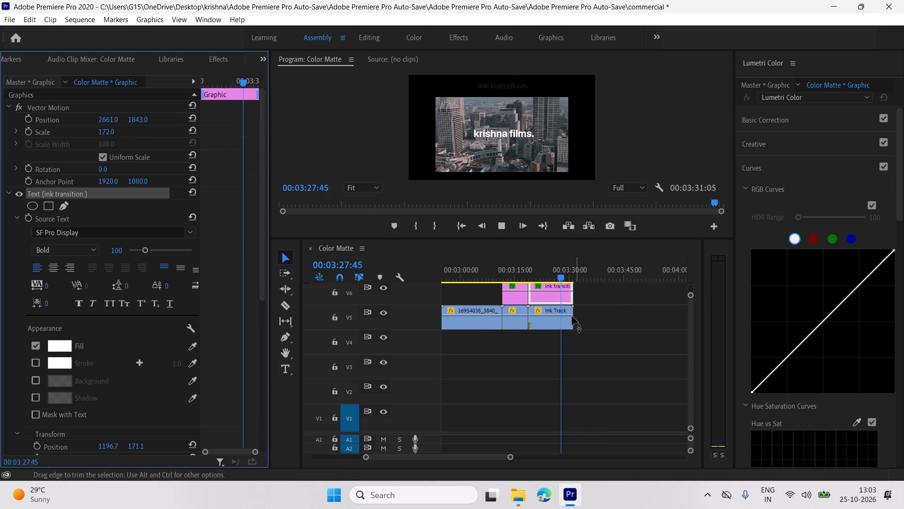
{"action": "key", "text": "space"}
Play back the ink transition section and delete the middle of the three opacity keyframes on the "ink transition." title text.
{"action": "left_click", "coordinate": [561, 306]}
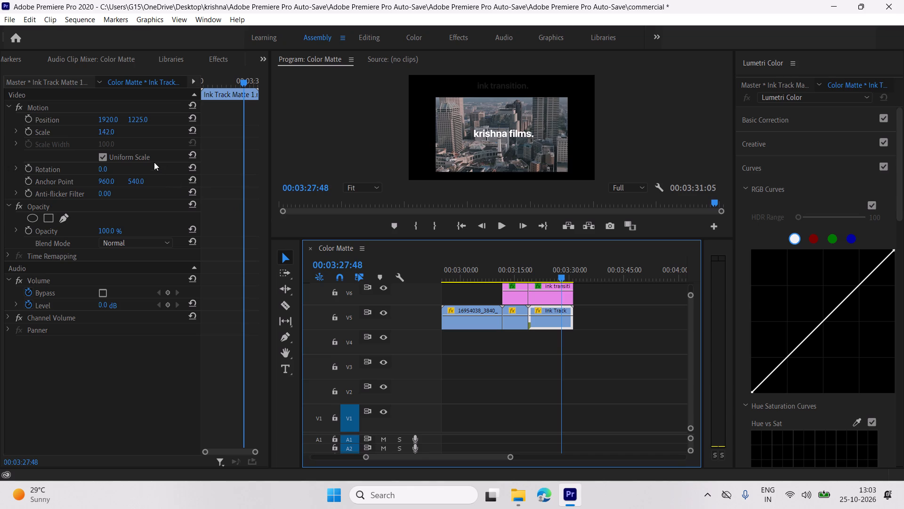
{"action": "key", "text": "space"}
{"action": "key", "text": "space"}
{"action": "left_click", "coordinate": [553, 285]}
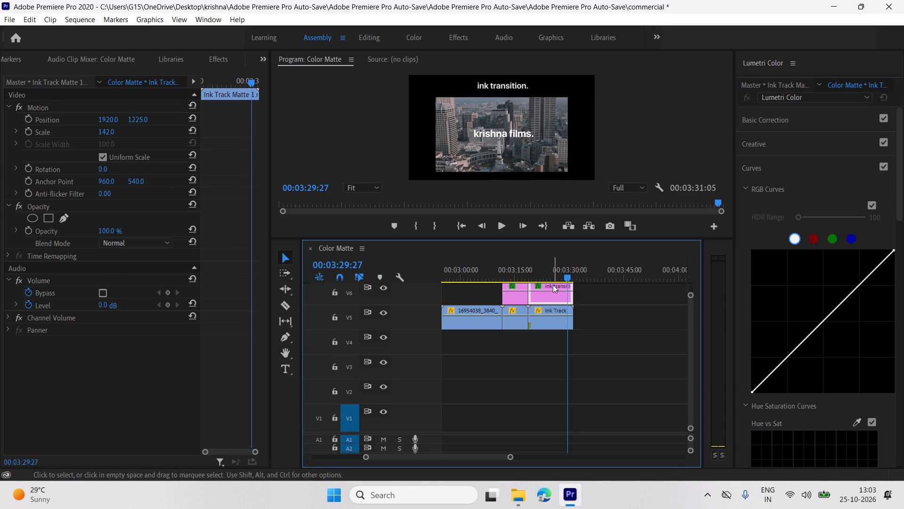
{"action": "left_click_drag", "start_coordinate": [569, 273], "coordinate": [540, 274]}
{"action": "key", "text": "space"}
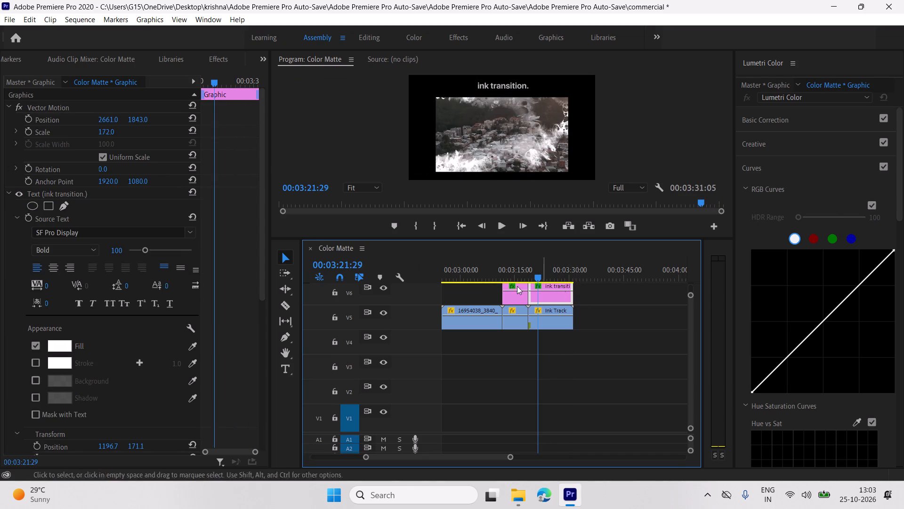
{"action": "key", "text": "space"}
{"action": "scroll", "coordinate": [239, 279], "scroll_direction": "down", "scroll_amount": 16}
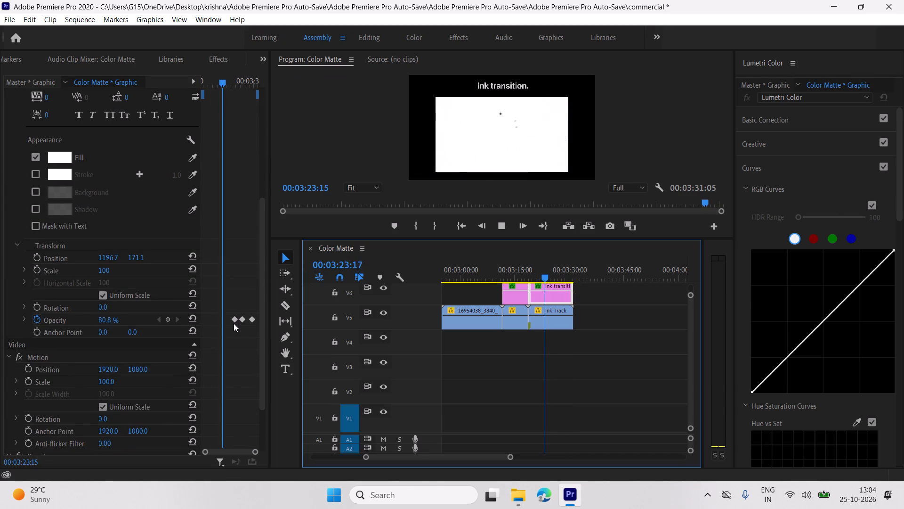
{"action": "left_click_drag", "start_coordinate": [242, 310], "coordinate": [246, 335]}
{"action": "key", "text": "Delete"}
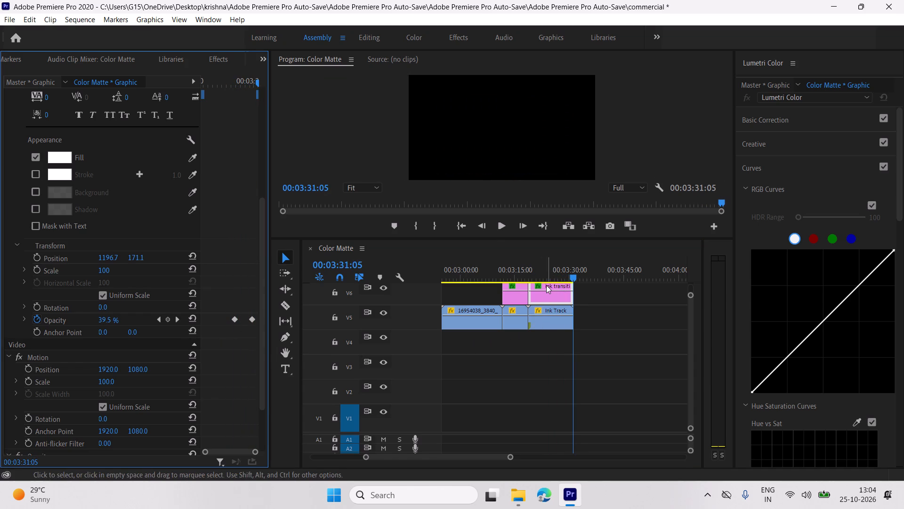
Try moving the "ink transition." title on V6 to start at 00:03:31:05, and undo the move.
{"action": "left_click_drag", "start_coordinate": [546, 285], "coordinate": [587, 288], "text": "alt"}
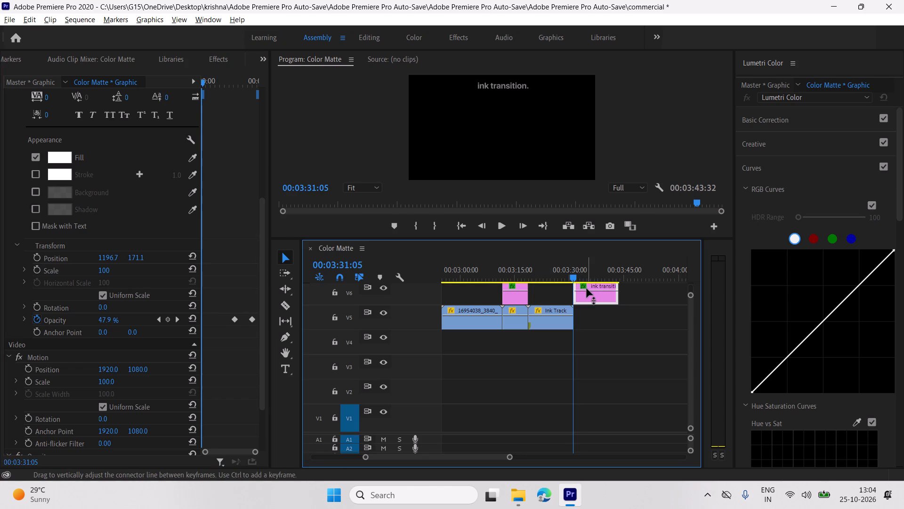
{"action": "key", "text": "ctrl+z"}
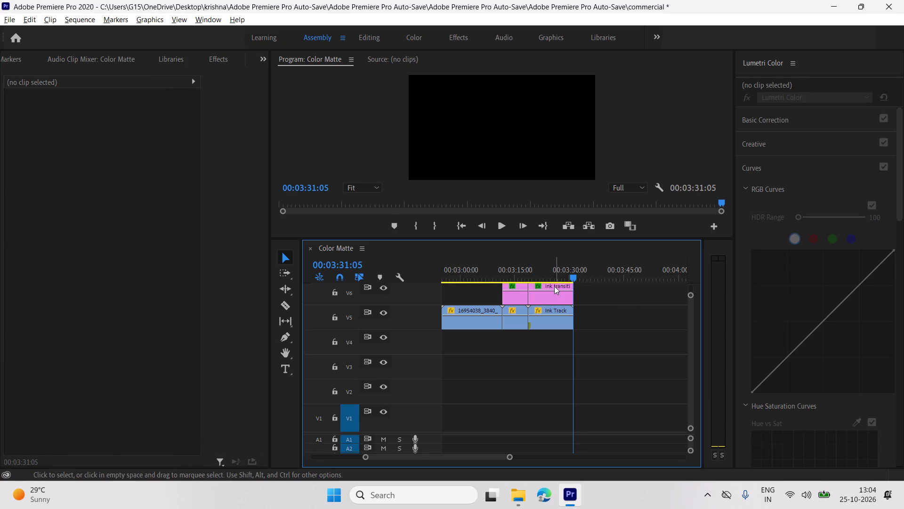
Duplicate the "ink transition." title on V6 directly after the original, starting at 00:03:31:05.
{"action": "left_click_drag", "start_coordinate": [554, 286], "coordinate": [596, 285], "text": "alt"}
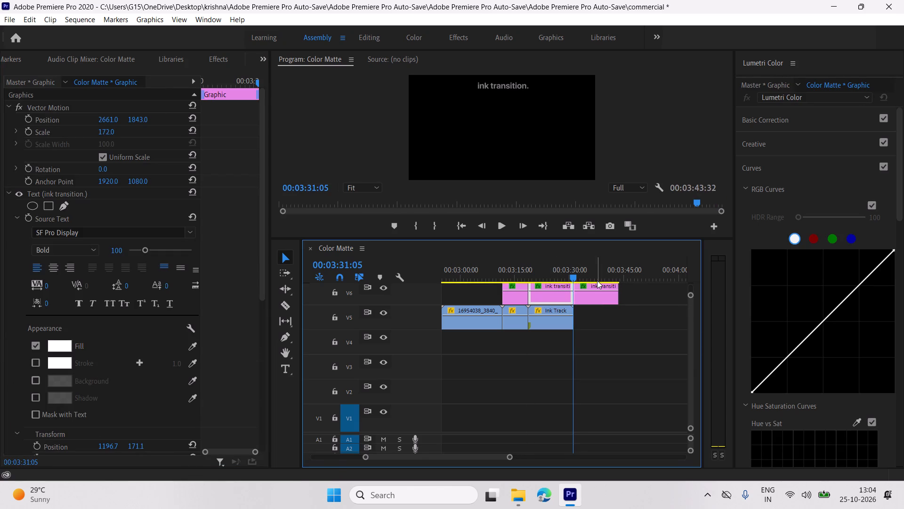
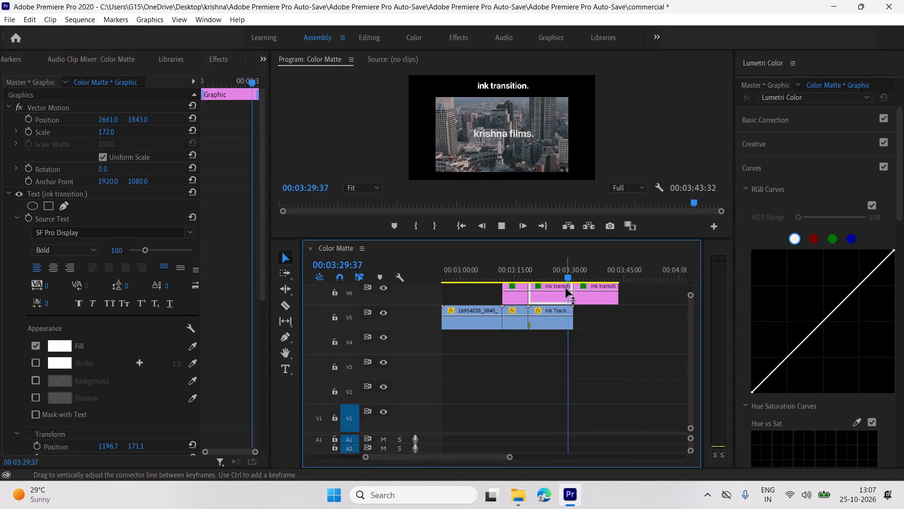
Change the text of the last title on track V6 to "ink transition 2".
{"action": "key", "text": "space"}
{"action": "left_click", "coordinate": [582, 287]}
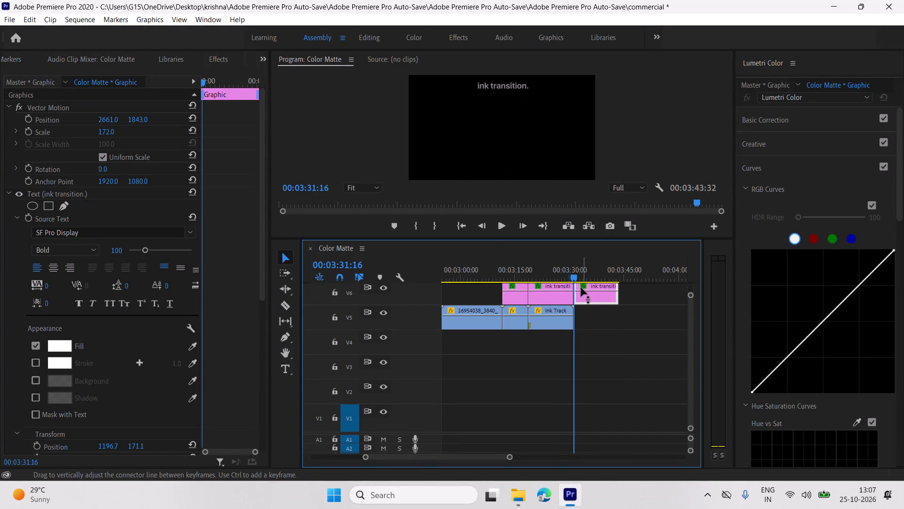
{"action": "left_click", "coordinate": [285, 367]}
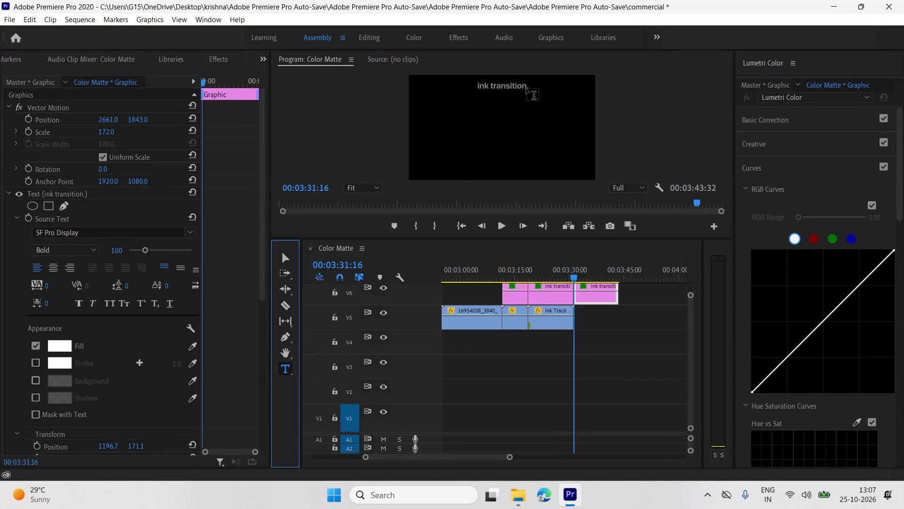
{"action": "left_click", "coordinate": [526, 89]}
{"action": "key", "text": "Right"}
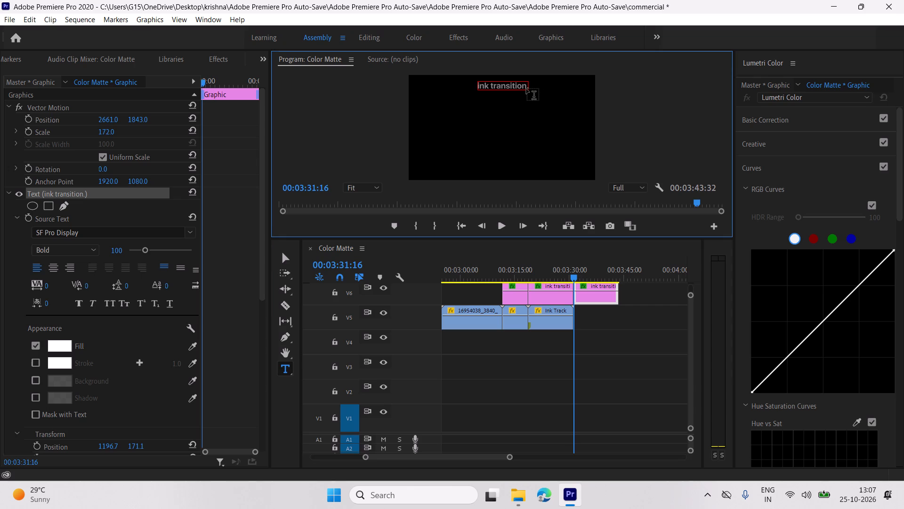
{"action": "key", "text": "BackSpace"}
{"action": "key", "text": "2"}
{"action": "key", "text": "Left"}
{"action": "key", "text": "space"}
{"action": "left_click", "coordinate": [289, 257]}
Place Color Matte.mp4 from the project media on track V5, directly after the Ink Track clip and beneath the last title.
{"action": "scroll", "coordinate": [137, 65], "scroll_direction": "up", "scroll_amount": 6}
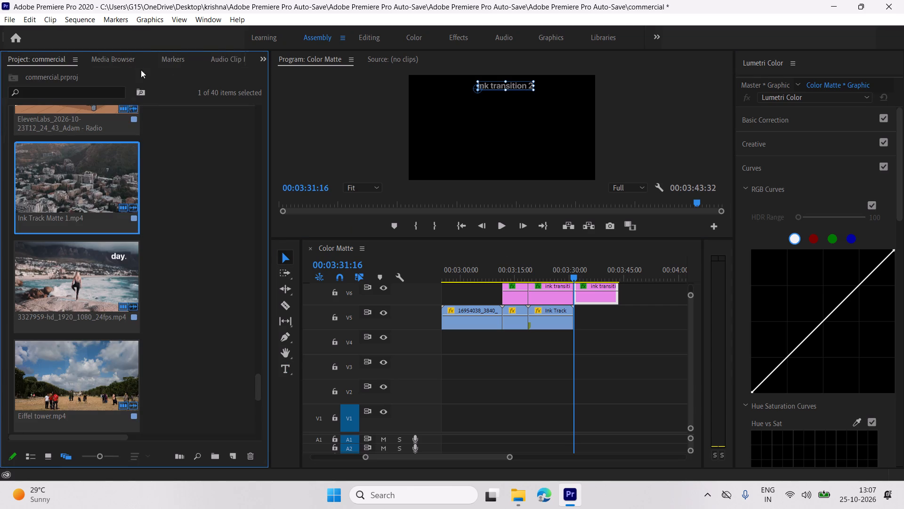
{"action": "scroll", "coordinate": [186, 218], "scroll_direction": "up", "scroll_amount": 6}
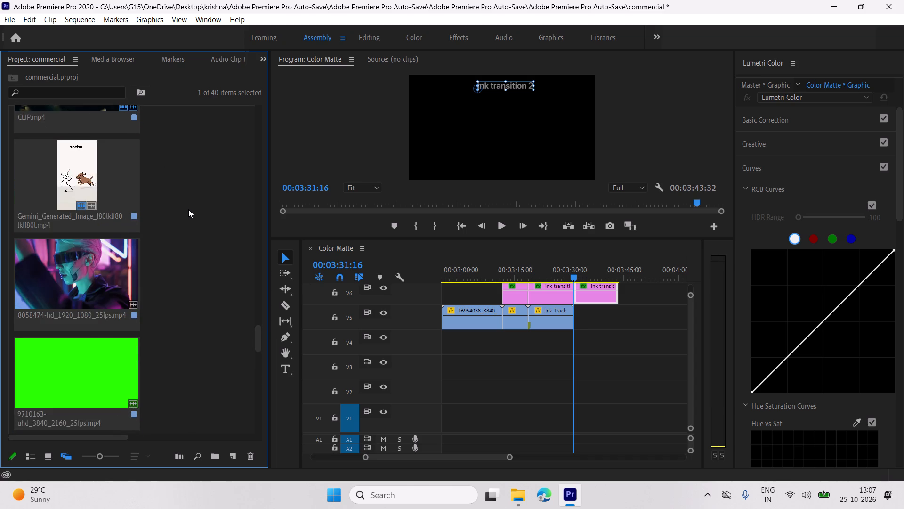
{"action": "scroll", "coordinate": [188, 209], "scroll_direction": "up", "scroll_amount": 3}
{"action": "scroll", "coordinate": [188, 206], "scroll_direction": "down", "scroll_amount": 7}
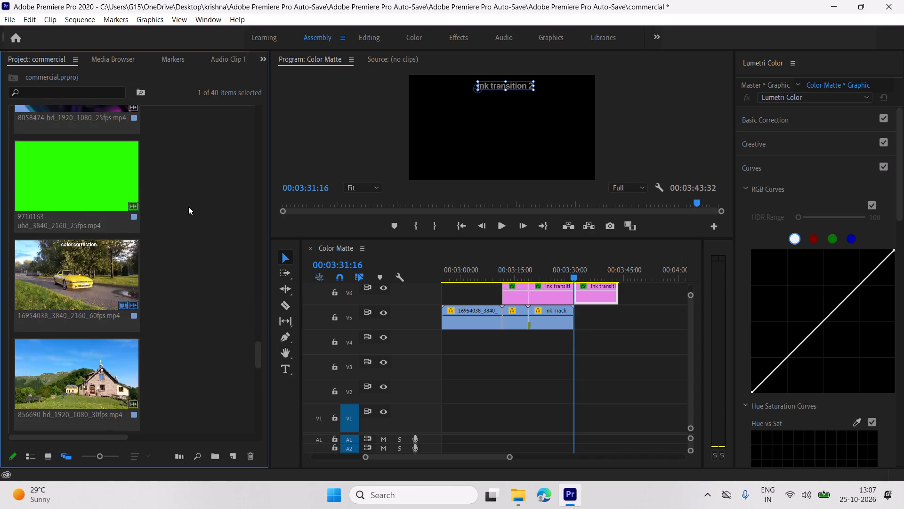
{"action": "scroll", "coordinate": [188, 206], "scroll_direction": "down", "scroll_amount": 8}
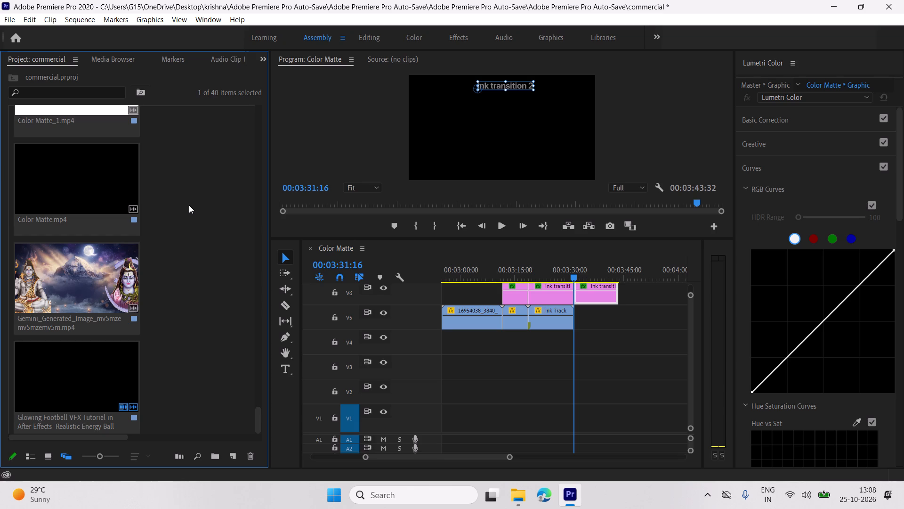
{"action": "left_click_drag", "start_coordinate": [110, 201], "coordinate": [574, 317]}
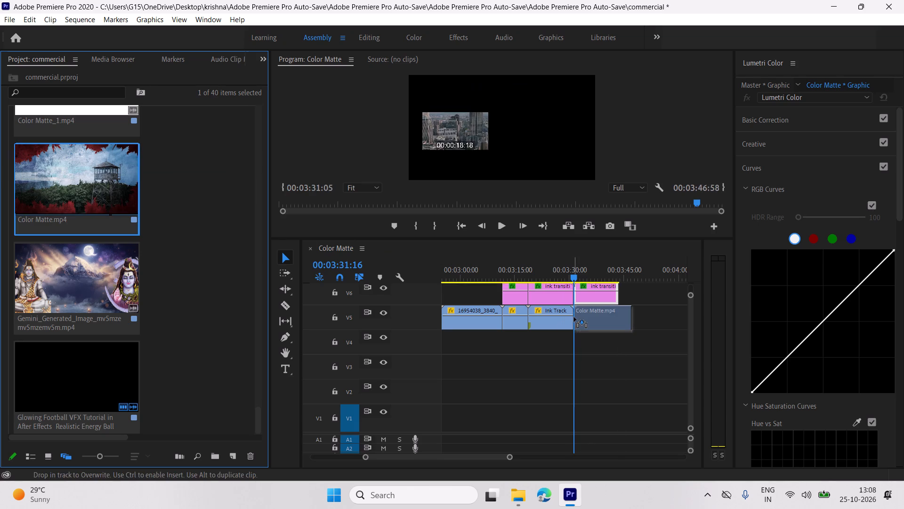
{"action": "left_click_drag", "start_coordinate": [574, 317], "coordinate": [575, 317]}
Scale the Color Matte.mp4 clip to 125 and set its vertical position to 1126.
{"action": "key", "text": "space"}
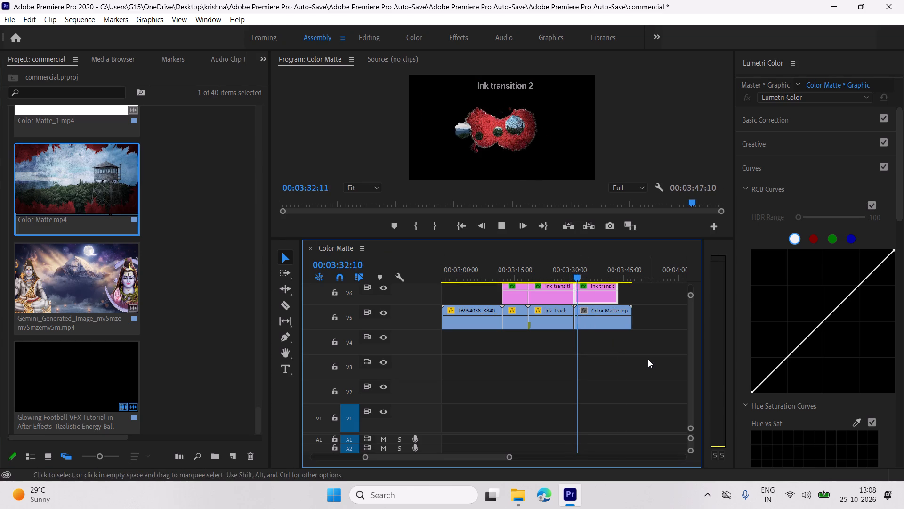
{"action": "left_click", "coordinate": [619, 308]}
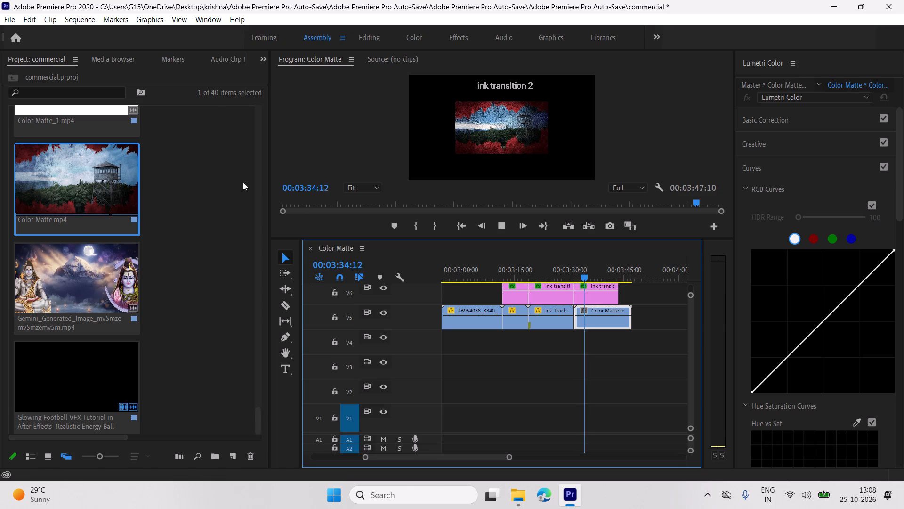
{"action": "scroll", "coordinate": [192, 72], "scroll_direction": "down", "scroll_amount": 8}
{"action": "left_click_drag", "start_coordinate": [111, 129], "coordinate": [121, 131]}
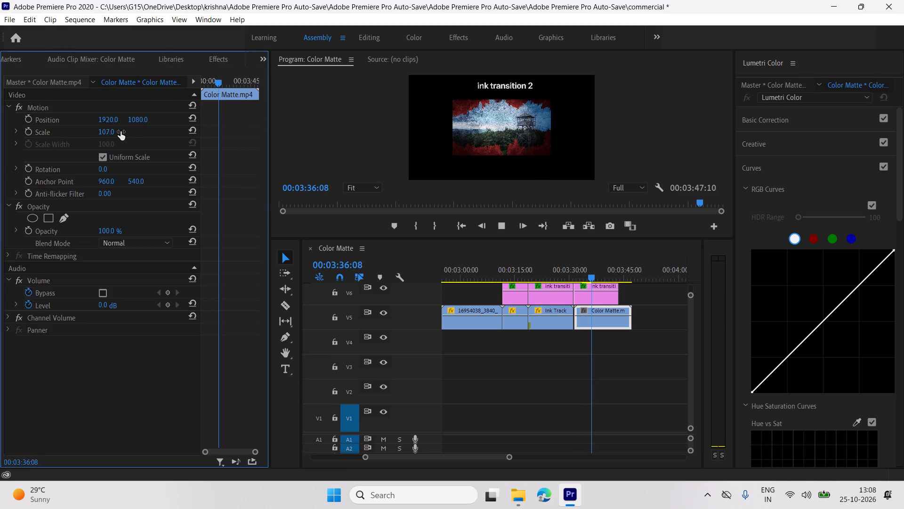
{"action": "left_click_drag", "start_coordinate": [121, 131], "coordinate": [135, 134]}
{"action": "left_click_drag", "start_coordinate": [136, 115], "coordinate": [158, 116]}
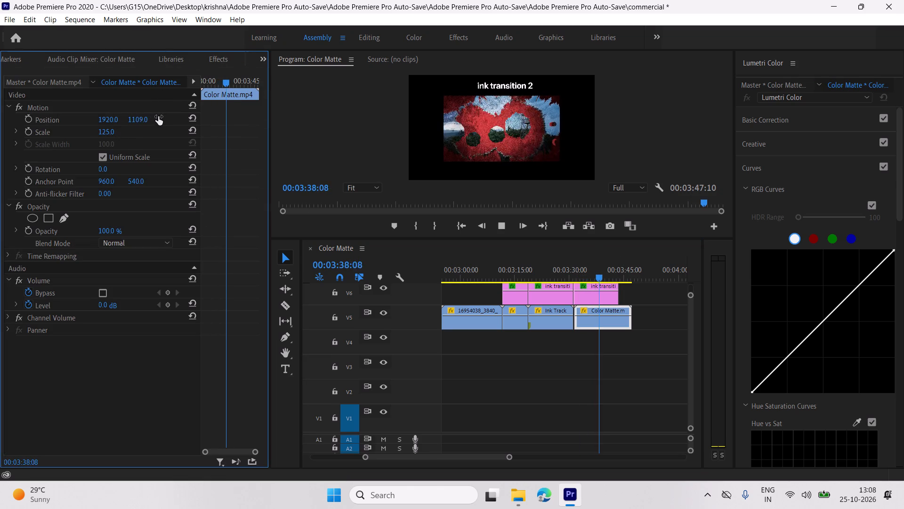
{"action": "left_click_drag", "start_coordinate": [158, 116], "coordinate": [171, 121]}
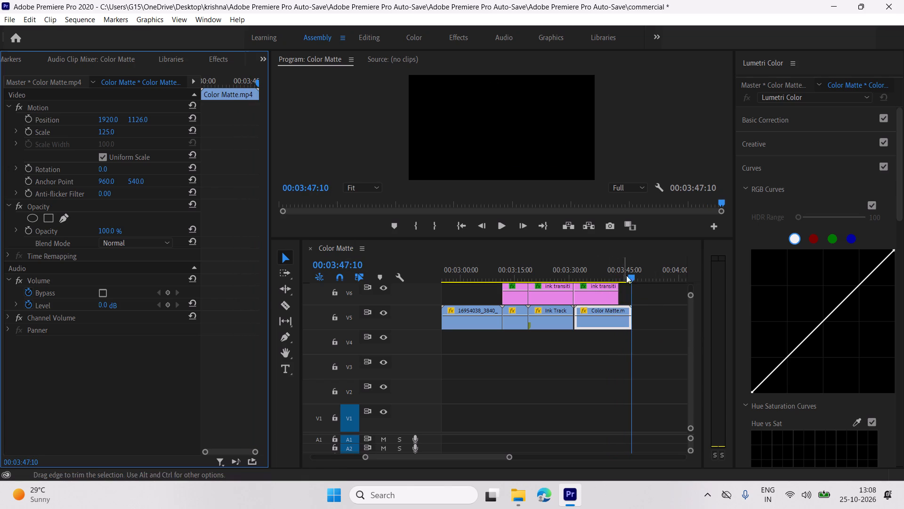
Set the Color Matte.mp4 clip's speed to 170%.
{"action": "right_click", "coordinate": [602, 307]}
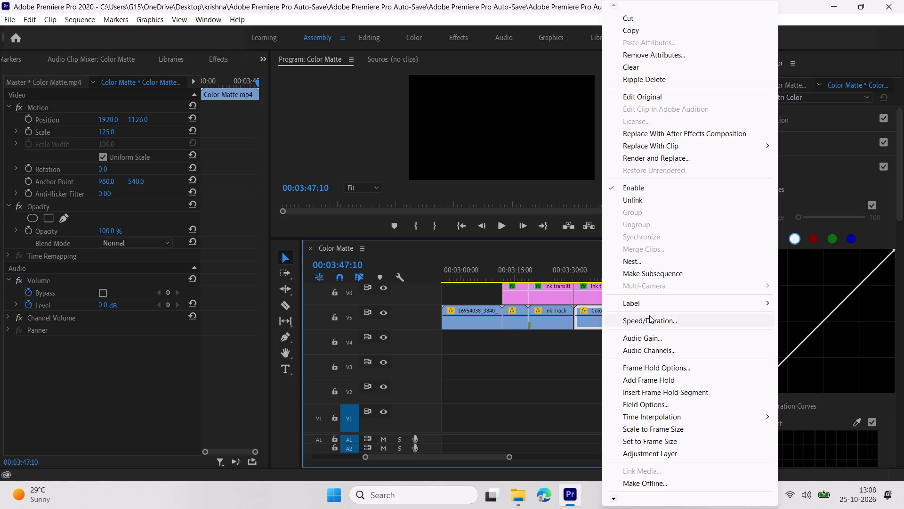
{"action": "left_click", "coordinate": [654, 322]}
{"action": "key", "text": "1"}
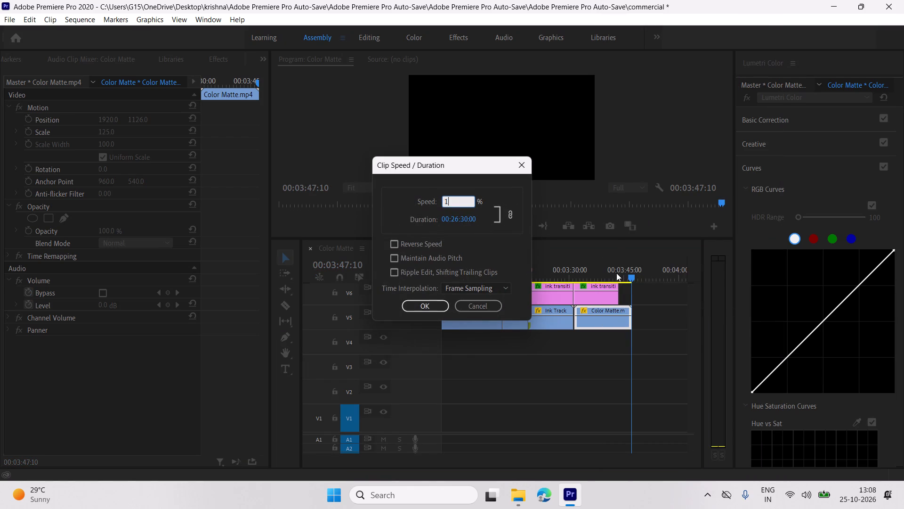
{"action": "key", "text": "7"}
{"action": "key", "text": "0"}
{"action": "key", "text": "Return"}
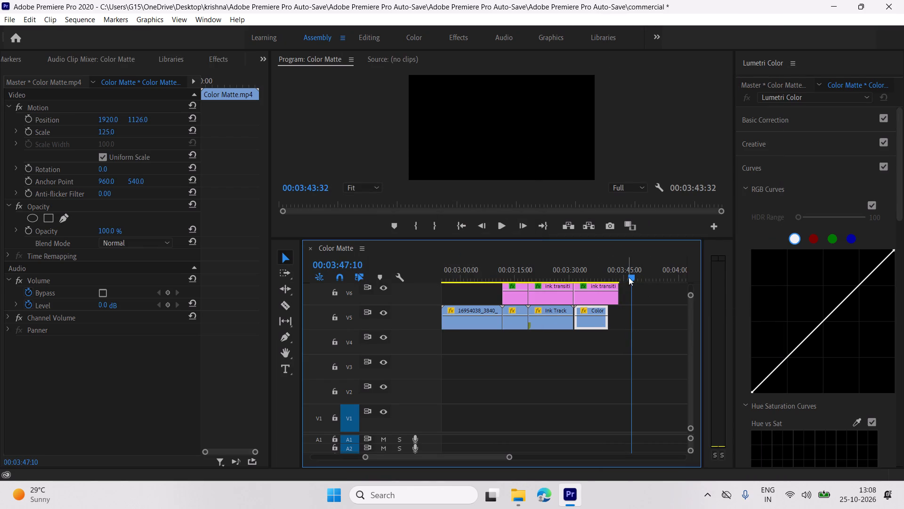
Play through the sped-up clip and trim the last title's end on V6 to match the end of the clip below.
{"action": "left_click_drag", "start_coordinate": [628, 274], "coordinate": [579, 277]}
{"action": "key", "text": "space"}
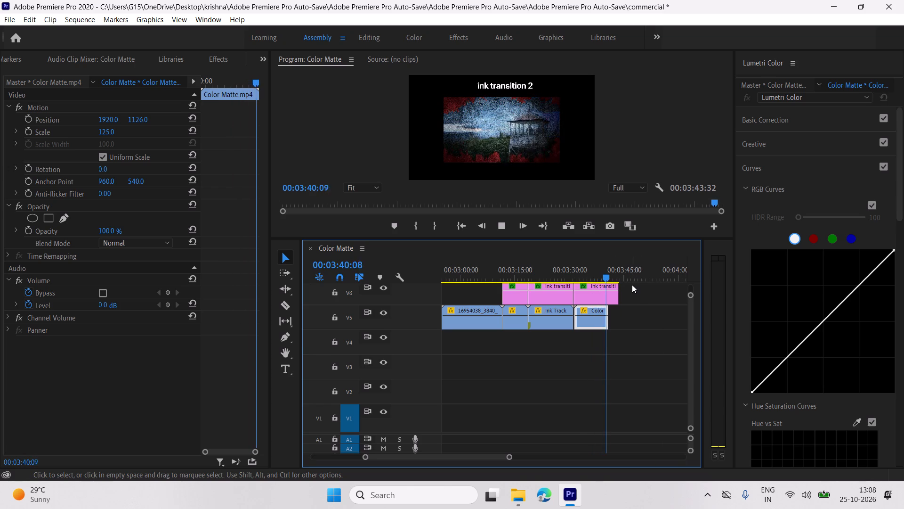
{"action": "key", "text": "space"}
{"action": "key", "text": "space"}
{"action": "key", "text": "space"}
{"action": "left_click_drag", "start_coordinate": [617, 291], "coordinate": [610, 291]}
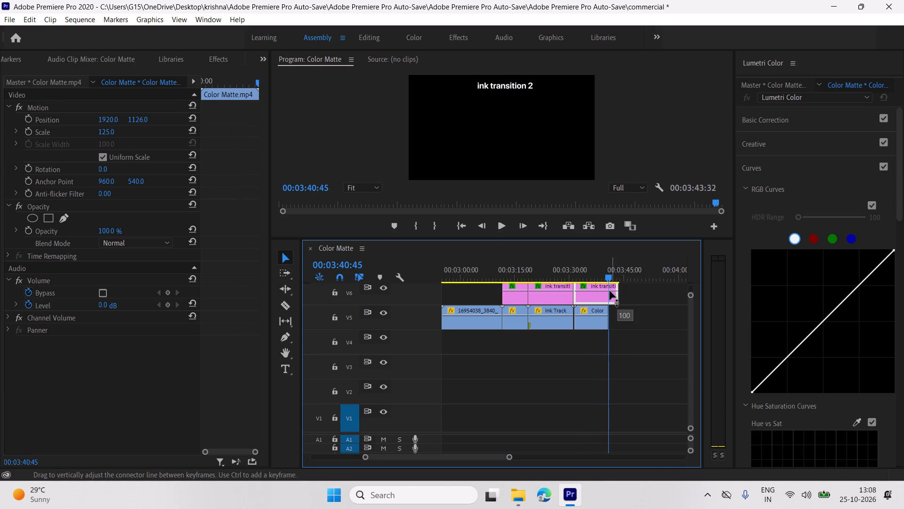
{"action": "left_click_drag", "start_coordinate": [610, 291], "coordinate": [608, 291]}
{"action": "left_click_drag", "start_coordinate": [622, 291], "coordinate": [608, 292]}
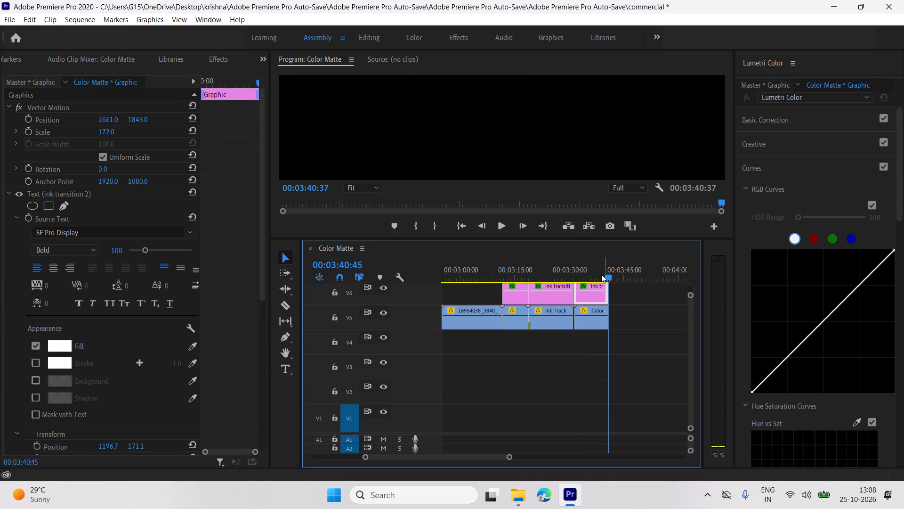
Replace the last title's text with "blo*d transition".
{"action": "left_click_drag", "start_coordinate": [599, 274], "coordinate": [590, 274]}
{"action": "left_click", "coordinate": [287, 370]}
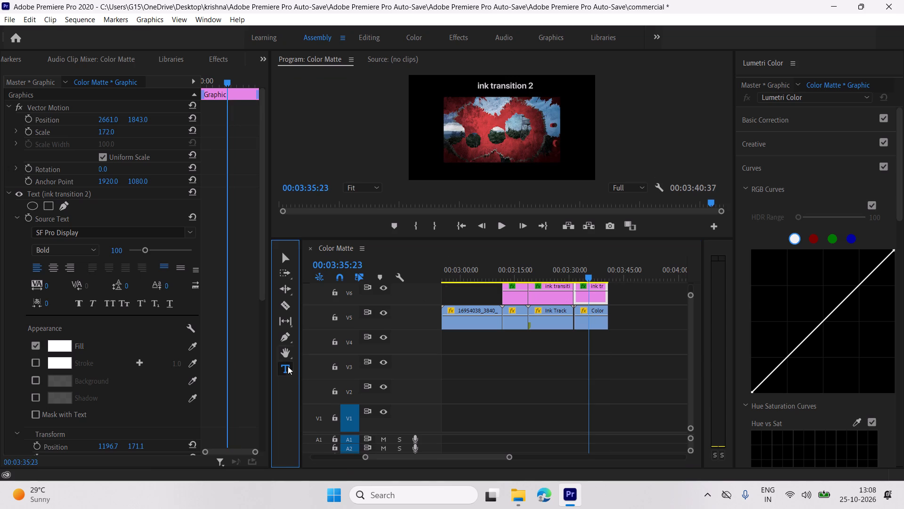
{"action": "double_click", "coordinate": [528, 89]}
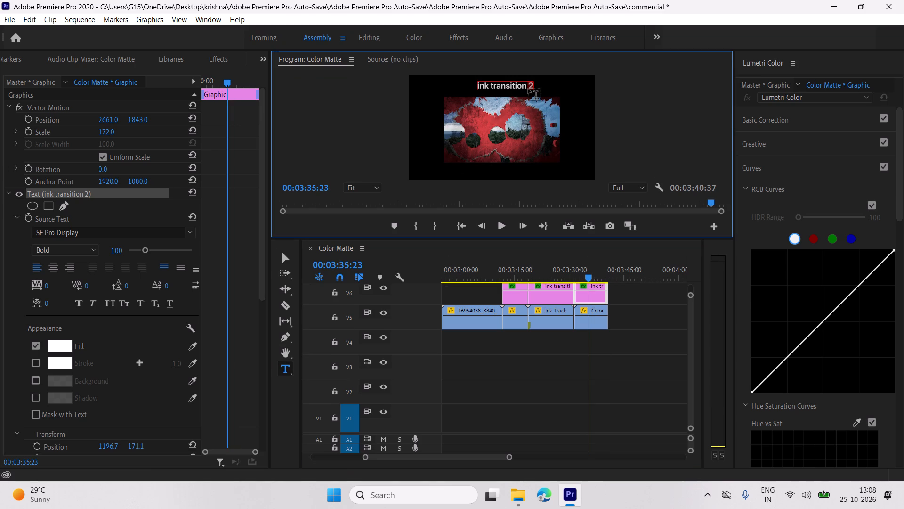
{"action": "key", "text": "BackSpace"}
{"action": "key", "text": "BackSpace"}
{"action": "key", "text": "BackSpace"}
{"action": "key", "text": "BackSpace"}
{"action": "key", "text": "BackSpace"}
{"action": "key", "text": "BackSpace"}
{"action": "key", "text": "BackSpace"}
{"action": "key", "text": "BackSpace"}
{"action": "key", "text": "BackSpace"}
{"action": "key", "text": "BackSpace"}
{"action": "key", "text": "BackSpace"}
{"action": "key", "text": "BackSpace"}
{"action": "key", "text": "BackSpace"}
{"action": "key", "text": "BackSpace"}
{"action": "key", "text": "BackSpace"}
{"action": "key", "text": "BackSpace"}
{"action": "key", "text": "BackSpace"}
{"action": "key", "text": "BackSpace"}
{"action": "key", "text": "BackSpace"}
{"action": "key", "text": "BackSpace"}
{"action": "type", "text": "bloo"}
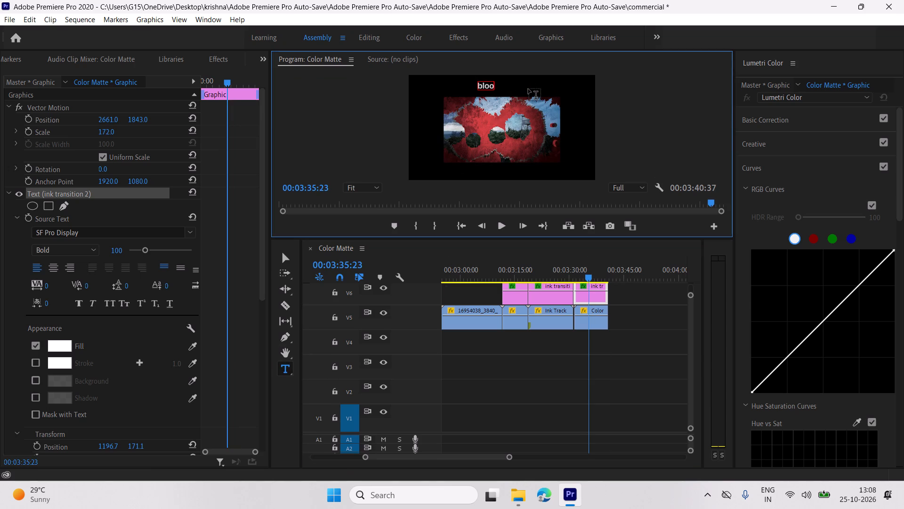
{"action": "key", "text": "BackSpace"}
{"action": "key", "text": "shift+asterisk"}
{"action": "type", "text": "d traa"}
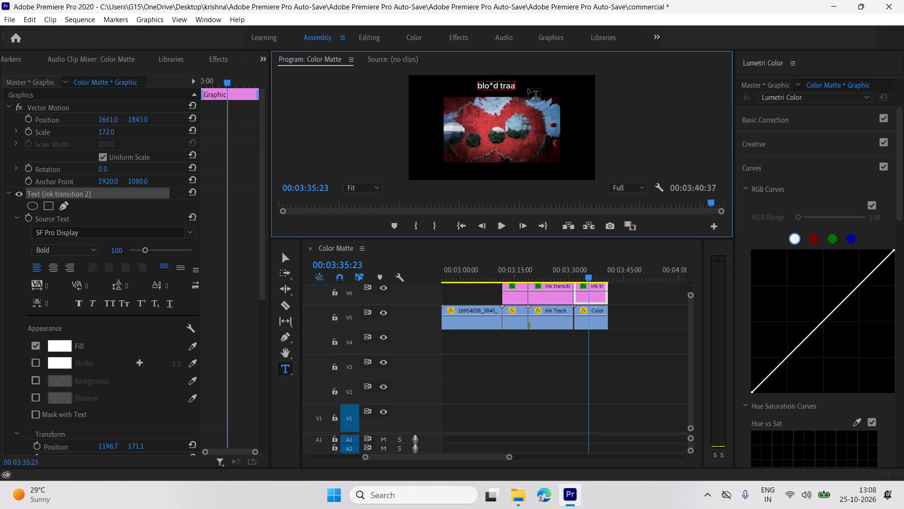
{"action": "key", "text": "BackSpace"}
{"action": "type", "text": "nsi"}
{"action": "type", "text": "tion"}
{"action": "left_click", "coordinate": [285, 251]}
Set the horizontal Vector Motion position of the "blo*d transition" title to 2637.
{"action": "left_click_drag", "start_coordinate": [103, 119], "coordinate": [89, 120]}
{"action": "key", "text": "space"}
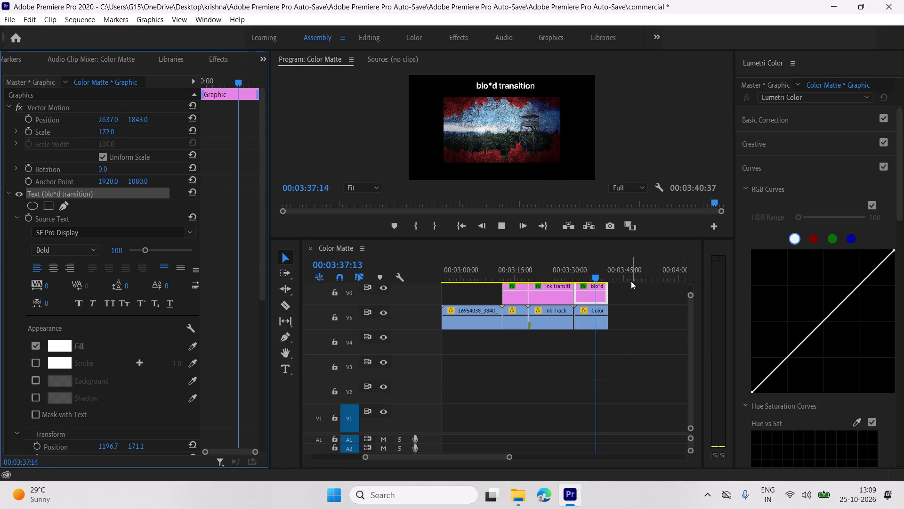
{"action": "key", "text": "space"}
Move the text opacity keyframe of the "blo*d transition" title to shortly after the title's start.
{"action": "scroll", "coordinate": [202, 303], "scroll_direction": "down", "scroll_amount": 2}
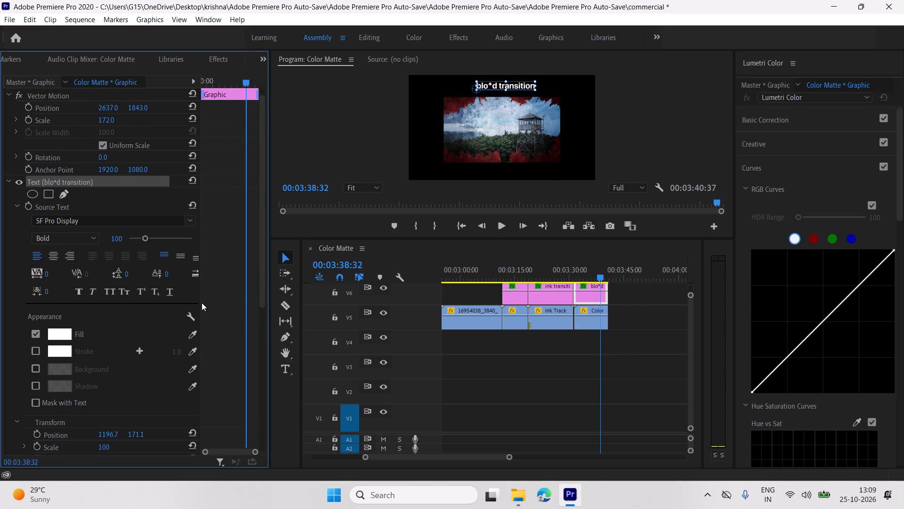
{"action": "scroll", "coordinate": [202, 303], "scroll_direction": "down", "scroll_amount": 17}
{"action": "key", "text": "space"}
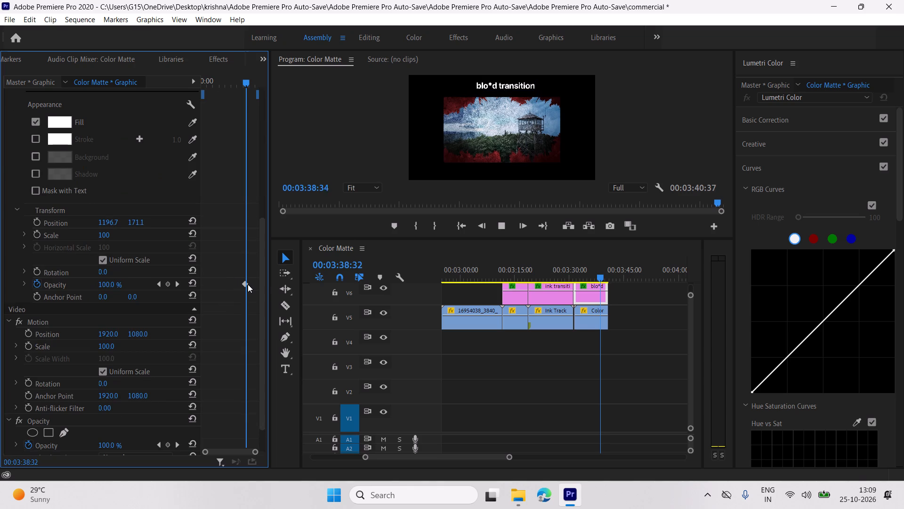
{"action": "key", "text": "space"}
{"action": "left_click_drag", "start_coordinate": [244, 282], "coordinate": [197, 282]}
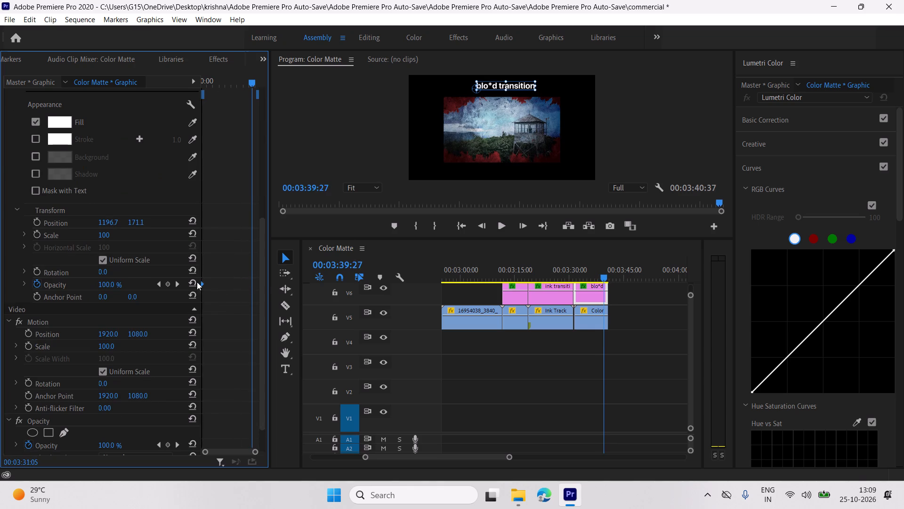
{"action": "left_click_drag", "start_coordinate": [197, 282], "coordinate": [209, 284]}
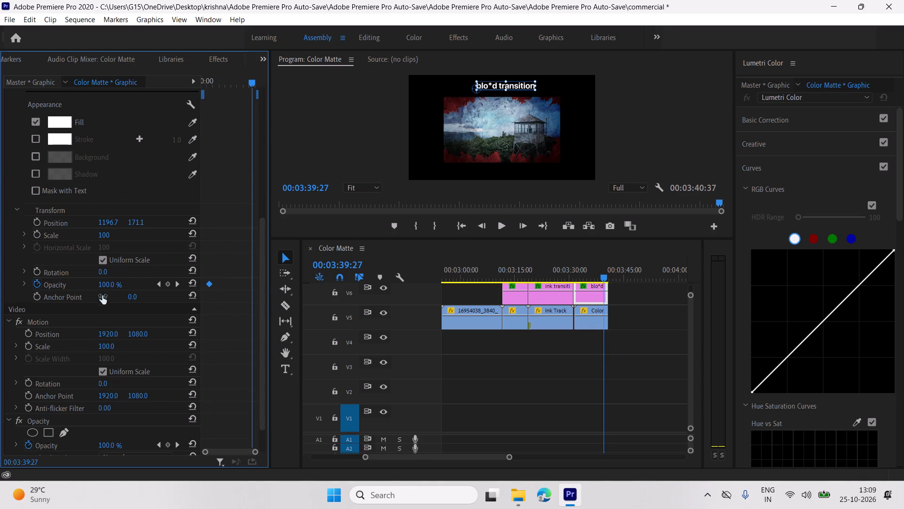
Fade out the title by adding a text opacity keyframe at 00:03:39:27 and lowering the opacity near its end.
{"action": "left_click", "coordinate": [168, 284]}
{"action": "key", "text": "space"}
{"action": "key", "text": "space"}
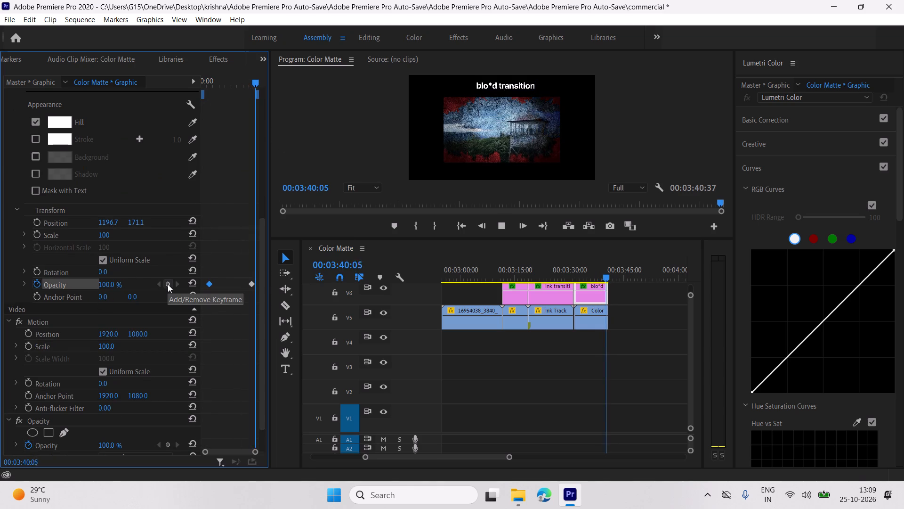
{"action": "left_click_drag", "start_coordinate": [105, 282], "coordinate": [46, 282]}
{"action": "key", "text": "space"}
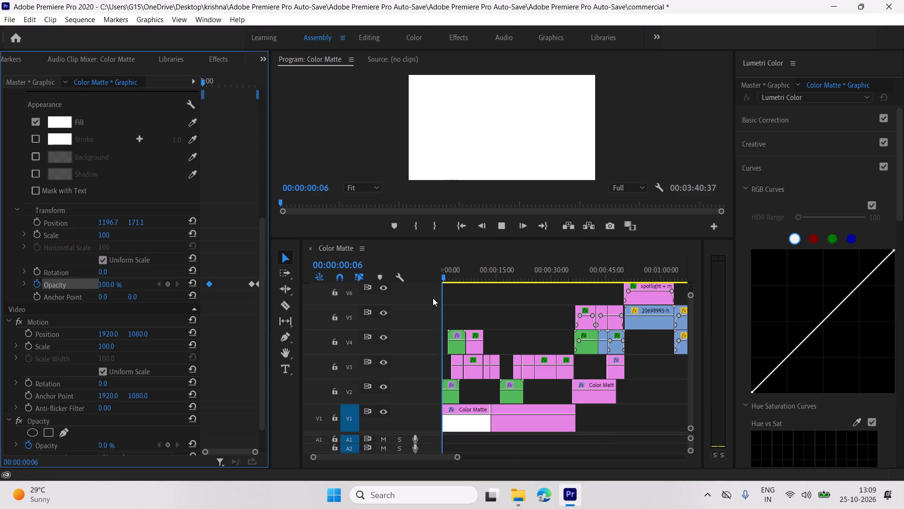
Enlarge the video clip under the "blo*d transition" title to scale 150 and set its vertical position to 1168.
{"action": "scroll", "coordinate": [542, 291], "scroll_direction": "down", "scroll_amount": 6}
{"action": "key", "text": "space"}
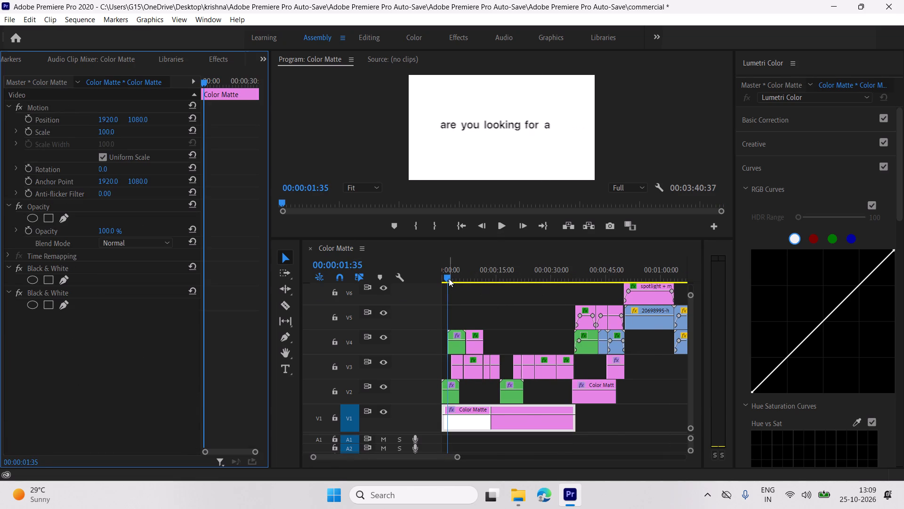
{"action": "left_click_drag", "start_coordinate": [449, 279], "coordinate": [683, 313]}
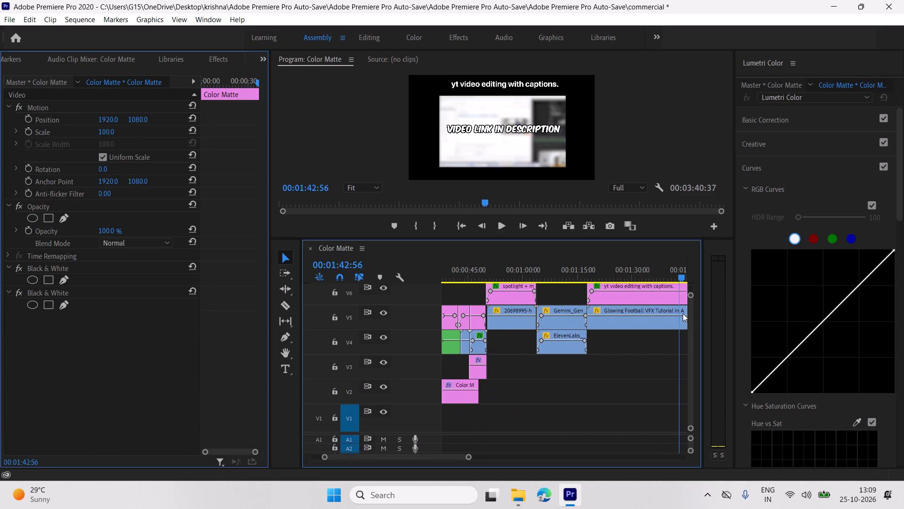
{"action": "left_click_drag", "start_coordinate": [683, 313], "coordinate": [692, 315]}
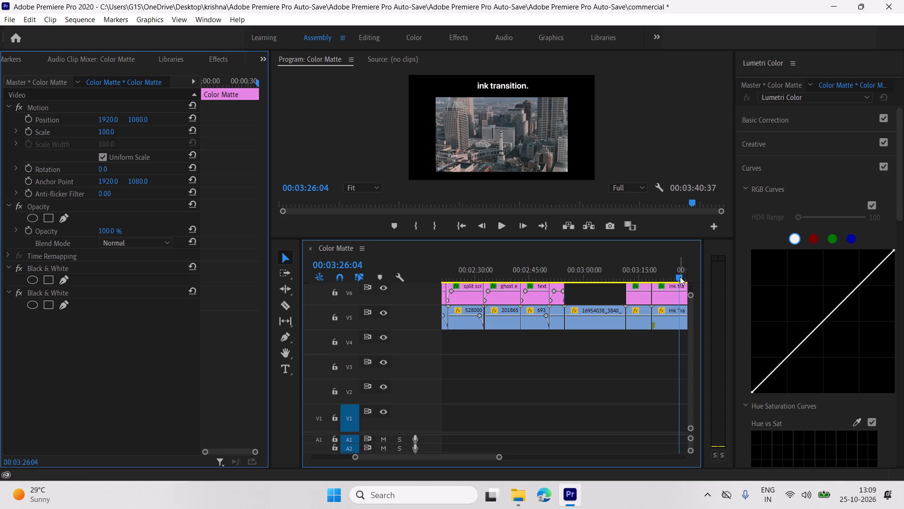
{"action": "left_click_drag", "start_coordinate": [680, 277], "coordinate": [604, 292]}
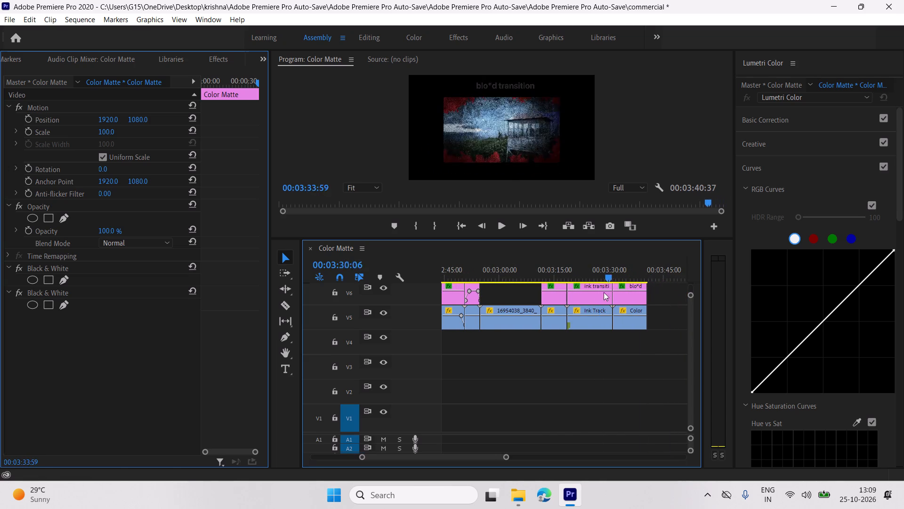
{"action": "left_click_drag", "start_coordinate": [604, 292], "coordinate": [596, 295]}
{"action": "key", "text": "space"}
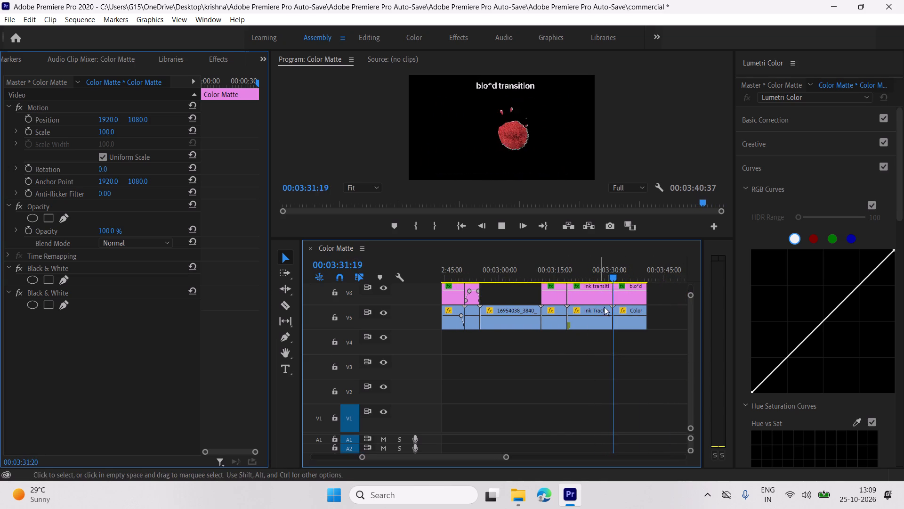
{"action": "left_click", "coordinate": [631, 308]}
{"action": "key", "text": "space"}
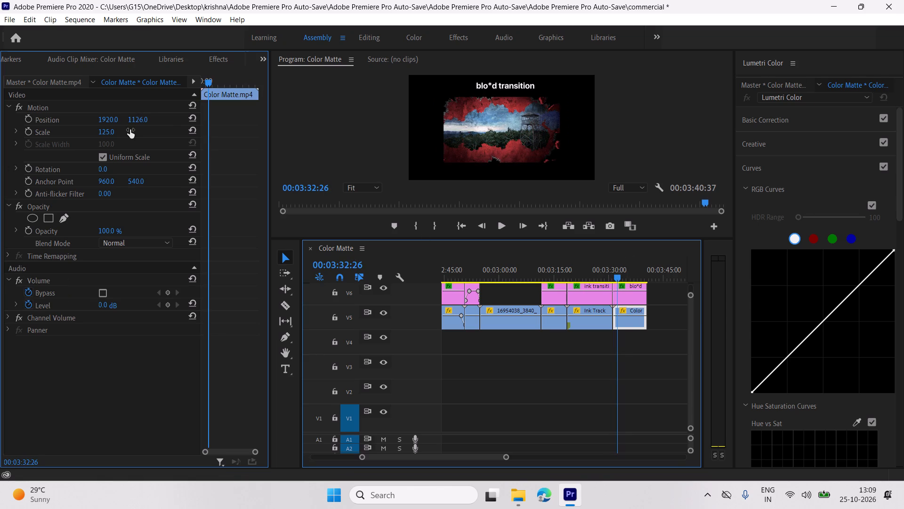
{"action": "left_click_drag", "start_coordinate": [110, 135], "coordinate": [130, 140]}
{"action": "left_click_drag", "start_coordinate": [134, 120], "coordinate": [158, 120]}
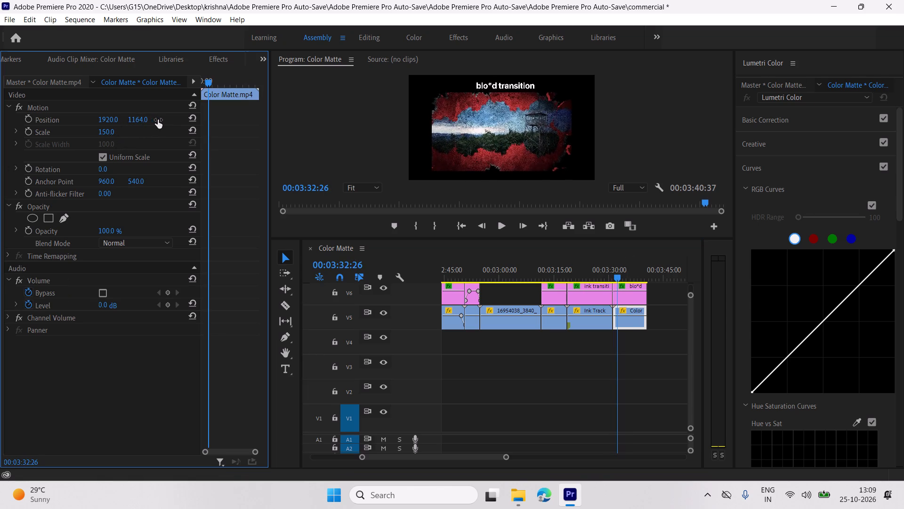
{"action": "left_click_drag", "start_coordinate": [158, 120], "coordinate": [161, 120]}
{"action": "key", "text": "space"}
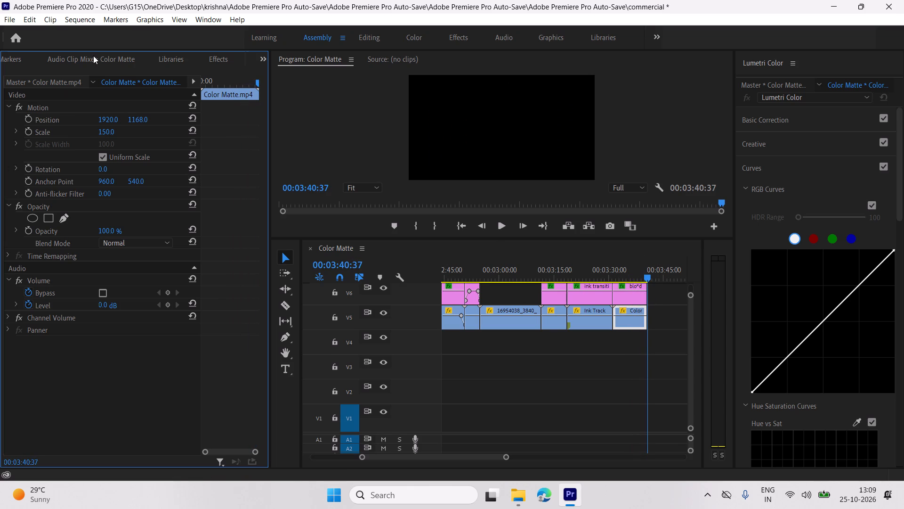
Add the green-screen clip 9710163-uhd_3840_2160_25fps.mp4 to V5 directly after the "blo*d transition" video and preview it.
{"action": "scroll", "coordinate": [93, 56], "scroll_direction": "up", "scroll_amount": 10}
{"action": "left_click", "coordinate": [178, 230]}
{"action": "scroll", "coordinate": [177, 241], "scroll_direction": "up", "scroll_amount": 3}
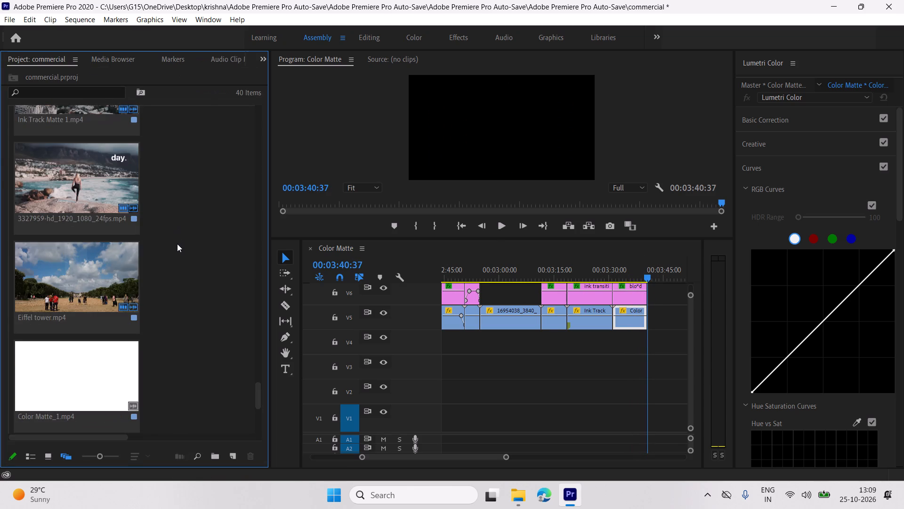
{"action": "scroll", "coordinate": [176, 244], "scroll_direction": "up", "scroll_amount": 6}
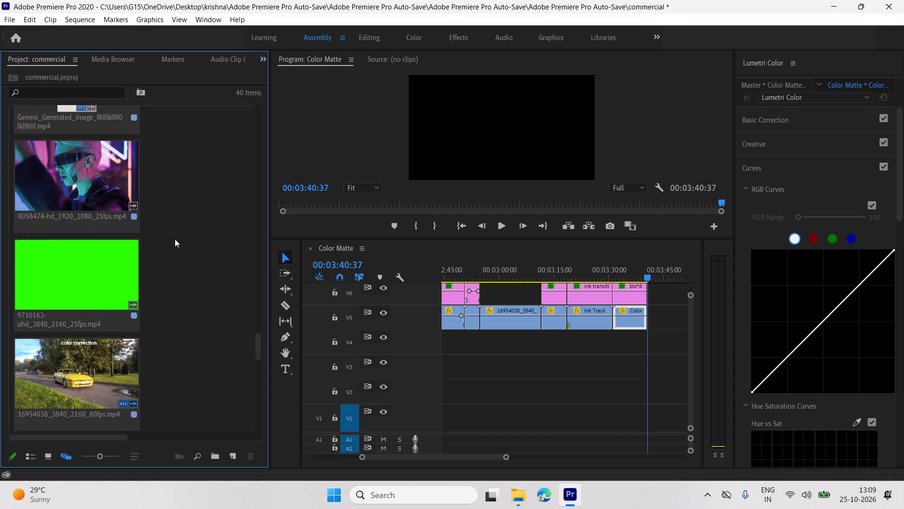
{"action": "scroll", "coordinate": [175, 239], "scroll_direction": "up", "scroll_amount": 1}
{"action": "scroll", "coordinate": [175, 238], "scroll_direction": "down", "scroll_amount": 1}
{"action": "left_click_drag", "start_coordinate": [65, 267], "coordinate": [457, 295]}
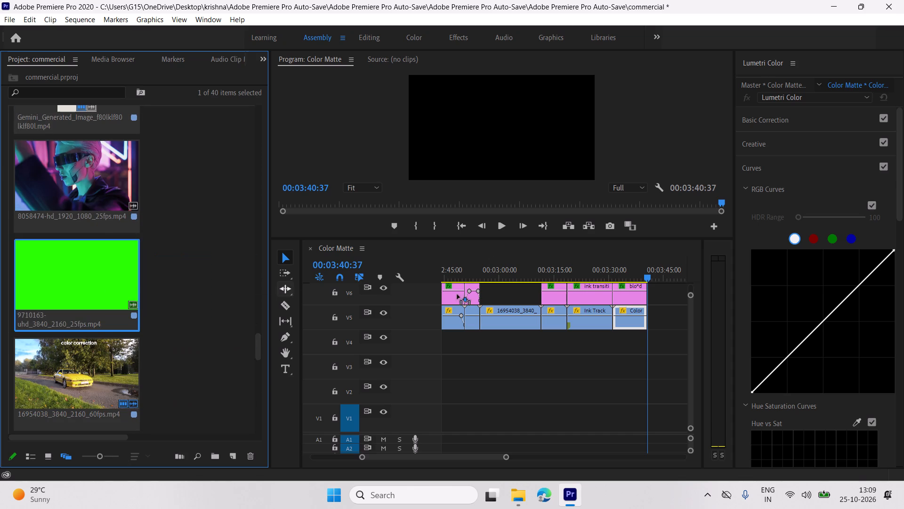
{"action": "left_click_drag", "start_coordinate": [457, 295], "coordinate": [653, 320]}
{"action": "key", "text": "space"}
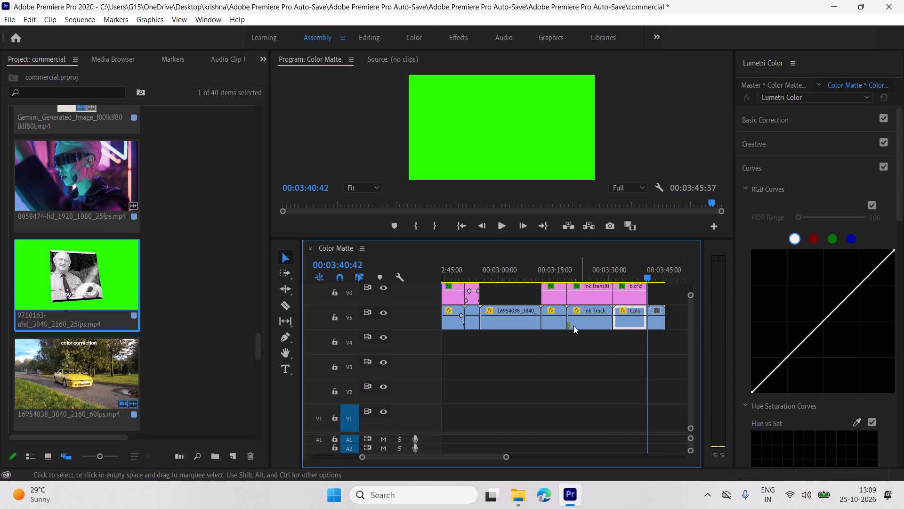
{"action": "scroll", "coordinate": [550, 326], "scroll_direction": "down", "scroll_amount": 3}
{"action": "key", "text": "space"}
{"action": "key", "text": "space"}
Scale the green-screen clip to 80, set its vertical position to 1162, and preview the framing.
{"action": "left_click", "coordinate": [605, 307]}
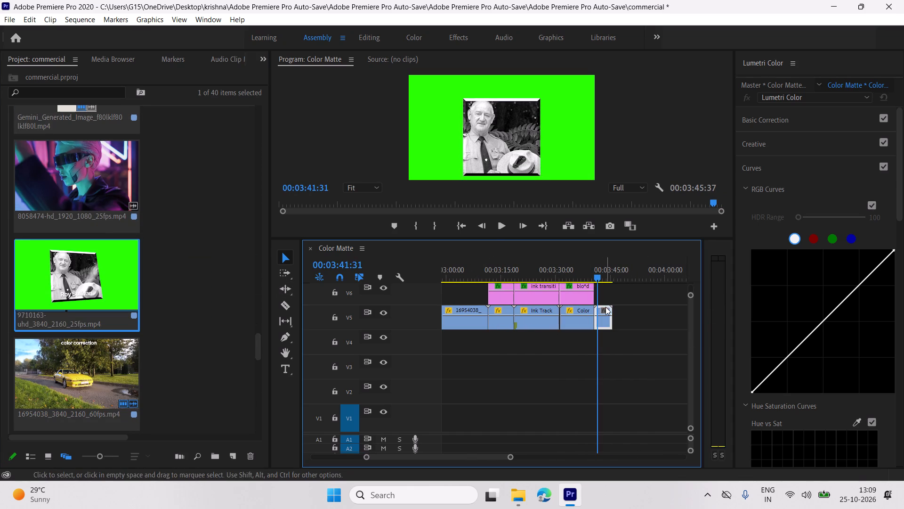
{"action": "scroll", "coordinate": [194, 66], "scroll_direction": "down", "scroll_amount": 3}
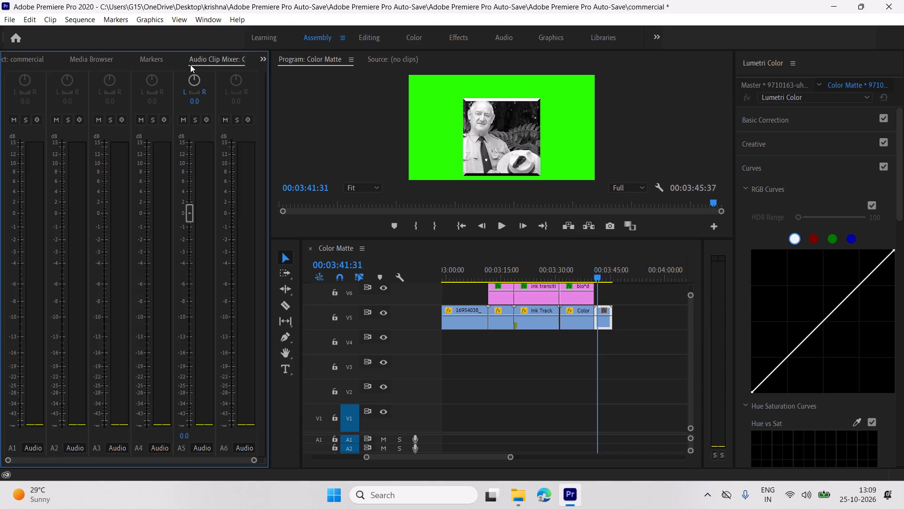
{"action": "scroll", "coordinate": [191, 63], "scroll_direction": "down", "scroll_amount": 4}
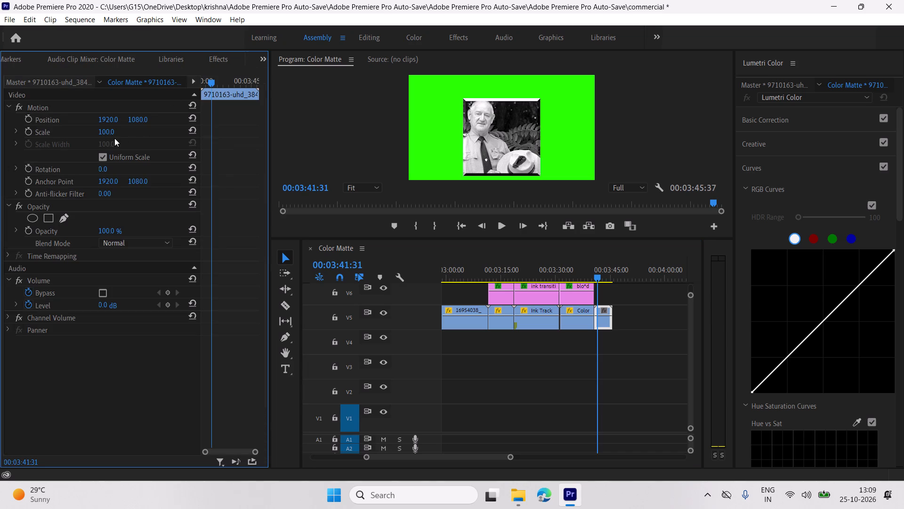
{"action": "left_click_drag", "start_coordinate": [109, 130], "coordinate": [86, 131]}
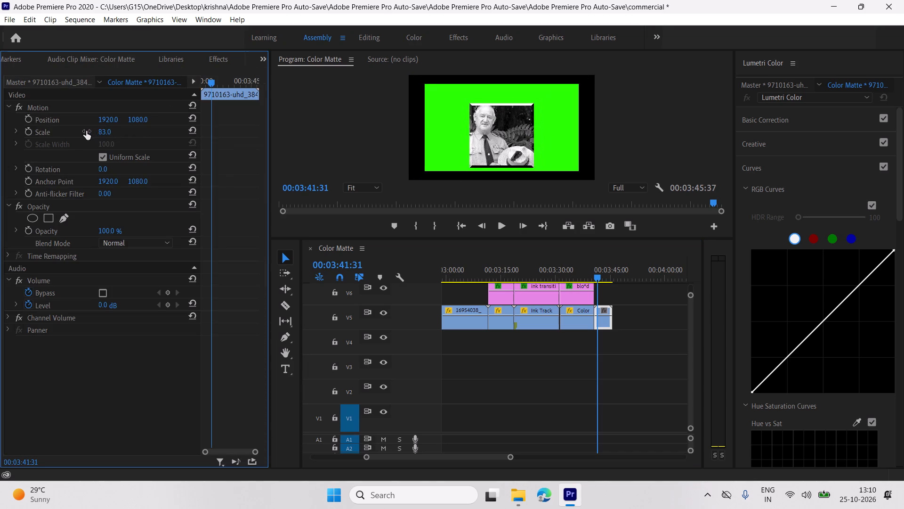
{"action": "left_click_drag", "start_coordinate": [86, 131], "coordinate": [85, 131]}
{"action": "key", "text": "space"}
{"action": "key", "text": "space"}
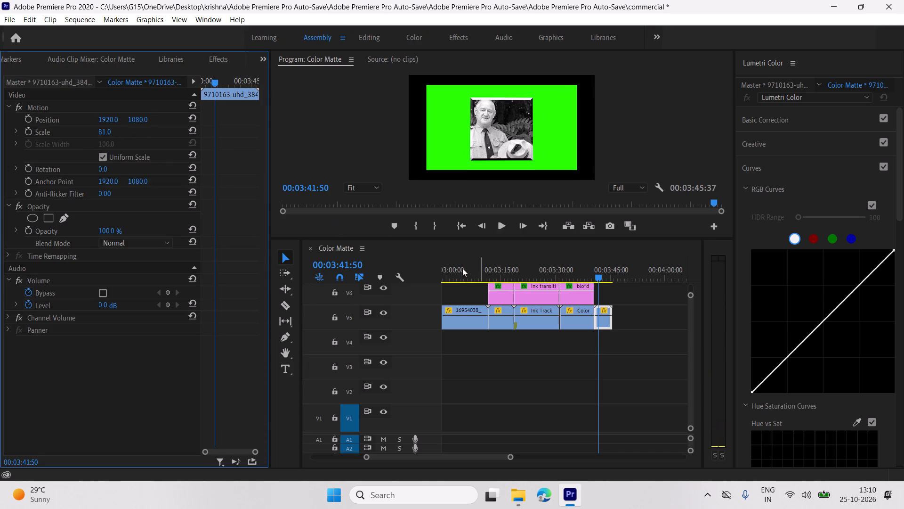
{"action": "left_click_drag", "start_coordinate": [107, 129], "coordinate": [92, 130]}
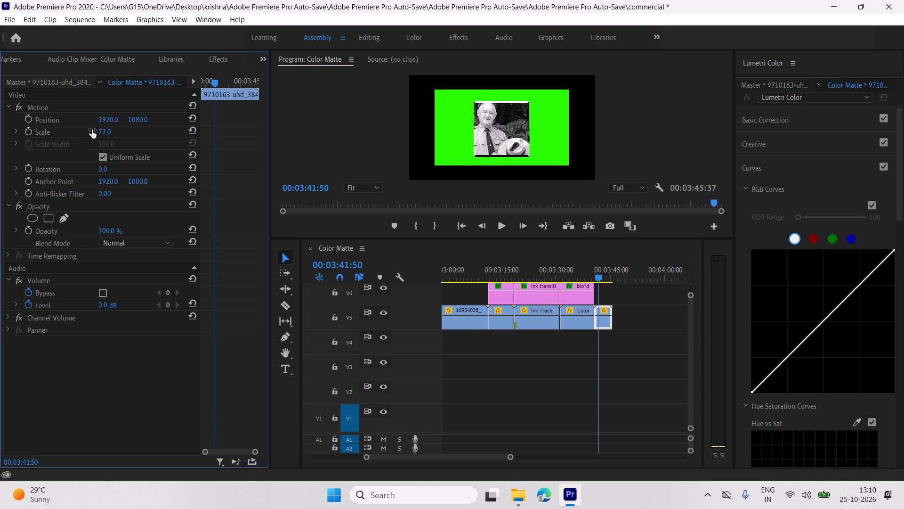
{"action": "left_click_drag", "start_coordinate": [92, 130], "coordinate": [96, 130]}
{"action": "left_click_drag", "start_coordinate": [137, 119], "coordinate": [177, 120]}
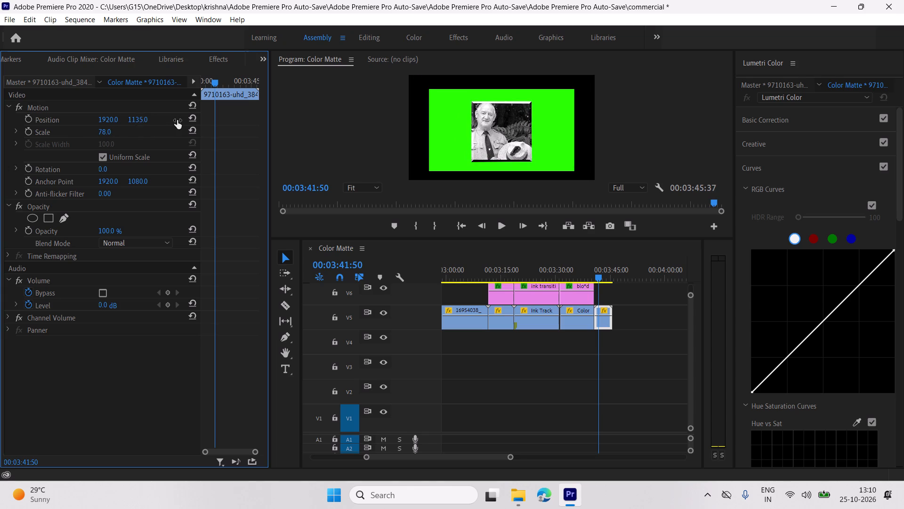
{"action": "left_click_drag", "start_coordinate": [177, 120], "coordinate": [180, 120]}
{"action": "left_click", "coordinate": [113, 131]}
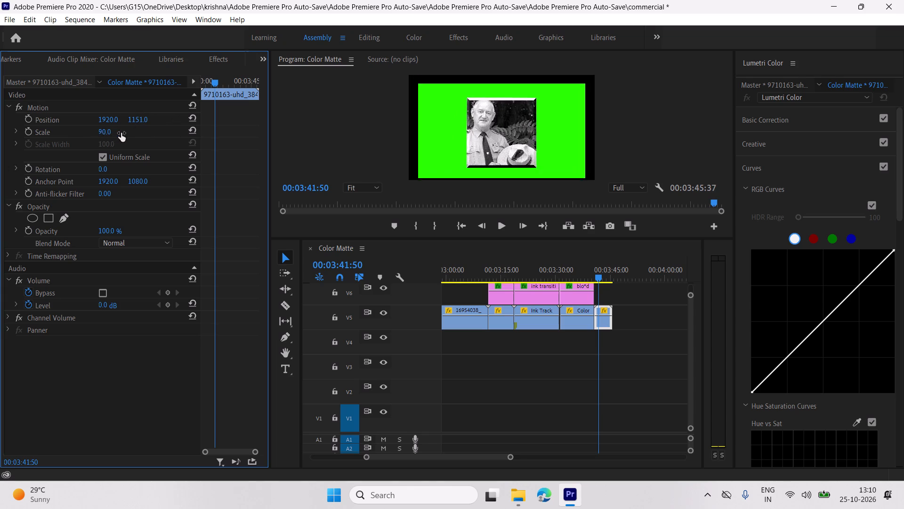
{"action": "key", "text": "space"}
{"action": "key", "text": "space"}
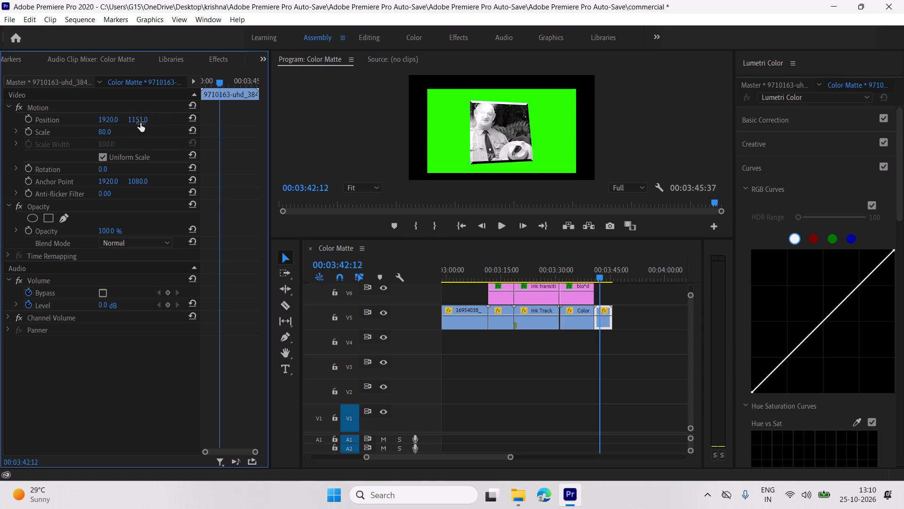
{"action": "left_click_drag", "start_coordinate": [139, 119], "coordinate": [151, 120]}
{"action": "key", "text": "space"}
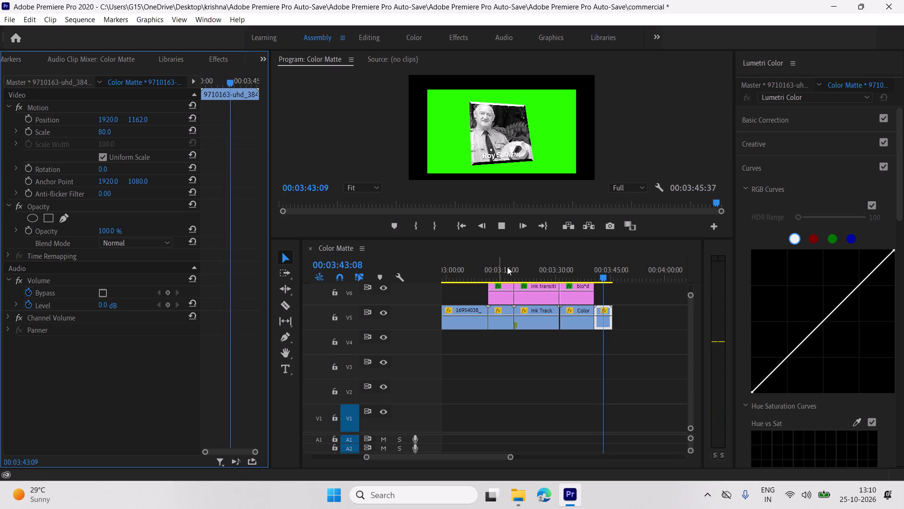
{"action": "key", "text": "space"}
{"action": "key", "text": "space"}
{"action": "key", "text": "space"}
{"action": "key", "text": "space"}
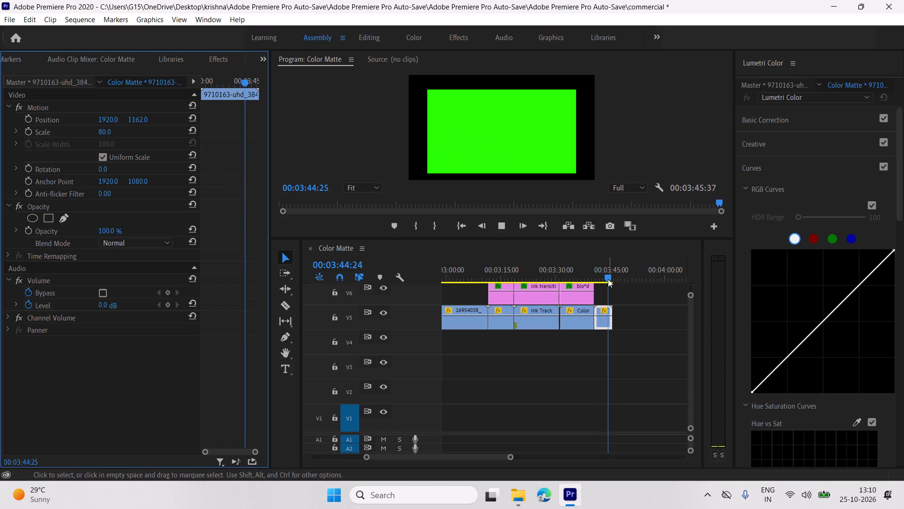
{"action": "key", "text": "space"}
Duplicate the "blo*d transition" title on V6 so that the copy starts with the green-screen clip.
{"action": "left_click_drag", "start_coordinate": [607, 277], "coordinate": [592, 278]}
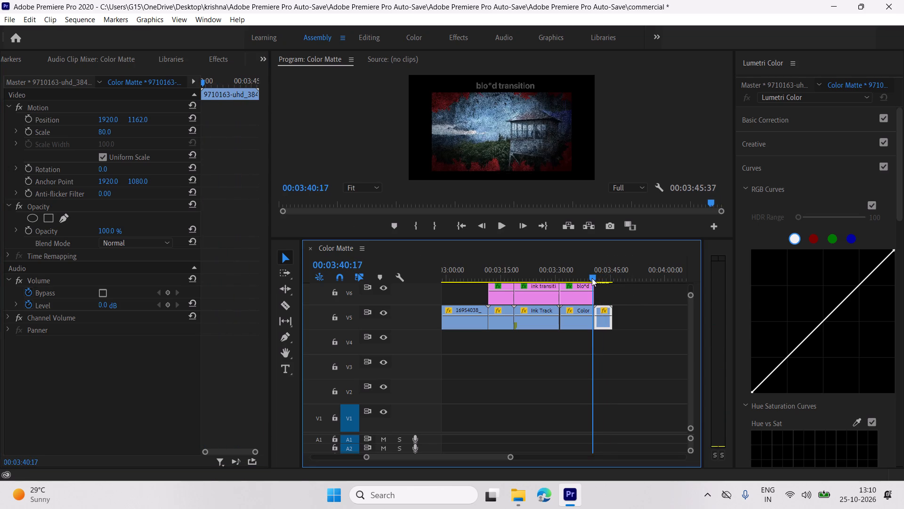
{"action": "left_click_drag", "start_coordinate": [592, 278], "coordinate": [593, 279]}
{"action": "left_click", "coordinate": [576, 285]}
{"action": "left_click_drag", "start_coordinate": [575, 285], "coordinate": [577, 286], "text": "alt"}
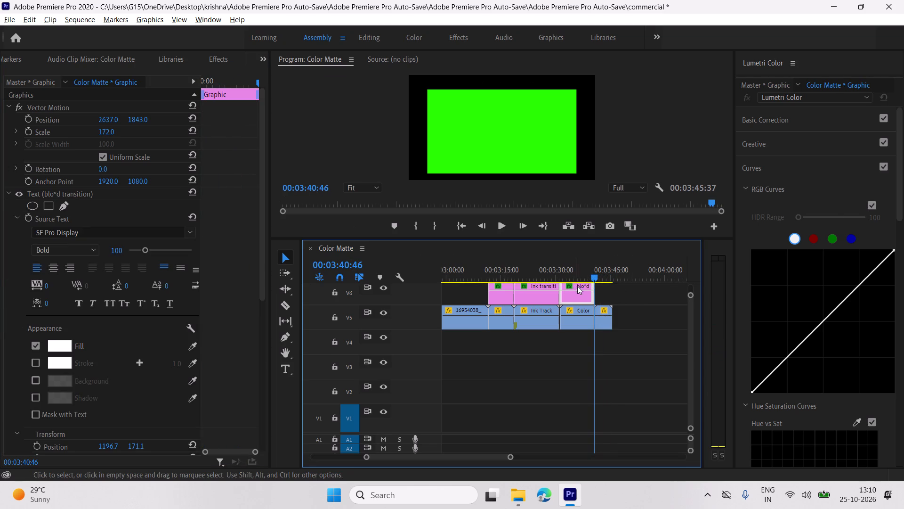
{"action": "left_click_drag", "start_coordinate": [577, 286], "coordinate": [605, 288], "text": "alt"}
{"action": "key", "text": "space"}
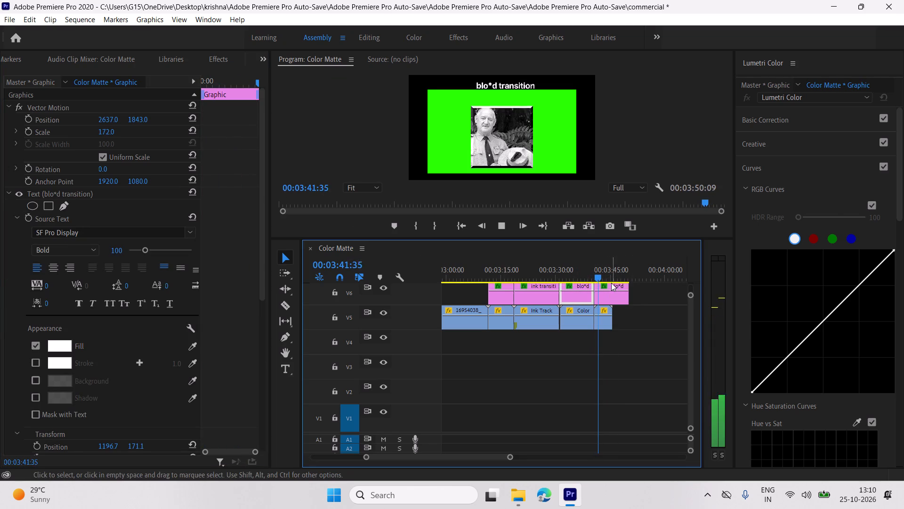
{"action": "key", "text": "space"}
Set the vertical Vector Motion position of the copied title to 1803.
{"action": "left_click", "coordinate": [610, 284]}
{"action": "left_click_drag", "start_coordinate": [139, 115], "coordinate": [138, 116]}
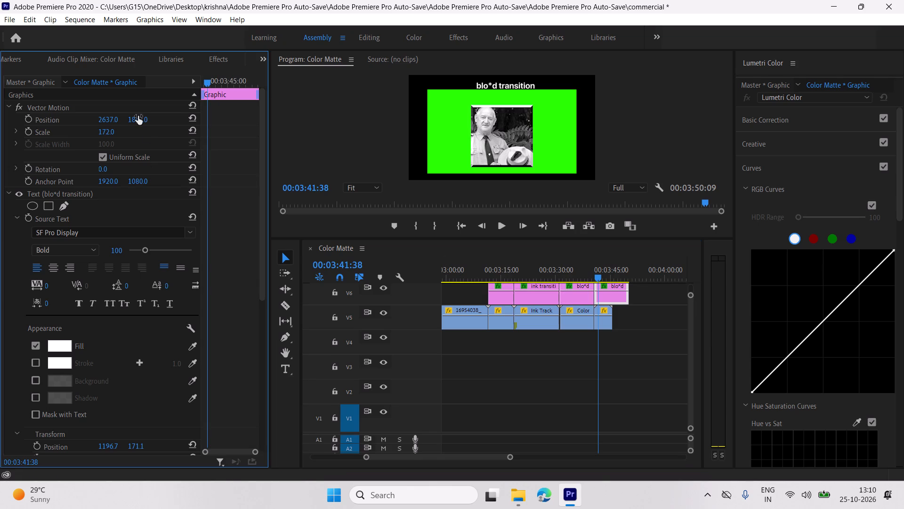
{"action": "left_click_drag", "start_coordinate": [138, 116], "coordinate": [114, 120]}
Replace the copied title's text with "documentary graphics".
{"action": "left_click", "coordinate": [293, 368]}
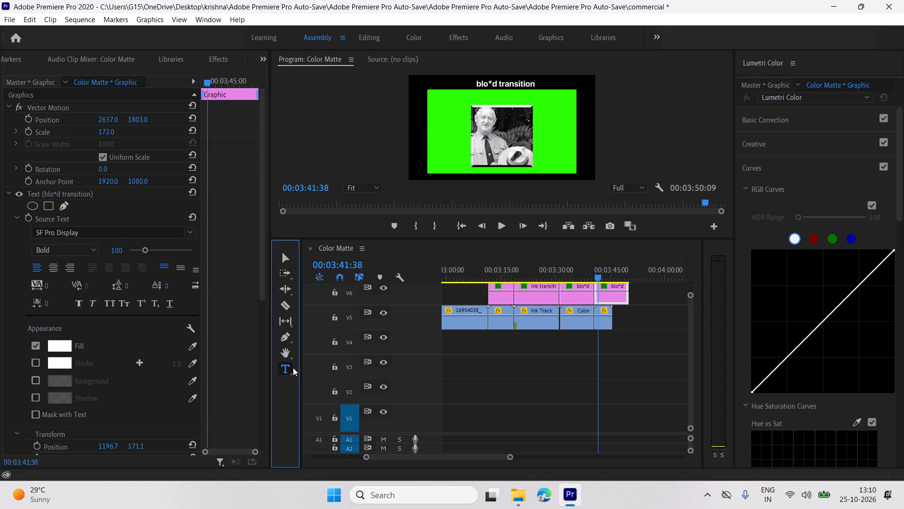
{"action": "double_click", "coordinate": [526, 82]}
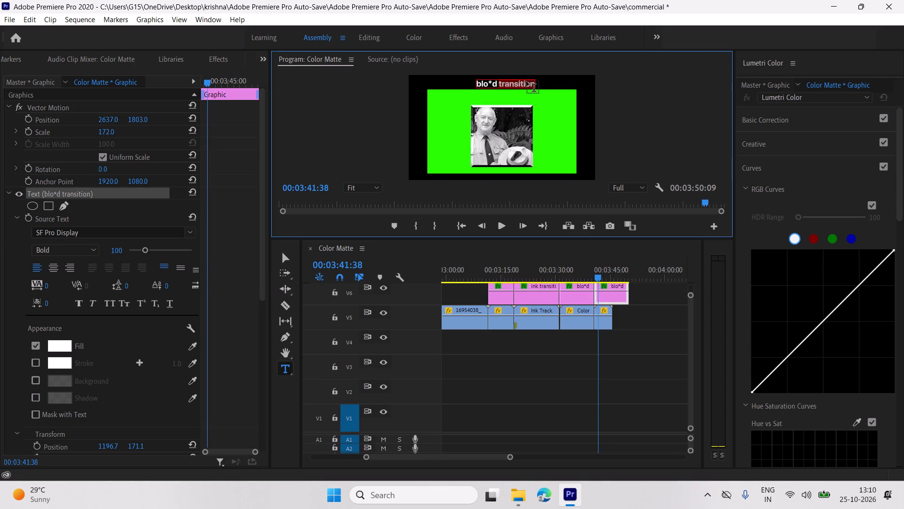
{"action": "key", "text": "BackSpace"}
{"action": "key", "text": "BackSpace"}
{"action": "key", "text": "BackSpace"}
{"action": "key", "text": "BackSpace"}
{"action": "key", "text": "BackSpace"}
{"action": "key", "text": "BackSpace"}
{"action": "key", "text": "BackSpace"}
{"action": "key", "text": "BackSpace"}
{"action": "key", "text": "BackSpace"}
{"action": "key", "text": "BackSpace"}
{"action": "key", "text": "BackSpace"}
{"action": "key", "text": "BackSpace"}
{"action": "key", "text": "BackSpace"}
{"action": "key", "text": "BackSpace"}
{"action": "key", "text": "BackSpace"}
{"action": "type", "text": "documentary graphics"}
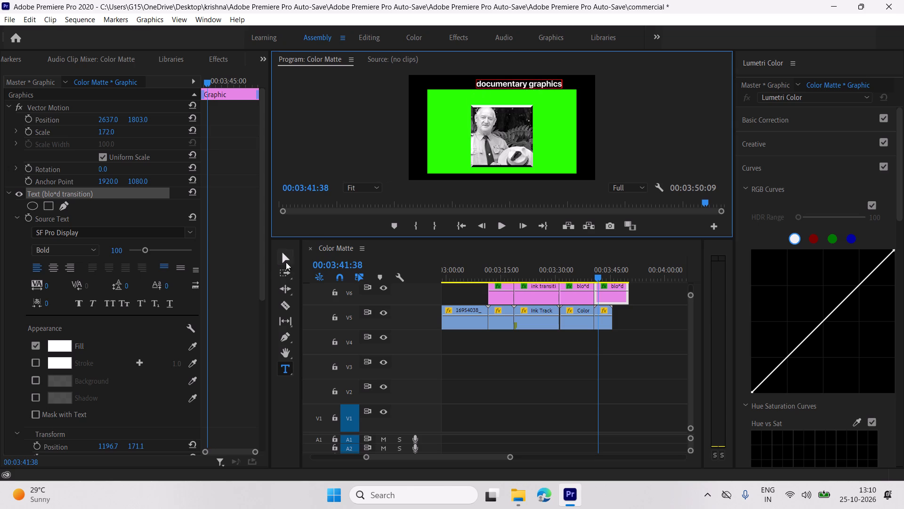
{"action": "left_click", "coordinate": [287, 252]}
Set the horizontal Vector Motion position of the "documentary graphics" title to 2357 and preview it.
{"action": "left_click_drag", "start_coordinate": [104, 120], "coordinate": [99, 120]}
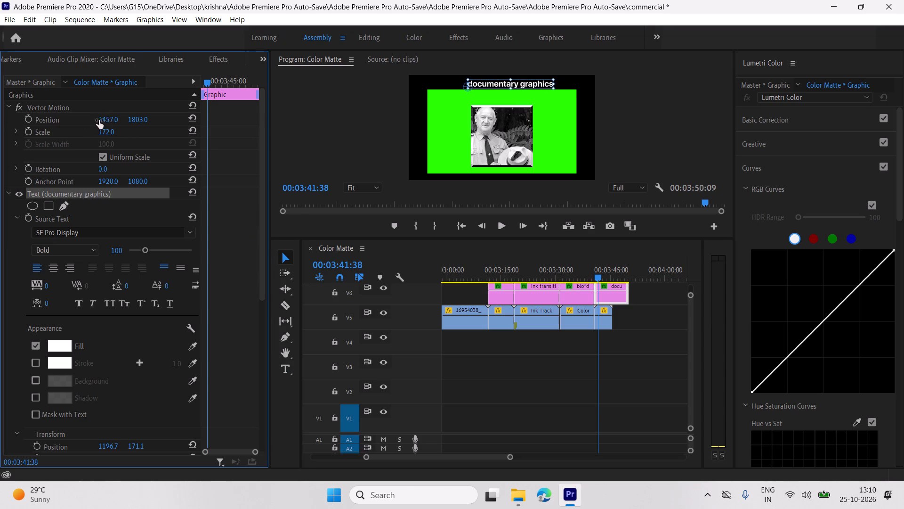
{"action": "left_click_drag", "start_coordinate": [99, 120], "coordinate": [43, 131]}
{"action": "key", "text": "space"}
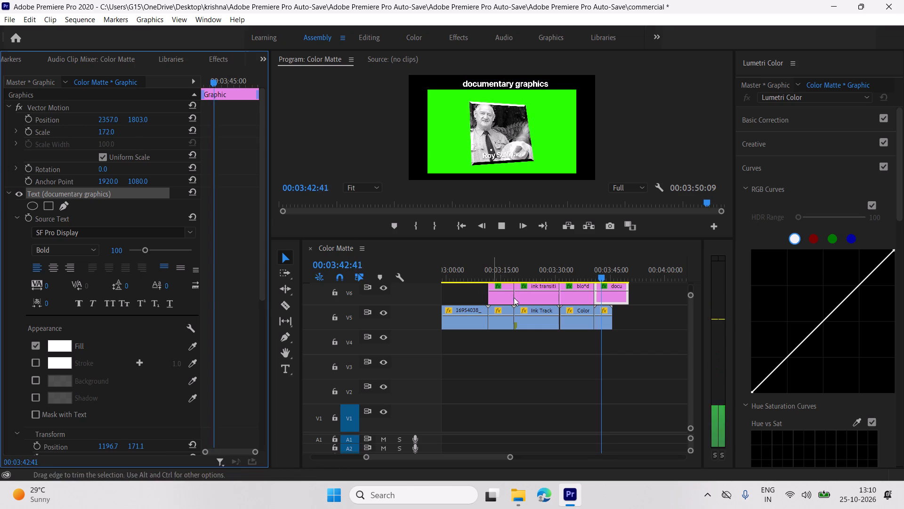
{"action": "key", "text": "space"}
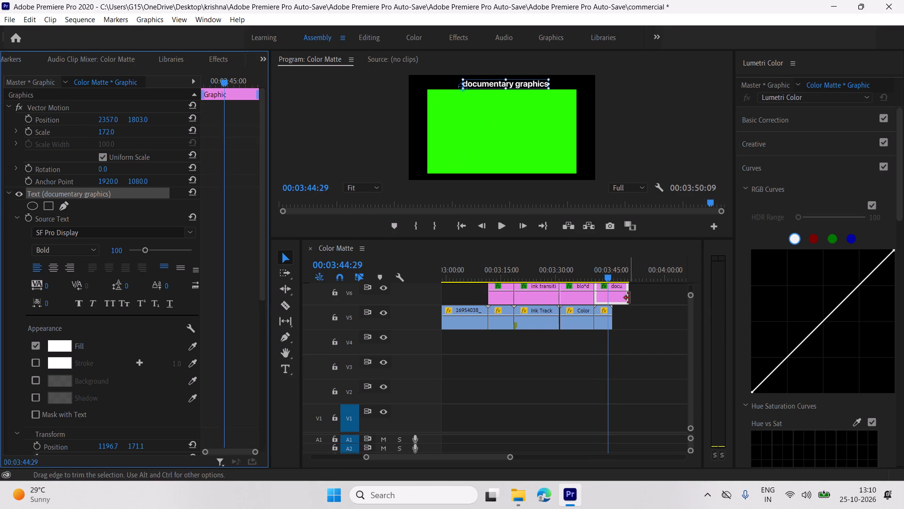
Trim the end of the "documentary graphics" title to match the end of the green-screen clip.
{"action": "key", "text": "space"}
{"action": "key", "text": "space"}
{"action": "key", "text": "space"}
{"action": "key", "text": "space"}
{"action": "left_click_drag", "start_coordinate": [629, 298], "coordinate": [613, 298]}
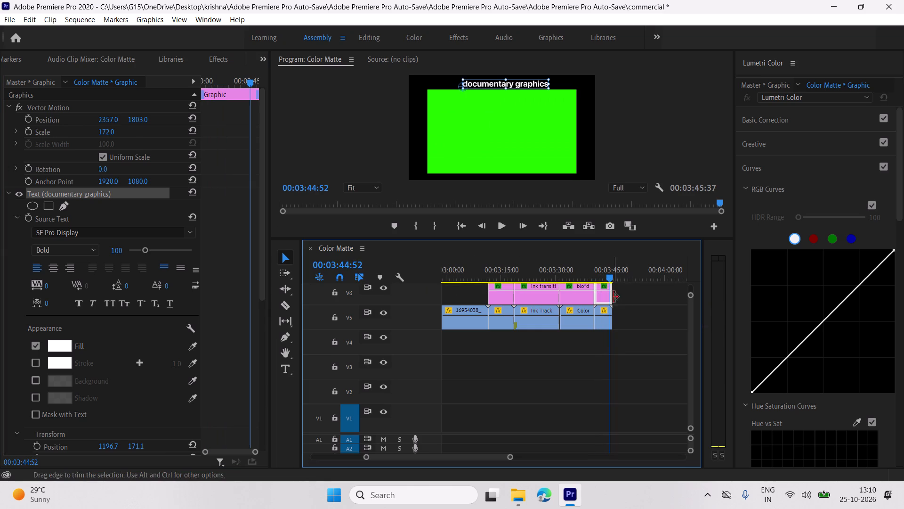
Fade out the "documentary graphics" title with text opacity keyframes of 100% at 00:03:44:52 and 0% at its end.
{"action": "scroll", "coordinate": [201, 263], "scroll_direction": "down", "scroll_amount": 19}
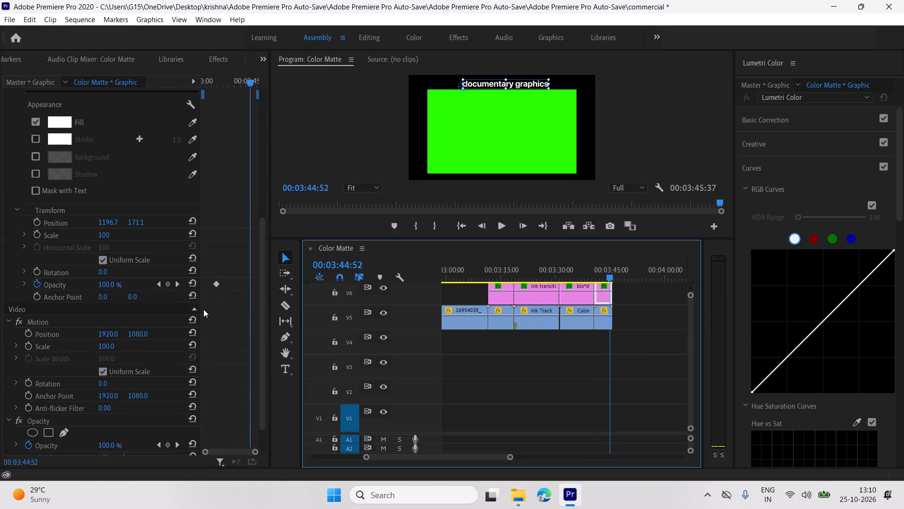
{"action": "scroll", "coordinate": [200, 284], "scroll_direction": "down", "scroll_amount": 4}
{"action": "left_click", "coordinate": [168, 249]}
{"action": "key", "text": "space"}
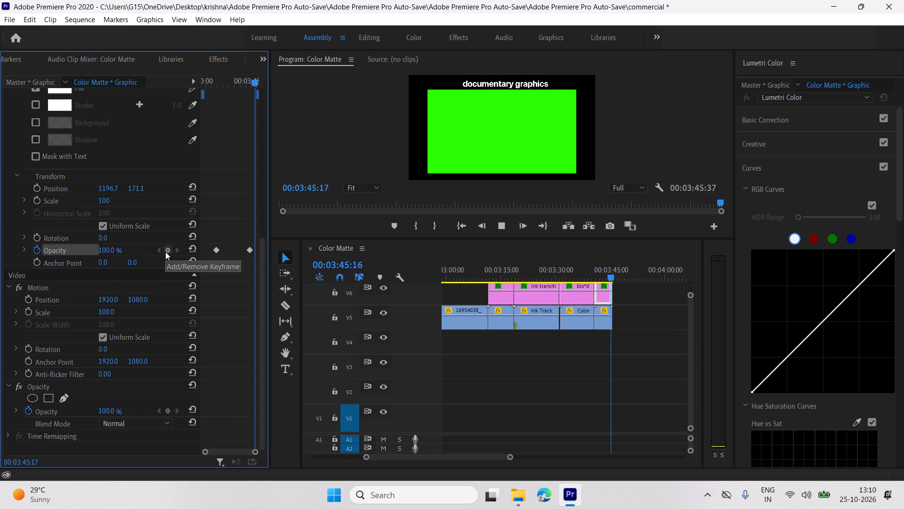
{"action": "left_click_drag", "start_coordinate": [112, 250], "coordinate": [8, 254]}
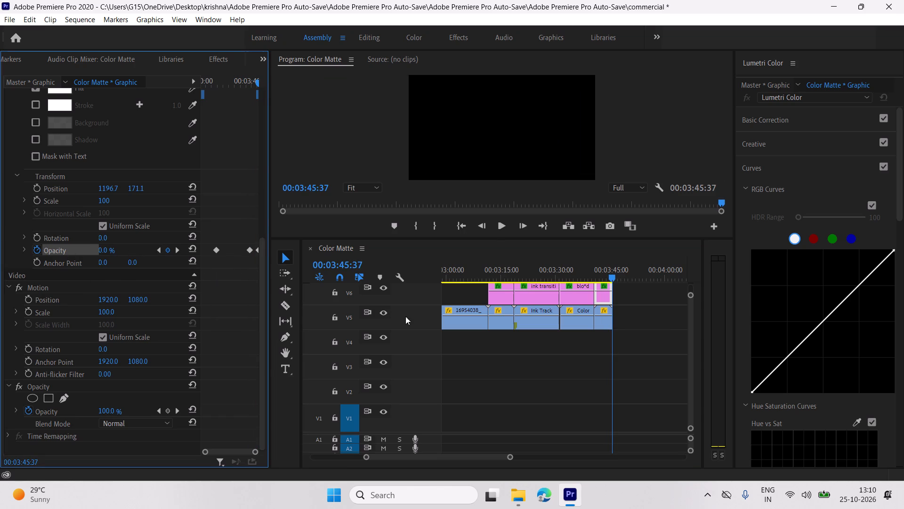
Play back the end of the sequence to review the "documentary graphics" title and its fade-out over the green-screen clip.
{"action": "key", "text": "space"}
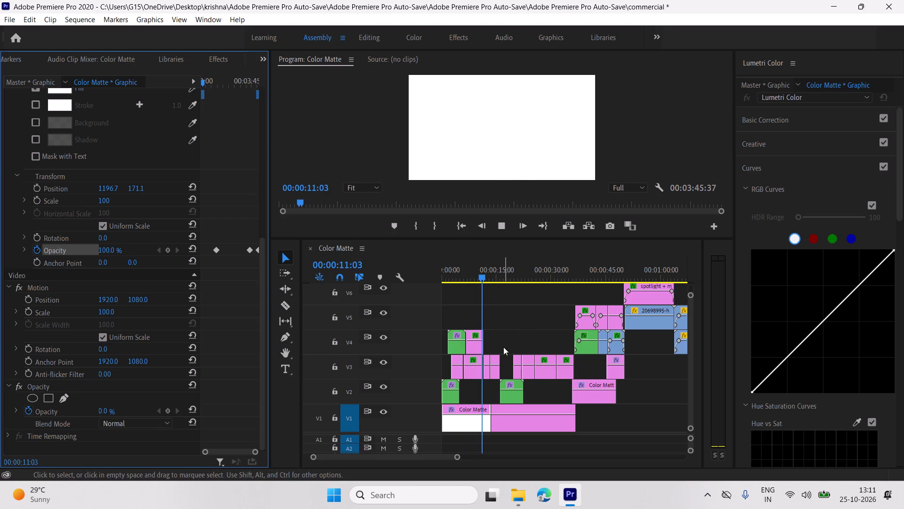
{"action": "key", "text": "space"}
{"action": "left_click_drag", "start_coordinate": [486, 276], "coordinate": [505, 282]}
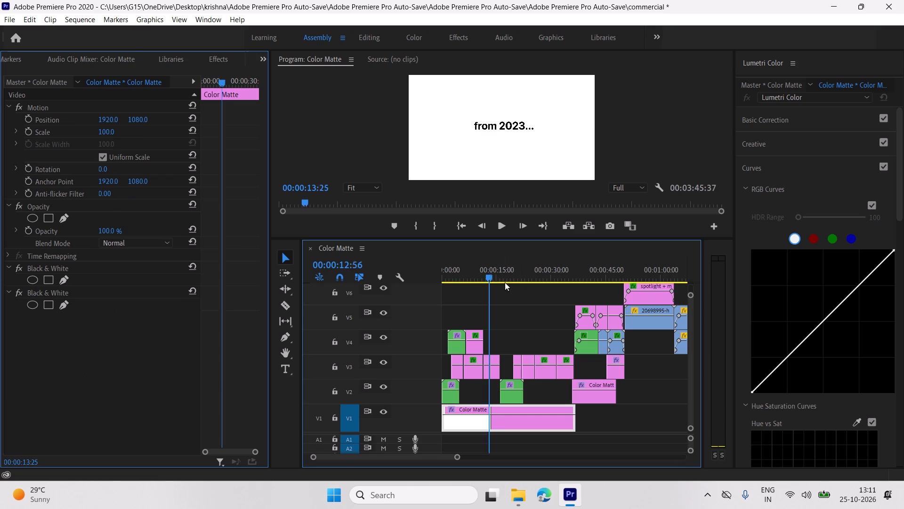
{"action": "left_click_drag", "start_coordinate": [505, 282], "coordinate": [675, 303]}
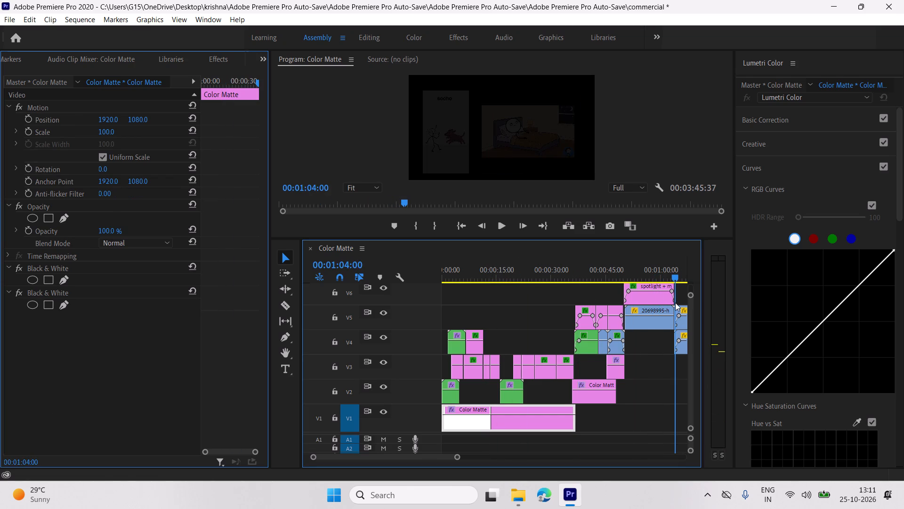
{"action": "left_click_drag", "start_coordinate": [675, 303], "coordinate": [691, 306]}
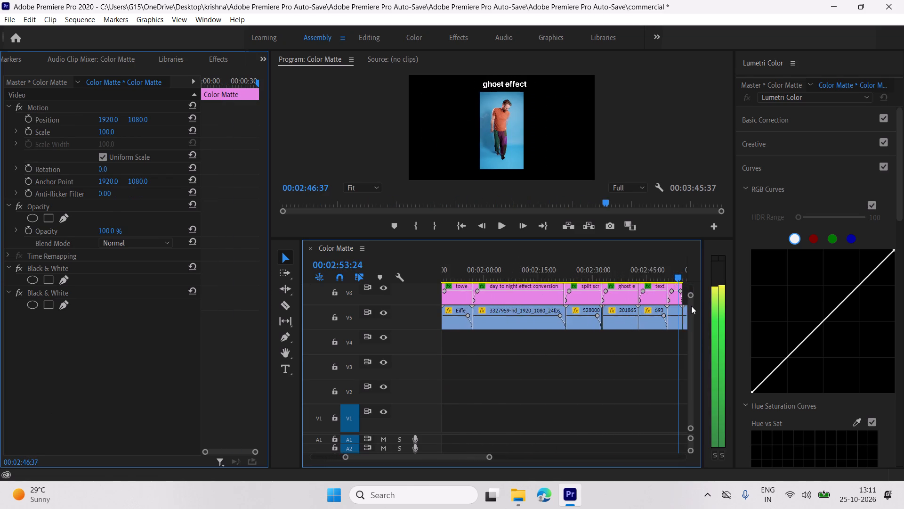
{"action": "left_click_drag", "start_coordinate": [691, 306], "coordinate": [638, 306]}
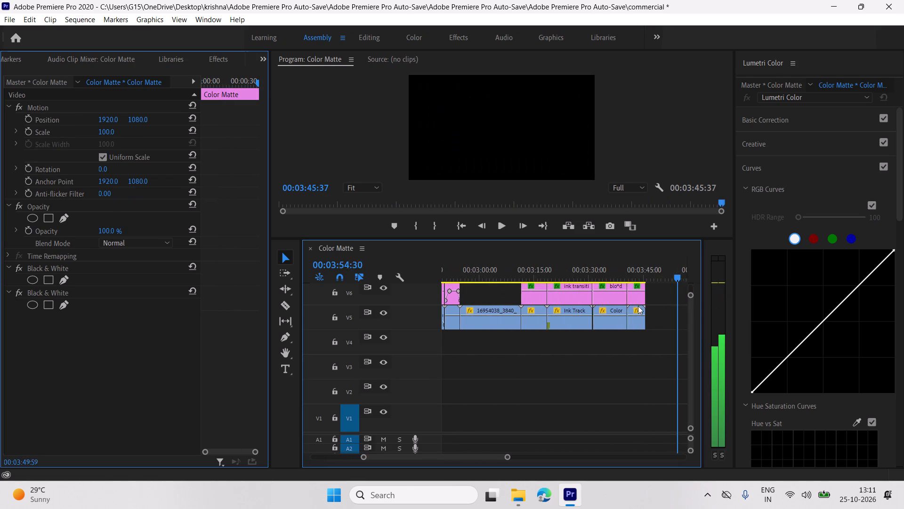
{"action": "left_click_drag", "start_coordinate": [638, 306], "coordinate": [594, 305]}
{"action": "key", "text": "space"}
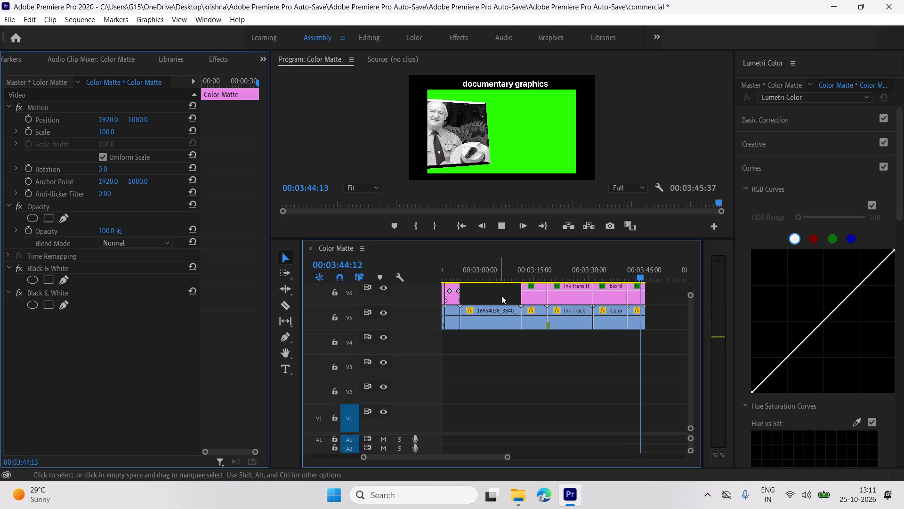
Place the Gemini_Generated_Image clip showing highlighted document text on V5 directly after the green-screen clip and preview it.
{"action": "scroll", "coordinate": [123, 57], "scroll_direction": "up", "scroll_amount": 6}
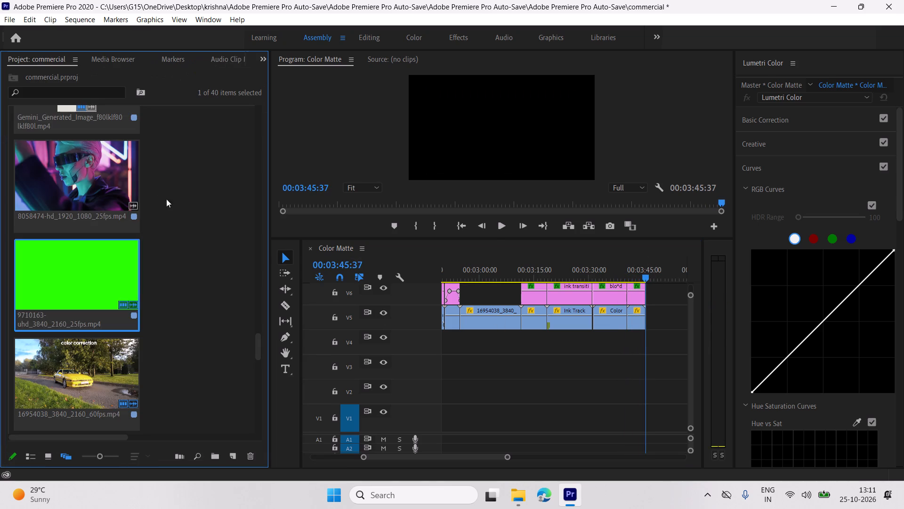
{"action": "left_click", "coordinate": [189, 226]}
{"action": "left_click_drag", "start_coordinate": [190, 229], "coordinate": [190, 239]}
{"action": "scroll", "coordinate": [189, 241], "scroll_direction": "up", "scroll_amount": 2}
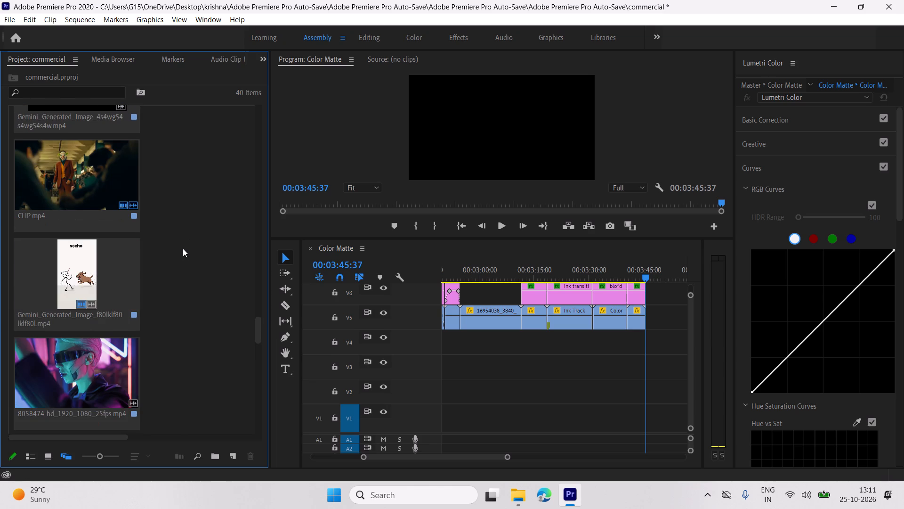
{"action": "scroll", "coordinate": [183, 248], "scroll_direction": "up", "scroll_amount": 3}
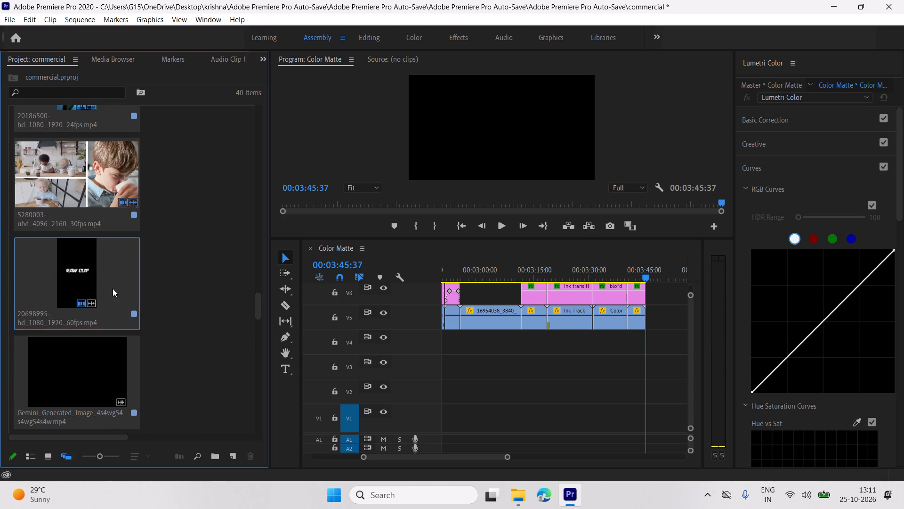
{"action": "left_click_drag", "start_coordinate": [69, 387], "coordinate": [627, 361]}
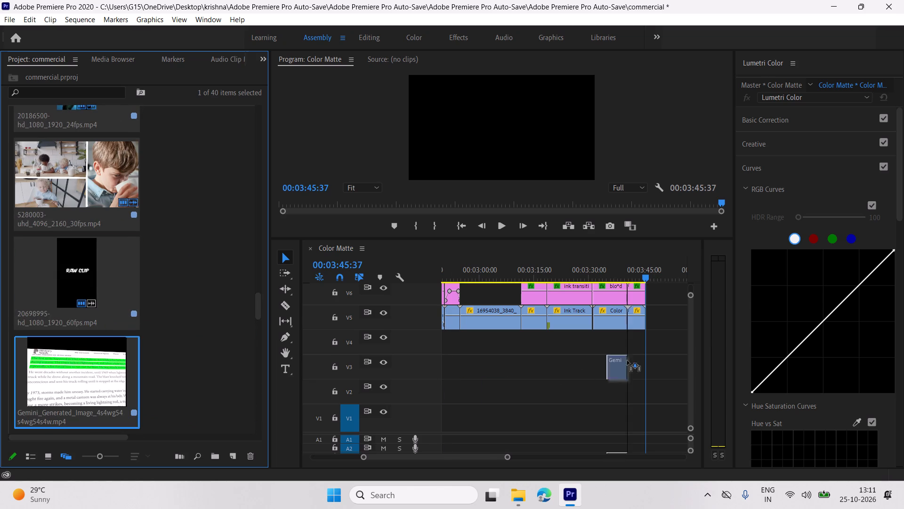
{"action": "left_click_drag", "start_coordinate": [627, 361], "coordinate": [649, 319]}
{"action": "key", "text": "space"}
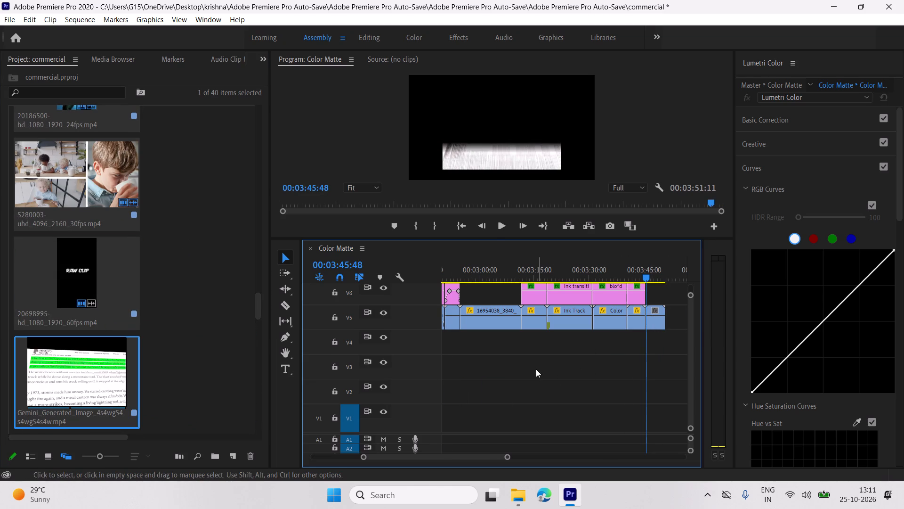
{"action": "key", "text": "space"}
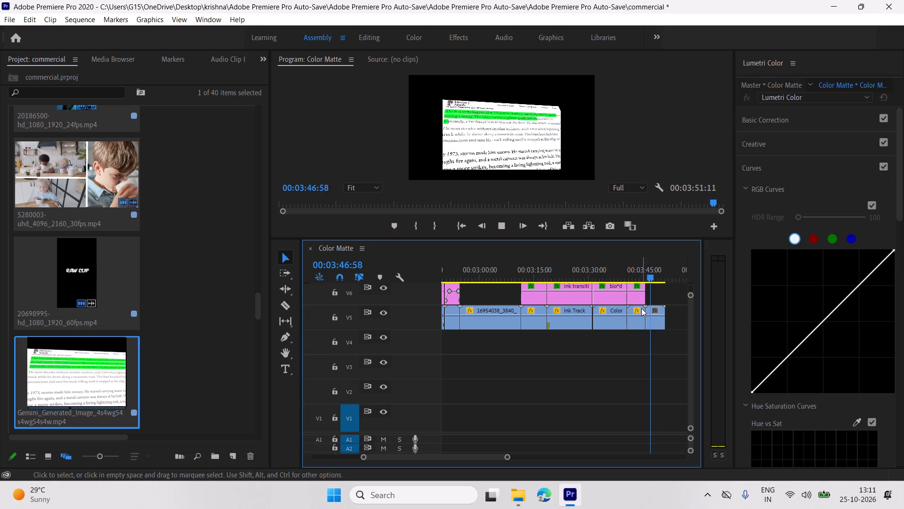
{"action": "key", "text": "space"}
{"action": "key", "text": "space"}
{"action": "key", "text": "space"}
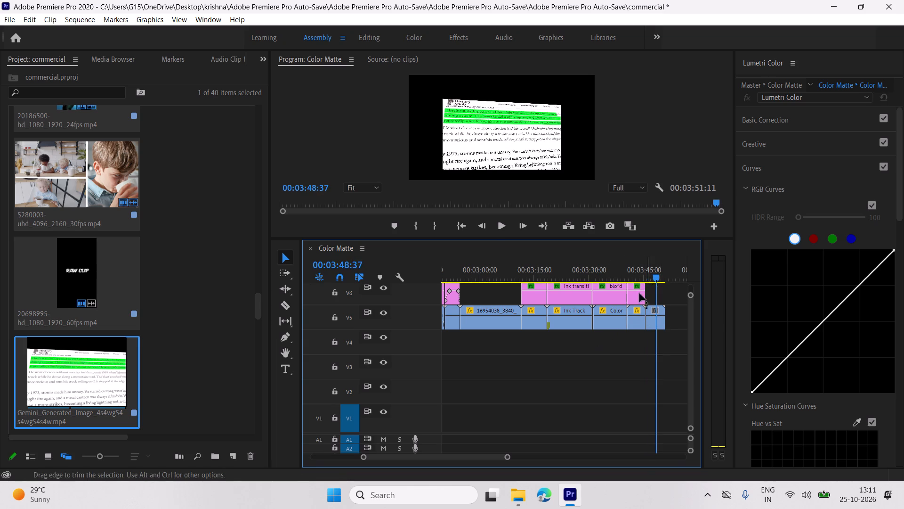
Duplicate the "documentary graphics" title on V6 above the document-text clip and extend its end to match that clip's end.
{"action": "left_click", "coordinate": [636, 285]}
{"action": "left_click_drag", "start_coordinate": [636, 285], "coordinate": [656, 288], "text": "alt"}
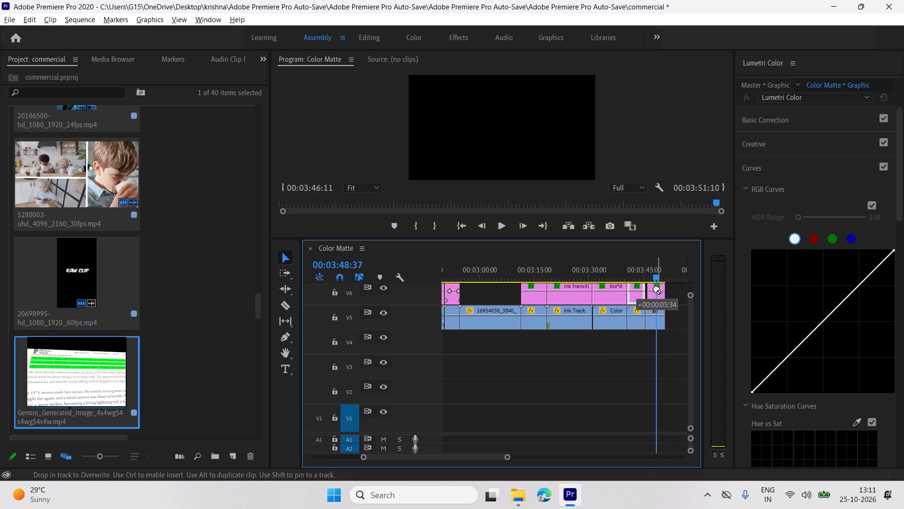
{"action": "left_click_drag", "start_coordinate": [656, 287], "coordinate": [652, 285]}
{"action": "key", "text": "space"}
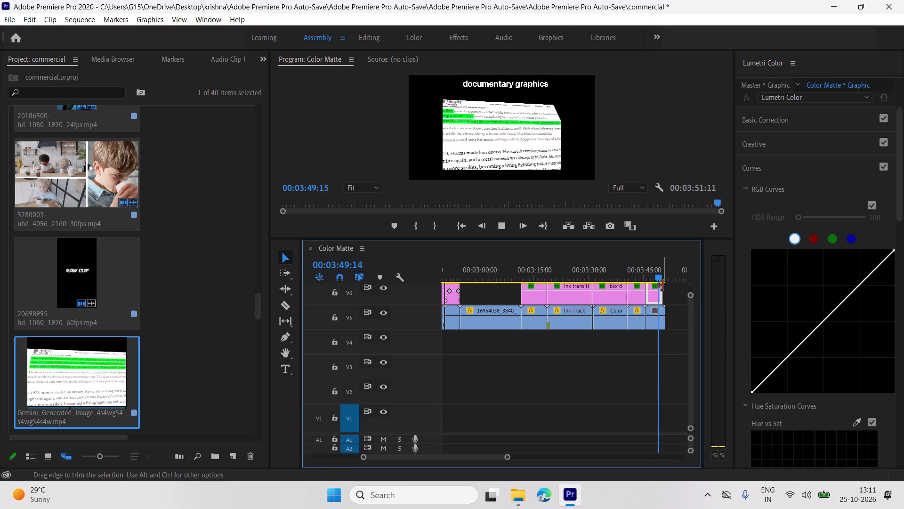
{"action": "left_click", "coordinate": [664, 293]}
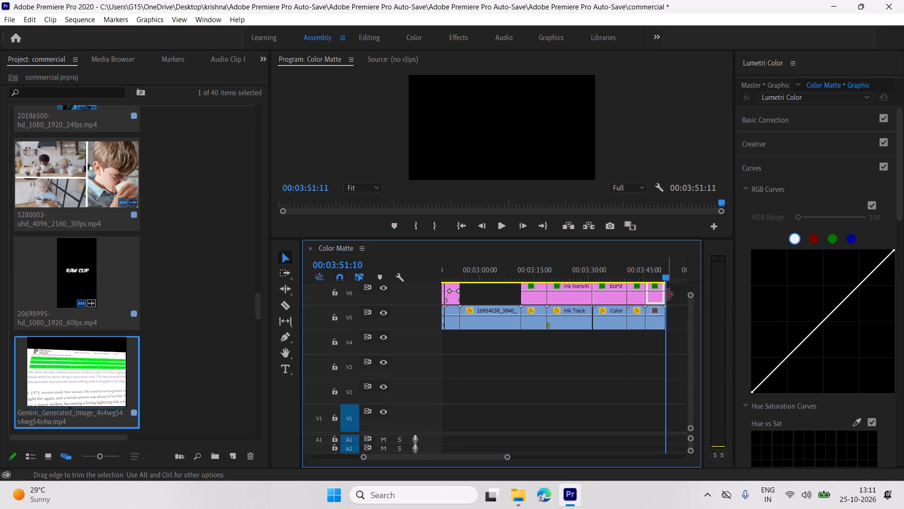
Change the copied title's text to "documentary highlight".
{"action": "key", "text": "space"}
{"action": "key", "text": "space"}
{"action": "left_click_drag", "start_coordinate": [447, 279], "coordinate": [501, 284]}
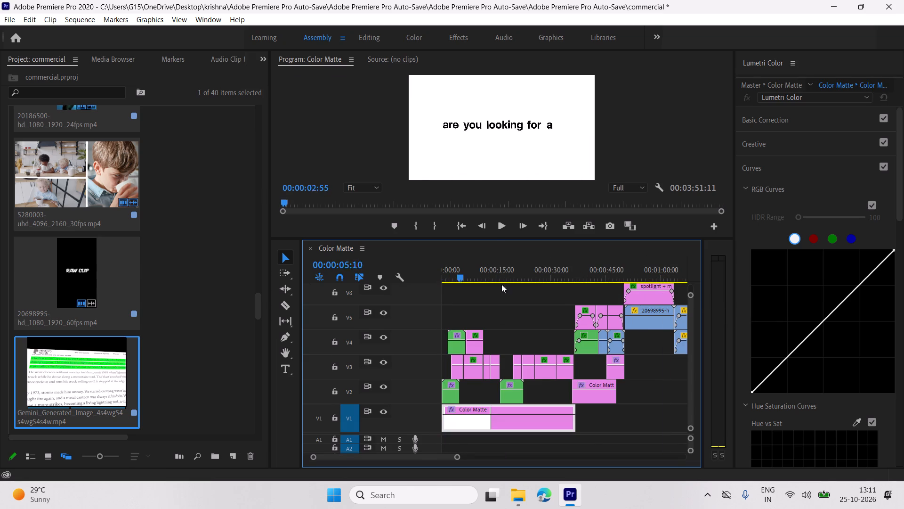
{"action": "left_click_drag", "start_coordinate": [501, 284], "coordinate": [815, 332]}
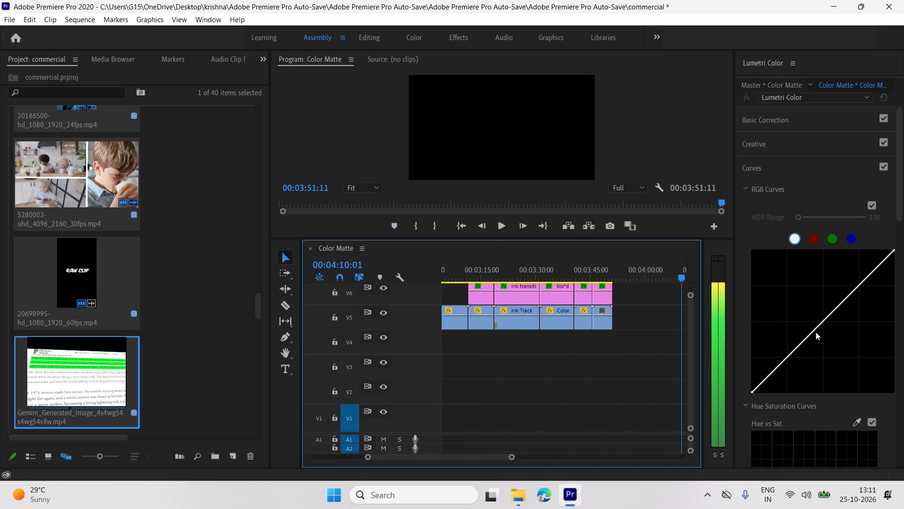
{"action": "left_click_drag", "start_coordinate": [815, 332], "coordinate": [509, 324]}
{"action": "key", "text": "space"}
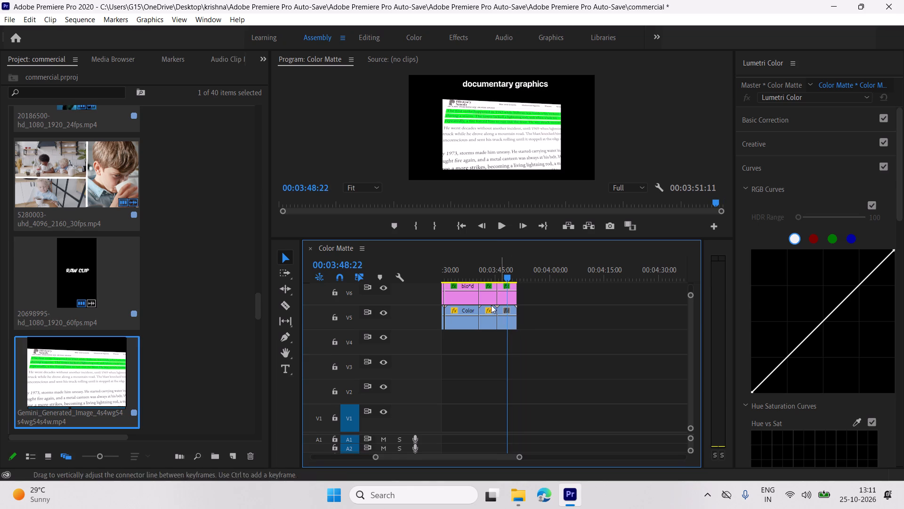
{"action": "key", "text": "space"}
{"action": "left_click", "coordinate": [508, 287]}
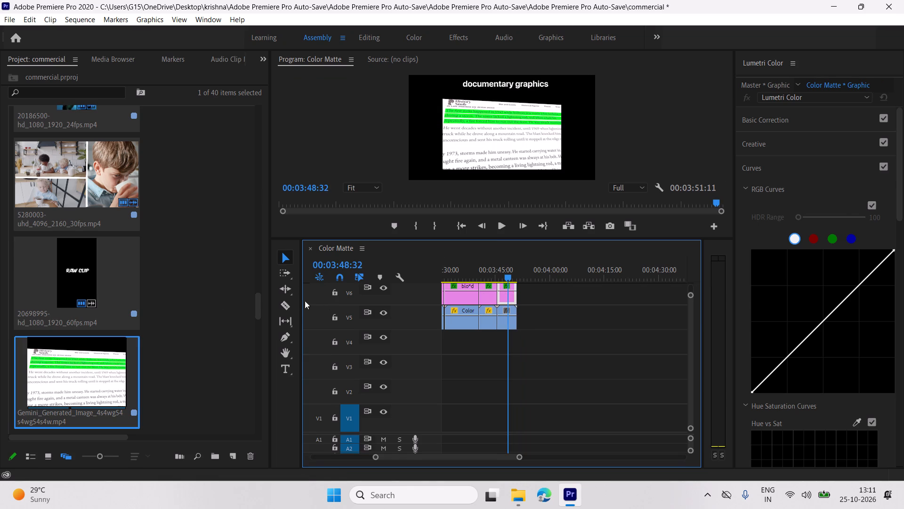
{"action": "left_click", "coordinate": [285, 372]}
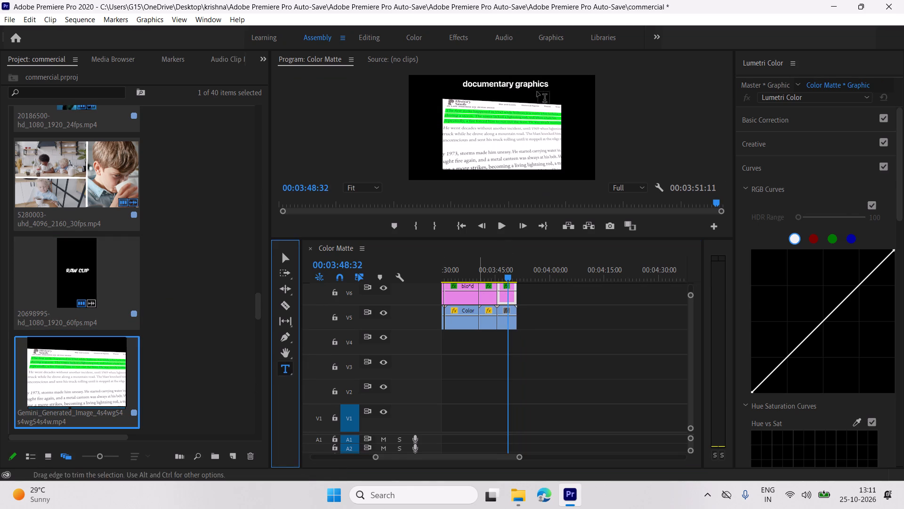
{"action": "double_click", "coordinate": [538, 86]}
{"action": "key", "text": "BackSpace"}
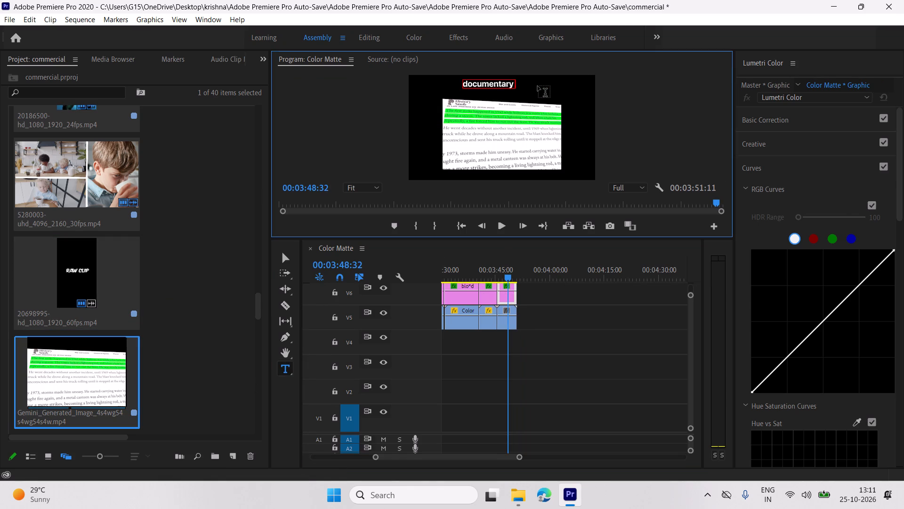
{"action": "type", "text": "highlight"}
{"action": "left_click", "coordinate": [284, 264]}
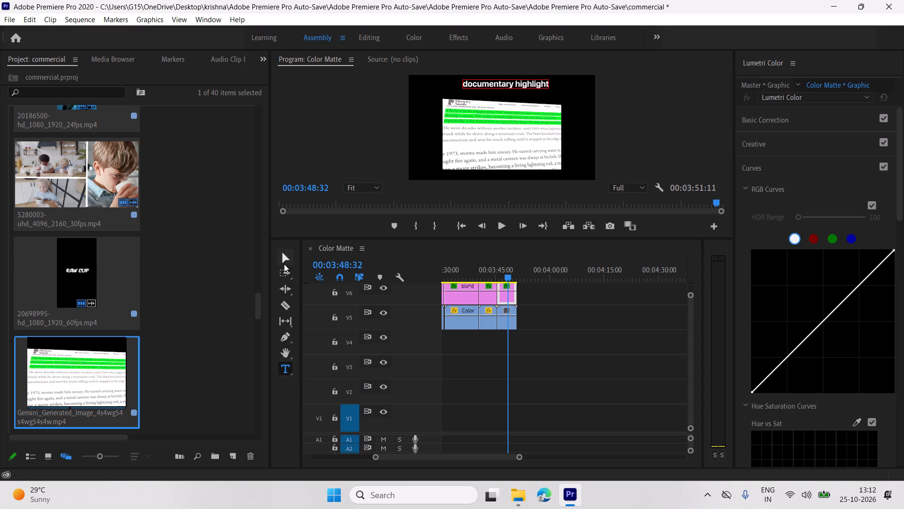
Set the horizontal Vector Motion position of the "documentary highlight" title to 2295 and preview the end of the sequence.
{"action": "scroll", "coordinate": [165, 61], "scroll_direction": "down", "scroll_amount": 7}
{"action": "left_click_drag", "start_coordinate": [110, 118], "coordinate": [81, 123]}
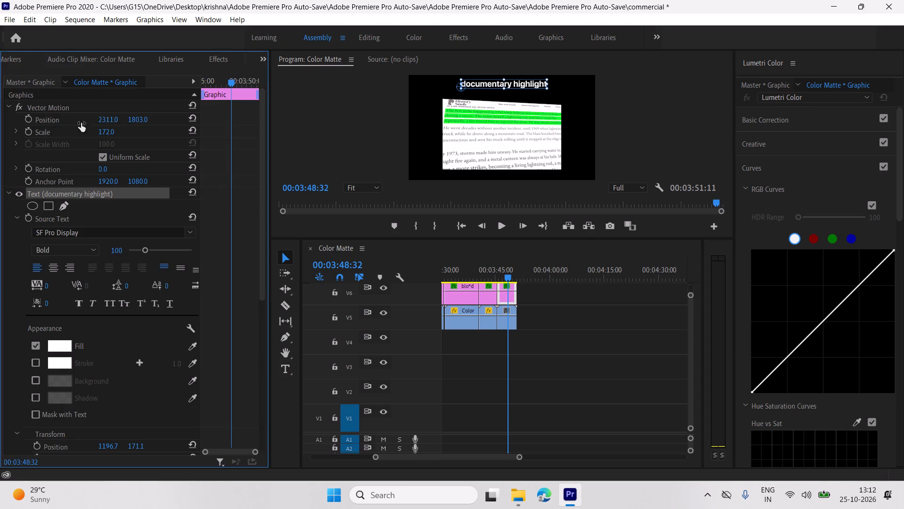
{"action": "left_click_drag", "start_coordinate": [81, 123], "coordinate": [73, 123]}
{"action": "key", "text": "space"}
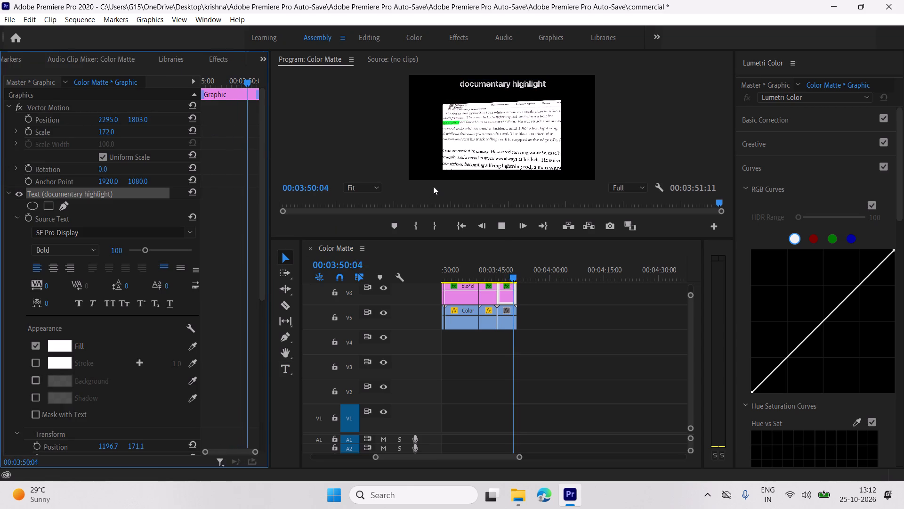
{"action": "key", "text": "space"}
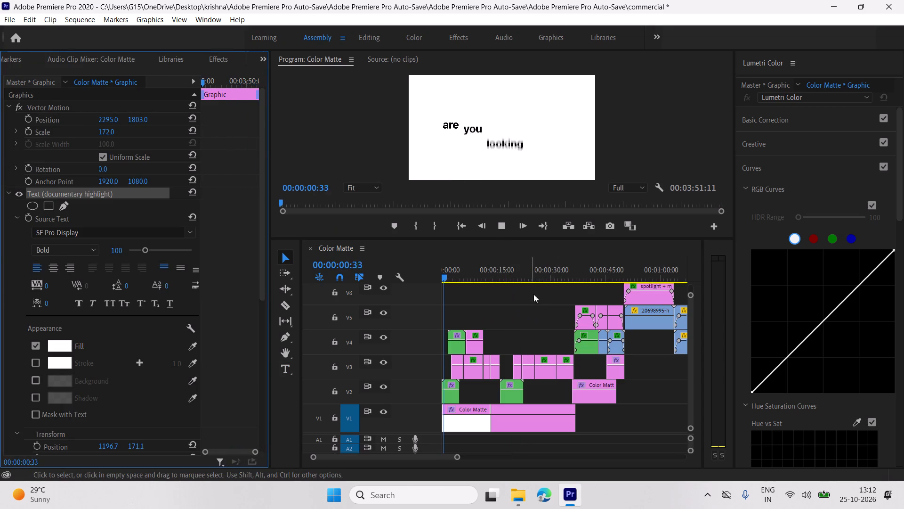
{"action": "key", "text": "space"}
{"action": "left_click_drag", "start_coordinate": [447, 277], "coordinate": [692, 303]}
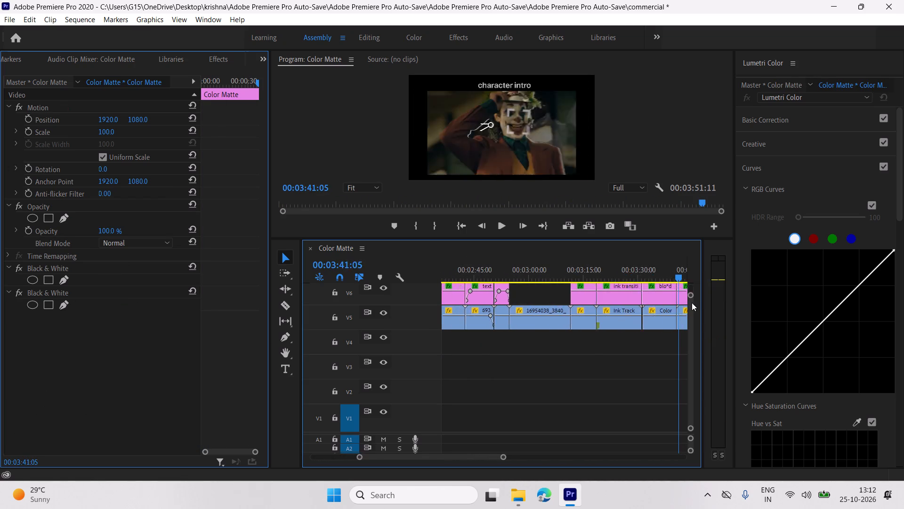
{"action": "left_click_drag", "start_coordinate": [692, 303], "coordinate": [609, 311]}
{"action": "key", "text": "space"}
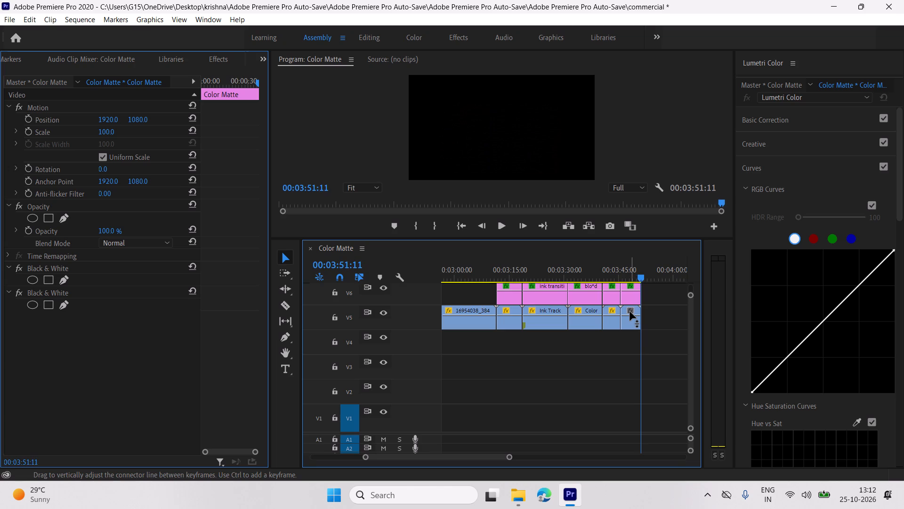
Move the last text opacity keyframe (0%) of the "documentary highlight" title to the end of its clip at 00:03:51:11.
{"action": "left_click", "coordinate": [639, 274]}
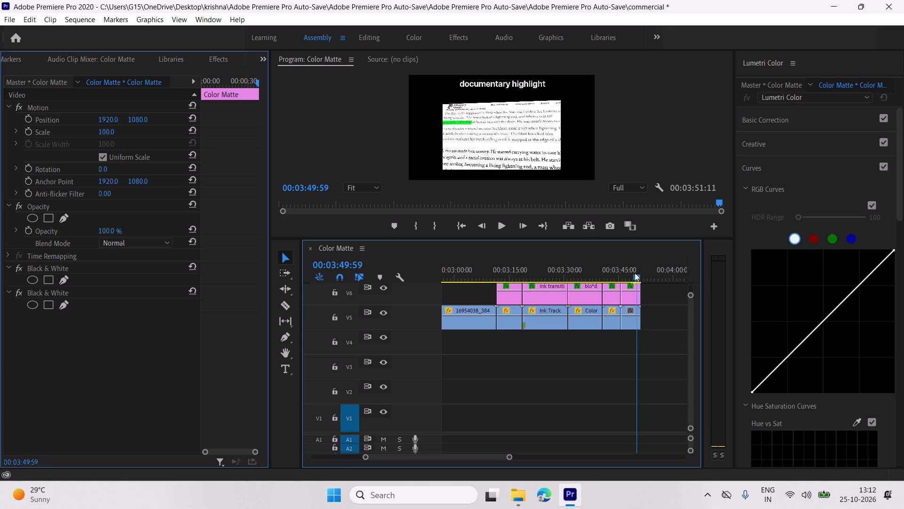
{"action": "left_click", "coordinate": [631, 286]}
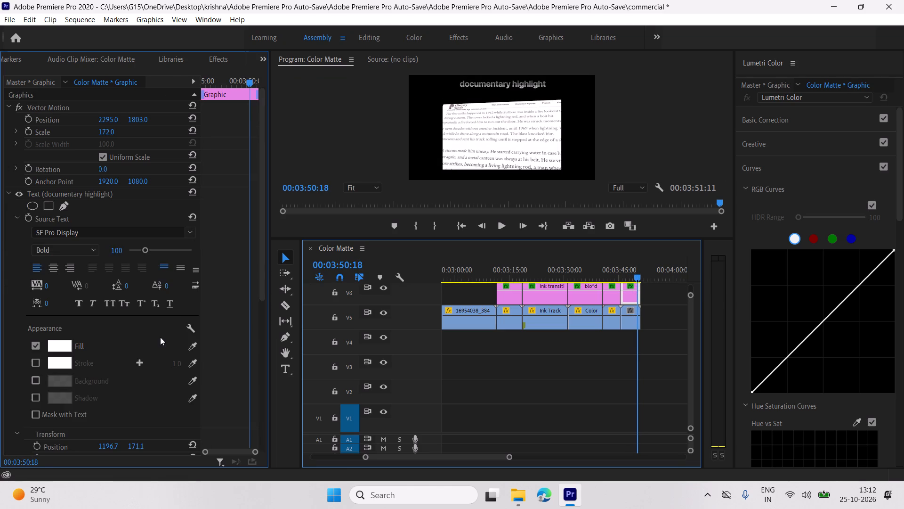
{"action": "scroll", "coordinate": [239, 356], "scroll_direction": "down", "scroll_amount": 15}
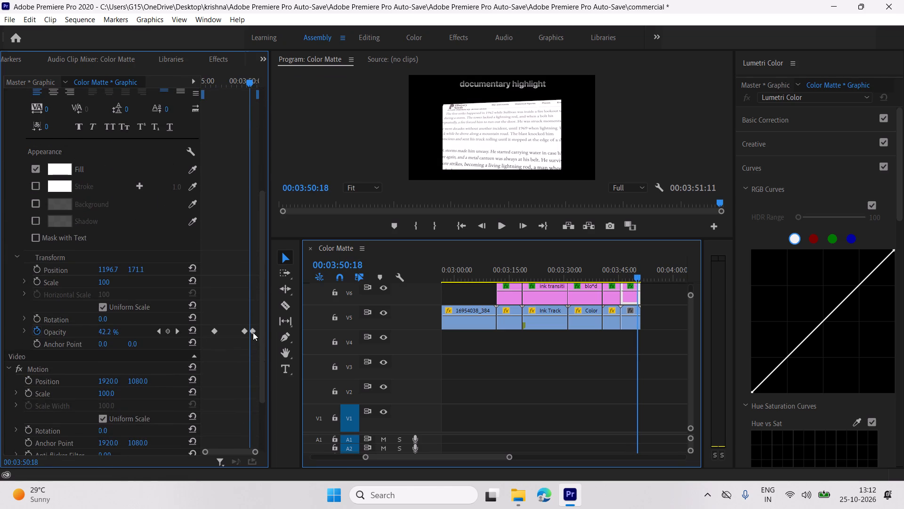
{"action": "left_click", "coordinate": [253, 331]}
{"action": "left_click_drag", "start_coordinate": [247, 82], "coordinate": [271, 90]}
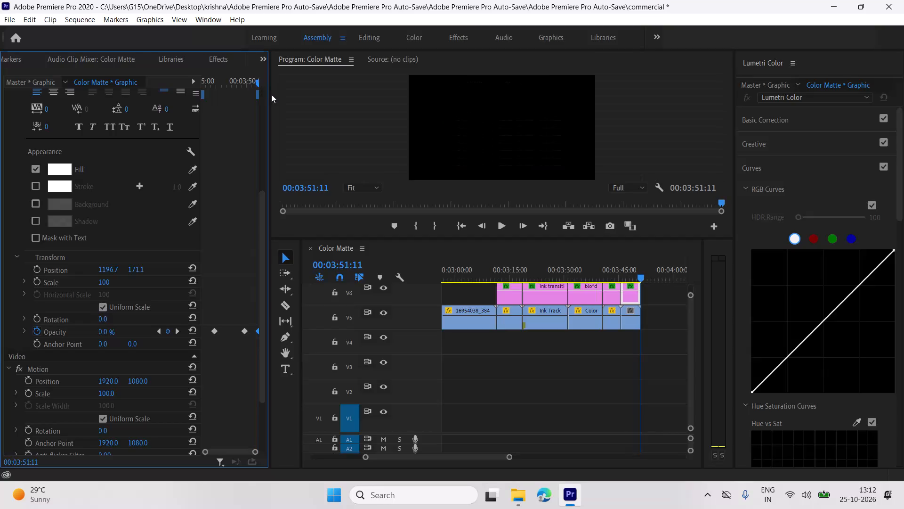
Move the second-to-last text opacity keyframe of the "documentary highlight" title to 00:03:50:02 and scrub through its fade-out.
{"action": "left_click", "coordinate": [245, 330]}
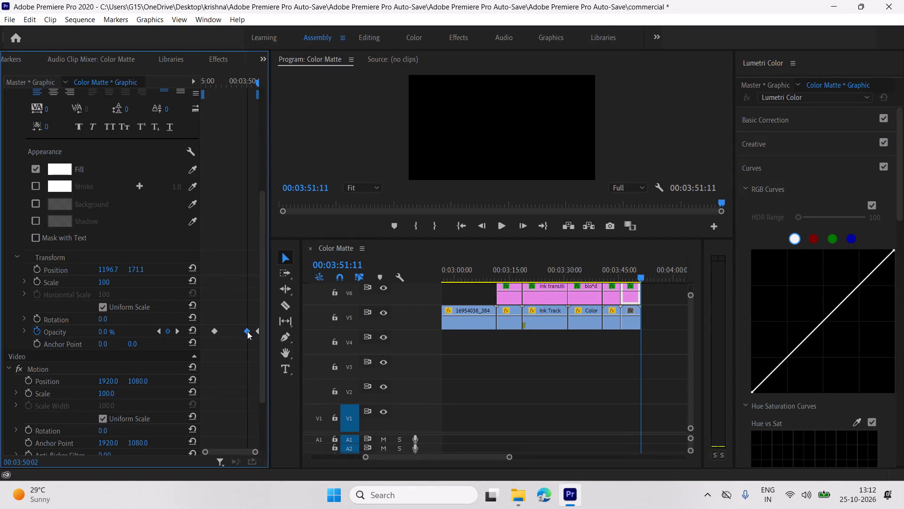
{"action": "left_click_drag", "start_coordinate": [258, 78], "coordinate": [246, 82]}
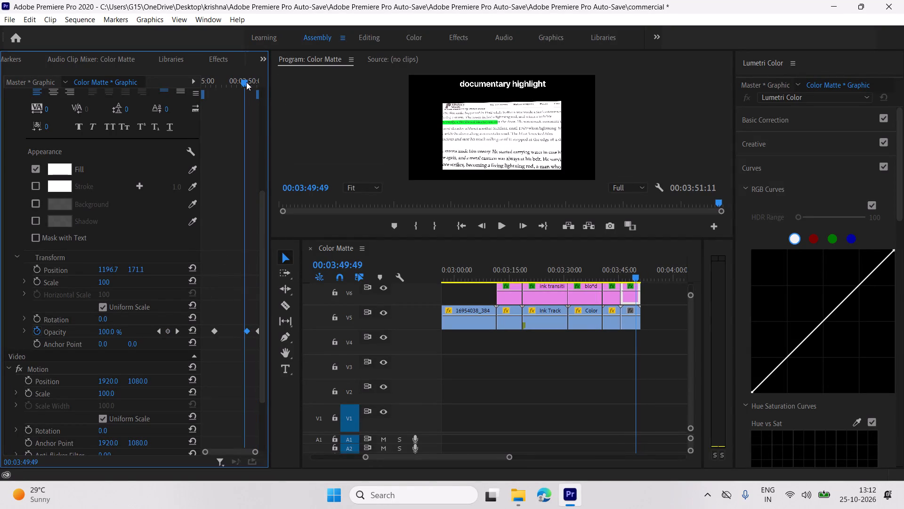
{"action": "left_click_drag", "start_coordinate": [246, 82], "coordinate": [261, 91]}
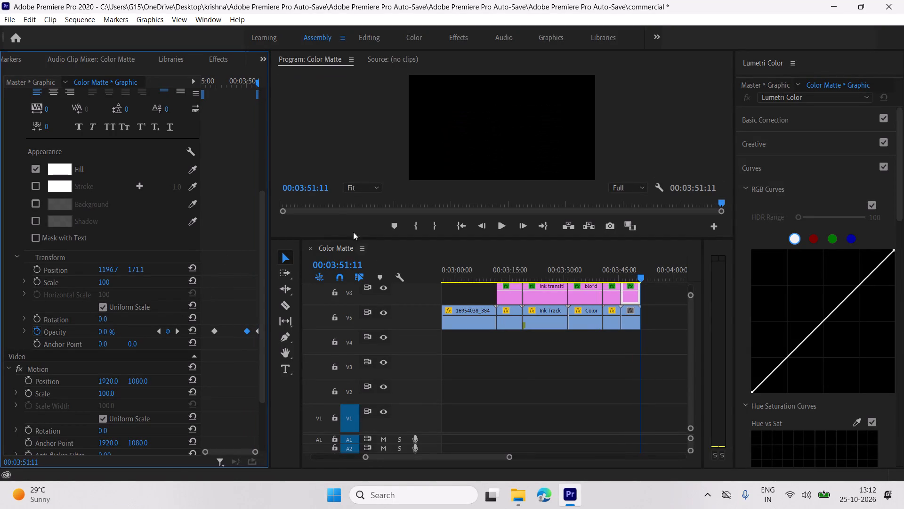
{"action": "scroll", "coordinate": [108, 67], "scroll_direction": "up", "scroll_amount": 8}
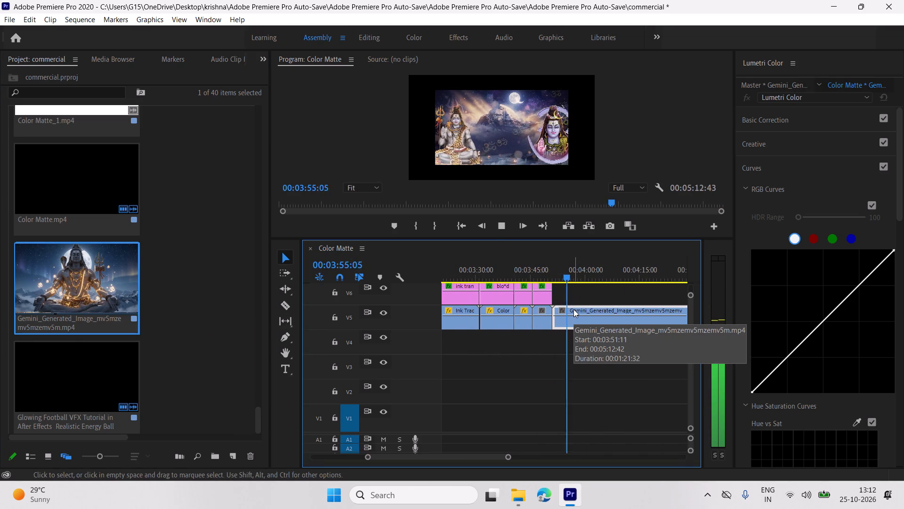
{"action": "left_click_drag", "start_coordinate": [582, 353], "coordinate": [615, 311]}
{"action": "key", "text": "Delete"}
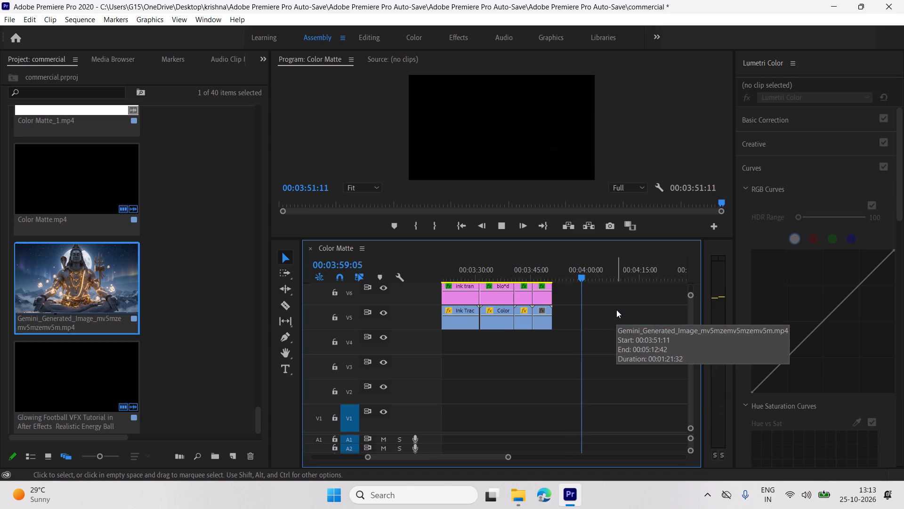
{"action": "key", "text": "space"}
Preview the end of the "documentary highlight" clip to check how its title fades out.
{"action": "left_click_drag", "start_coordinate": [581, 276], "coordinate": [546, 282]}
{"action": "type", "text": "n"}
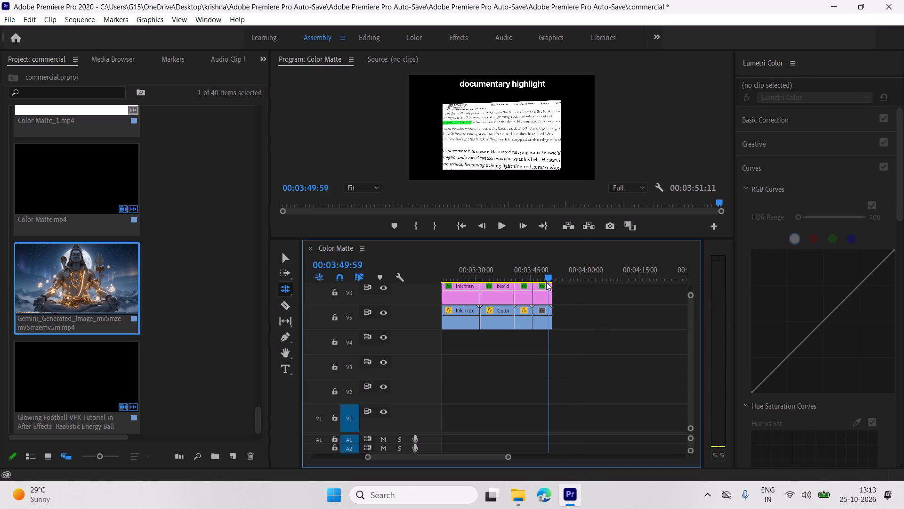
{"action": "key", "text": "space"}
{"action": "key", "text": "space"}
{"action": "key", "text": "space"}
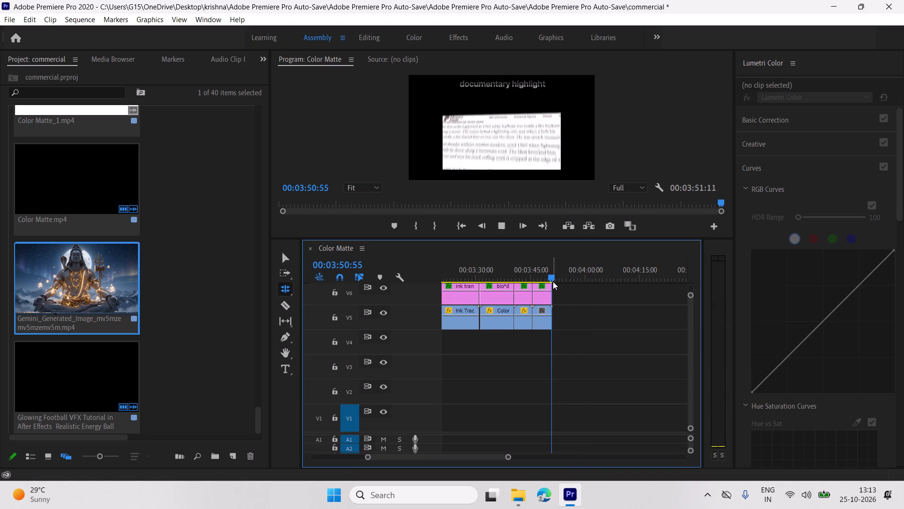
{"action": "key", "text": "space"}
{"action": "key", "text": "space"}
{"action": "key", "text": "space"}
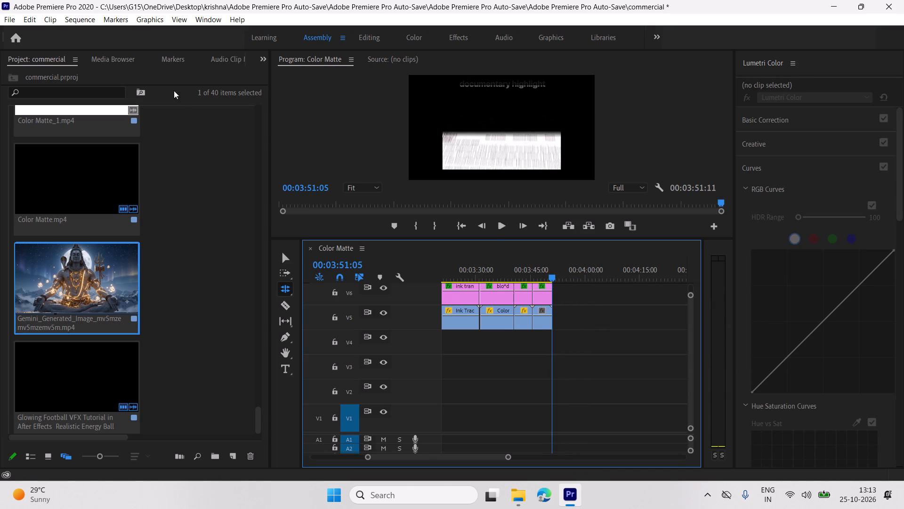
Import the Color Matte_1, PRACTICE FOOTAGE, Text Masking Reveal and text videos from the krishna folder into the project.
{"action": "scroll", "coordinate": [167, 58], "scroll_direction": "down", "scroll_amount": 7}
{"action": "scroll", "coordinate": [165, 63], "scroll_direction": "up", "scroll_amount": 12}
{"action": "left_click", "coordinate": [217, 265]}
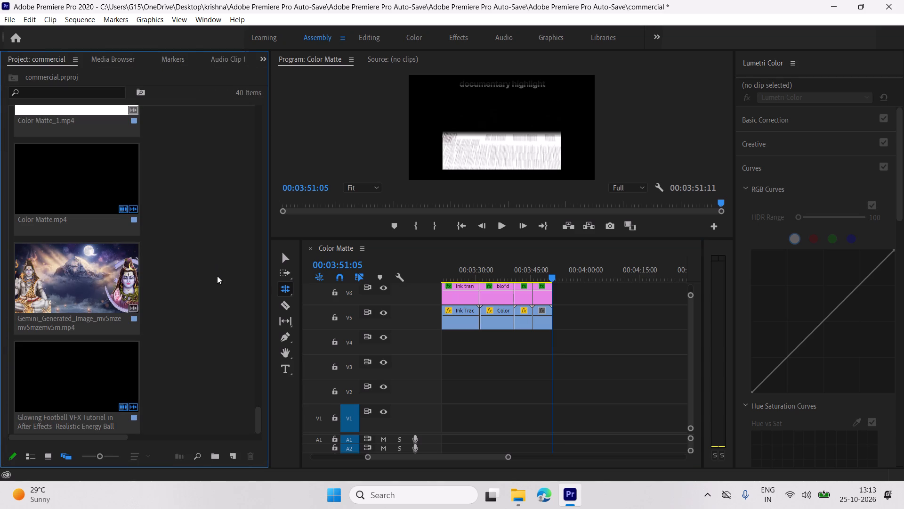
{"action": "double_click", "coordinate": [216, 295]}
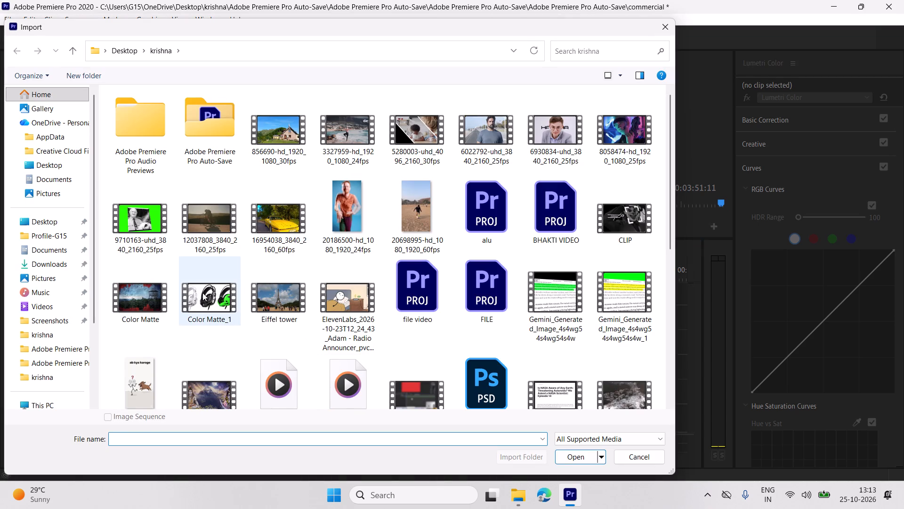
{"action": "left_click", "coordinate": [202, 293]}
{"action": "scroll", "coordinate": [395, 378], "scroll_direction": "down", "scroll_amount": 1}
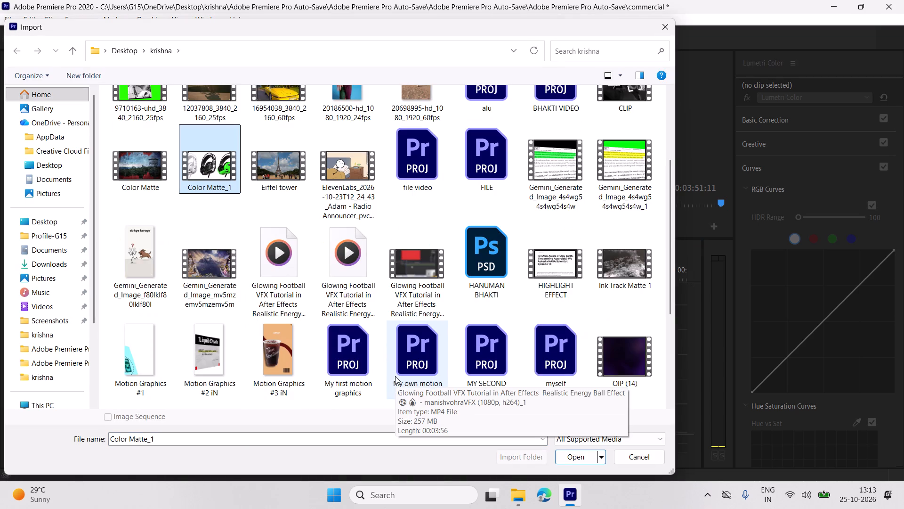
{"action": "scroll", "coordinate": [409, 367], "scroll_direction": "down", "scroll_amount": 1}
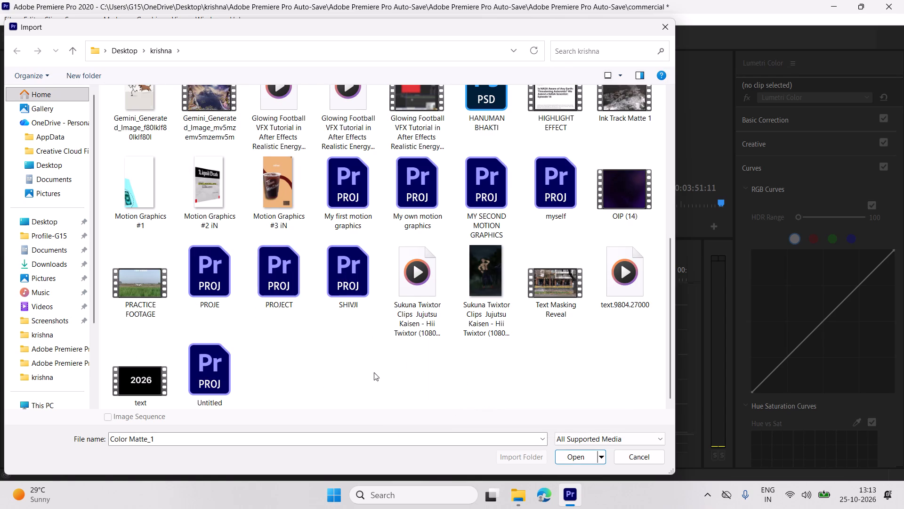
{"action": "left_click", "coordinate": [155, 287], "text": "ctrl"}
{"action": "left_click", "coordinate": [544, 291], "text": "ctrl"}
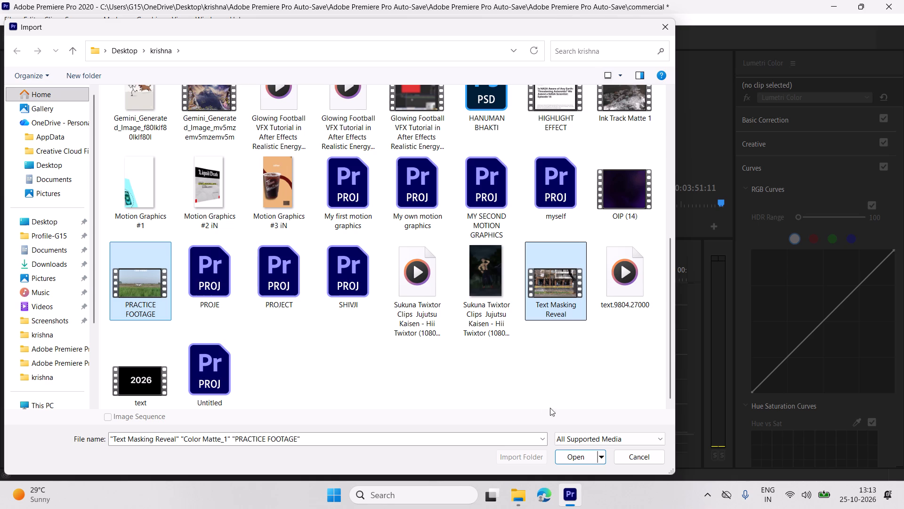
{"action": "left_click", "coordinate": [138, 389], "text": "ctrl"}
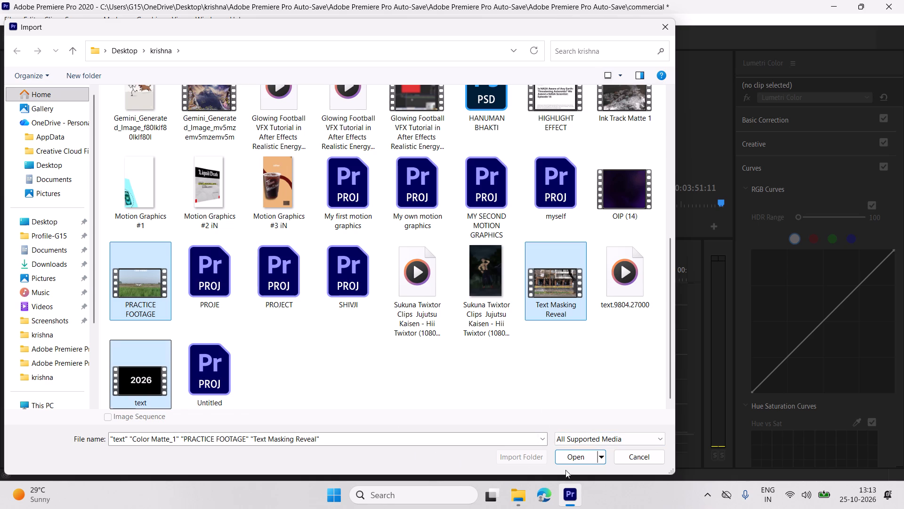
{"action": "left_click", "coordinate": [590, 462]}
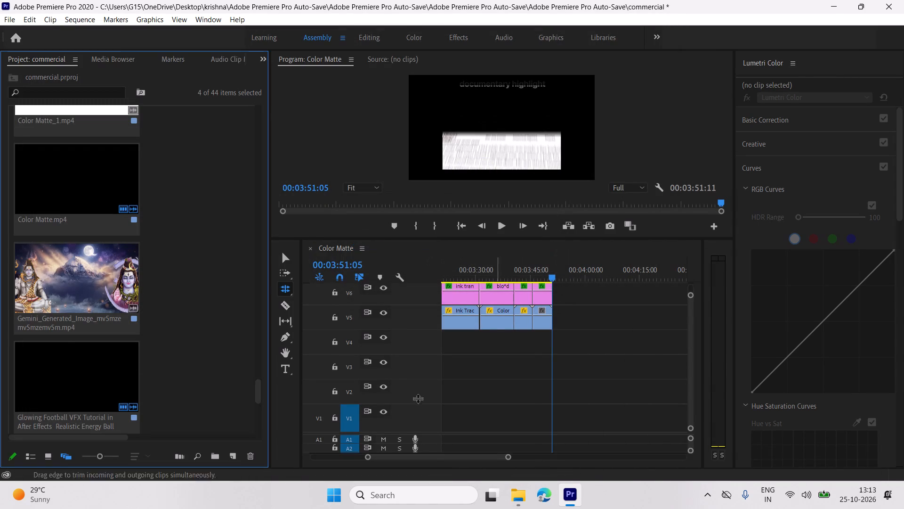
Place PRACTICE FOOTAGE.mp4 on V5 directly after the document-text clip and preview its start.
{"action": "scroll", "coordinate": [323, 363], "scroll_direction": "down", "scroll_amount": 6}
{"action": "left_click", "coordinate": [161, 329]}
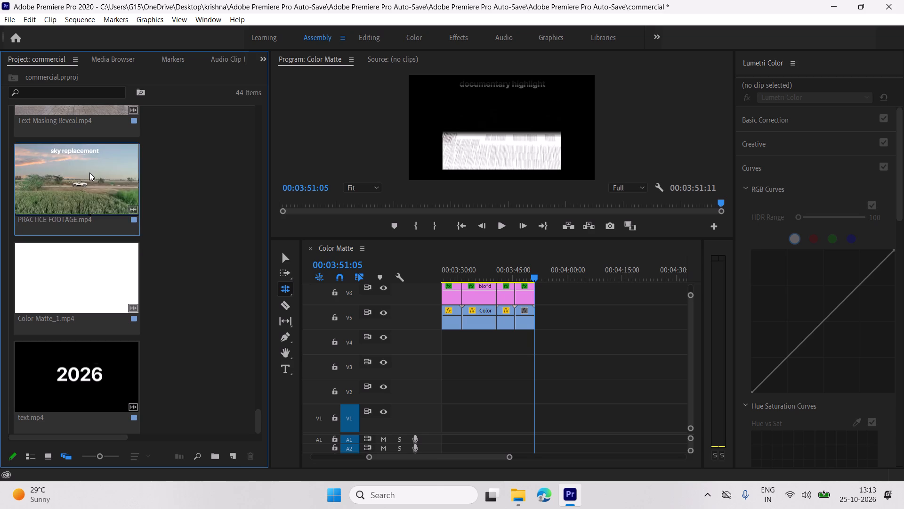
{"action": "left_click_drag", "start_coordinate": [89, 172], "coordinate": [538, 310]}
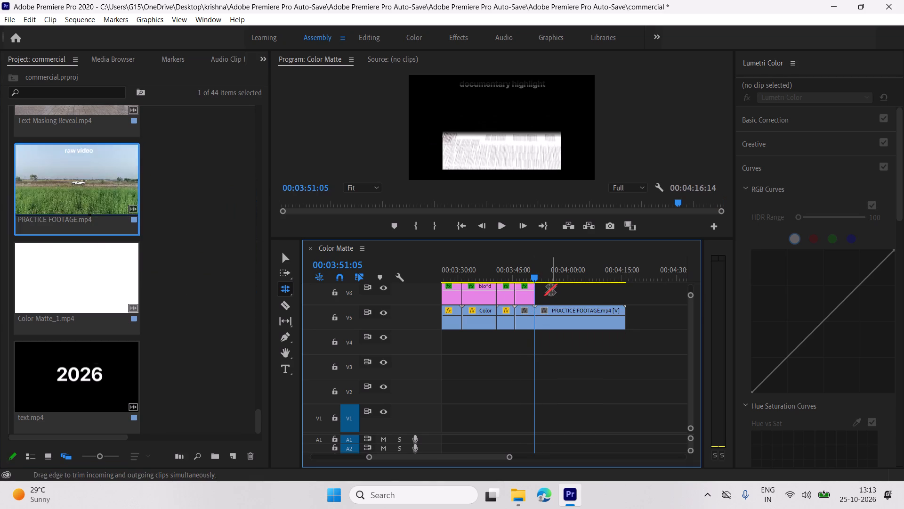
{"action": "key", "text": "space"}
{"action": "key", "text": "space"}
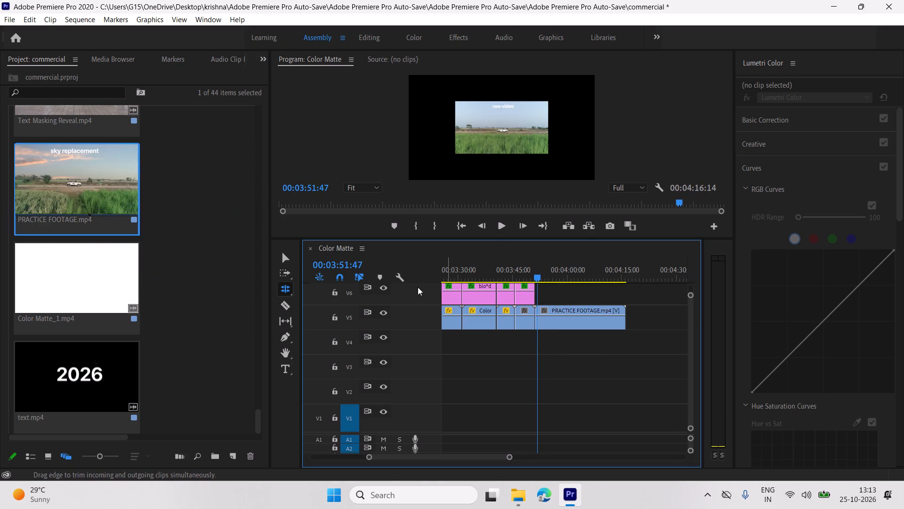
Set the PRACTICE FOOTAGE clip's scale to 167.
{"action": "left_click", "coordinate": [271, 252]}
{"action": "left_click", "coordinate": [275, 256]}
{"action": "left_click", "coordinate": [282, 257]}
{"action": "left_click", "coordinate": [565, 308]}
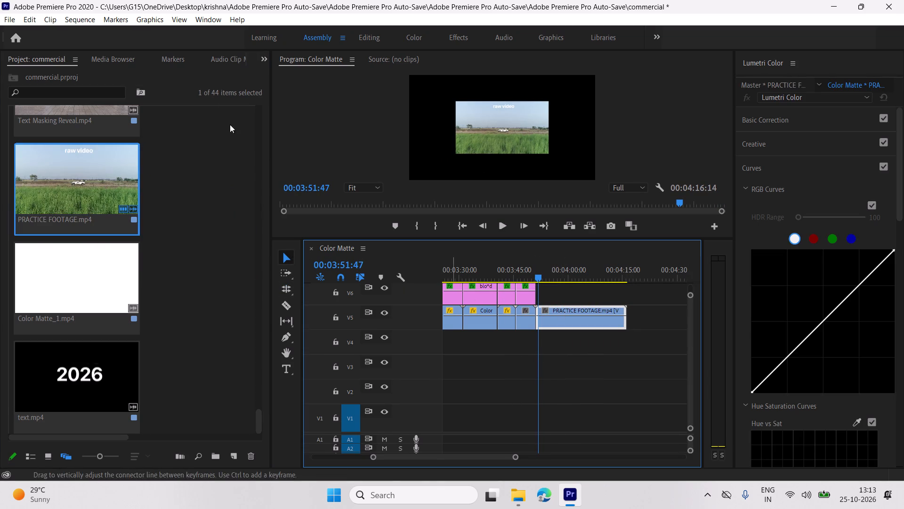
{"action": "scroll", "coordinate": [181, 49], "scroll_direction": "down", "scroll_amount": 16}
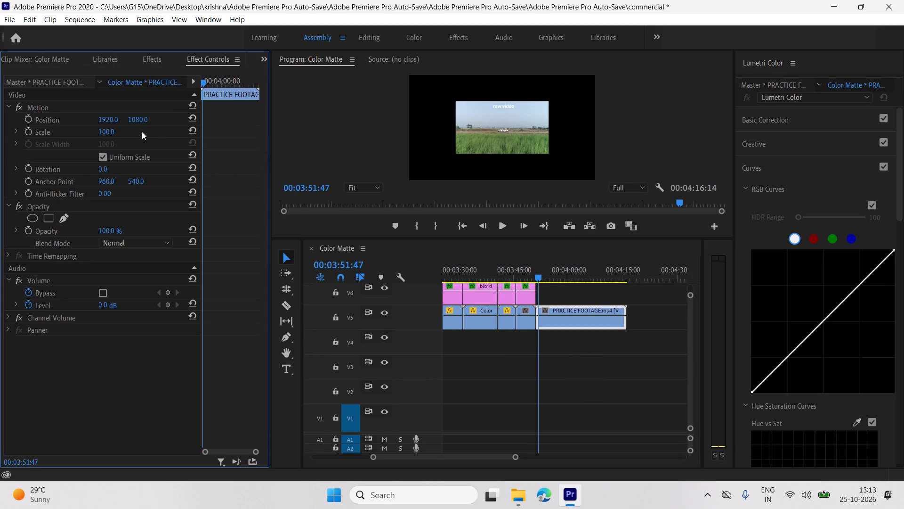
{"action": "left_click_drag", "start_coordinate": [110, 131], "coordinate": [158, 137]}
Fade in the PRACTICE FOOTAGE clip with opacity keyframes of 0% at 00:03:51:11 and 100% shortly after, and play it through.
{"action": "left_click_drag", "start_coordinate": [205, 81], "coordinate": [204, 81]}
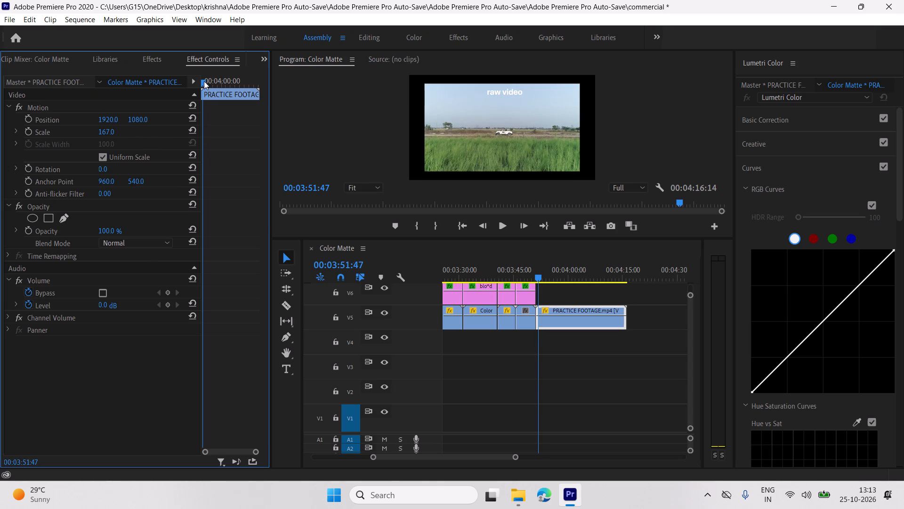
{"action": "left_click_drag", "start_coordinate": [204, 81], "coordinate": [151, 106]}
{"action": "left_click", "coordinate": [30, 230]}
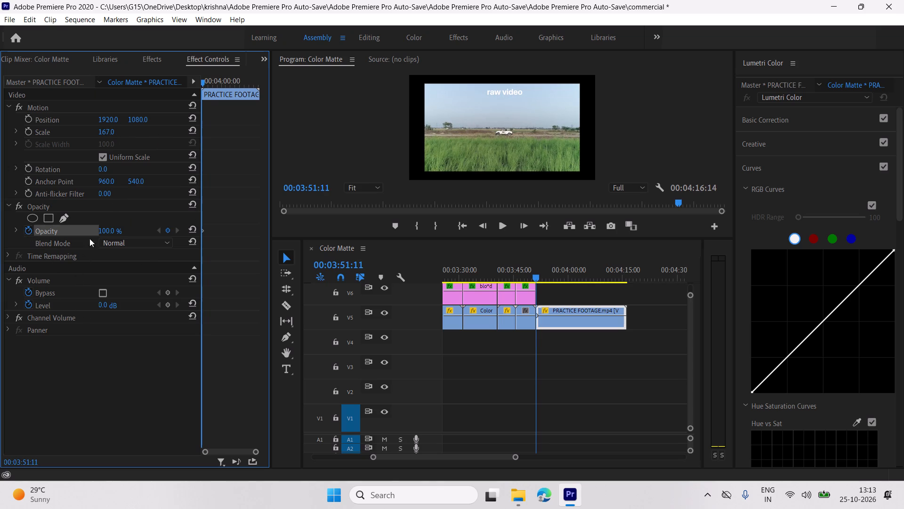
{"action": "left_click", "coordinate": [202, 228]}
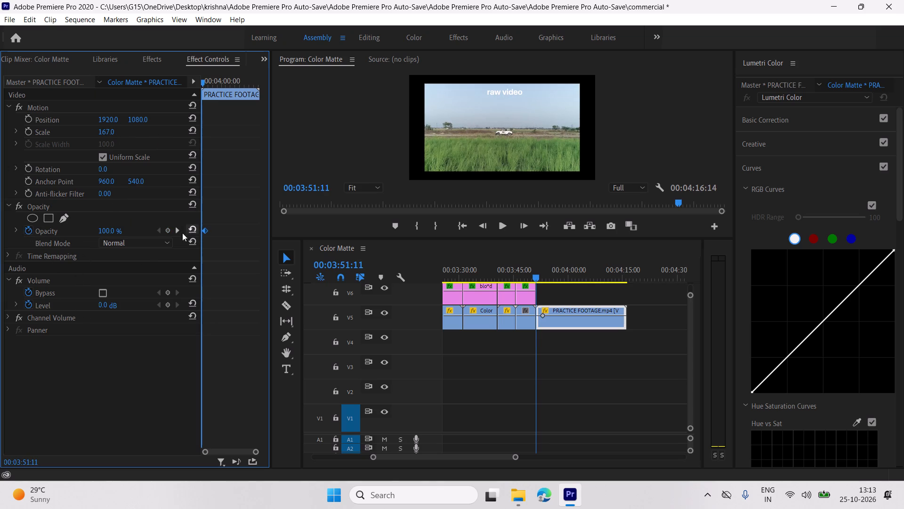
{"action": "left_click_drag", "start_coordinate": [106, 231], "coordinate": [43, 232]}
{"action": "key", "text": "space"}
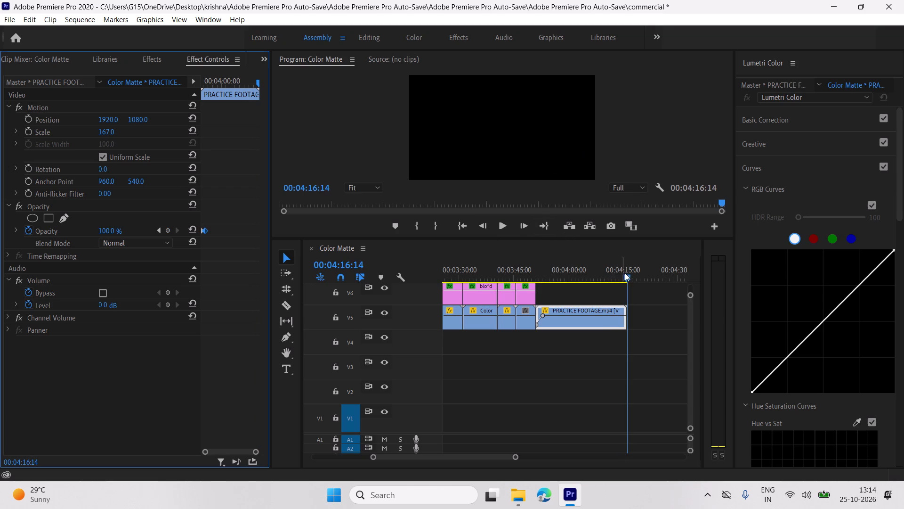
Fade out the PRACTICE FOOTAGE clip with opacity keyframes of 100% at 00:04:12:40 and 0% at 00:04:13:43.
{"action": "left_click_drag", "start_coordinate": [625, 273], "coordinate": [611, 273]}
{"action": "key", "text": "space"}
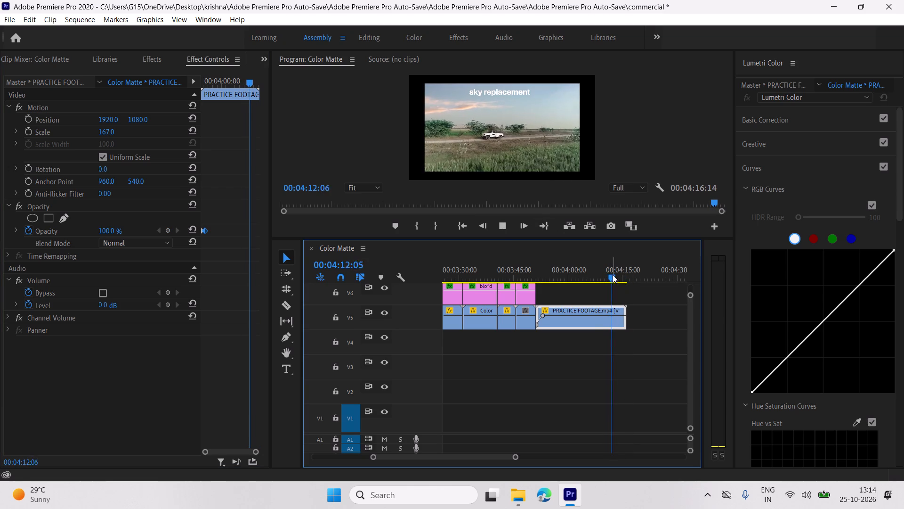
{"action": "key", "text": "space"}
{"action": "left_click_drag", "start_coordinate": [218, 209], "coordinate": [178, 254]}
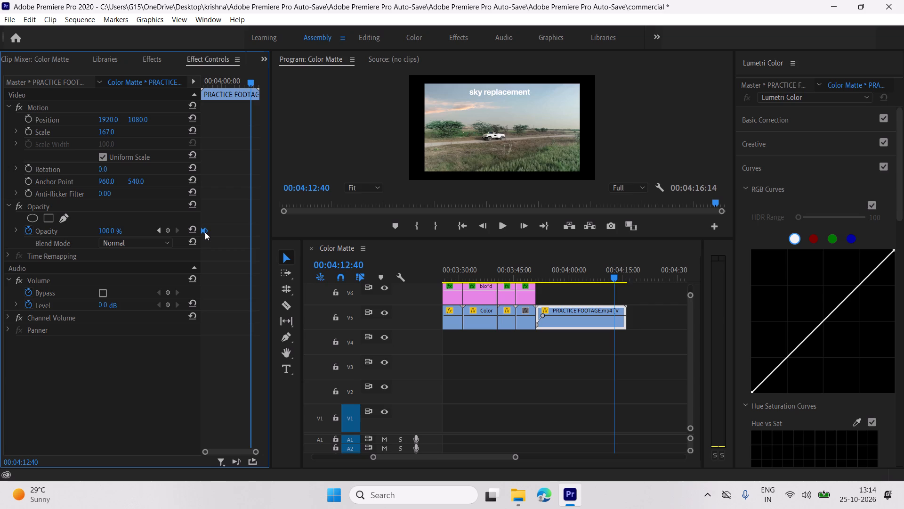
{"action": "left_click", "coordinate": [246, 235]}
{"action": "left_click", "coordinate": [169, 231]}
{"action": "key", "text": "space"}
{"action": "key", "text": "space"}
{"action": "left_click_drag", "start_coordinate": [121, 233], "coordinate": [26, 237]}
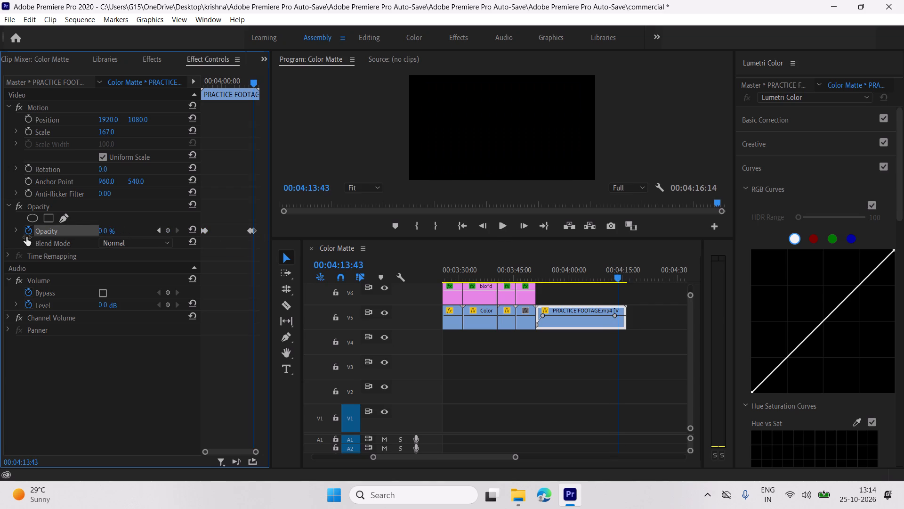
{"action": "left_click_drag", "start_coordinate": [26, 237], "coordinate": [43, 233]}
Move both fade-out opacity keyframes of the PRACTICE FOOTAGE clip together so the fade finishes at the clip's end.
{"action": "left_click_drag", "start_coordinate": [247, 213], "coordinate": [265, 261]}
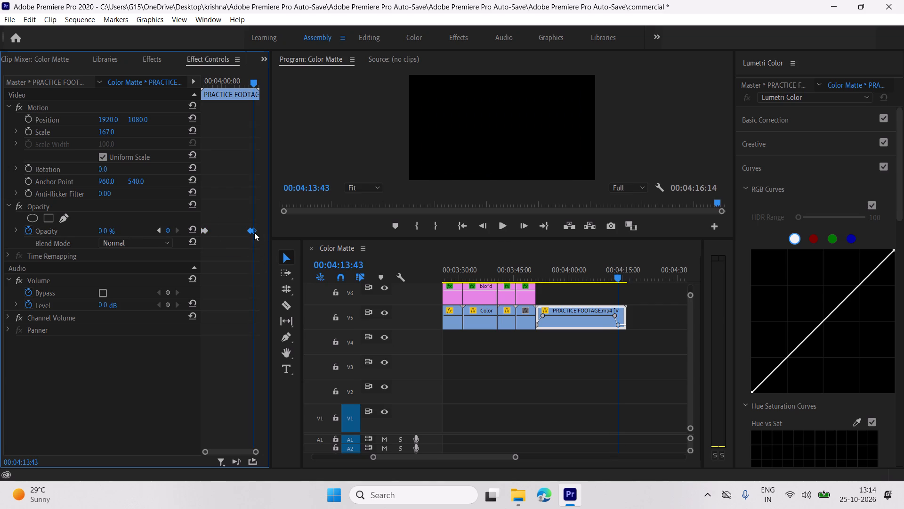
{"action": "left_click_drag", "start_coordinate": [254, 231], "coordinate": [260, 231]}
{"action": "key", "text": "space"}
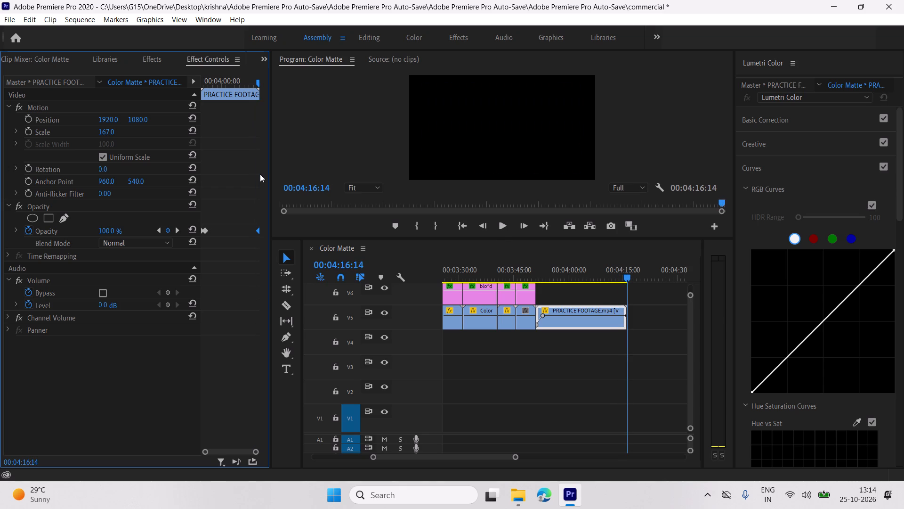
{"action": "left_click_drag", "start_coordinate": [250, 212], "coordinate": [275, 258]}
{"action": "left_click", "coordinate": [257, 230]}
{"action": "left_click", "coordinate": [257, 82]}
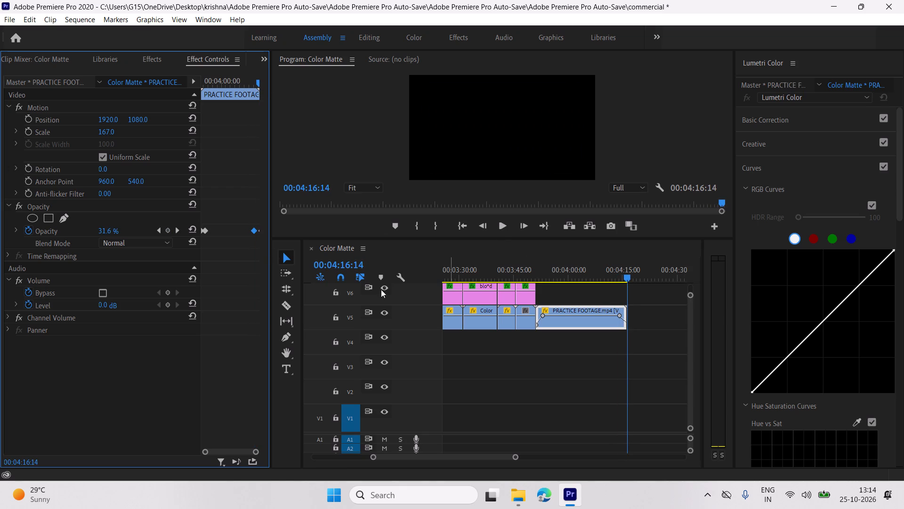
Place Color Matte_1.mp4 on V5 directly after the PRACTICE FOOTAGE clip, preview its start, and select it.
{"action": "scroll", "coordinate": [126, 68], "scroll_direction": "up", "scroll_amount": 12}
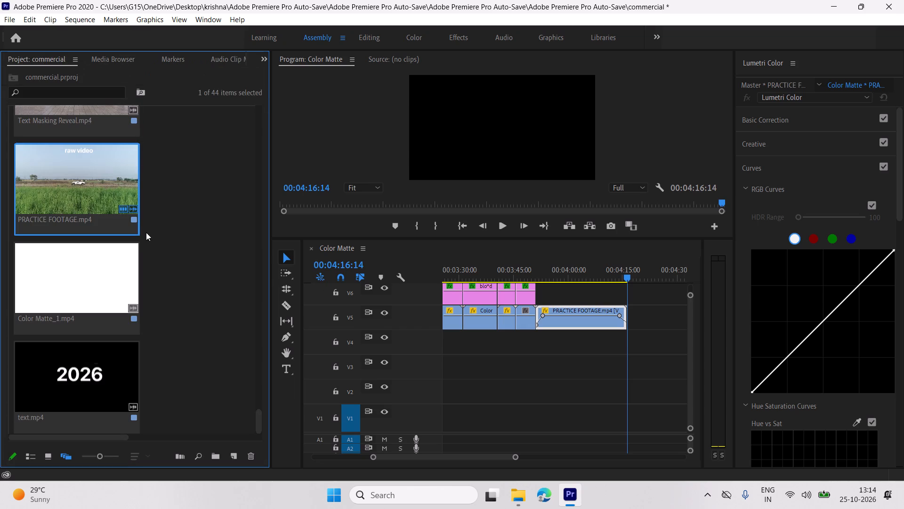
{"action": "left_click", "coordinate": [146, 232]}
{"action": "scroll", "coordinate": [176, 314], "scroll_direction": "down", "scroll_amount": 1}
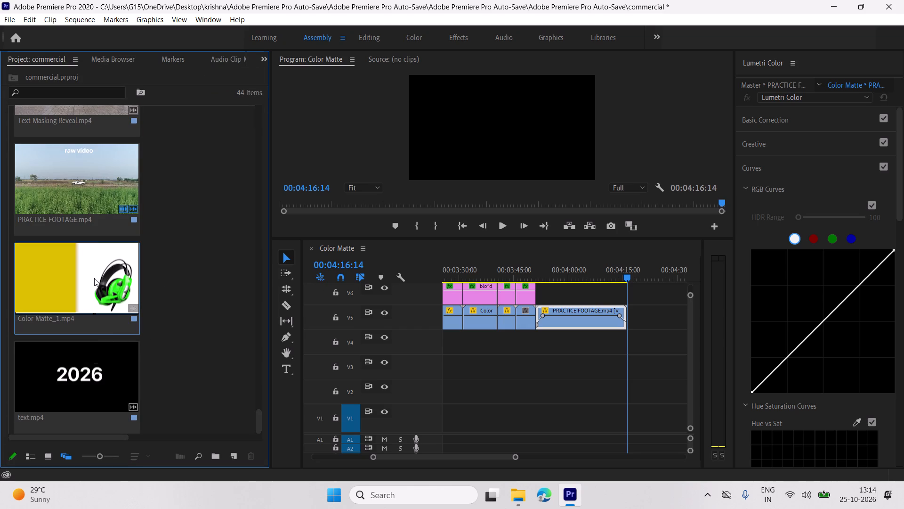
{"action": "left_click_drag", "start_coordinate": [94, 278], "coordinate": [613, 304]}
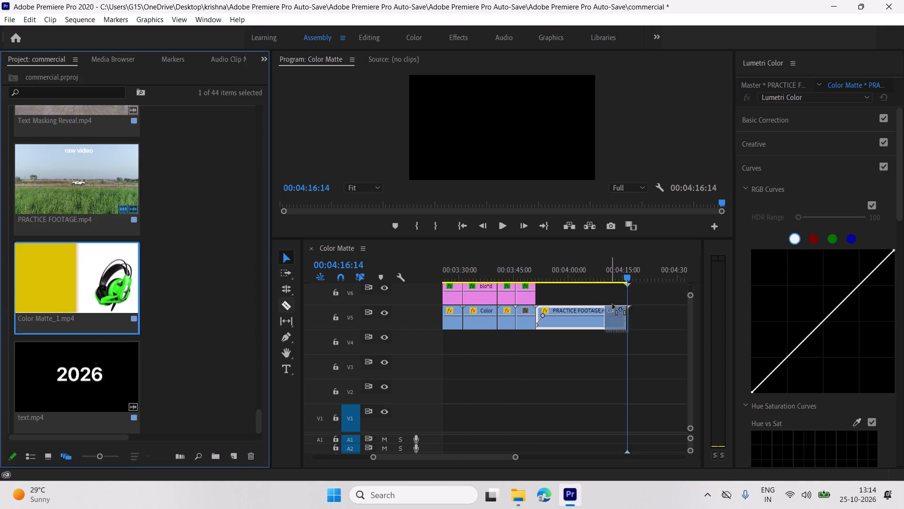
{"action": "left_click_drag", "start_coordinate": [613, 304], "coordinate": [623, 304]}
{"action": "key", "text": "space"}
{"action": "key", "text": "space"}
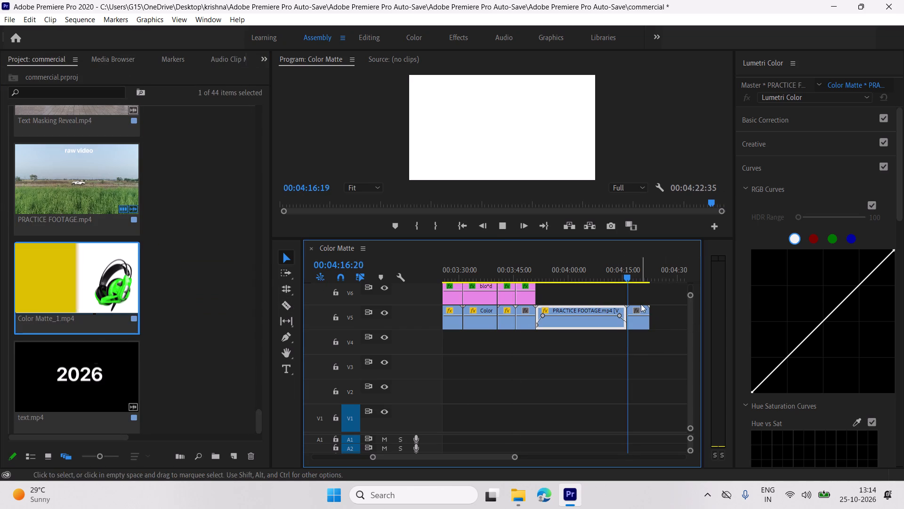
{"action": "left_click", "coordinate": [640, 307]}
{"action": "key", "text": "space"}
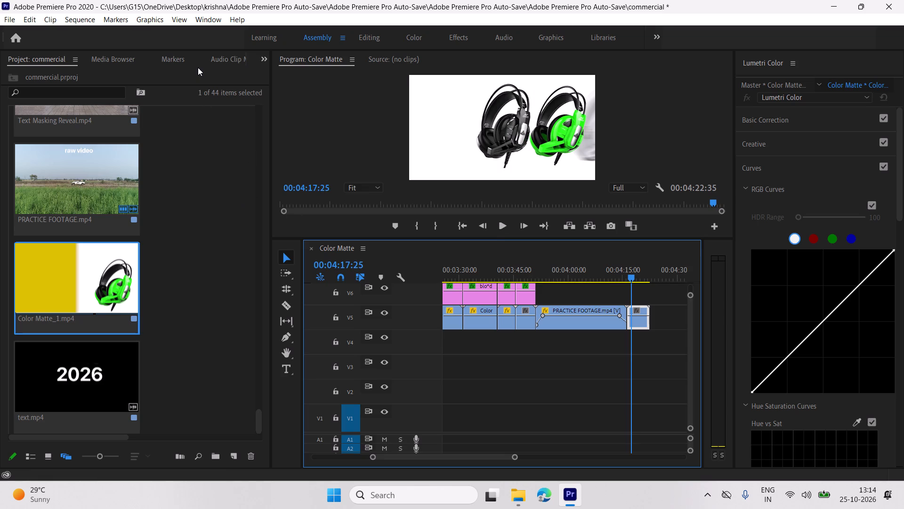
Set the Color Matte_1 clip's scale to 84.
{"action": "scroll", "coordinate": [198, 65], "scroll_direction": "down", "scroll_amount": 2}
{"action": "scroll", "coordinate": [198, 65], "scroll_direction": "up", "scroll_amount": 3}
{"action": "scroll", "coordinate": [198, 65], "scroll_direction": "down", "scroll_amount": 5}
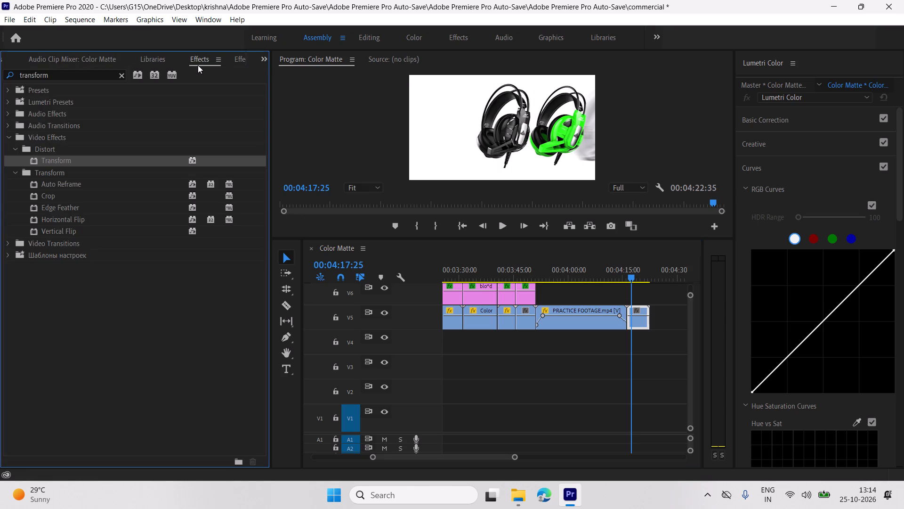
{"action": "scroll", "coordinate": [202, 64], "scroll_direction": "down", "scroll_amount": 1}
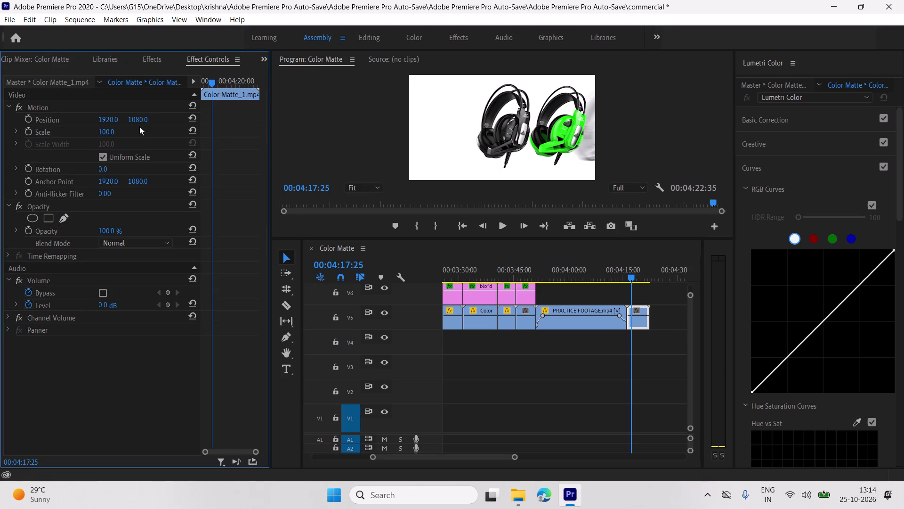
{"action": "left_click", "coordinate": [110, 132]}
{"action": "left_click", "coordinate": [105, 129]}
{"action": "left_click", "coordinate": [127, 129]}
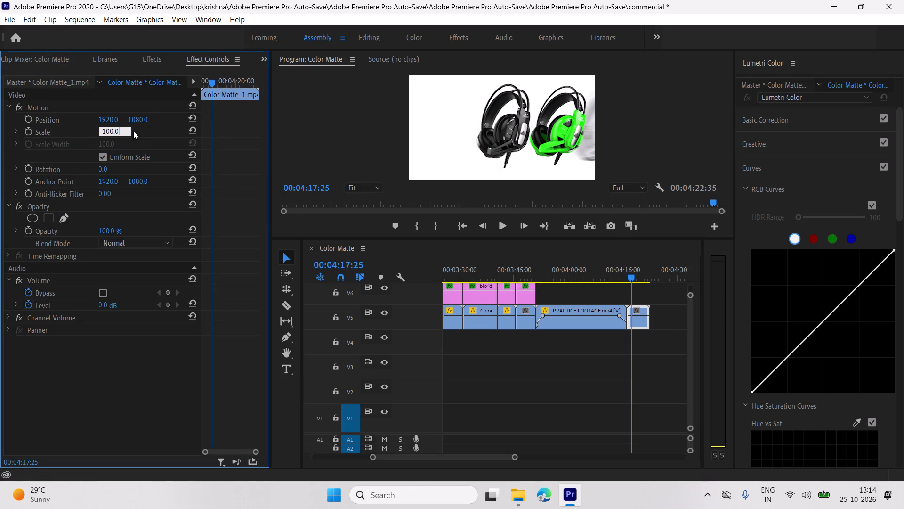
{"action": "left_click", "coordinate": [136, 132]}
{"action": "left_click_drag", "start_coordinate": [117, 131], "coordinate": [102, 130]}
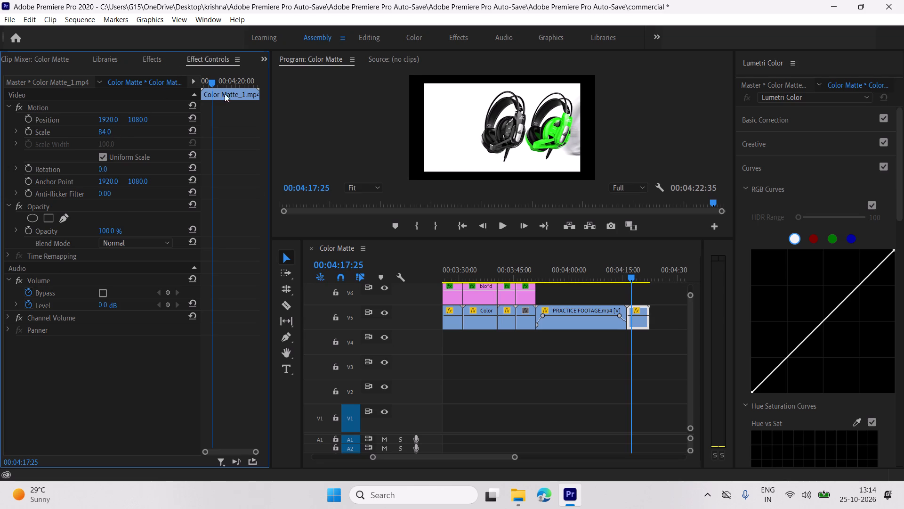
Fade in the Color Matte_1 clip with opacity keyframes from transparent at 00:04:16:14 to 100% shortly after, and preview it.
{"action": "left_click_drag", "start_coordinate": [205, 82], "coordinate": [179, 113]}
{"action": "left_click", "coordinate": [26, 234]}
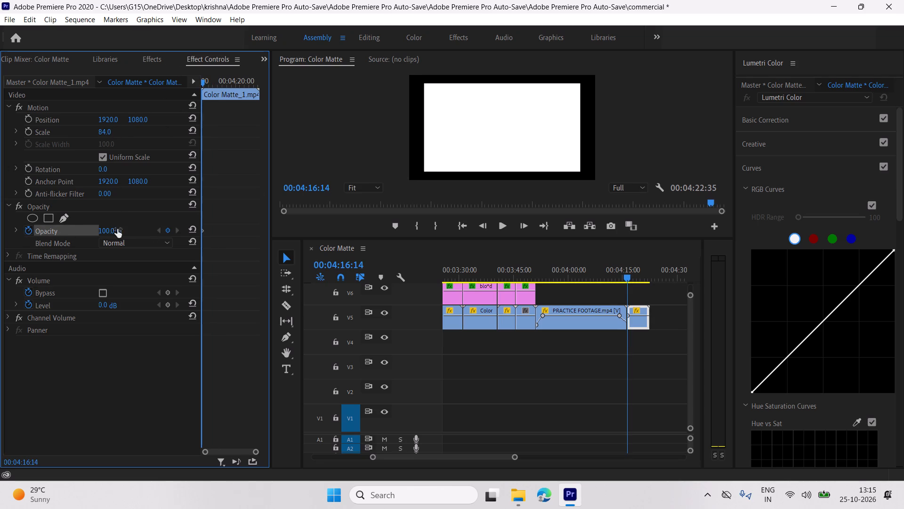
{"action": "left_click", "coordinate": [203, 232]}
{"action": "left_click_drag", "start_coordinate": [203, 232], "coordinate": [207, 234]}
{"action": "left_click_drag", "start_coordinate": [205, 231], "coordinate": [210, 233]}
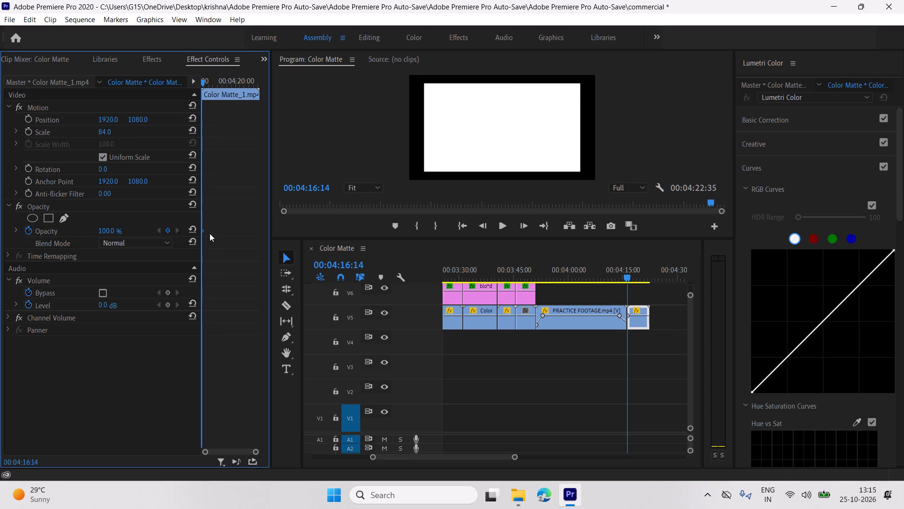
{"action": "left_click_drag", "start_coordinate": [210, 233], "coordinate": [210, 234]}
{"action": "left_click_drag", "start_coordinate": [202, 231], "coordinate": [208, 231]}
{"action": "left_click_drag", "start_coordinate": [114, 229], "coordinate": [87, 233]}
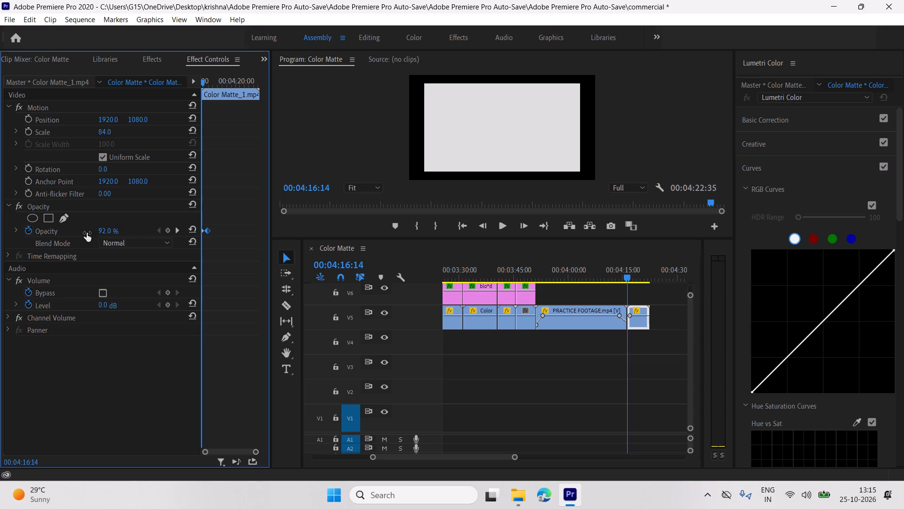
{"action": "left_click_drag", "start_coordinate": [87, 233], "coordinate": [56, 232]}
{"action": "key", "text": "space"}
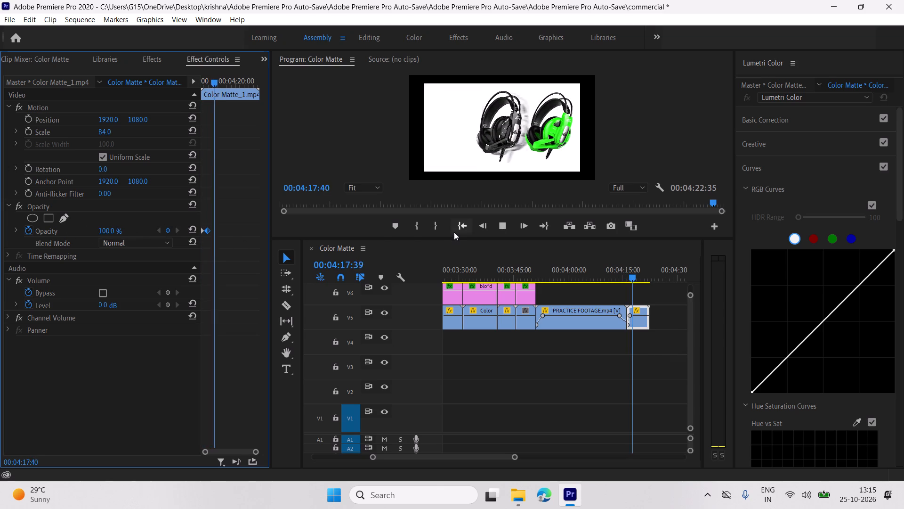
{"action": "key", "text": "space"}
Set the Color Matte_1 clip's scale to 71 and its vertical position to 1216.
{"action": "left_click", "coordinate": [107, 131]}
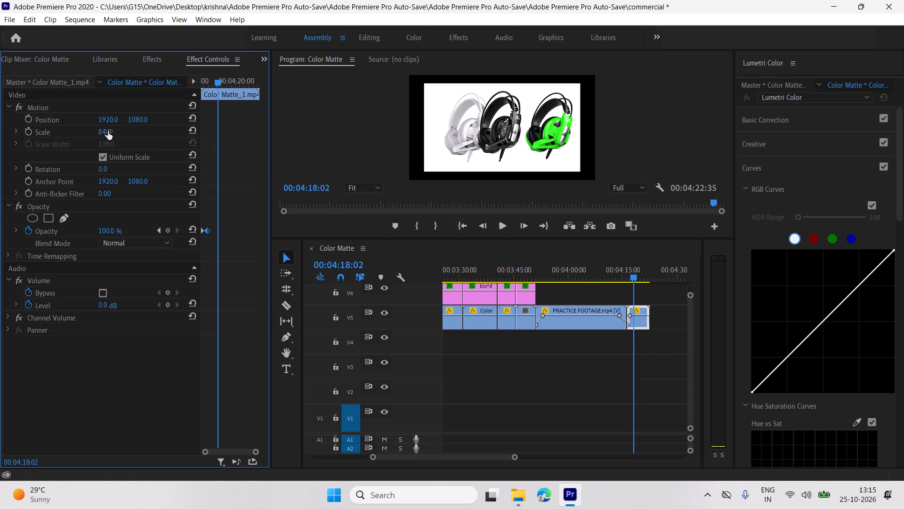
{"action": "left_click", "coordinate": [137, 123]}
{"action": "left_click", "coordinate": [131, 129]}
{"action": "left_click_drag", "start_coordinate": [96, 131], "coordinate": [109, 134]}
{"action": "left_click", "coordinate": [106, 133]}
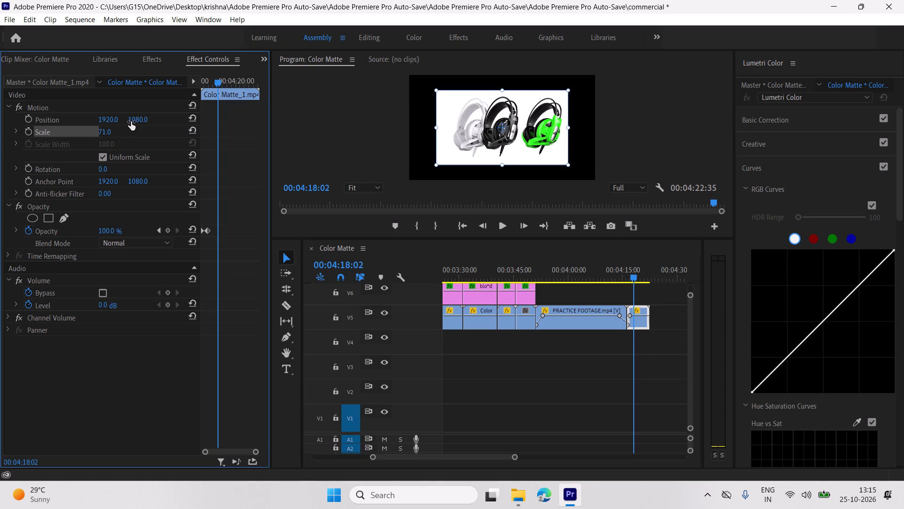
{"action": "left_click_drag", "start_coordinate": [131, 122], "coordinate": [211, 121]}
Fade out the Color Matte_1 clip with opacity keyframes of 100% at 00:04:21:10 and 0% at 00:04:21:52.
{"action": "key", "text": "space"}
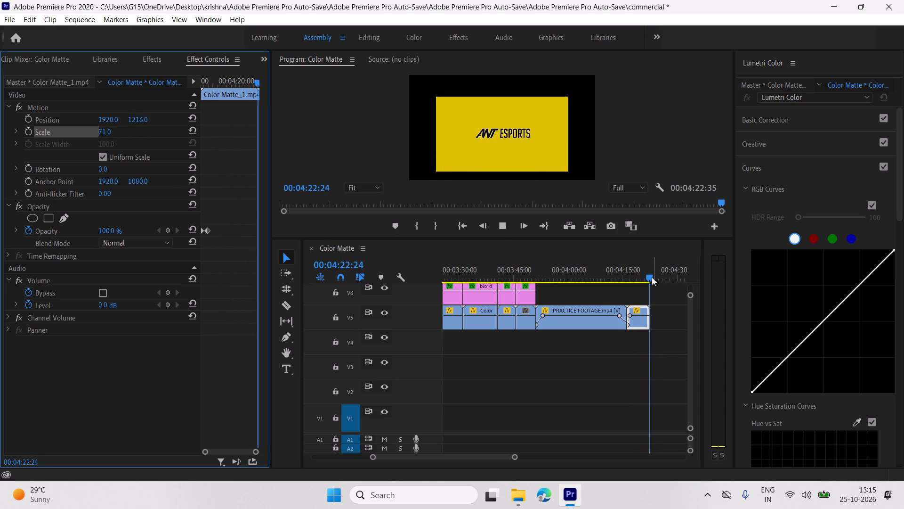
{"action": "left_click_drag", "start_coordinate": [651, 276], "coordinate": [646, 274]}
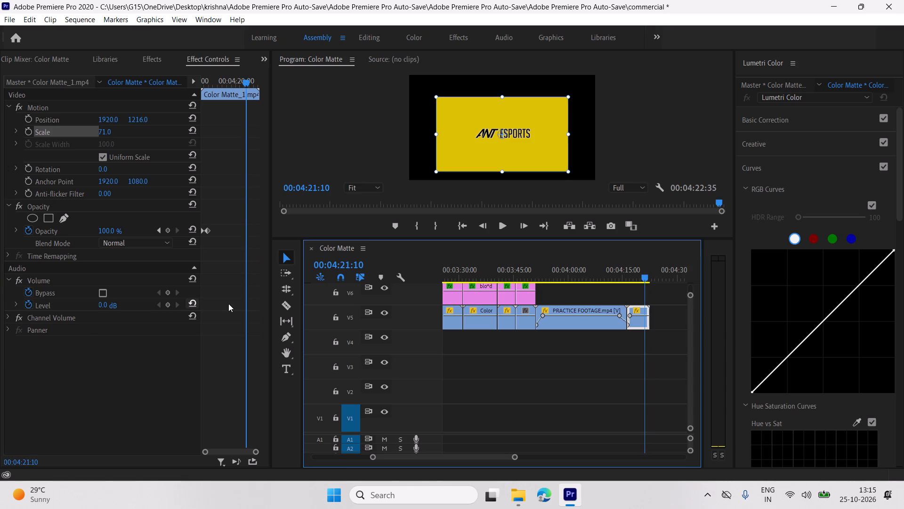
{"action": "left_click", "coordinate": [228, 303]}
{"action": "left_click", "coordinate": [165, 230]}
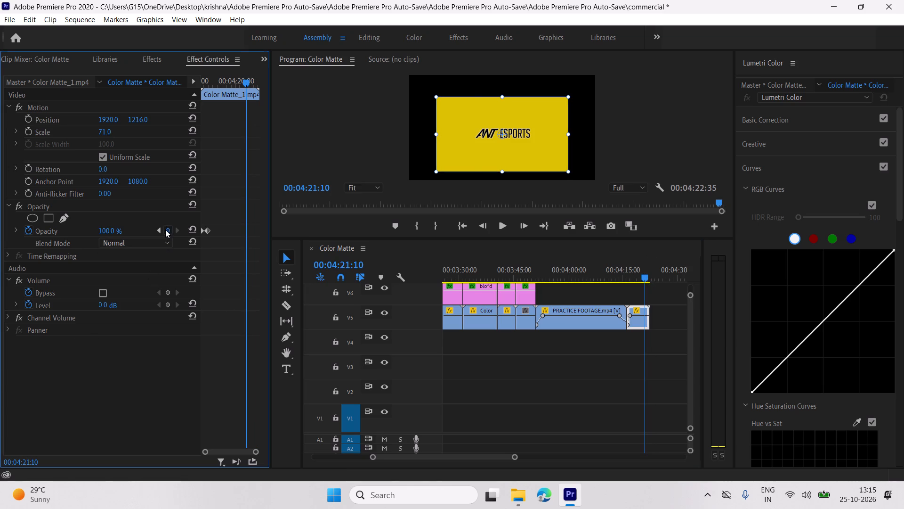
{"action": "key", "text": "space"}
{"action": "key", "text": "space"}
{"action": "left_click_drag", "start_coordinate": [114, 232], "coordinate": [24, 243]}
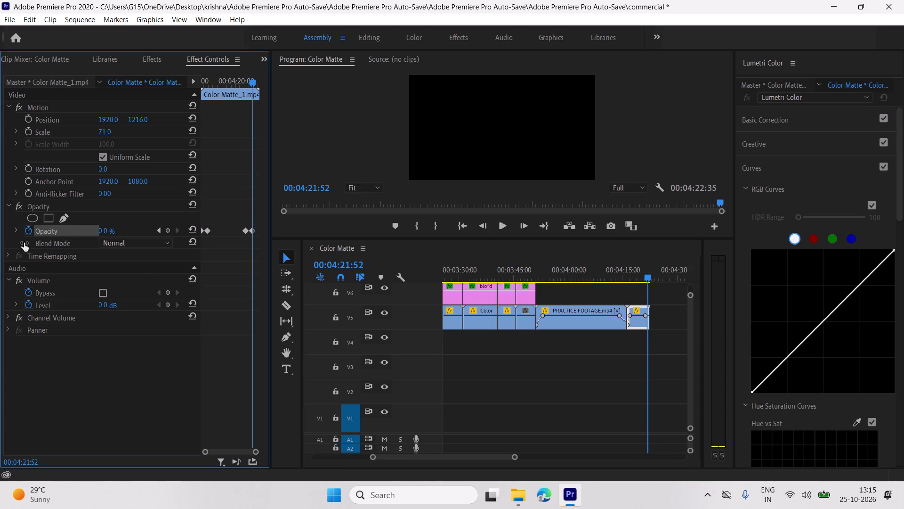
{"action": "left_click_drag", "start_coordinate": [24, 243], "coordinate": [12, 243]}
Move both fade-out opacity keyframes of the Color Matte_1 clip closer to the clip's end and play the fade.
{"action": "left_click", "coordinate": [238, 238]}
{"action": "left_click", "coordinate": [246, 230]}
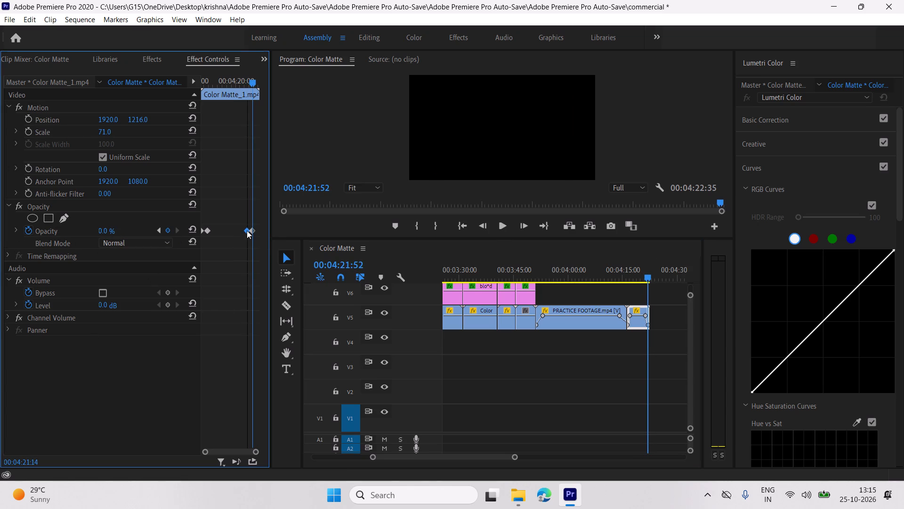
{"action": "left_click_drag", "start_coordinate": [244, 215], "coordinate": [265, 241]}
{"action": "left_click_drag", "start_coordinate": [252, 232], "coordinate": [261, 233]}
{"action": "left_click", "coordinate": [258, 231]}
{"action": "left_click_drag", "start_coordinate": [258, 231], "coordinate": [253, 231]}
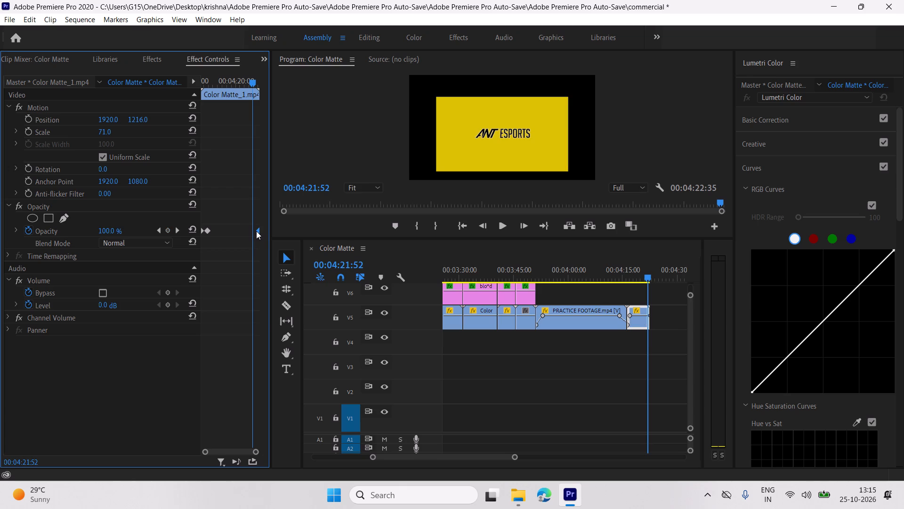
{"action": "left_click_drag", "start_coordinate": [256, 231], "coordinate": [252, 231]}
{"action": "left_click_drag", "start_coordinate": [259, 230], "coordinate": [247, 230]}
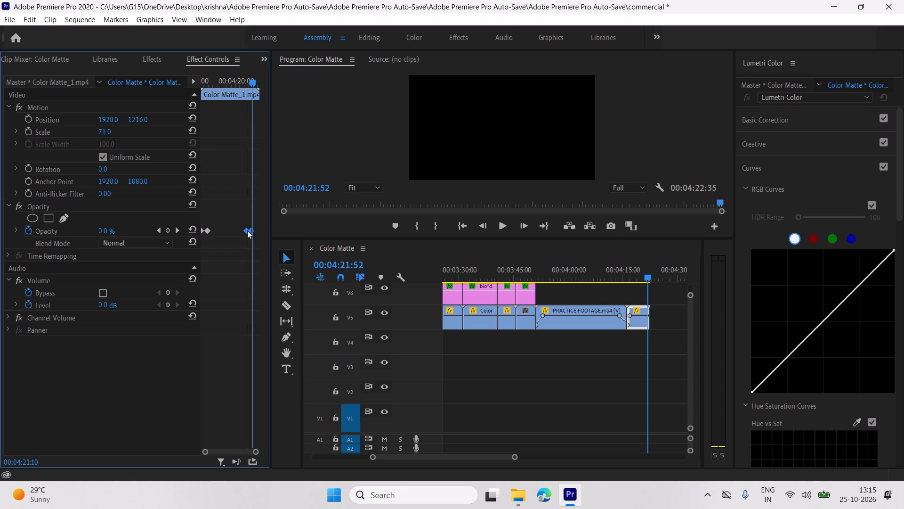
{"action": "left_click_drag", "start_coordinate": [247, 230], "coordinate": [251, 231]}
{"action": "key", "text": "space"}
{"action": "key", "text": "space"}
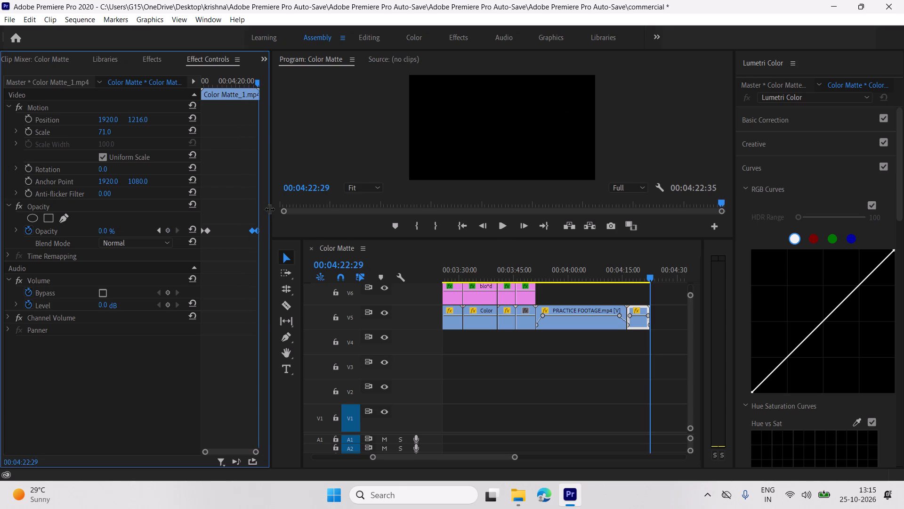
Copy the "documentary highlight" title on V6 to the start of the Color Matte_1 clip and preview it there.
{"action": "left_click_drag", "start_coordinate": [648, 273], "coordinate": [630, 273]}
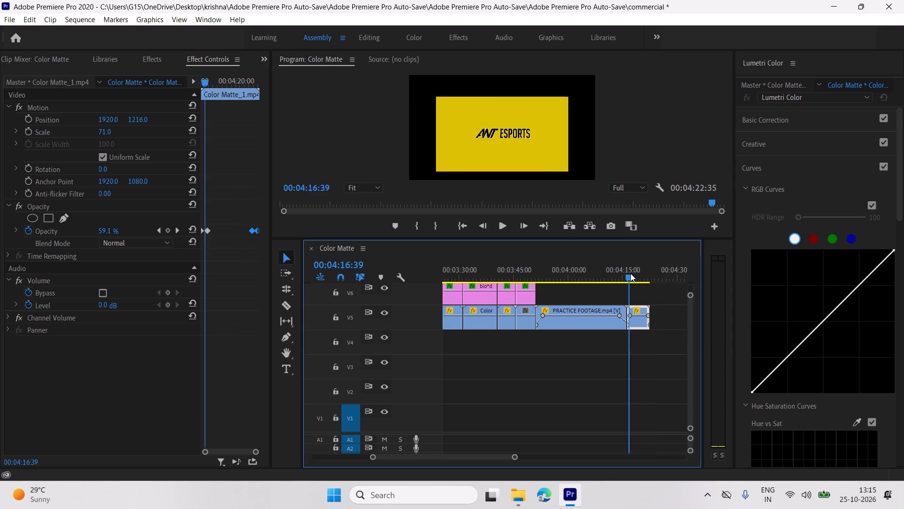
{"action": "left_click_drag", "start_coordinate": [630, 273], "coordinate": [629, 273]}
{"action": "left_click", "coordinate": [525, 284]}
{"action": "left_click_drag", "start_coordinate": [526, 286], "coordinate": [540, 286], "text": "alt"}
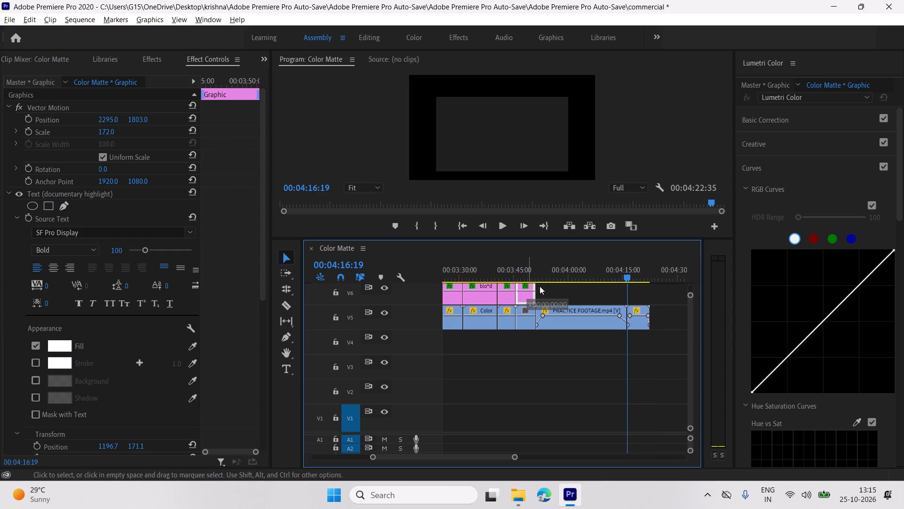
{"action": "left_click_drag", "start_coordinate": [540, 286], "coordinate": [632, 288], "text": "alt"}
{"action": "key", "text": "space"}
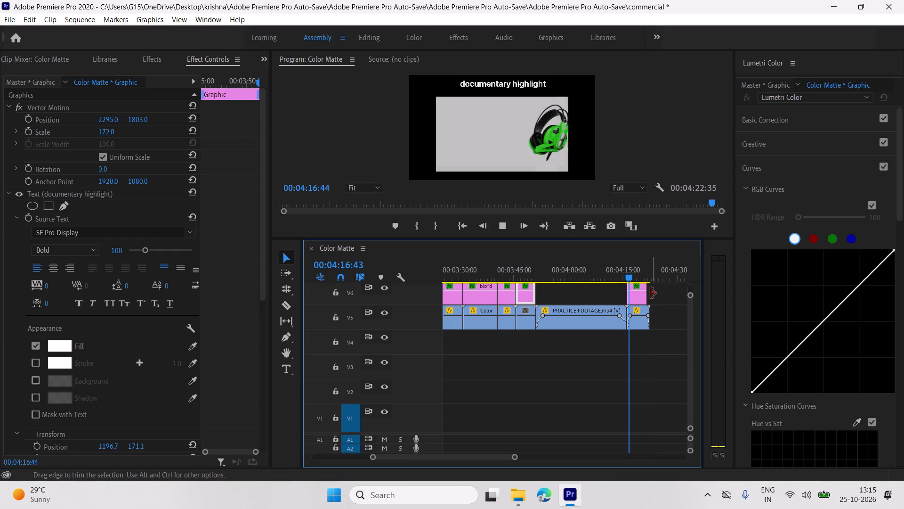
{"action": "key", "text": "space"}
Replace the copied title's text above the headphones clip with "product visuals".
{"action": "left_click", "coordinate": [636, 286]}
{"action": "left_click", "coordinate": [293, 371]}
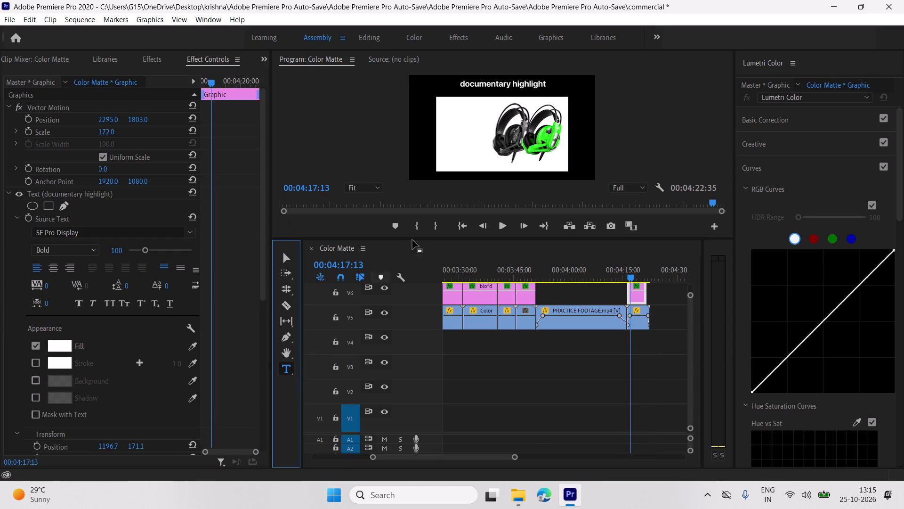
{"action": "triple_click", "coordinate": [526, 86]}
{"action": "key", "text": "BackSpace"}
{"action": "key", "text": "BackSpace"}
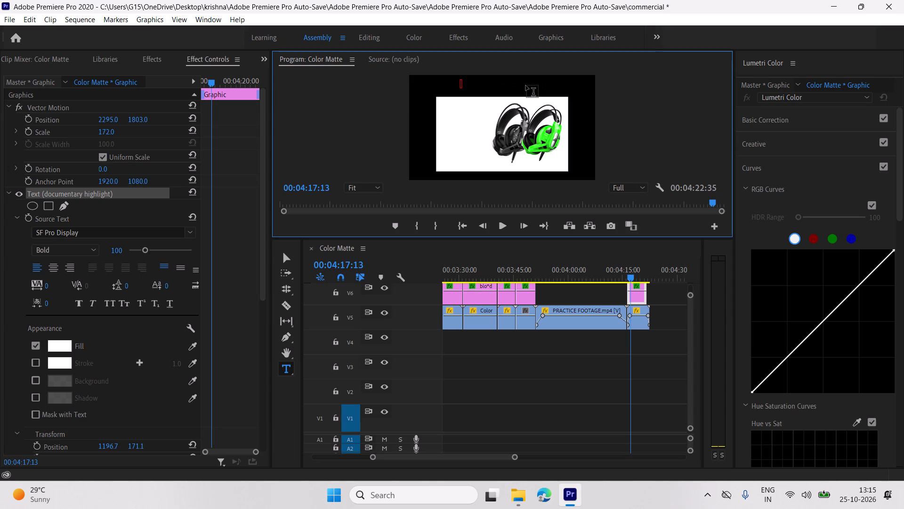
{"action": "type", "text": "product viu"}
{"action": "key", "text": "BackSpace"}
{"action": "type", "text": "suals"}
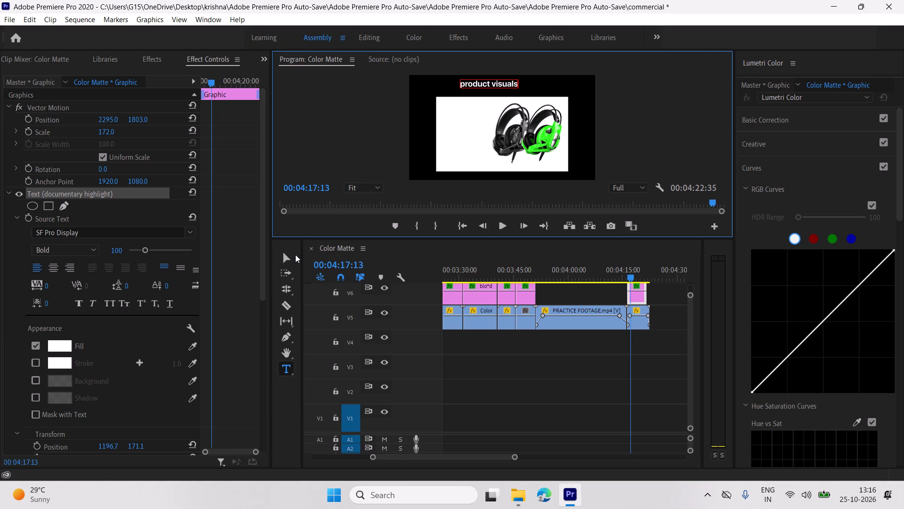
Set the "product visuals" title's vector position to 2521, 1839 above the headphones clip and play it.
{"action": "left_click_drag", "start_coordinate": [98, 120], "coordinate": [152, 117]}
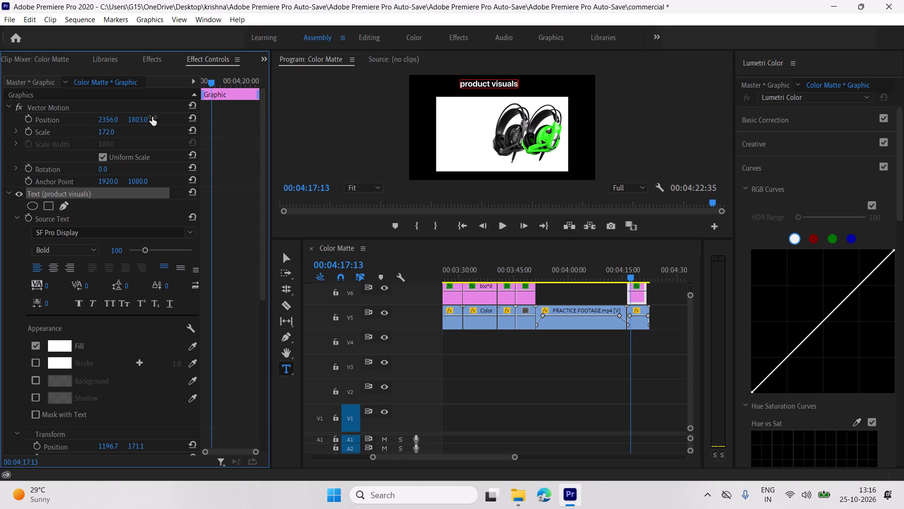
{"action": "left_click_drag", "start_coordinate": [152, 117], "coordinate": [256, 139]}
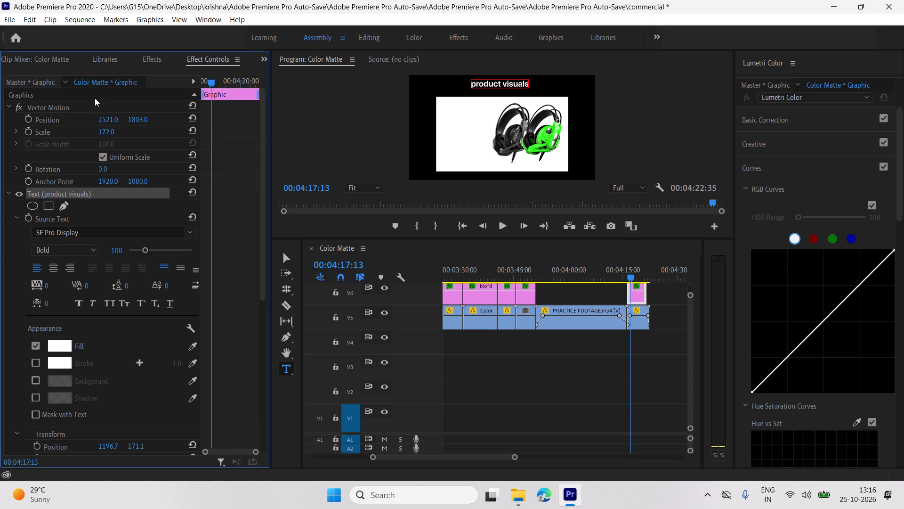
{"action": "left_click_drag", "start_coordinate": [136, 122], "coordinate": [161, 124]}
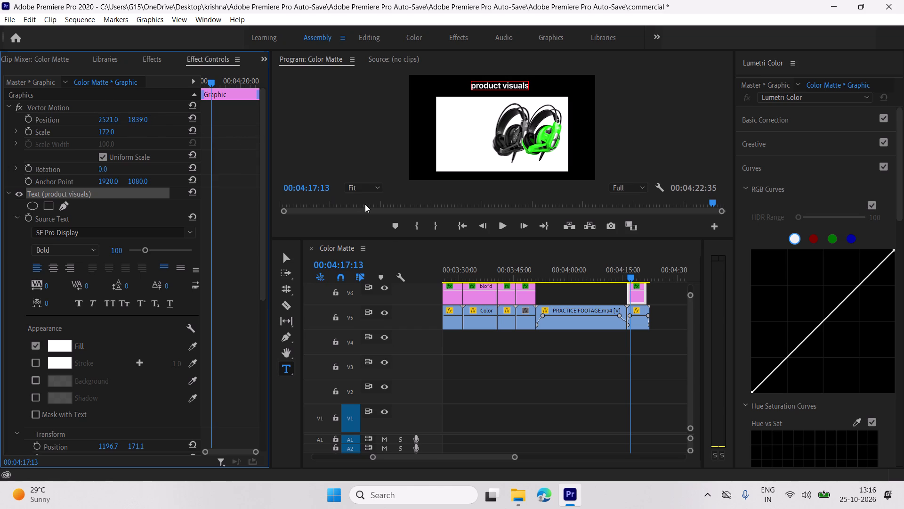
{"action": "key", "text": "space"}
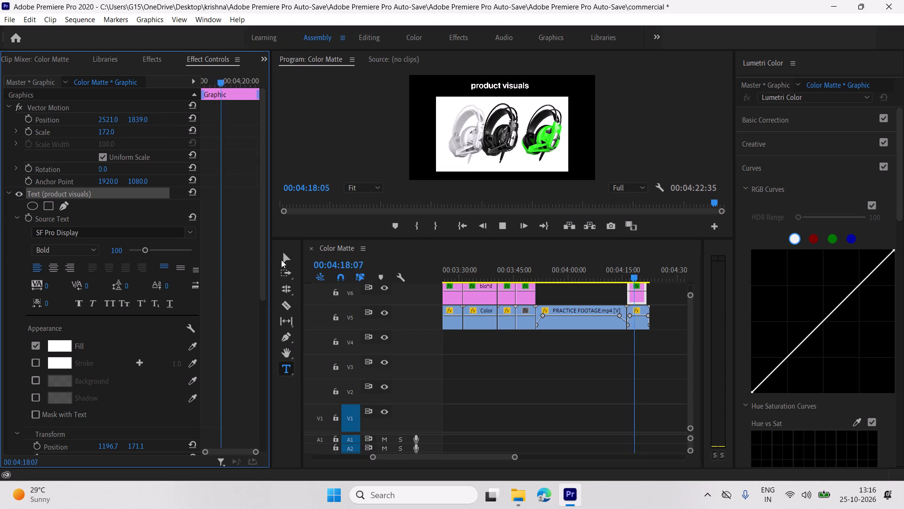
Extend the end of the "product visuals" title on V6 to the end of the Color Matte_1 clip.
{"action": "left_click", "coordinate": [285, 260]}
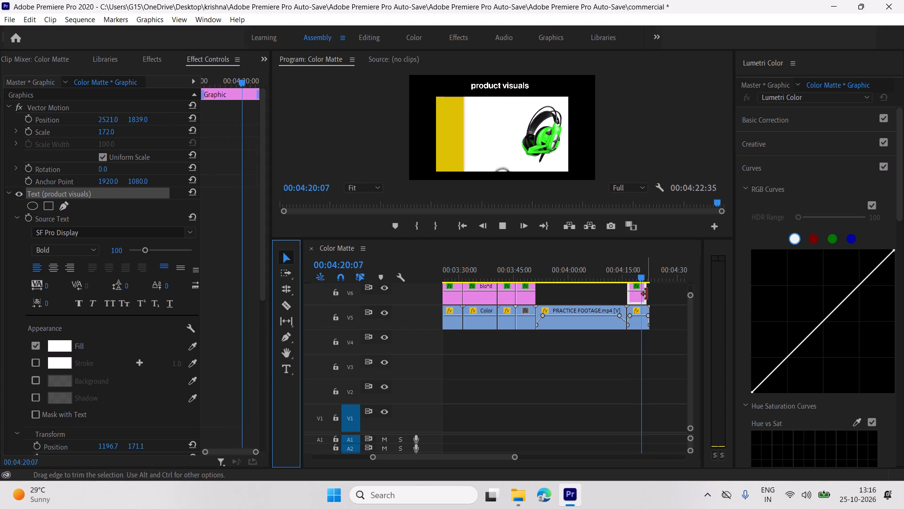
{"action": "left_click_drag", "start_coordinate": [646, 294], "coordinate": [651, 295]}
{"action": "key", "text": "space"}
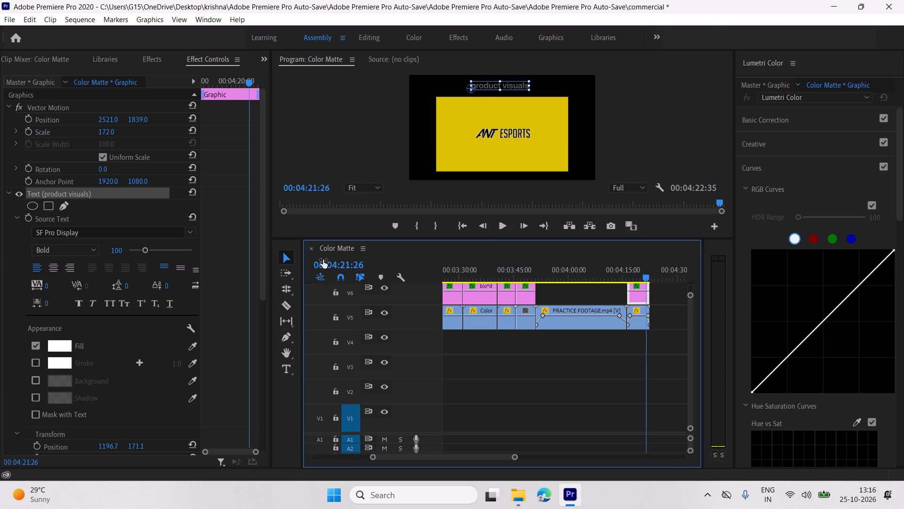
Scrub through the sequence from its beginning and play the "product visuals" section to its end.
{"action": "key", "text": "space"}
{"action": "key", "text": "space"}
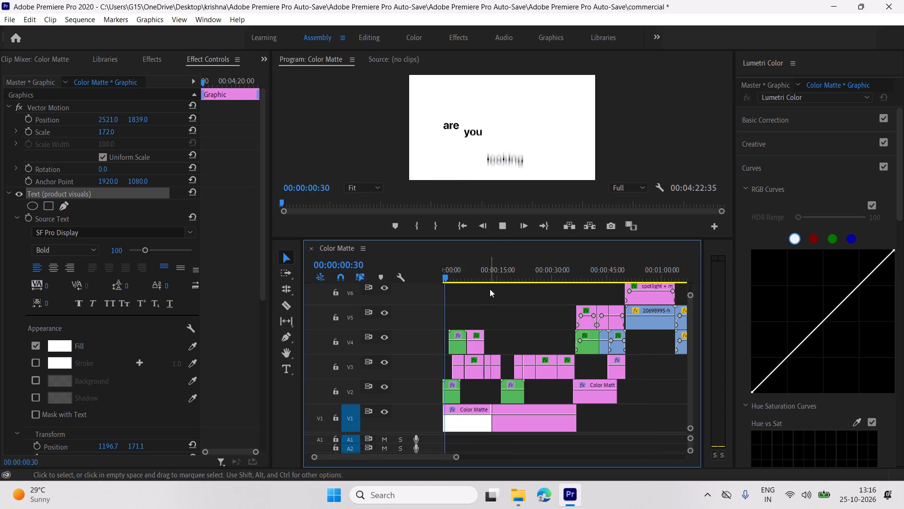
{"action": "key", "text": "space"}
{"action": "left_click_drag", "start_coordinate": [451, 276], "coordinate": [659, 300]}
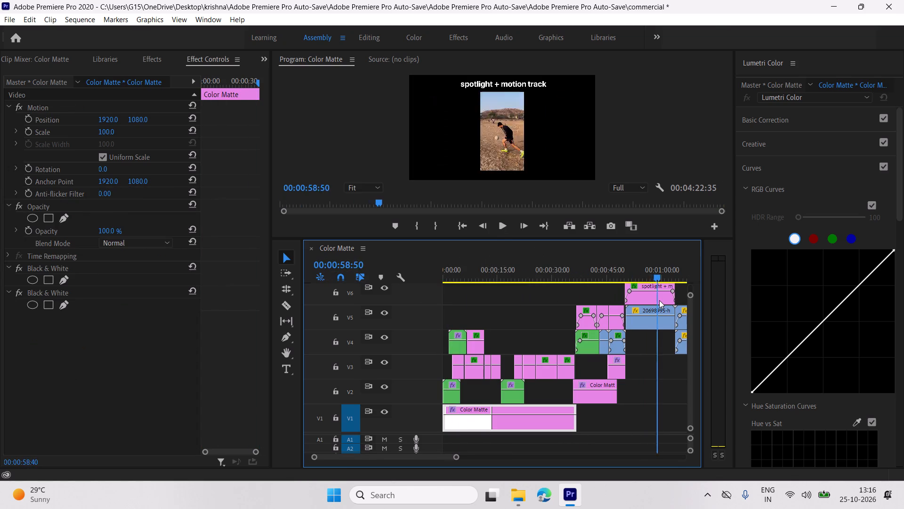
{"action": "left_click_drag", "start_coordinate": [659, 300], "coordinate": [682, 302]}
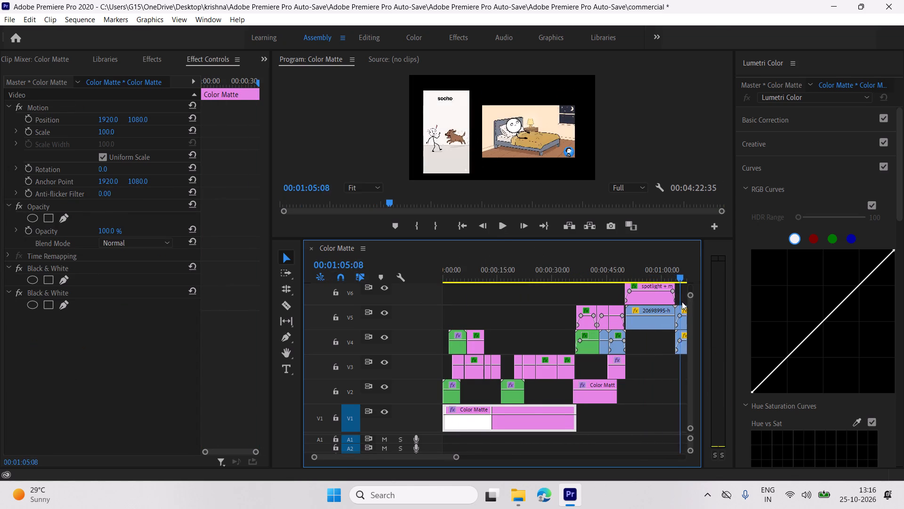
{"action": "left_click_drag", "start_coordinate": [682, 302], "coordinate": [687, 301]}
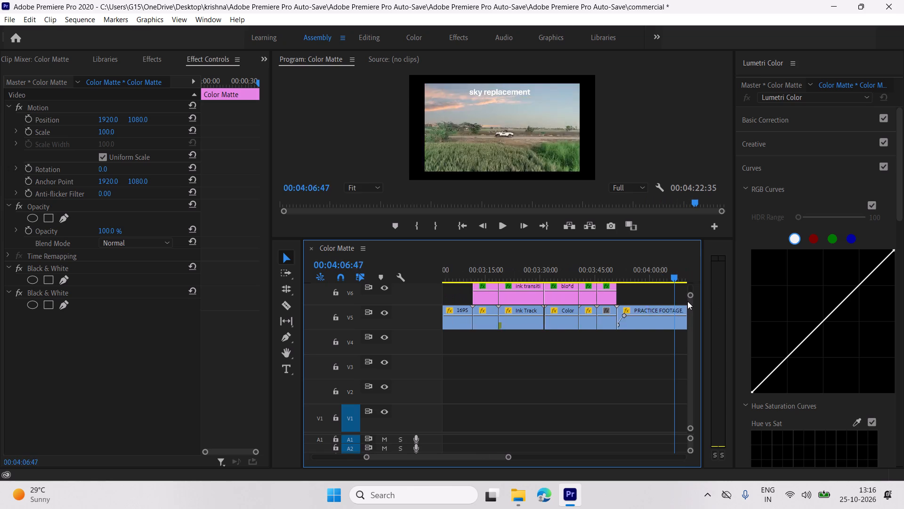
{"action": "left_click_drag", "start_coordinate": [687, 301], "coordinate": [632, 297]}
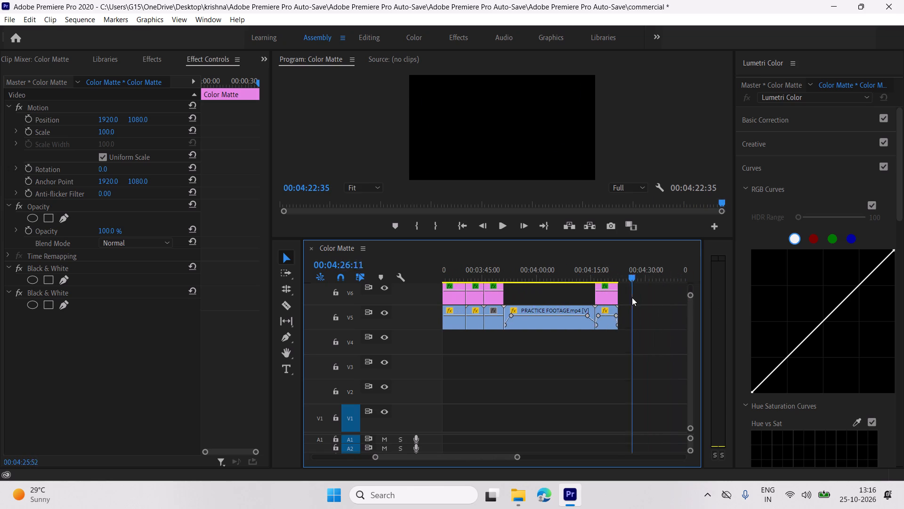
{"action": "left_click_drag", "start_coordinate": [632, 297], "coordinate": [605, 298]}
{"action": "key", "text": "space"}
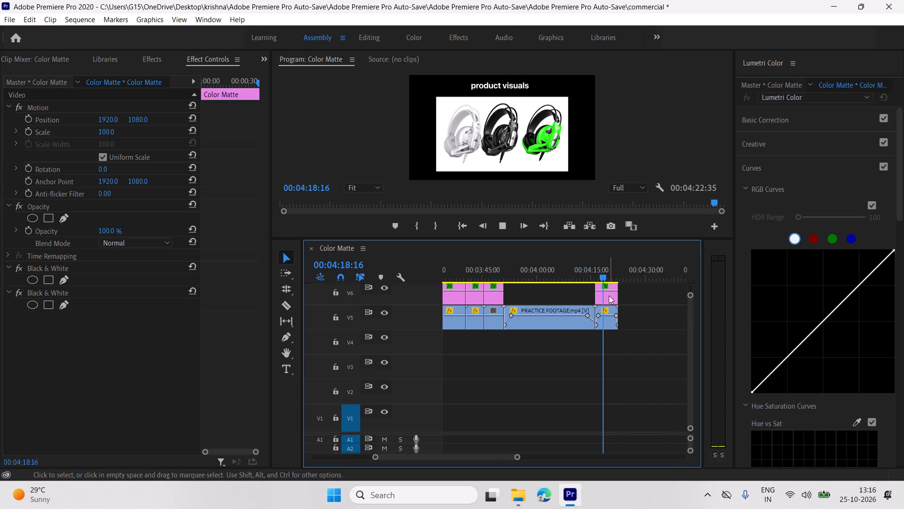
{"action": "key", "text": "space"}
{"action": "key", "text": "space"}
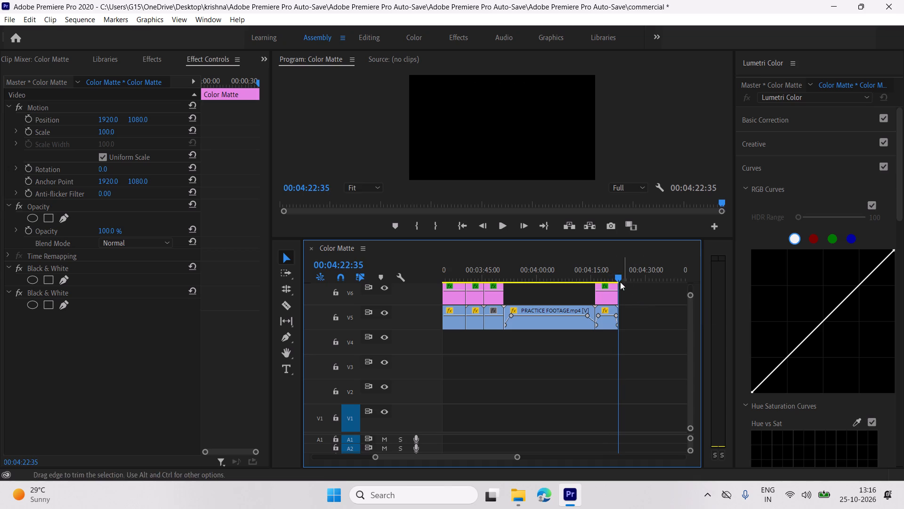
Delete the "product visuals" title's last opacity keyframe and move its 100% fade-out keyframe closer to the title's end.
{"action": "left_click", "coordinate": [617, 275]}
{"action": "left_click", "coordinate": [610, 286]}
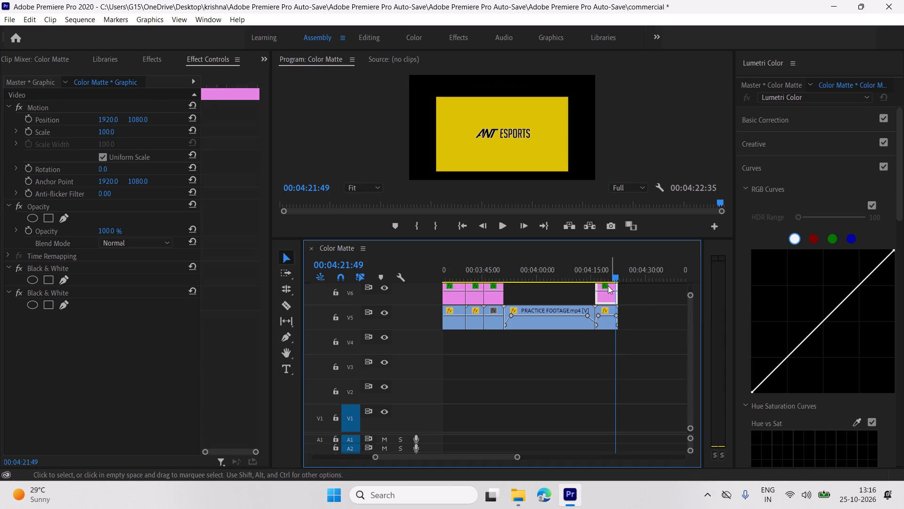
{"action": "scroll", "coordinate": [184, 322], "scroll_direction": "down", "scroll_amount": 17}
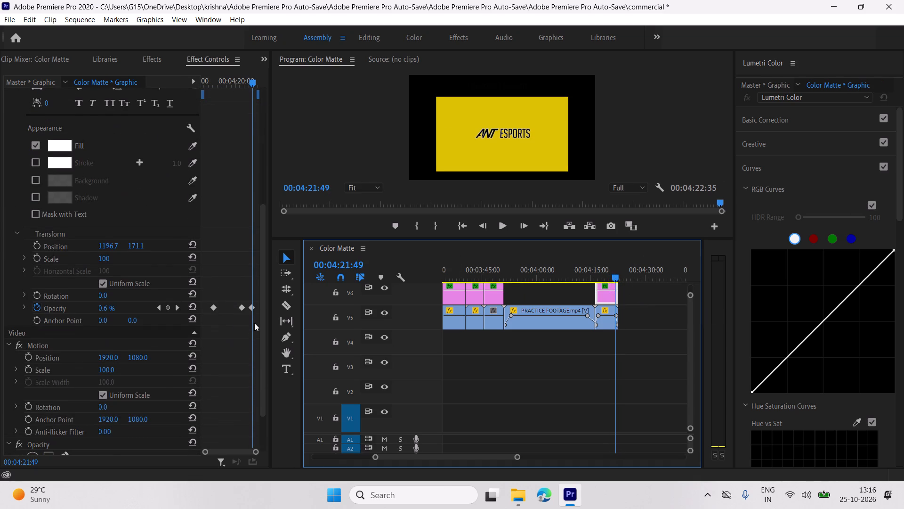
{"action": "left_click_drag", "start_coordinate": [250, 290], "coordinate": [273, 320]}
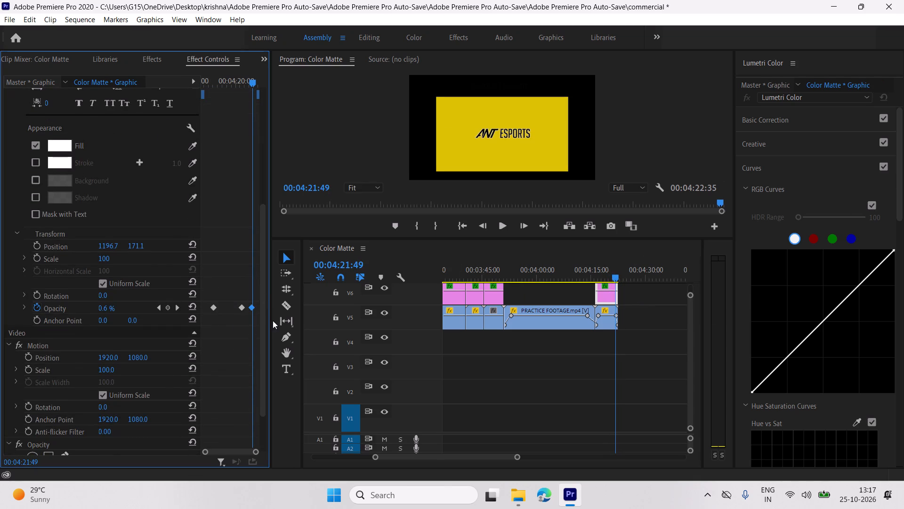
{"action": "key", "text": "Delete"}
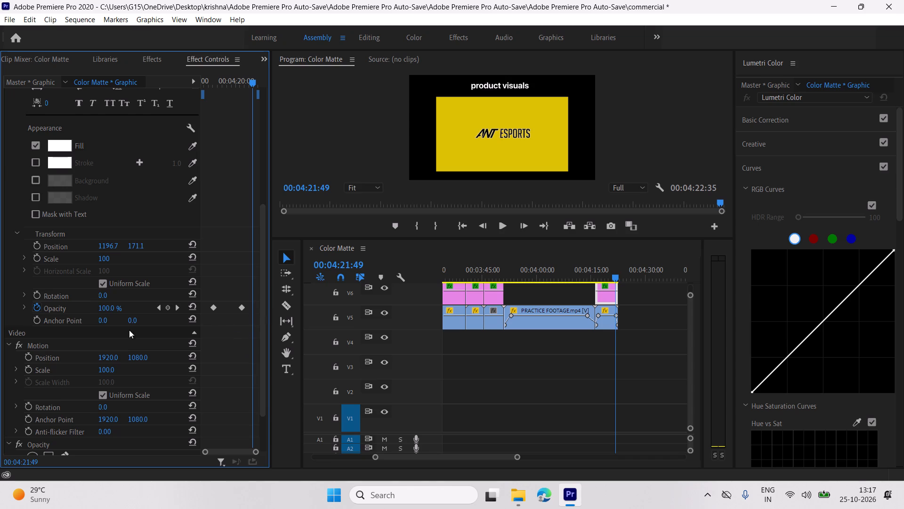
{"action": "left_click_drag", "start_coordinate": [244, 308], "coordinate": [251, 313]}
Add a 0% opacity keyframe to the "product visuals" title at 00:04:22:35 and play the fade-out.
{"action": "key", "text": "space"}
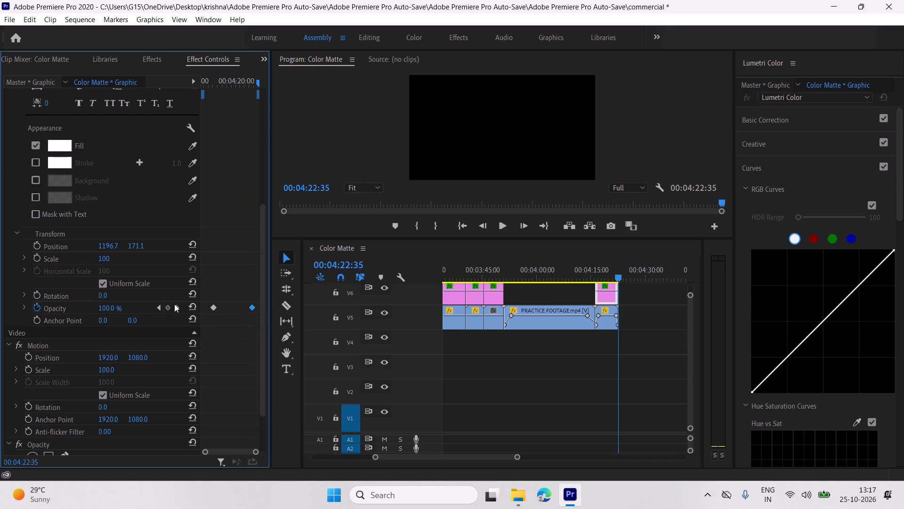
{"action": "left_click_drag", "start_coordinate": [117, 310], "coordinate": [0, 320]}
{"action": "left_click_drag", "start_coordinate": [253, 80], "coordinate": [249, 80]}
{"action": "key", "text": "space"}
{"action": "key", "text": "space"}
{"action": "key", "text": "space"}
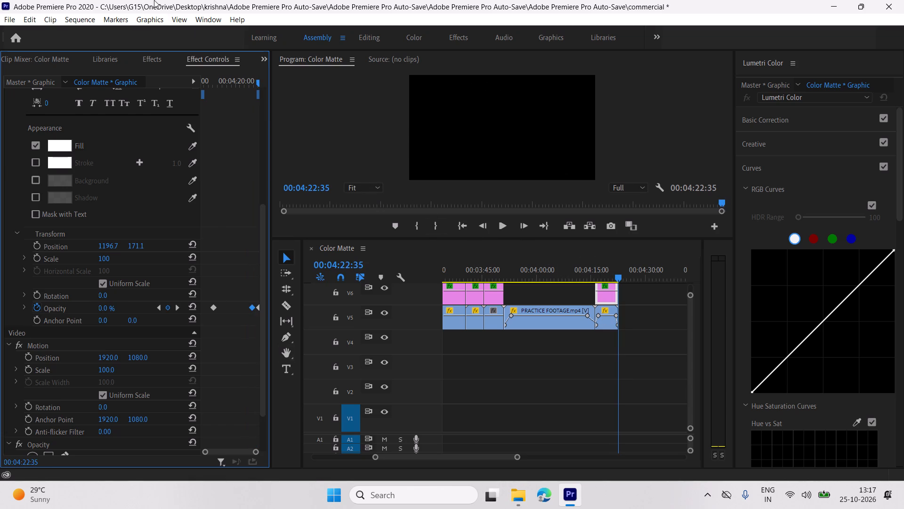
Place the text.mp4 clip from the project on V5 directly after the Color Matte_1 clip.
{"action": "scroll", "coordinate": [110, 74], "scroll_direction": "up", "scroll_amount": 5}
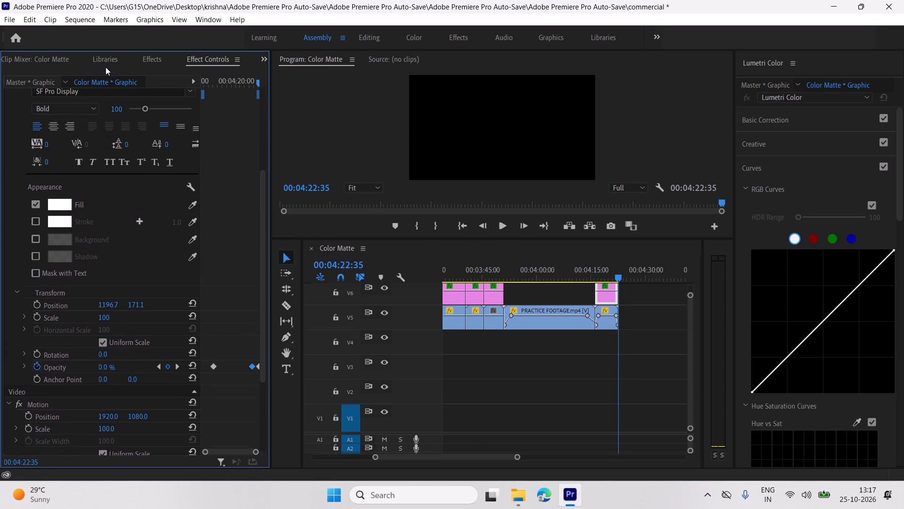
{"action": "scroll", "coordinate": [105, 66], "scroll_direction": "up", "scroll_amount": 7}
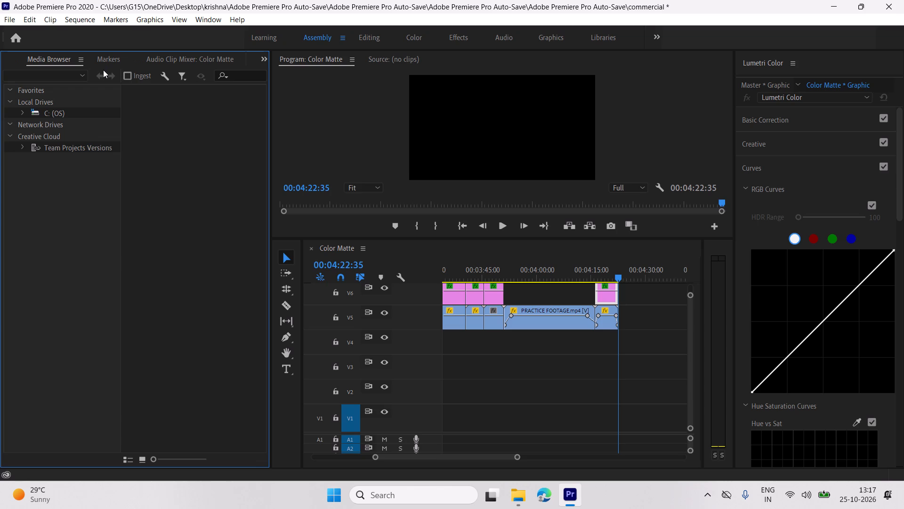
{"action": "scroll", "coordinate": [103, 70], "scroll_direction": "up", "scroll_amount": 3}
{"action": "scroll", "coordinate": [108, 83], "scroll_direction": "down", "scroll_amount": 5}
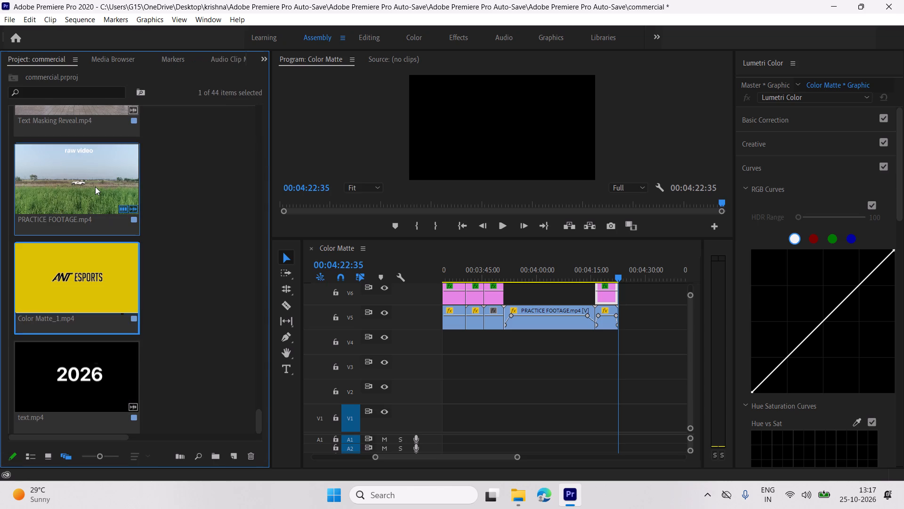
{"action": "scroll", "coordinate": [117, 206], "scroll_direction": "down", "scroll_amount": 1}
{"action": "left_click_drag", "start_coordinate": [101, 360], "coordinate": [629, 334]}
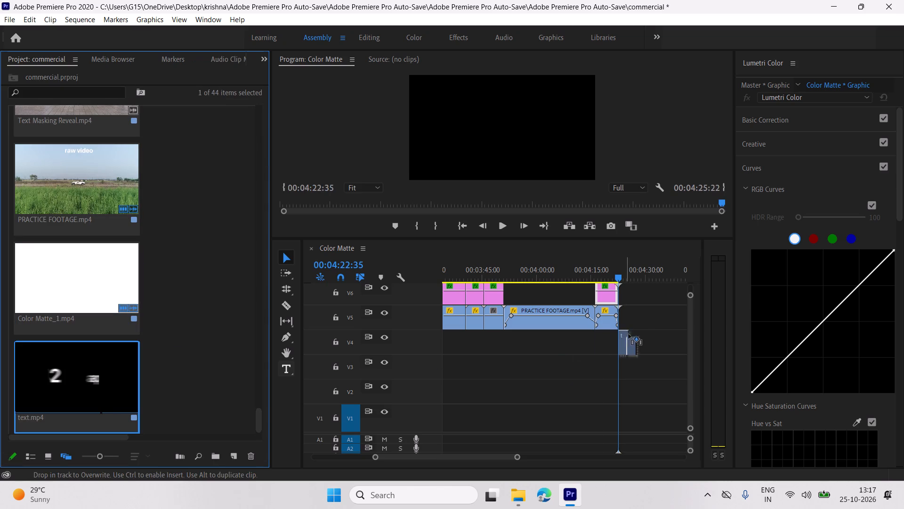
{"action": "left_click_drag", "start_coordinate": [629, 334], "coordinate": [624, 316]}
Play the transition from the Color Matte_1 clip into text.mp4 and check it through to the end.
{"action": "key", "text": "space"}
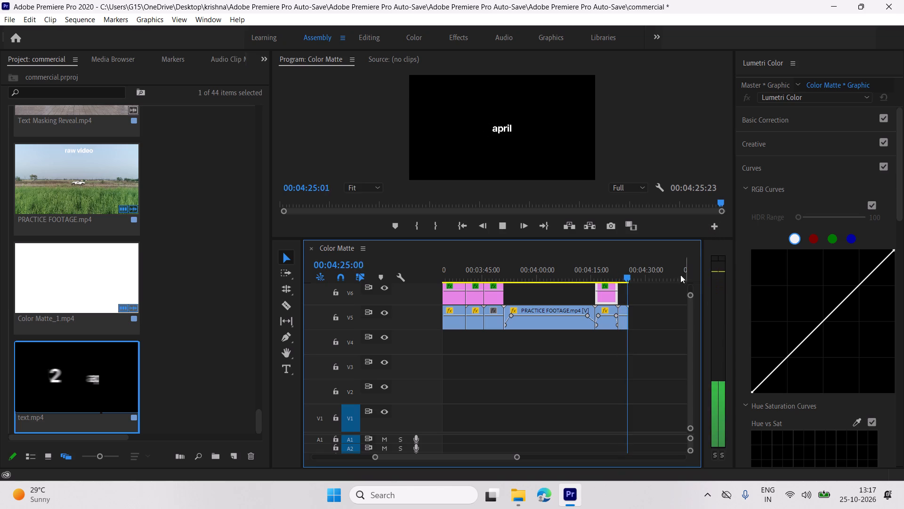
{"action": "left_click_drag", "start_coordinate": [626, 276], "coordinate": [617, 278]}
{"action": "key", "text": "space"}
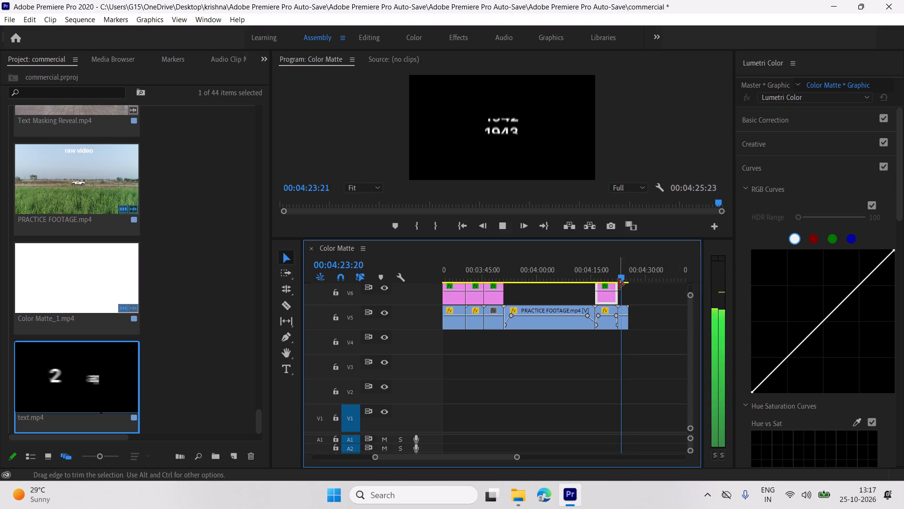
{"action": "key", "text": "space"}
{"action": "left_click_drag", "start_coordinate": [622, 278], "coordinate": [616, 278]}
{"action": "key", "text": "space"}
{"action": "key", "text": "space"}
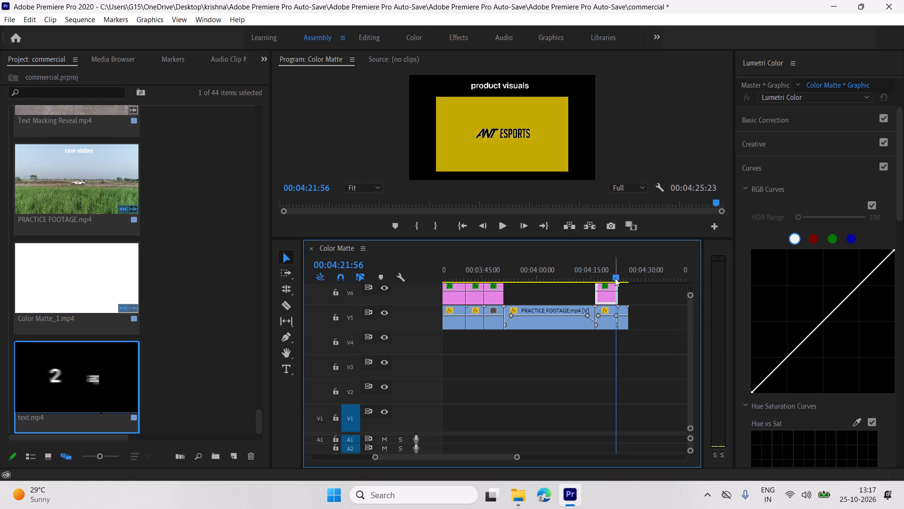
{"action": "key", "text": "space"}
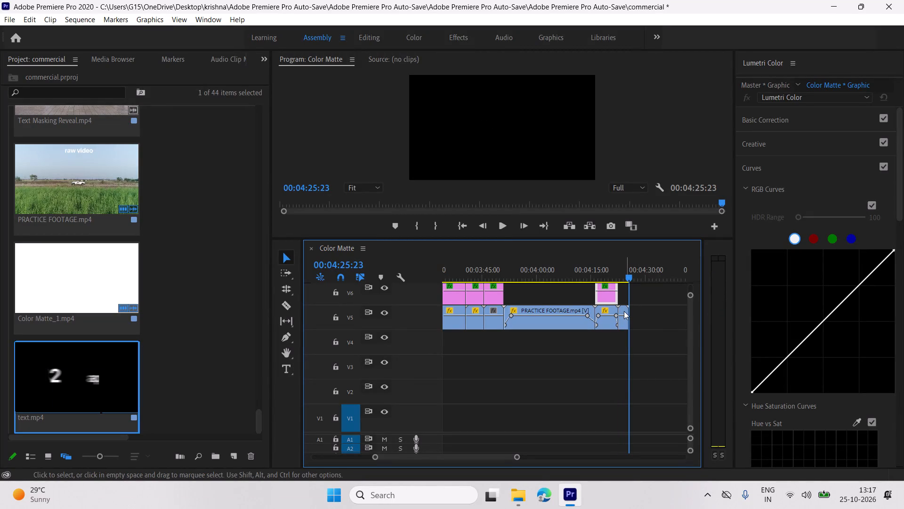
Move the text.mp4 clip slightly later on V5, ending at 00:04:25:59, with a short gap after Color Matte_1.
{"action": "left_click_drag", "start_coordinate": [624, 310], "coordinate": [630, 318]}
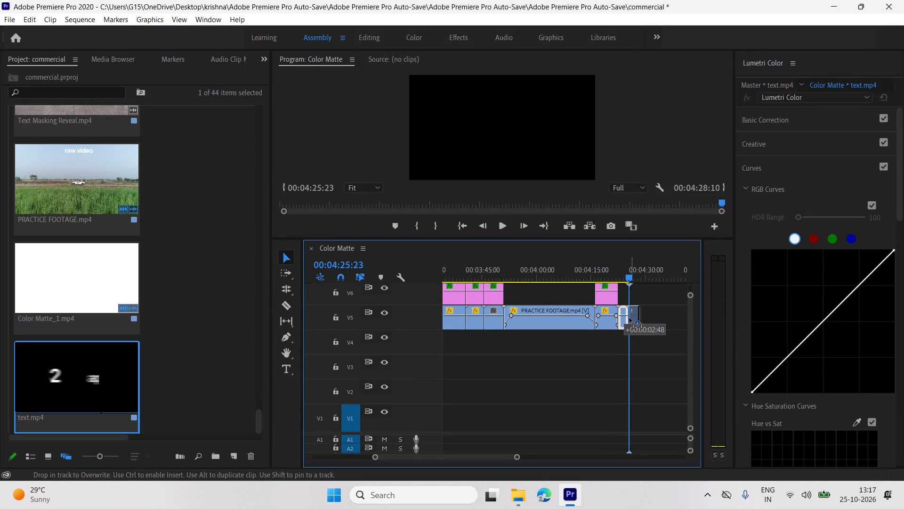
{"action": "left_click_drag", "start_coordinate": [630, 318], "coordinate": [629, 318]}
{"action": "type", "text": "=="}
{"action": "left_click_drag", "start_coordinate": [548, 312], "coordinate": [554, 313]}
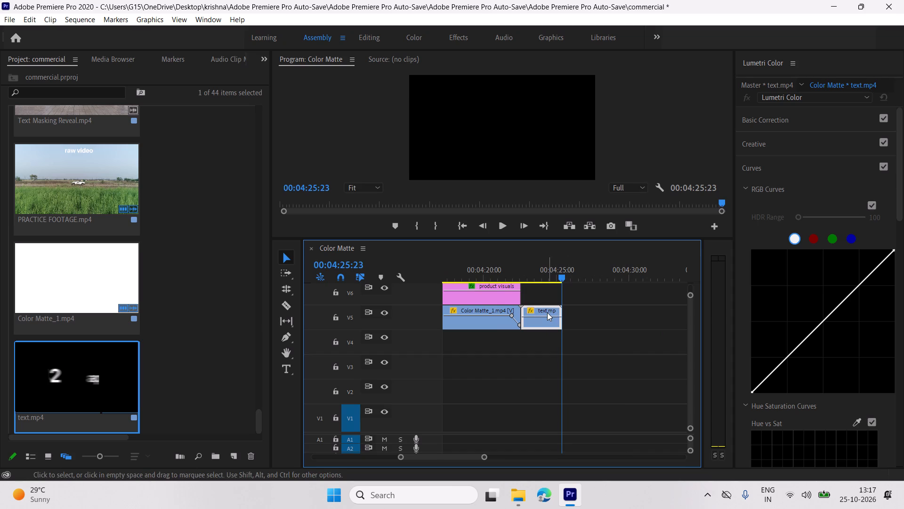
{"action": "left_click", "coordinate": [547, 312]}
{"action": "left_click_drag", "start_coordinate": [541, 308], "coordinate": [549, 310]}
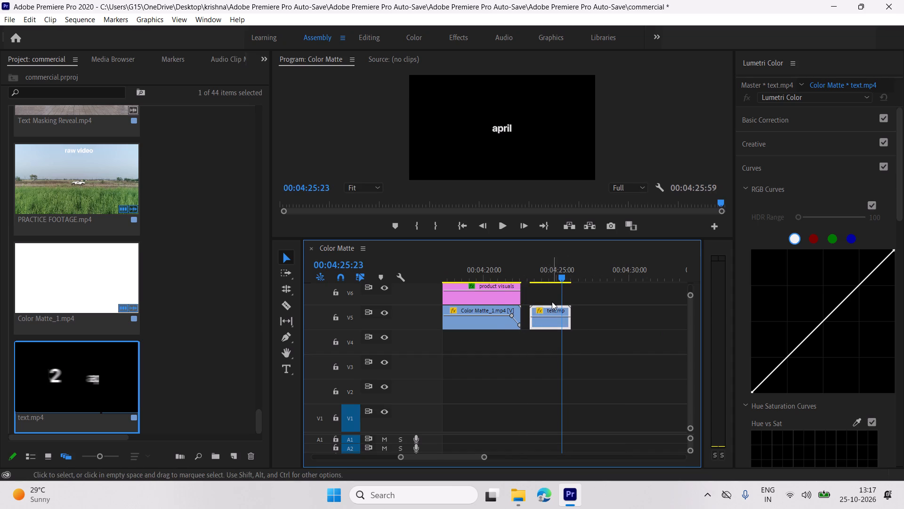
Duplicate the "documentary graphics" title on V6 and place the copy directly above the start of the text.mp4 clip.
{"action": "key", "text": "minus"}
{"action": "key", "text": "minus"}
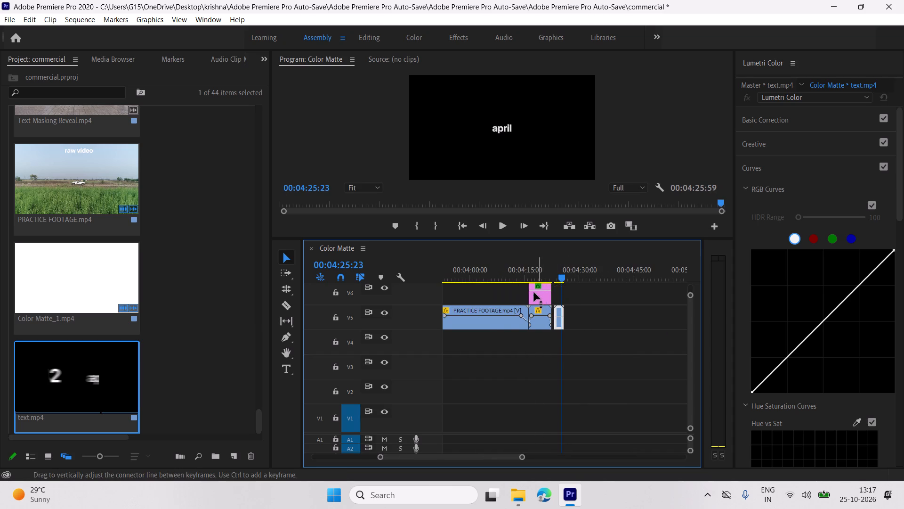
{"action": "scroll", "coordinate": [530, 296], "scroll_direction": "up", "scroll_amount": 10}
{"action": "left_click", "coordinate": [585, 285]}
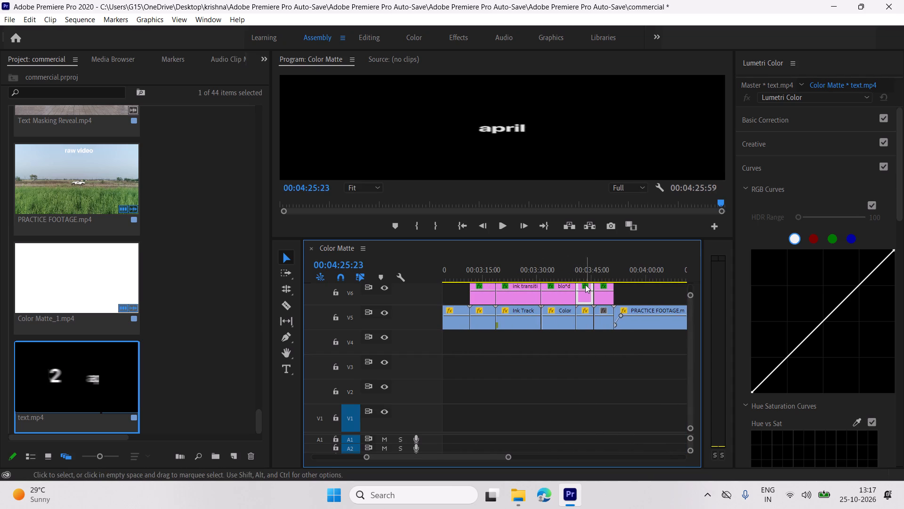
{"action": "left_click_drag", "start_coordinate": [585, 285], "coordinate": [625, 286], "text": "alt"}
{"action": "scroll", "coordinate": [612, 293], "scroll_direction": "down", "scroll_amount": 2}
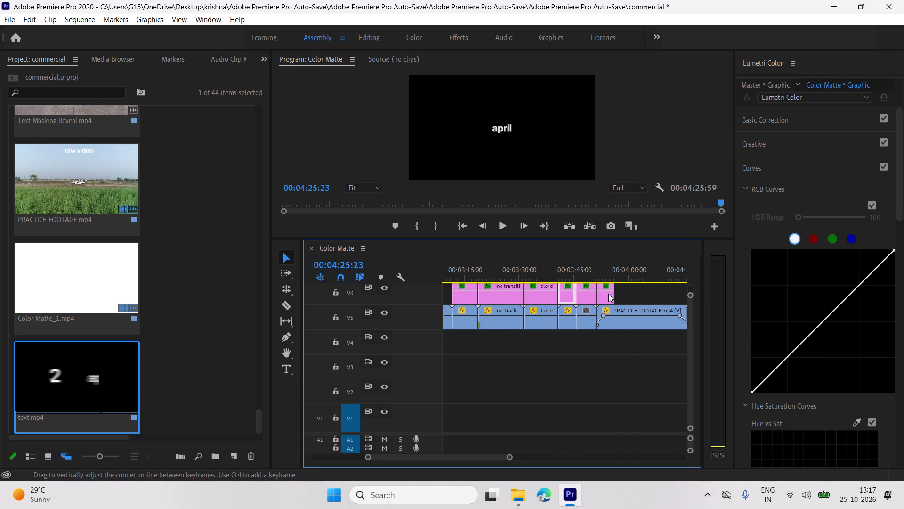
{"action": "scroll", "coordinate": [608, 294], "scroll_direction": "down", "scroll_amount": 4}
{"action": "left_click", "coordinate": [517, 284]}
{"action": "left_click_drag", "start_coordinate": [521, 284], "coordinate": [628, 284]}
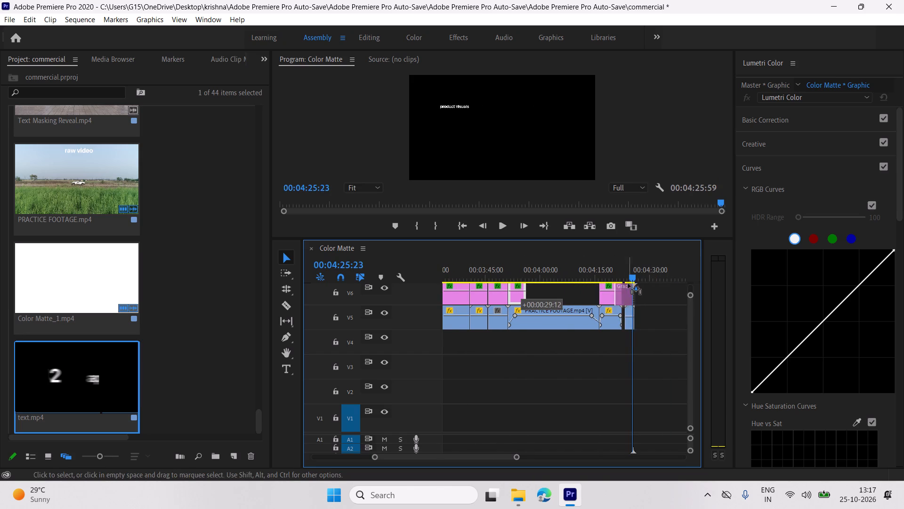
{"action": "left_click_drag", "start_coordinate": [628, 284], "coordinate": [636, 284]}
{"action": "left_click", "coordinate": [634, 284]}
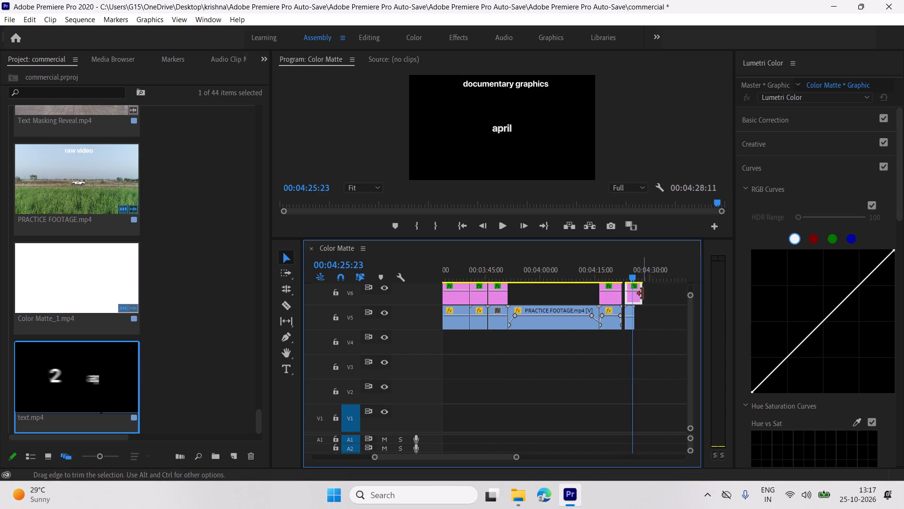
Trim the copied title's end to match the end of the text.mp4 clip at 00:04:25:59.
{"action": "left_click_drag", "start_coordinate": [642, 295], "coordinate": [628, 292]}
{"action": "double_click", "coordinate": [627, 292]}
{"action": "left_click", "coordinate": [633, 294]}
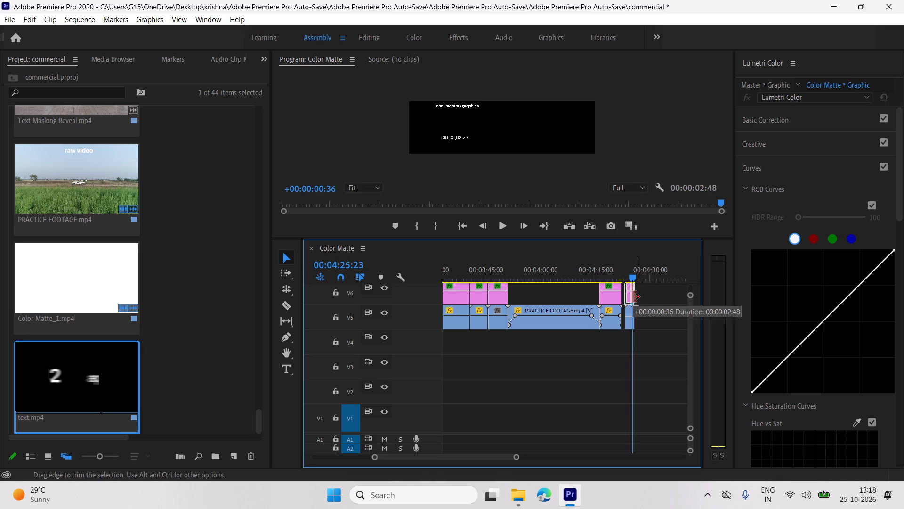
Play the start of text.mp4, stop at 00:04:24:21, and replace the copied title's wording with "scrolling text".
{"action": "left_click_drag", "start_coordinate": [632, 276], "coordinate": [625, 274]}
{"action": "key", "text": "space"}
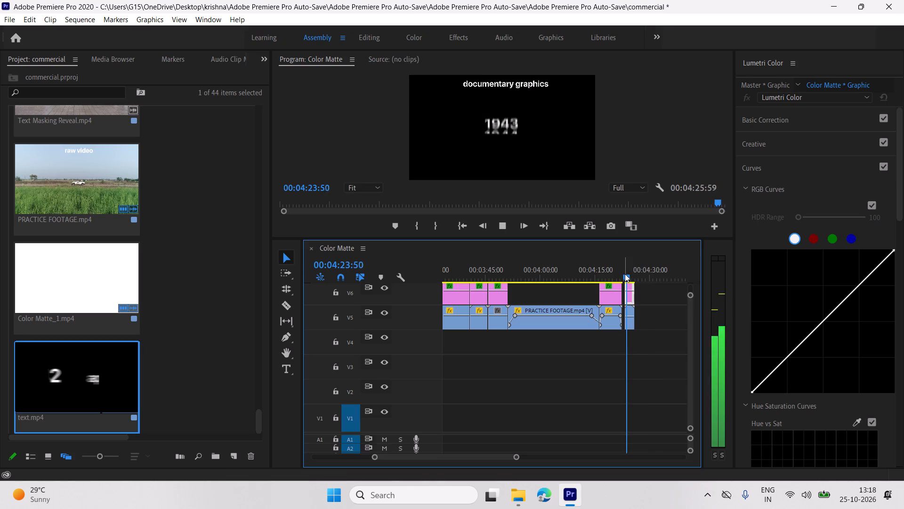
{"action": "key", "text": "space"}
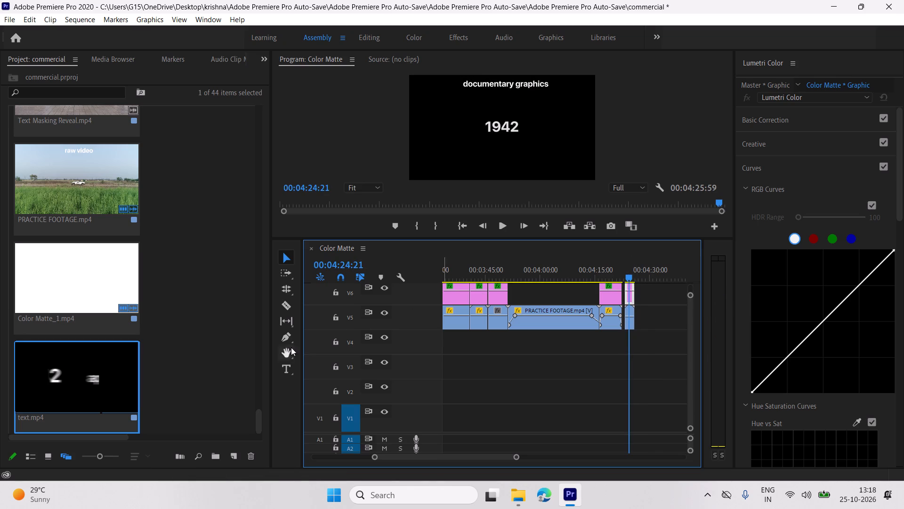
{"action": "left_click", "coordinate": [285, 367]}
{"action": "double_click", "coordinate": [543, 81]}
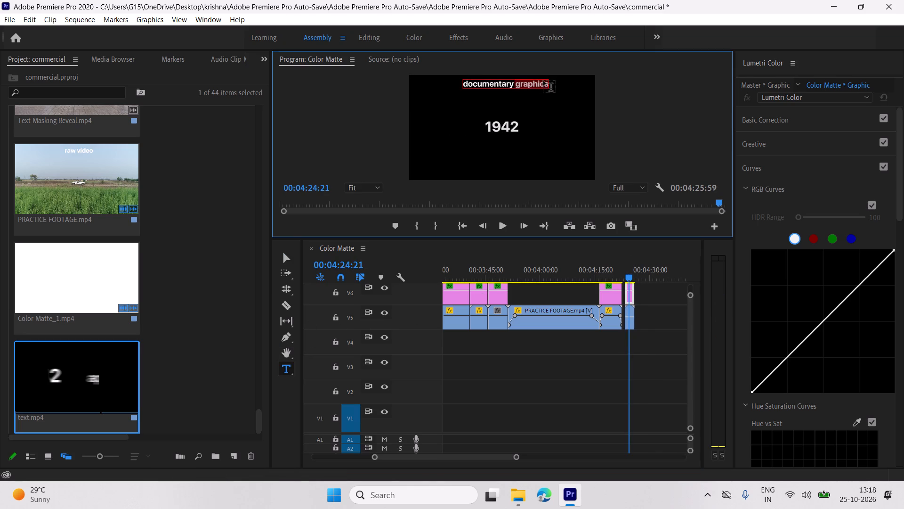
{"action": "key", "text": "BackSpace"}
{"action": "key", "text": "BackSpace"}
{"action": "key", "text": "BackSpace"}
{"action": "key", "text": "BackSpace"}
{"action": "key", "text": "BackSpace"}
{"action": "key", "text": "BackSpace"}
{"action": "key", "text": "BackSpace"}
{"action": "key", "text": "BackSpace"}
{"action": "key", "text": "BackSpace"}
{"action": "key", "text": "BackSpace"}
{"action": "key", "text": "BackSpace"}
{"action": "key", "text": "BackSpace"}
{"action": "key", "text": "BackSpace"}
{"action": "key", "text": "BackSpace"}
{"action": "key", "text": "BackSpace"}
{"action": "key", "text": "BackSpace"}
{"action": "type", "text": "scrolling text"}
{"action": "key", "text": "space"}
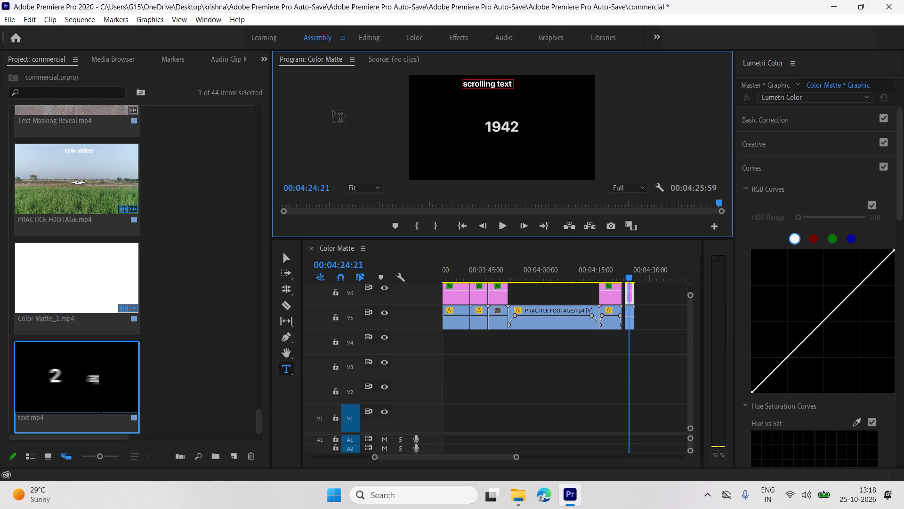
{"action": "left_click", "coordinate": [282, 255]}
Set the "scrolling text" title's Vector Motion position to 2769, 1837 and play it through to the end.
{"action": "scroll", "coordinate": [138, 62], "scroll_direction": "down", "scroll_amount": 6}
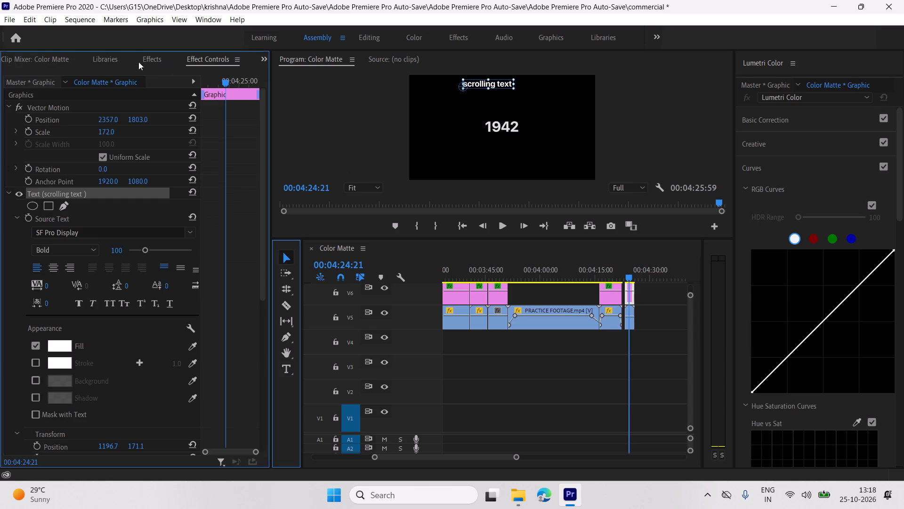
{"action": "scroll", "coordinate": [138, 62], "scroll_direction": "down", "scroll_amount": 4}
{"action": "left_click_drag", "start_coordinate": [108, 121], "coordinate": [137, 123]}
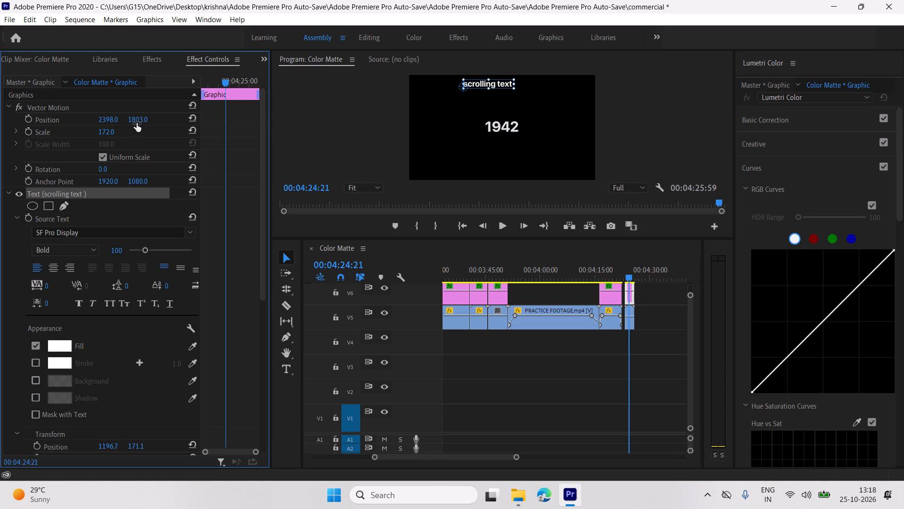
{"action": "left_click_drag", "start_coordinate": [137, 123], "coordinate": [375, 132]}
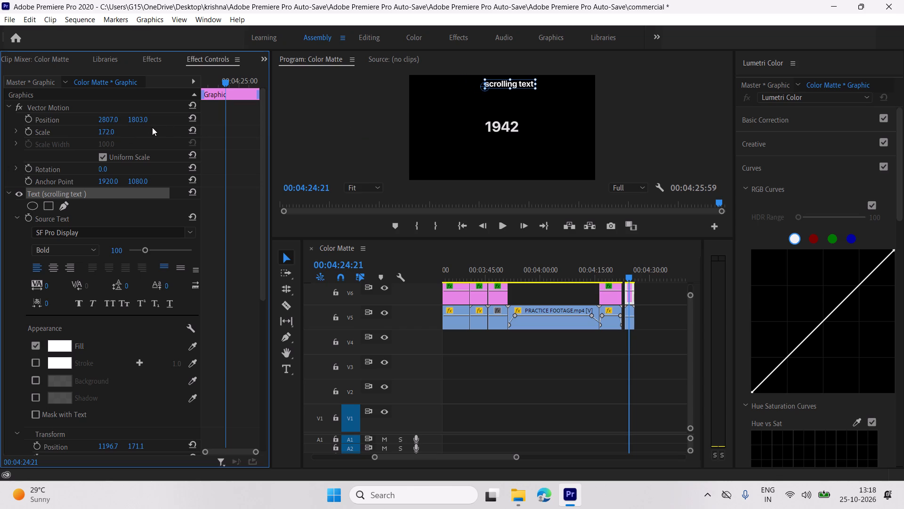
{"action": "left_click_drag", "start_coordinate": [139, 118], "coordinate": [159, 118]}
{"action": "left_click_drag", "start_coordinate": [99, 120], "coordinate": [76, 122]}
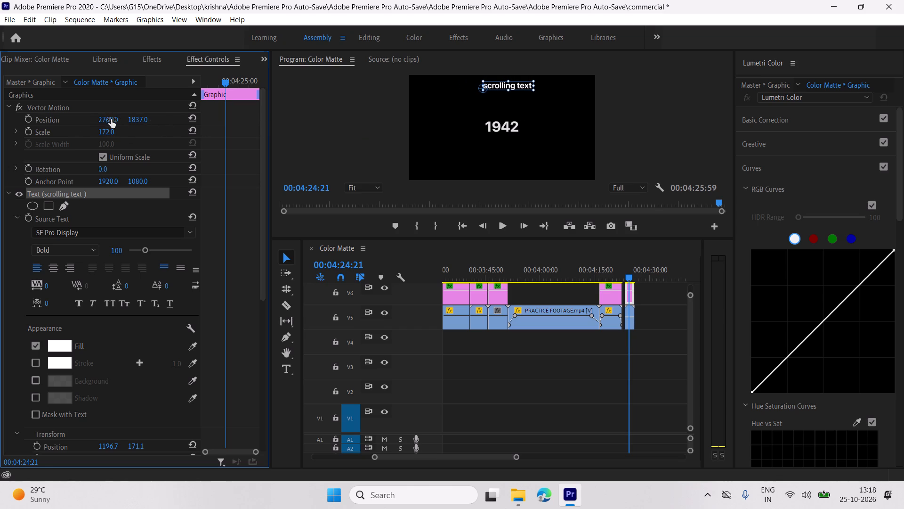
{"action": "key", "text": "space"}
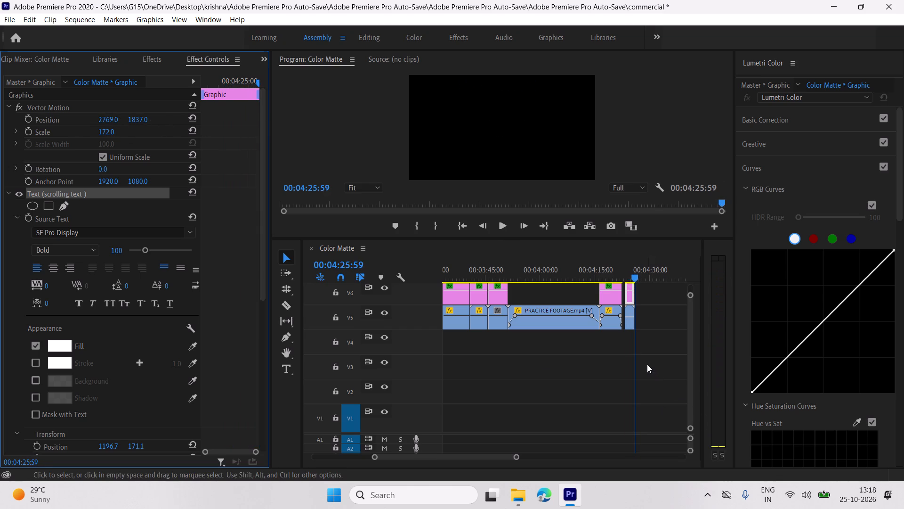
Play the sequence's opening from about 00:00:09:37 to review the intro portrait and text captions.
{"action": "left_click", "coordinate": [634, 278]}
{"action": "left_click", "coordinate": [628, 279]}
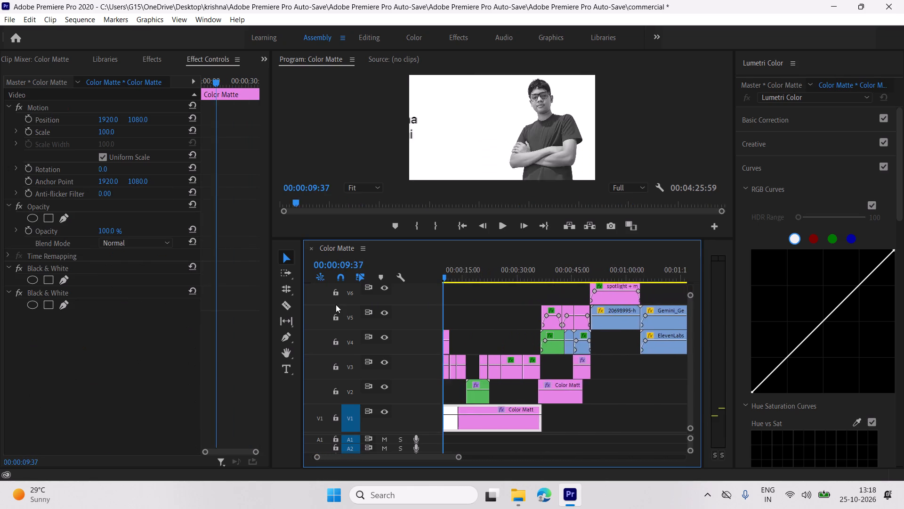
{"action": "key", "text": "space"}
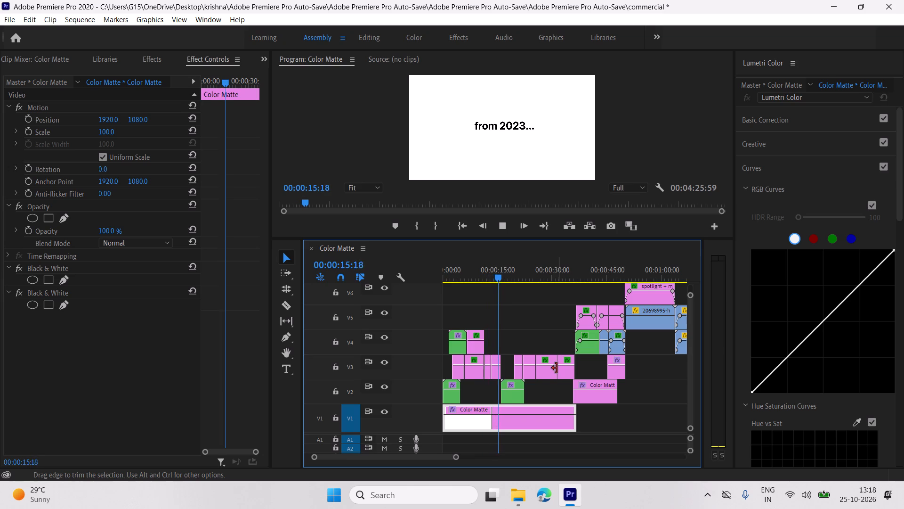
{"action": "key", "text": "space"}
{"action": "key", "text": "space"}
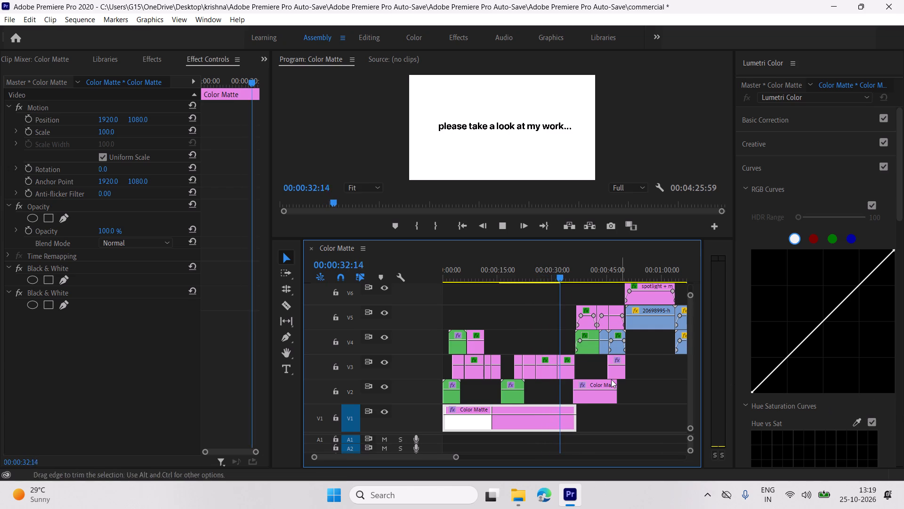
Scrub through the rest of the sequence and play its final clips, checking the titles through to the end.
{"action": "scroll", "coordinate": [610, 379], "scroll_direction": "down", "scroll_amount": 4}
{"action": "left_click_drag", "start_coordinate": [496, 277], "coordinate": [501, 277]}
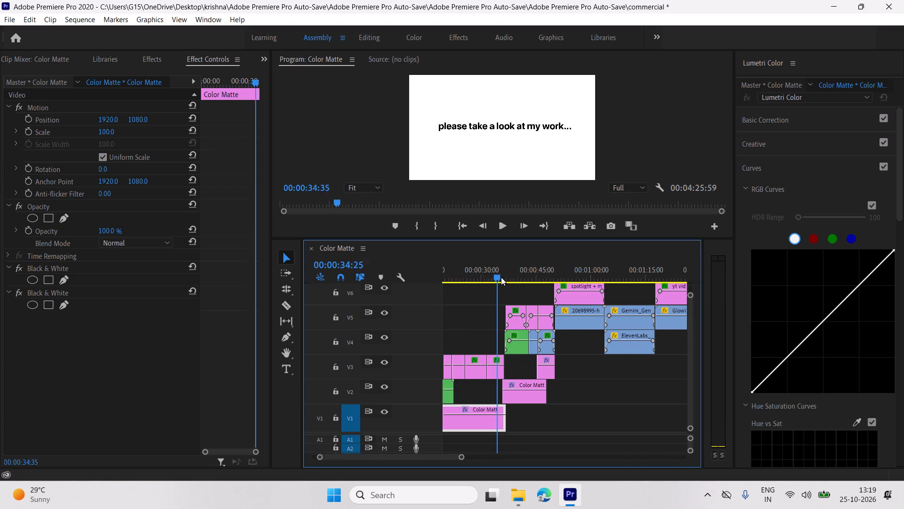
{"action": "left_click_drag", "start_coordinate": [501, 277], "coordinate": [665, 317]}
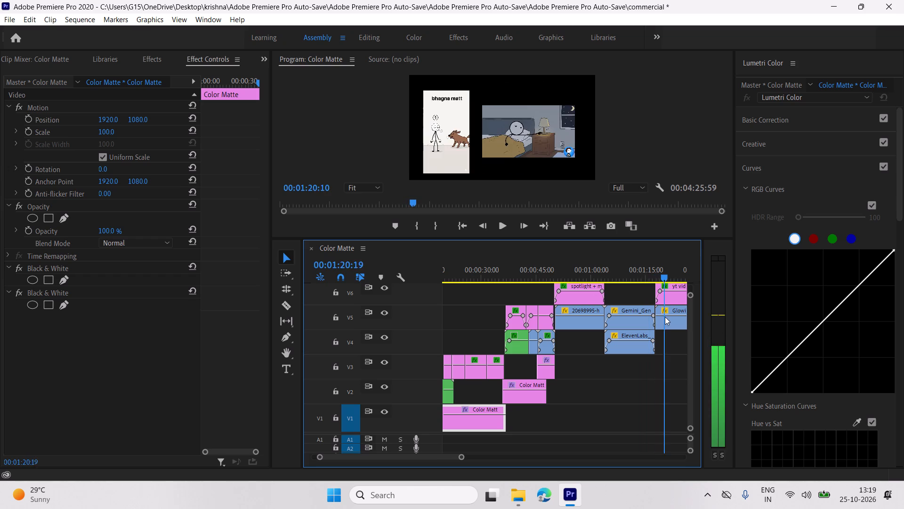
{"action": "left_click_drag", "start_coordinate": [665, 317], "coordinate": [691, 327]}
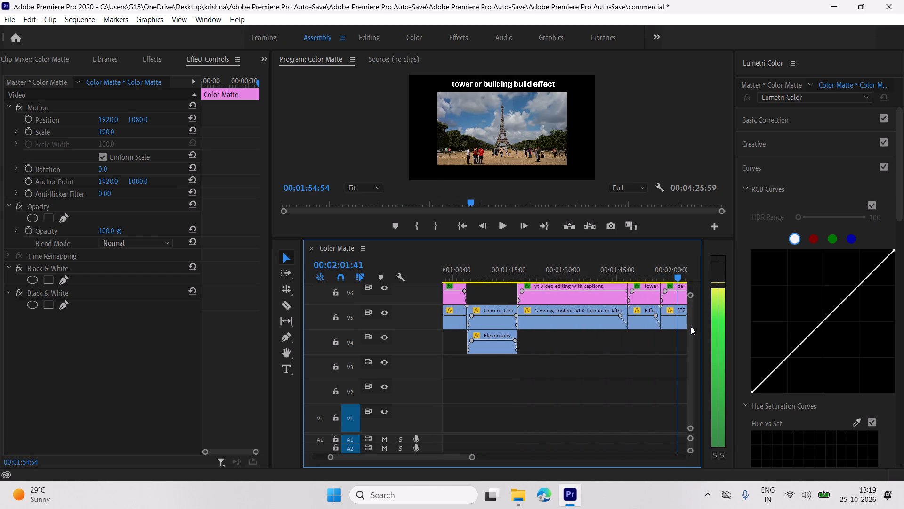
{"action": "left_click_drag", "start_coordinate": [691, 327], "coordinate": [690, 327]}
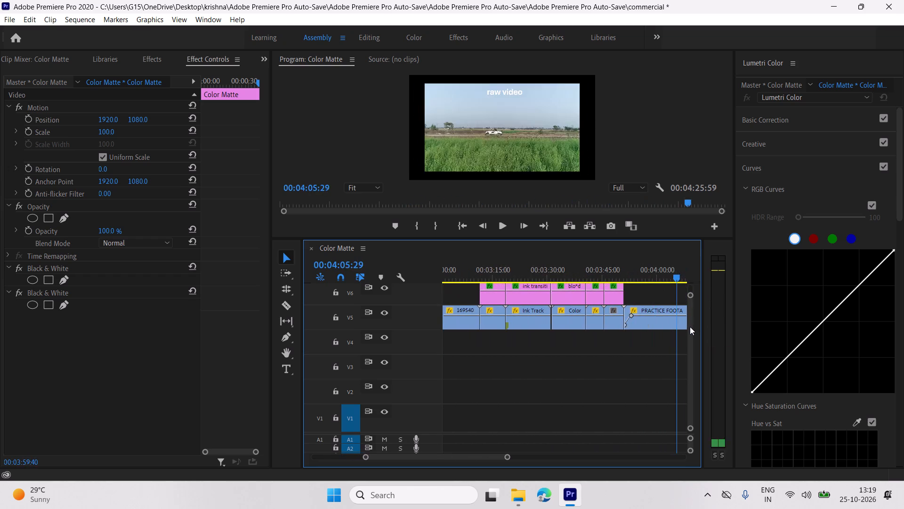
{"action": "left_click_drag", "start_coordinate": [690, 327], "coordinate": [626, 309]}
{"action": "key", "text": "space"}
{"action": "scroll", "coordinate": [631, 326], "scroll_direction": "down", "scroll_amount": 5}
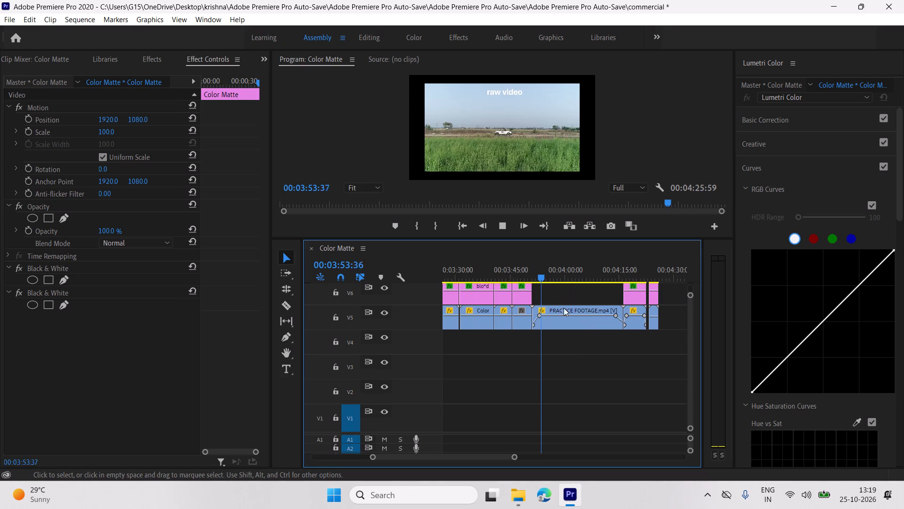
{"action": "left_click_drag", "start_coordinate": [546, 275], "coordinate": [639, 290]}
{"action": "key", "text": "space"}
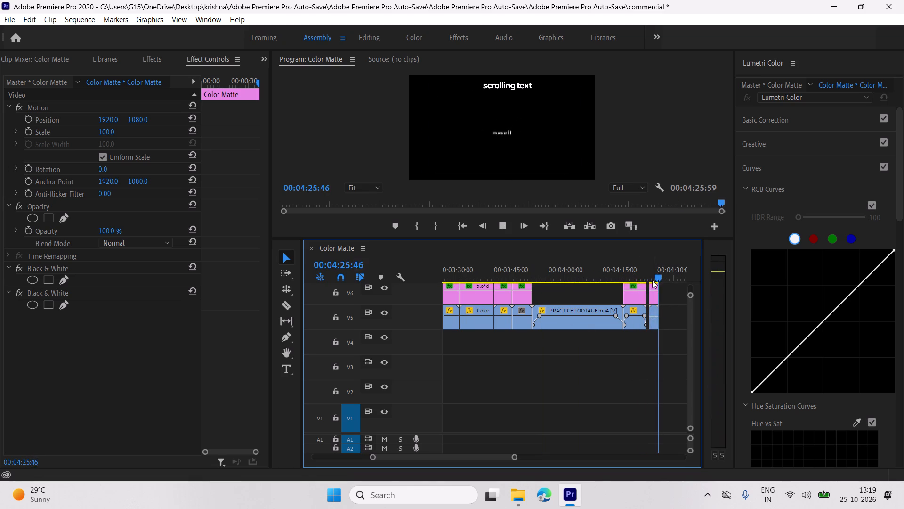
{"action": "scroll", "coordinate": [548, 350], "scroll_direction": "down", "scroll_amount": 3}
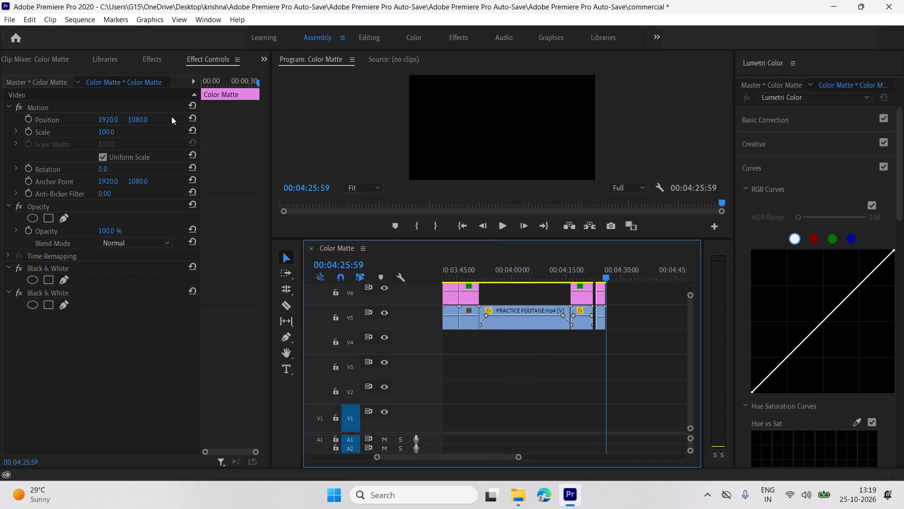
{"action": "scroll", "coordinate": [27, 13], "scroll_direction": "up", "scroll_amount": 5}
Bring up the project's file commands.
{"action": "left_click", "coordinate": [15, 16]}
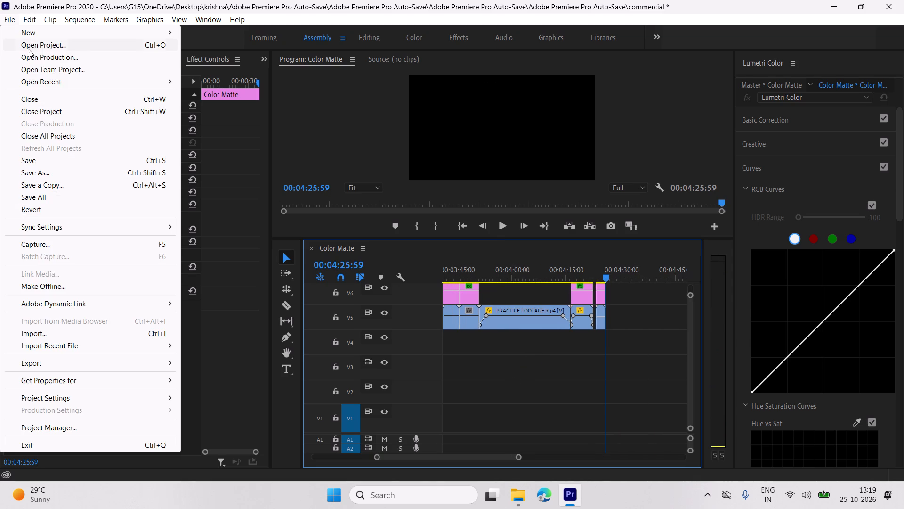
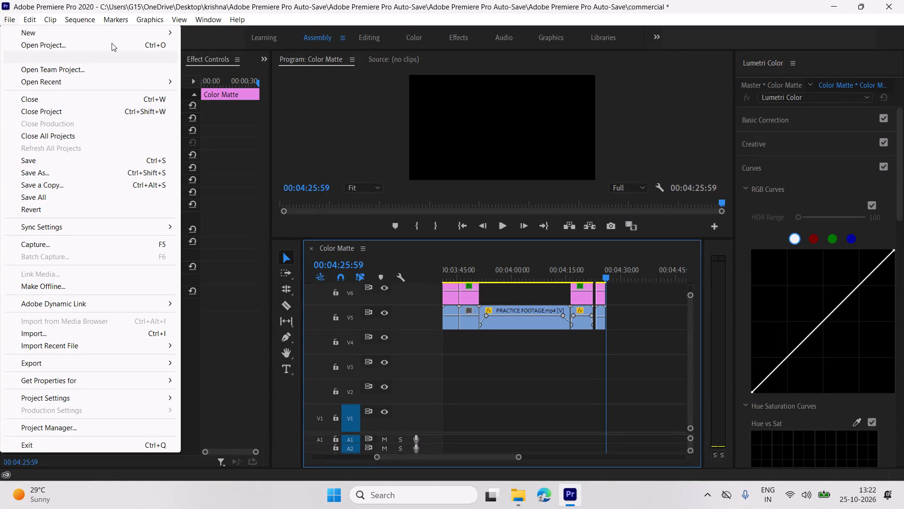
Create a new black (000000) color matte in the project.
{"action": "left_click", "coordinate": [16, 32]}
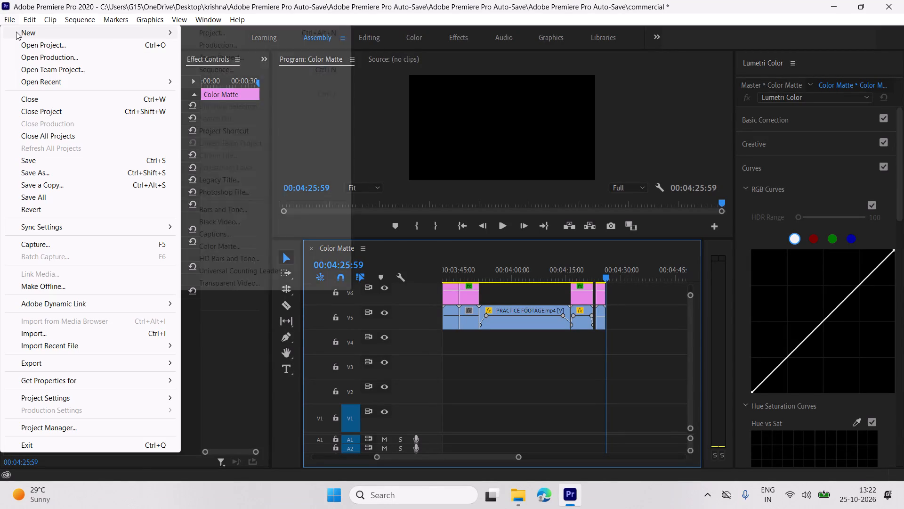
{"action": "left_click", "coordinate": [243, 248]}
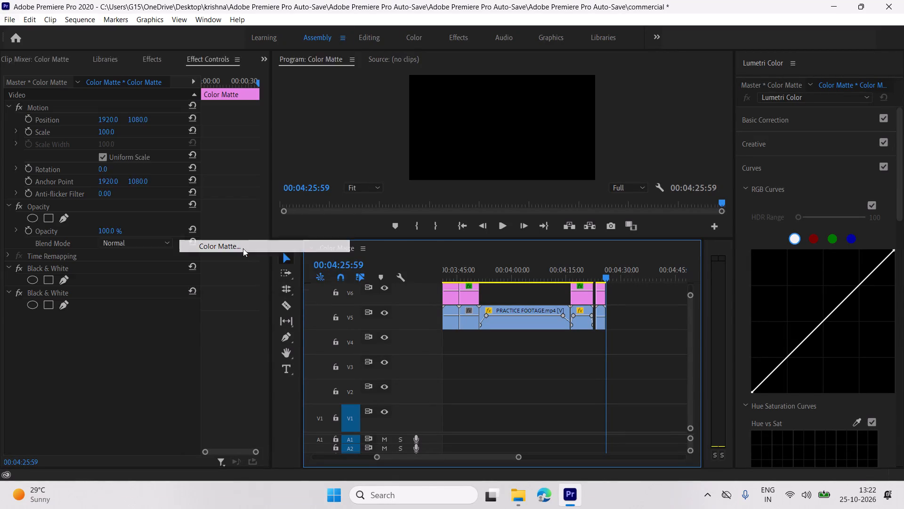
{"action": "left_click", "coordinate": [482, 284]}
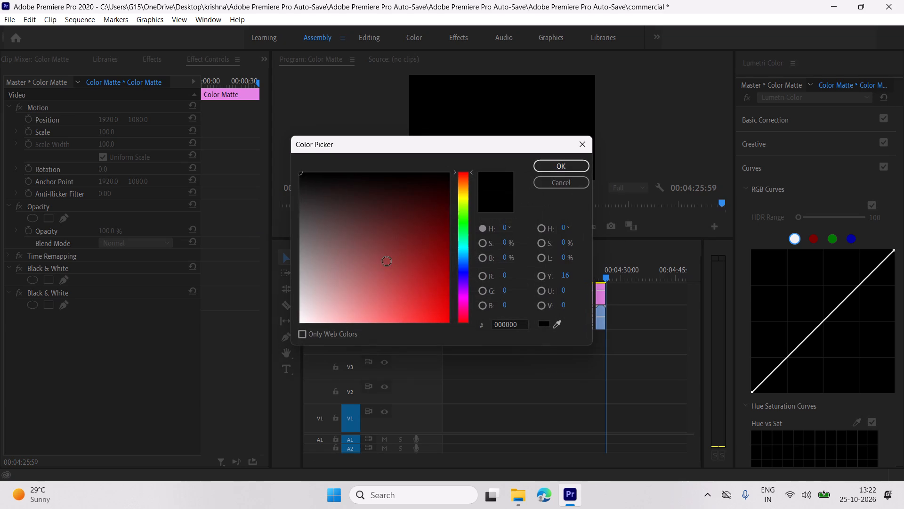
{"action": "left_click_drag", "start_coordinate": [380, 211], "coordinate": [401, 205]}
{"action": "left_click_drag", "start_coordinate": [455, 192], "coordinate": [519, 175]}
{"action": "left_click_drag", "start_coordinate": [372, 201], "coordinate": [473, 170]}
{"action": "left_click", "coordinate": [541, 169]}
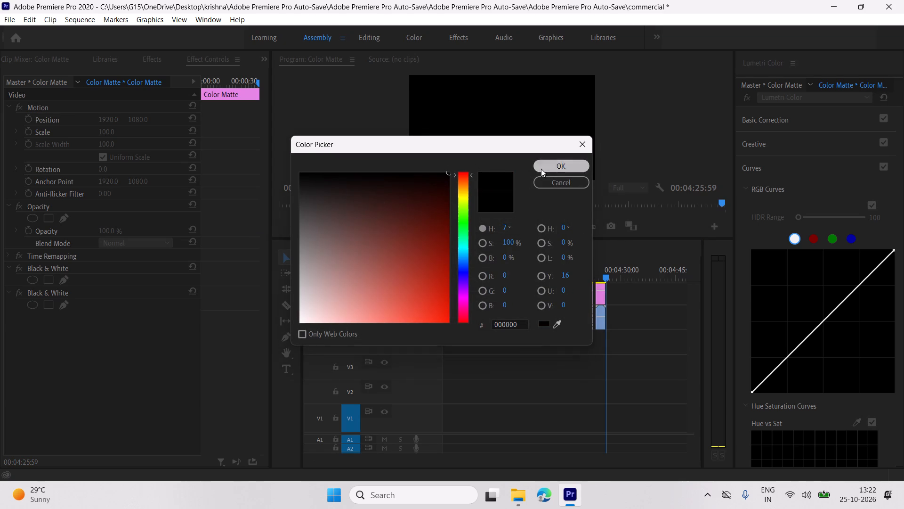
{"action": "left_click", "coordinate": [441, 266]}
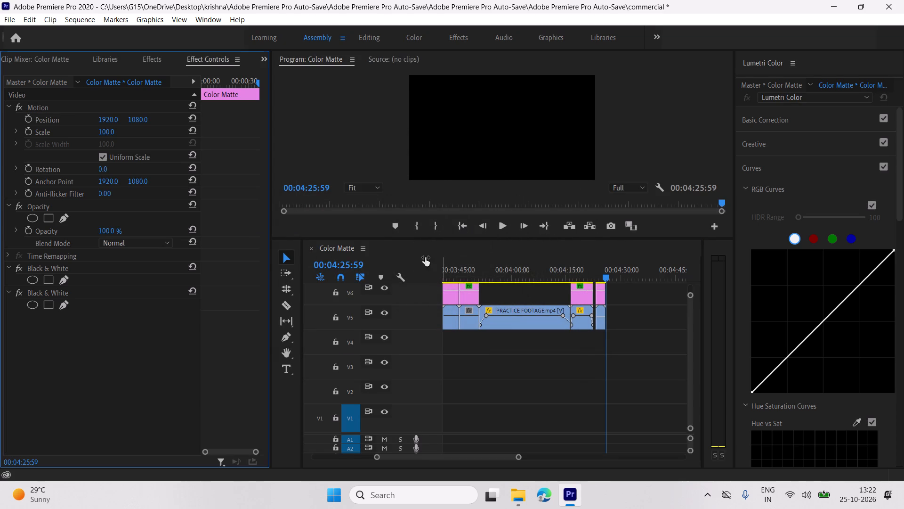
Place the new black Color Matte on V5 directly after the final scrolling-text clip and play its start.
{"action": "scroll", "coordinate": [130, 52], "scroll_direction": "up", "scroll_amount": 6}
{"action": "left_click", "coordinate": [161, 240]}
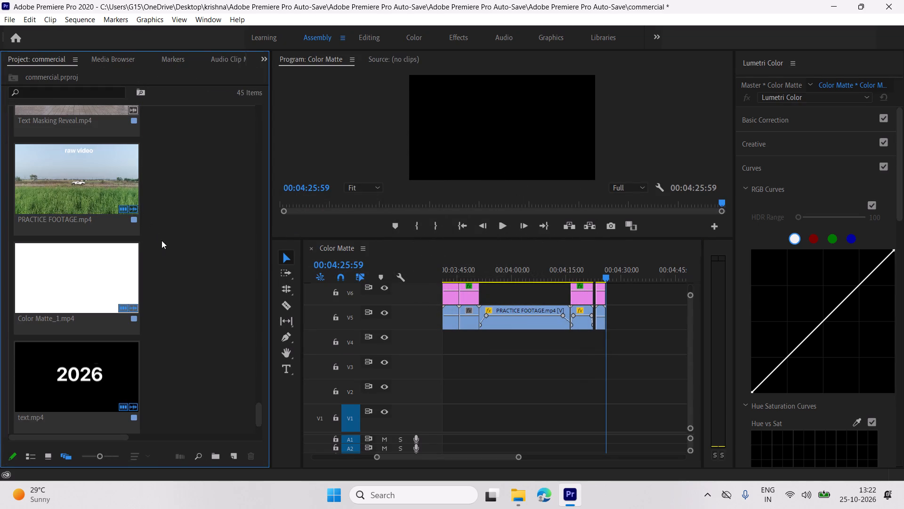
{"action": "scroll", "coordinate": [176, 257], "scroll_direction": "down", "scroll_amount": 5}
{"action": "left_click", "coordinate": [82, 376]}
{"action": "left_click_drag", "start_coordinate": [83, 376], "coordinate": [629, 330]}
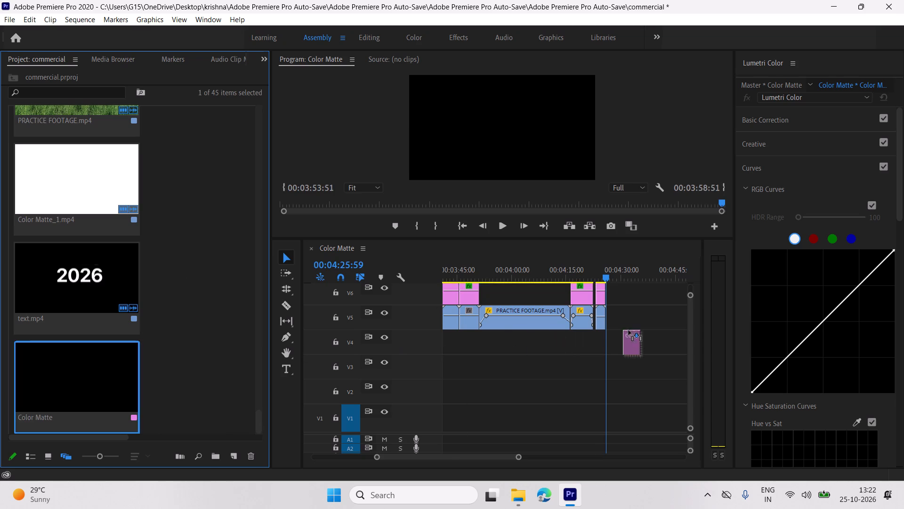
{"action": "left_click_drag", "start_coordinate": [629, 330], "coordinate": [609, 319]}
{"action": "key", "text": "space"}
{"action": "key", "text": "space"}
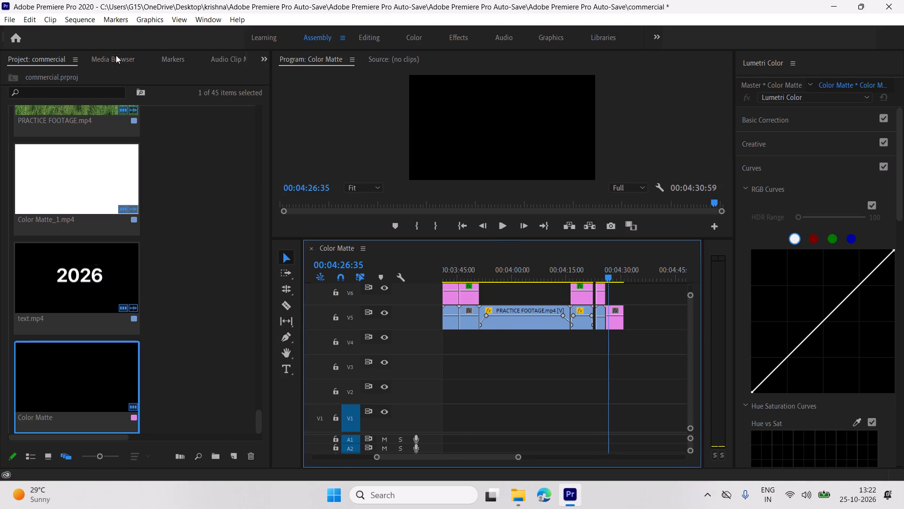
Place the white Color Matte on V4 beneath the black matte and extend its end to about 00:04:37:37.
{"action": "scroll", "coordinate": [148, 197], "scroll_direction": "up", "scroll_amount": 7}
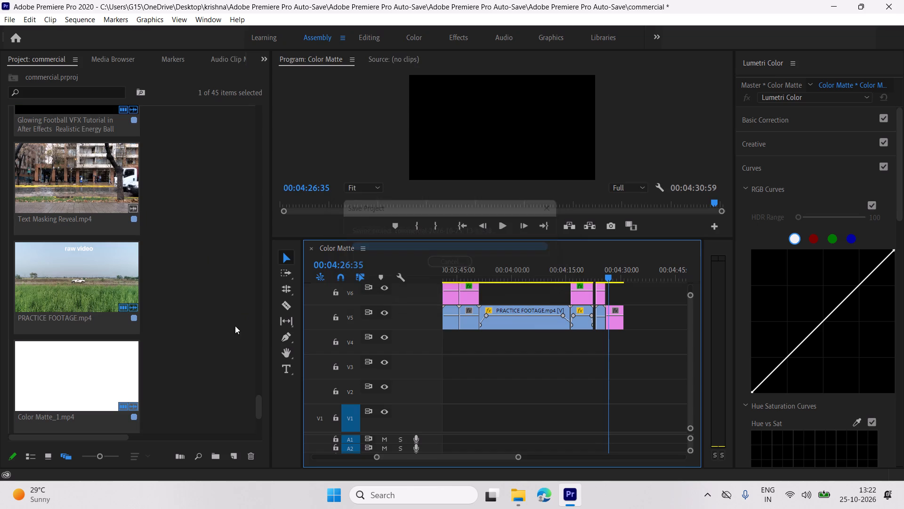
{"action": "left_click", "coordinate": [235, 326]}
{"action": "left_click_drag", "start_coordinate": [261, 401], "coordinate": [283, 88]}
{"action": "left_click_drag", "start_coordinate": [83, 148], "coordinate": [98, 163]}
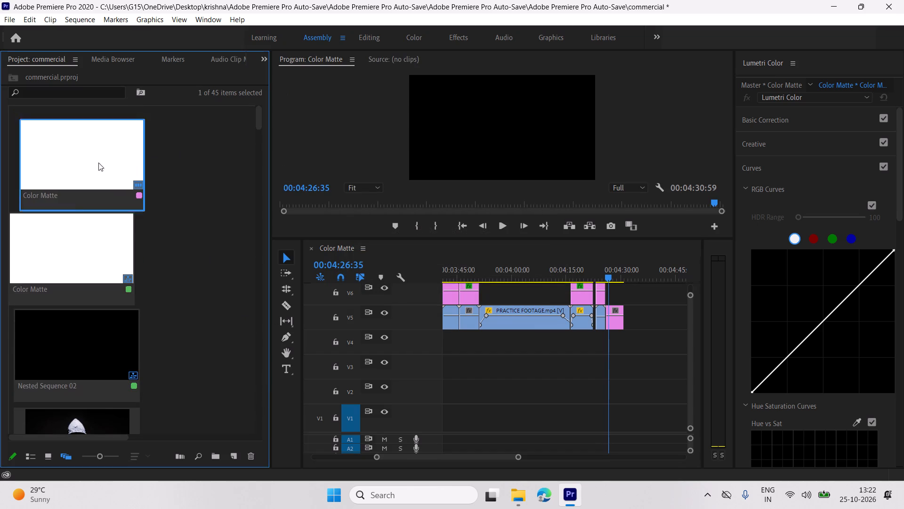
{"action": "left_click_drag", "start_coordinate": [98, 163], "coordinate": [606, 343]}
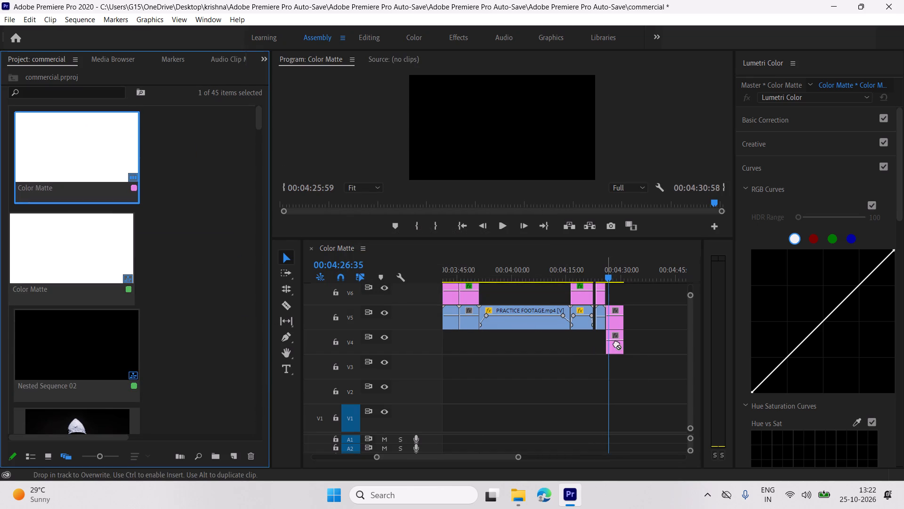
{"action": "left_click_drag", "start_coordinate": [627, 343], "coordinate": [651, 343]}
Apply the Distort Transform effect to the black Color Matte on V5.
{"action": "left_click", "coordinate": [616, 311]}
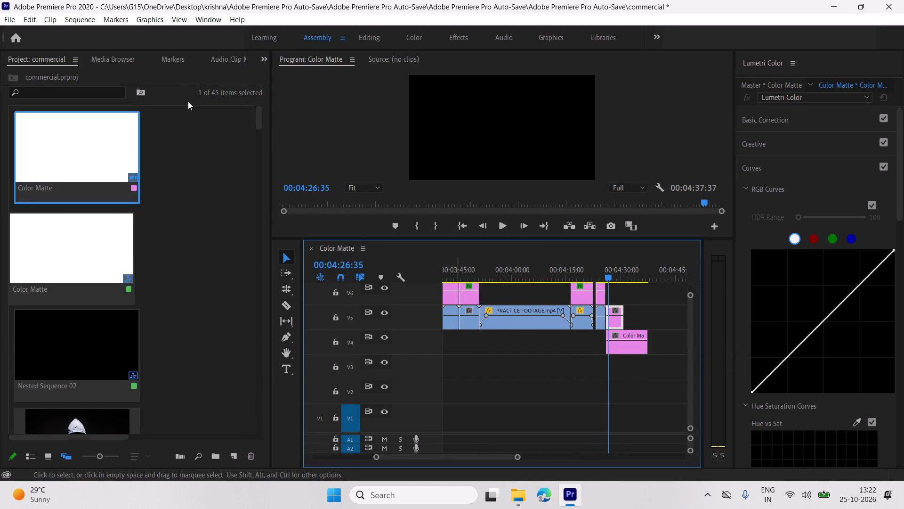
{"action": "scroll", "coordinate": [174, 57], "scroll_direction": "down", "scroll_amount": 5}
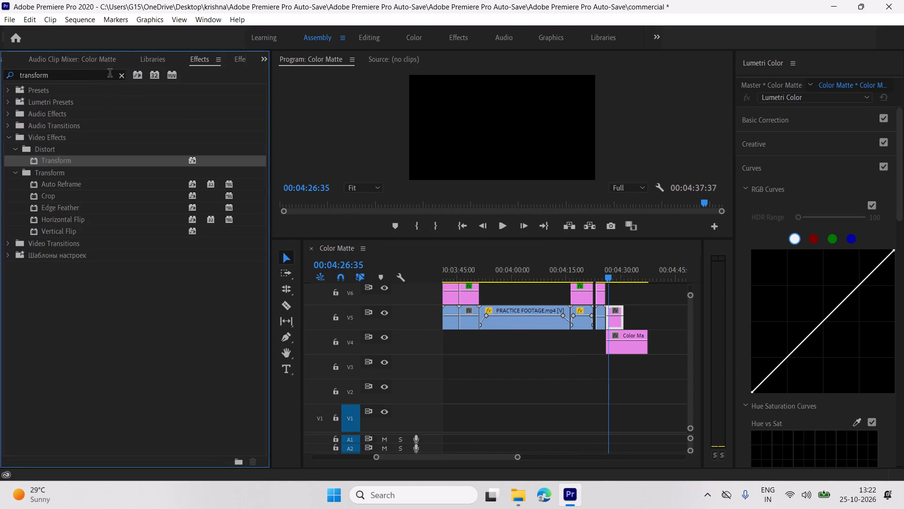
{"action": "left_click_drag", "start_coordinate": [121, 160], "coordinate": [585, 329]}
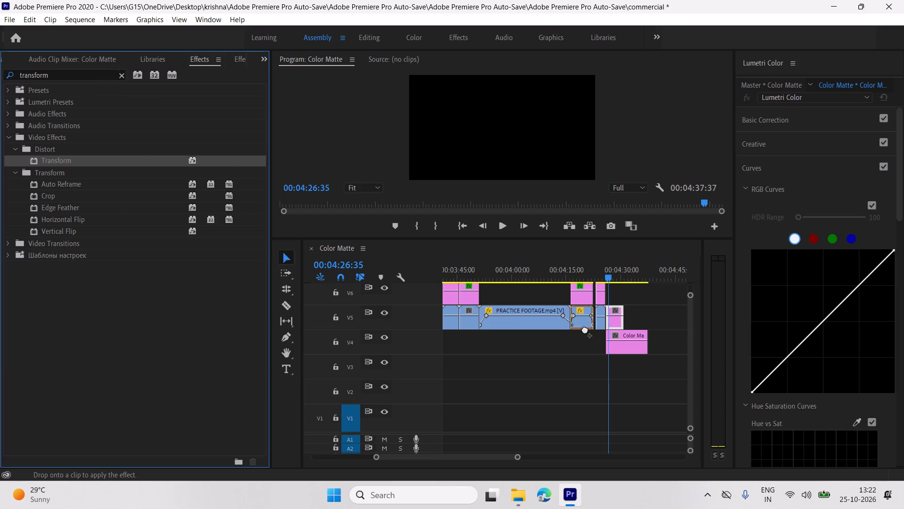
{"action": "left_click_drag", "start_coordinate": [585, 329], "coordinate": [616, 320]}
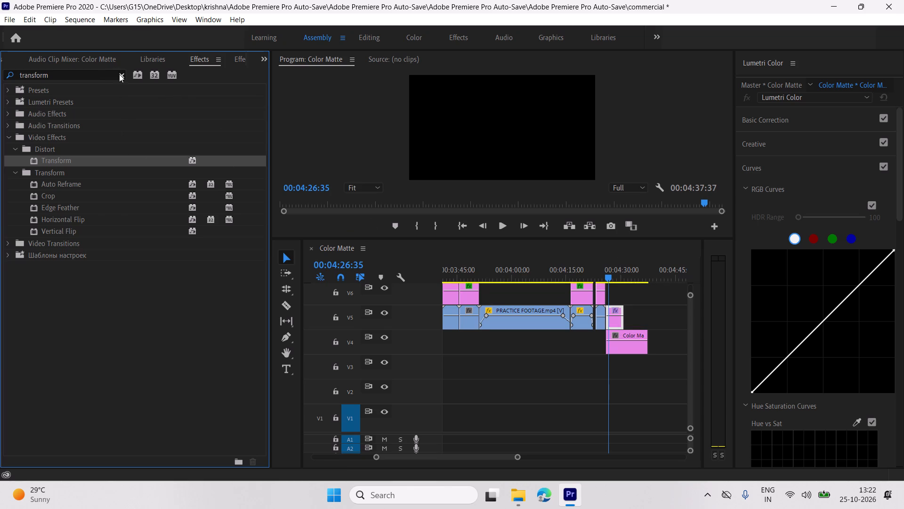
Search the effects for "3d" and apply Basic 3D to the black Color Matte on V5.
{"action": "left_click", "coordinate": [119, 74]}
{"action": "key", "text": "3"}
{"action": "left_click", "coordinate": [104, 76]}
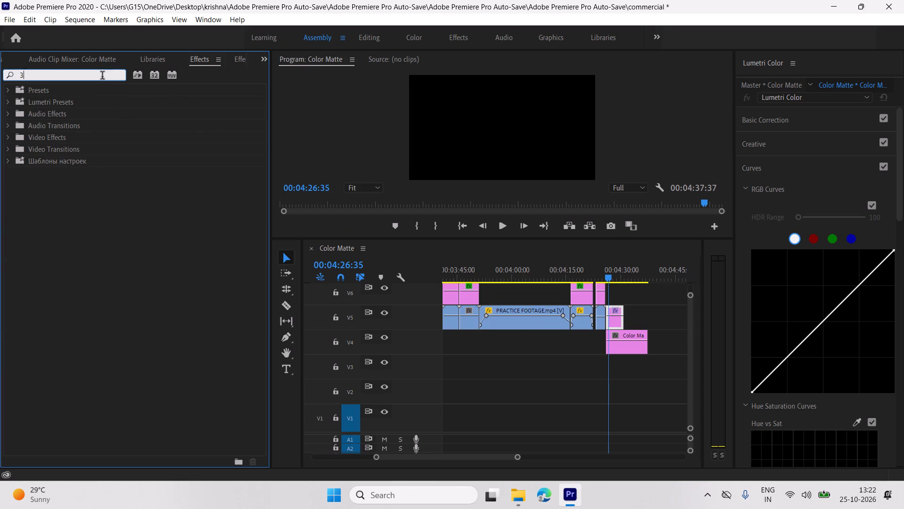
{"action": "key", "text": "3"}
{"action": "key", "text": "d"}
{"action": "left_click", "coordinate": [87, 155]}
{"action": "left_click_drag", "start_coordinate": [93, 156], "coordinate": [353, 240]}
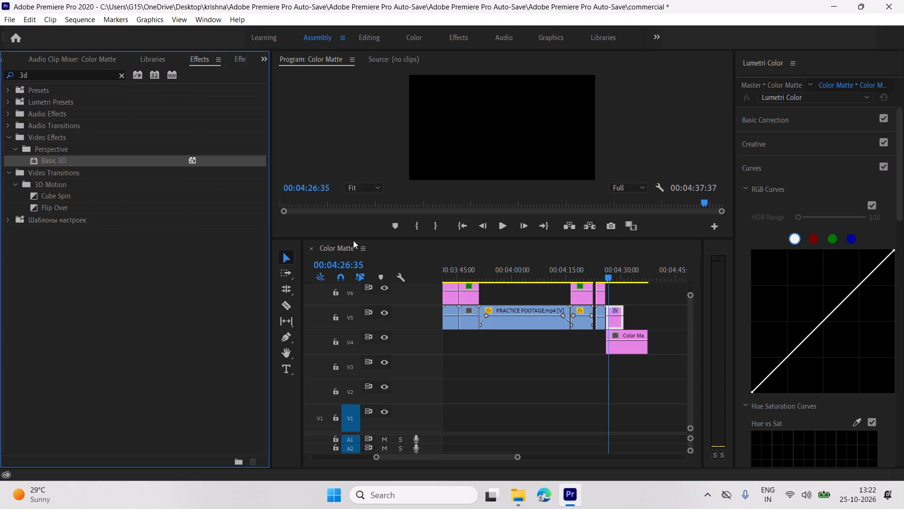
{"action": "left_click_drag", "start_coordinate": [353, 240], "coordinate": [612, 313]}
Add Basic 3D Swivel and Tilt keyframes to the black matte and move both to the clip's start.
{"action": "scroll", "coordinate": [184, 78], "scroll_direction": "down", "scroll_amount": 2}
{"action": "scroll", "coordinate": [99, 306], "scroll_direction": "down", "scroll_amount": 2}
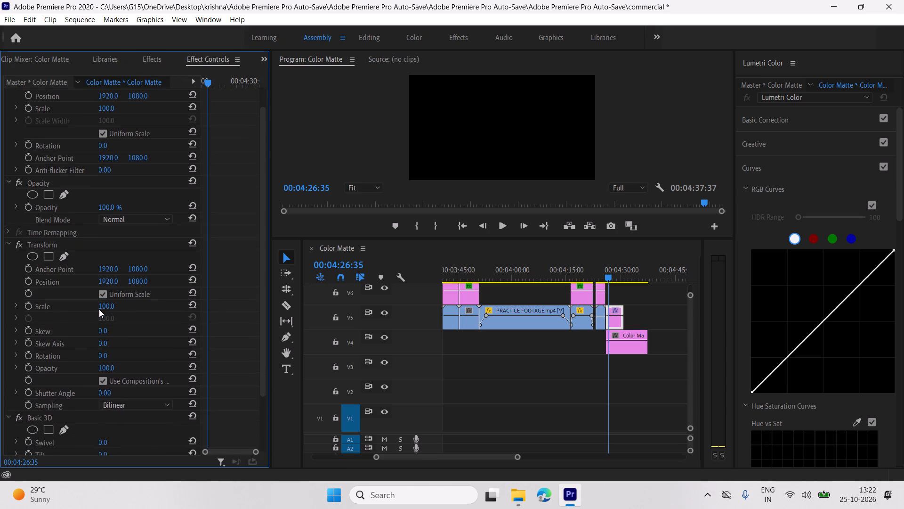
{"action": "scroll", "coordinate": [99, 309], "scroll_direction": "down", "scroll_amount": 7}
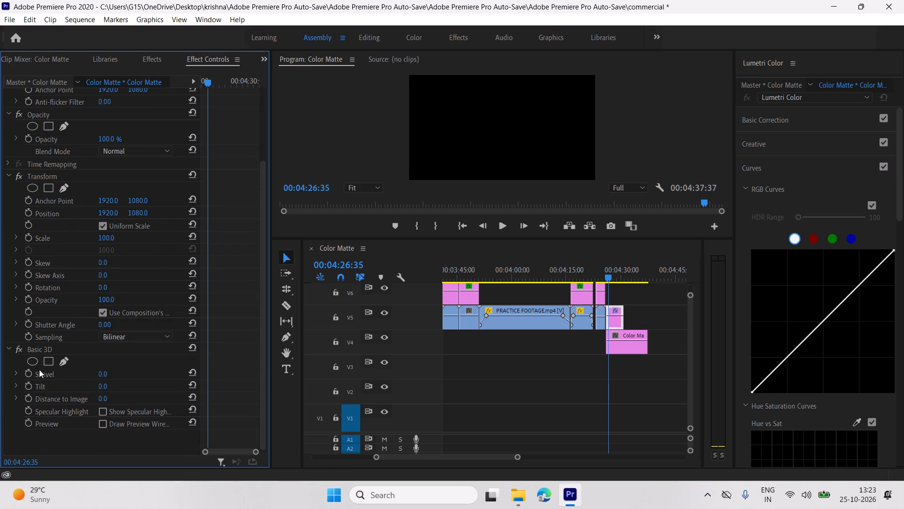
{"action": "double_click", "coordinate": [27, 374]}
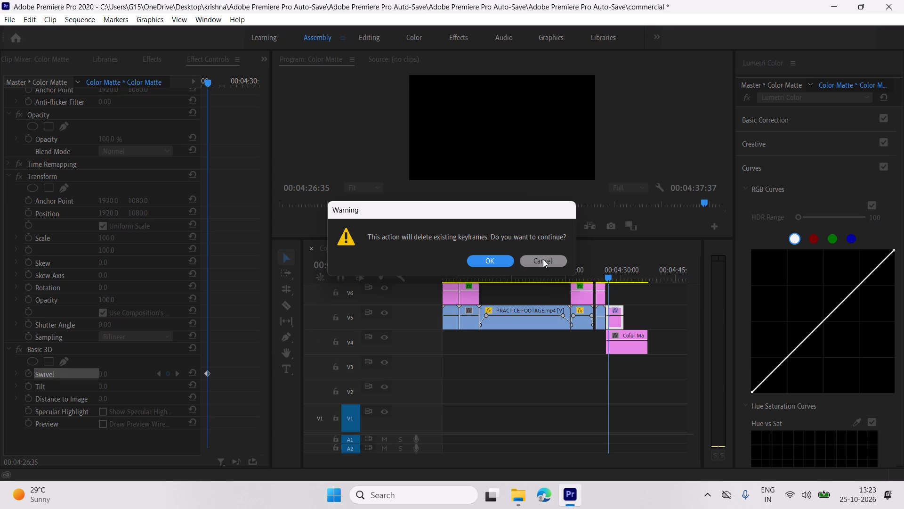
{"action": "left_click", "coordinate": [493, 260]}
{"action": "left_click", "coordinate": [29, 373]}
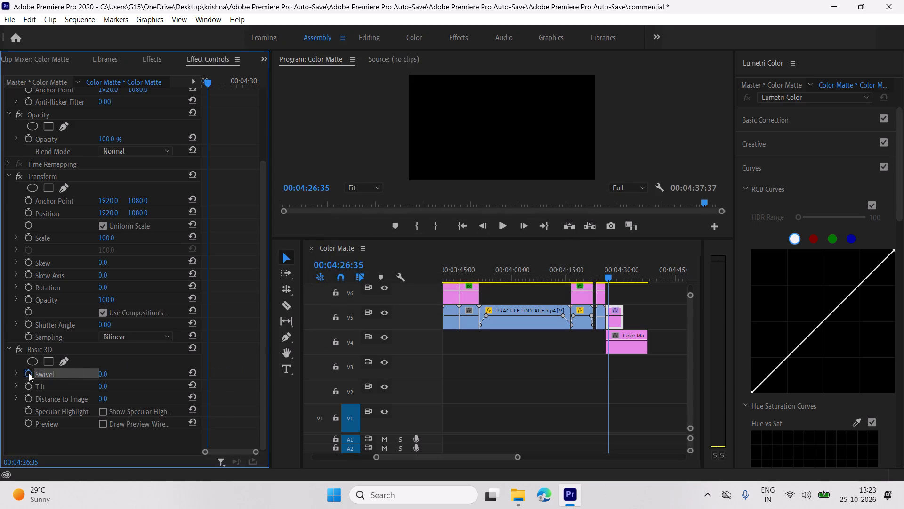
{"action": "left_click_drag", "start_coordinate": [210, 372], "coordinate": [180, 383]}
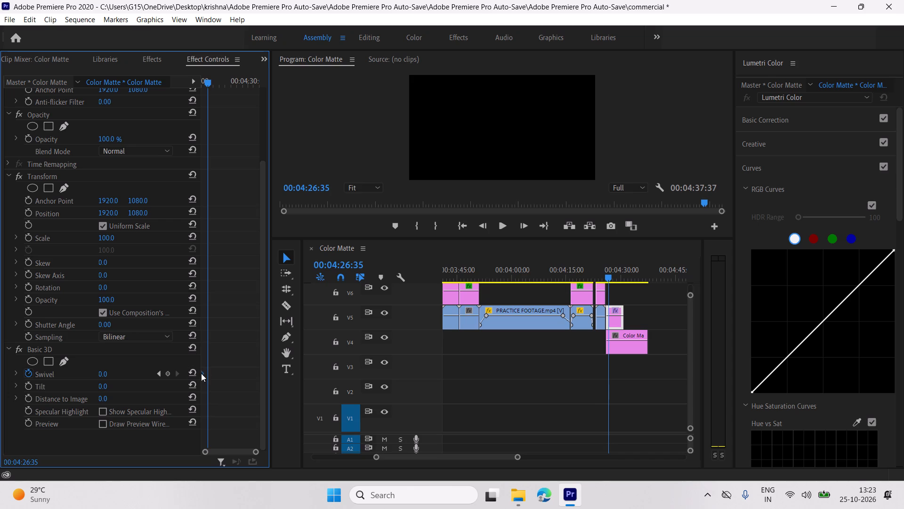
{"action": "left_click", "coordinate": [26, 384]}
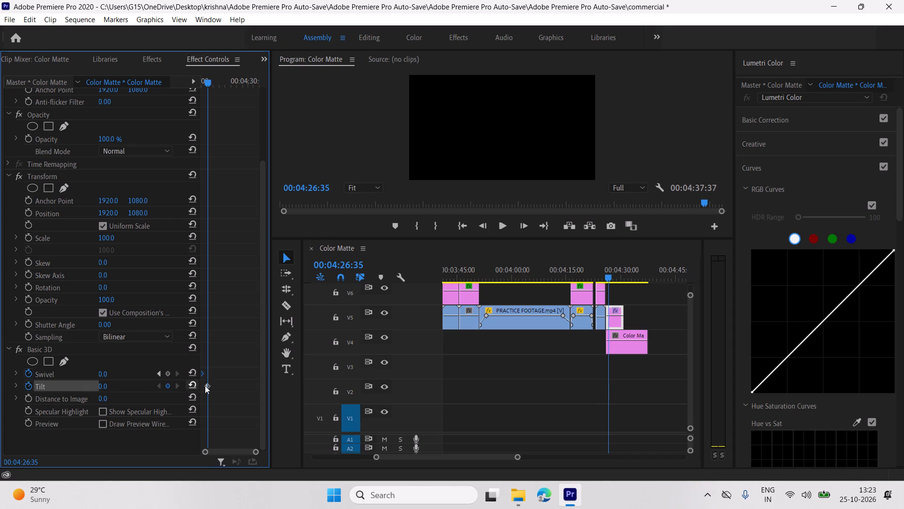
{"action": "left_click_drag", "start_coordinate": [206, 385], "coordinate": [184, 387]}
Keyframe the black matte's Basic 3D Tilt at 90° at 00:04:27:04.
{"action": "key", "text": "space"}
{"action": "key", "text": "space"}
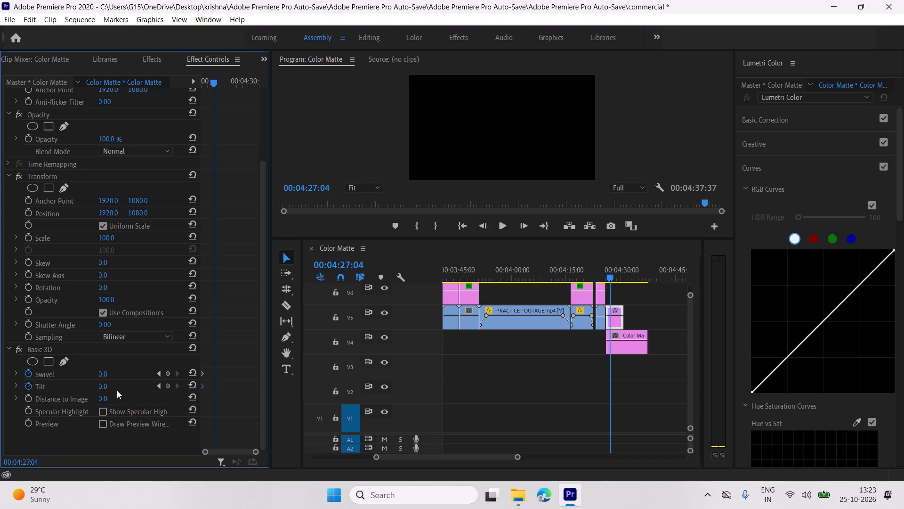
{"action": "left_click_drag", "start_coordinate": [106, 387], "coordinate": [151, 387]}
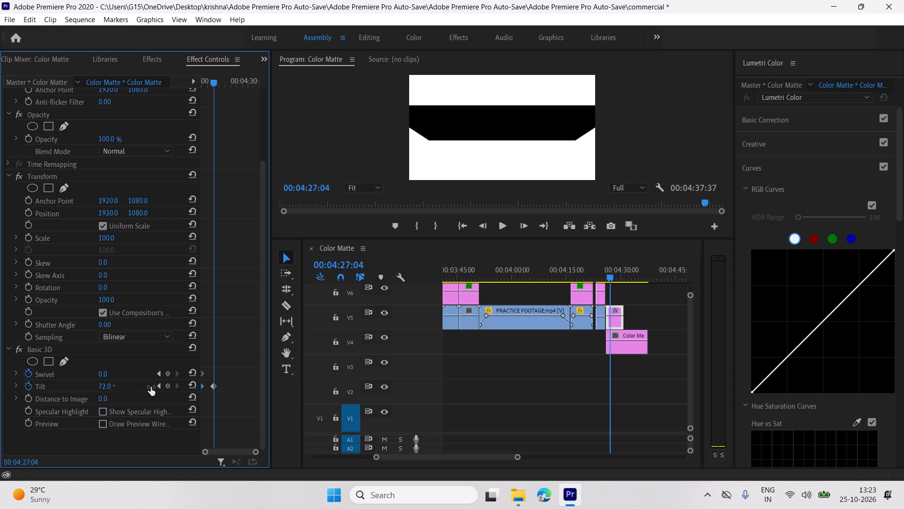
{"action": "left_click_drag", "start_coordinate": [151, 387], "coordinate": [161, 387]}
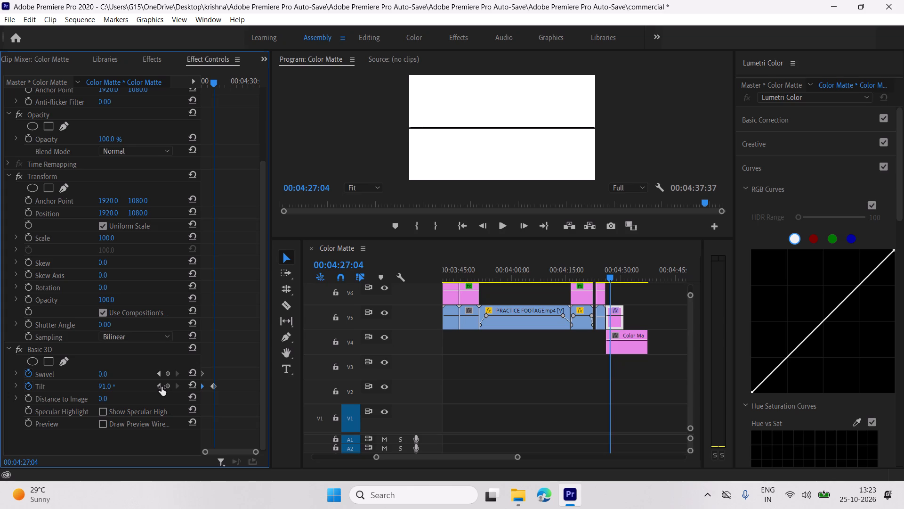
{"action": "left_click_drag", "start_coordinate": [161, 387], "coordinate": [165, 389]}
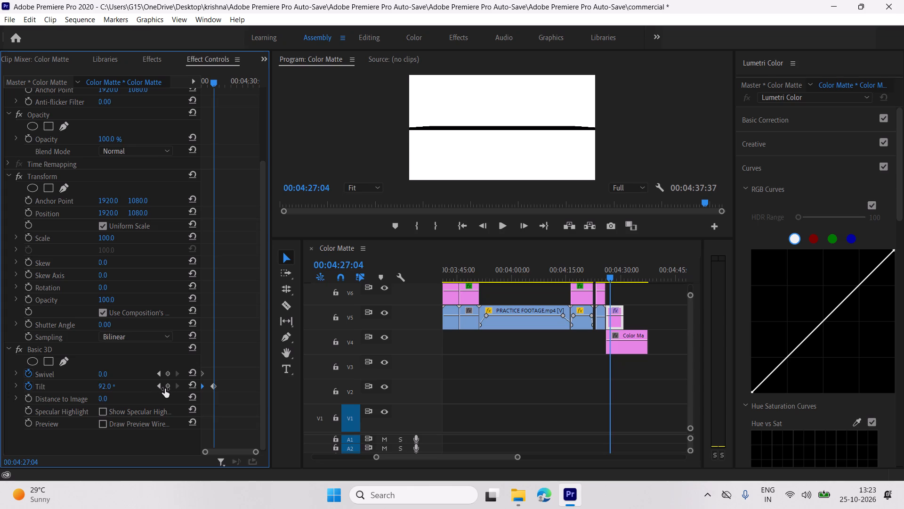
{"action": "left_click_drag", "start_coordinate": [165, 389], "coordinate": [163, 388]}
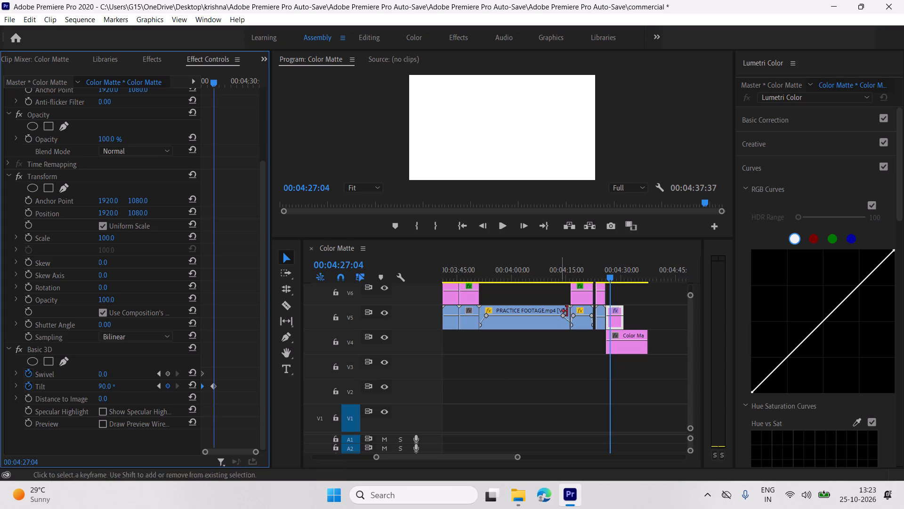
Move the black Color Matte from V5 up to V6, keeping its start time.
{"action": "left_click_drag", "start_coordinate": [618, 310], "coordinate": [618, 300]}
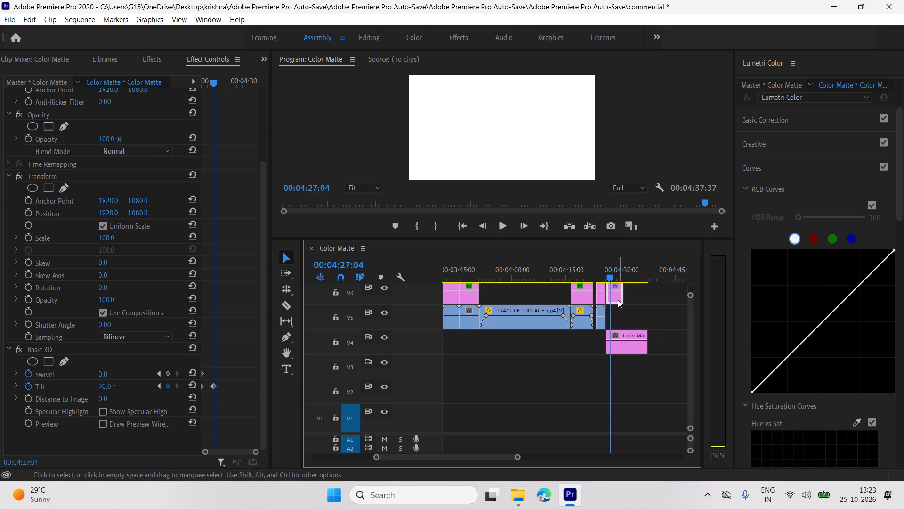
Play the black matte's tilt animation from the cut at about 00:04:26:00 to review the reveal of the white matte.
{"action": "left_click_drag", "start_coordinate": [597, 274], "coordinate": [607, 276]}
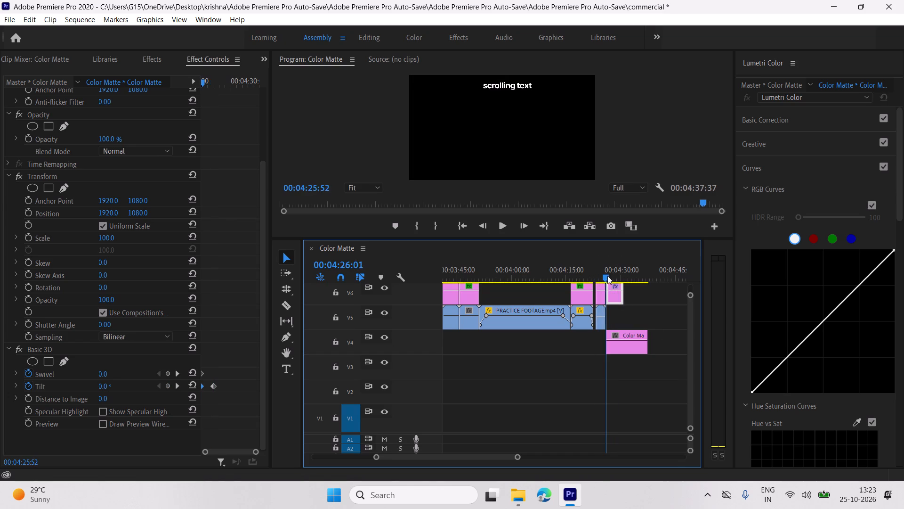
{"action": "left_click_drag", "start_coordinate": [607, 276], "coordinate": [606, 278]}
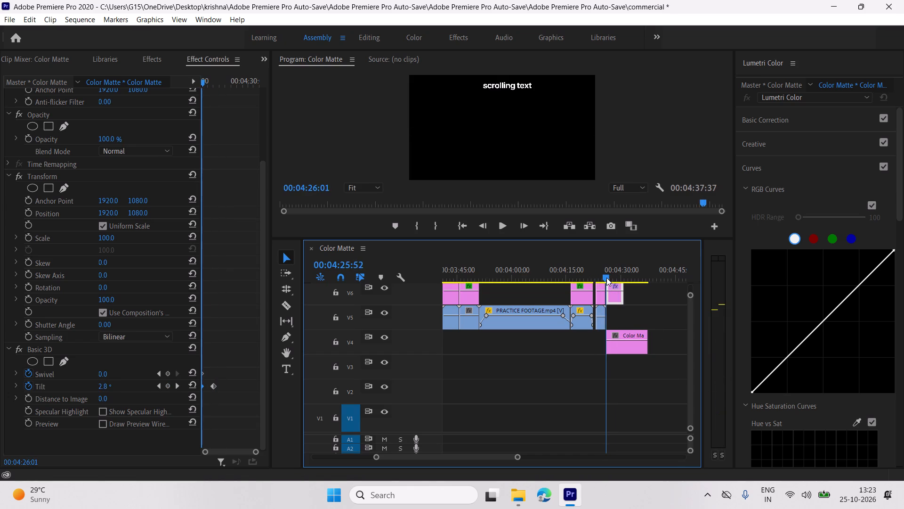
{"action": "left_click_drag", "start_coordinate": [606, 278], "coordinate": [606, 278]}
{"action": "key", "text": "space"}
{"action": "key", "text": "space"}
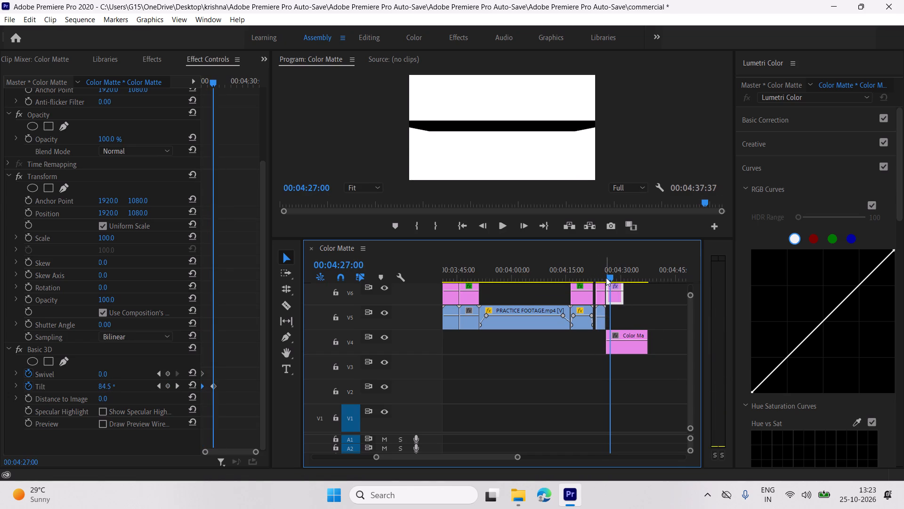
{"action": "key", "text": "space"}
{"action": "key", "text": "space"}
Keyframe a lower Opacity on the "scrolling text" title just after 00:04:25:03 and play on into the matte reveal.
{"action": "double_click", "coordinate": [609, 273]}
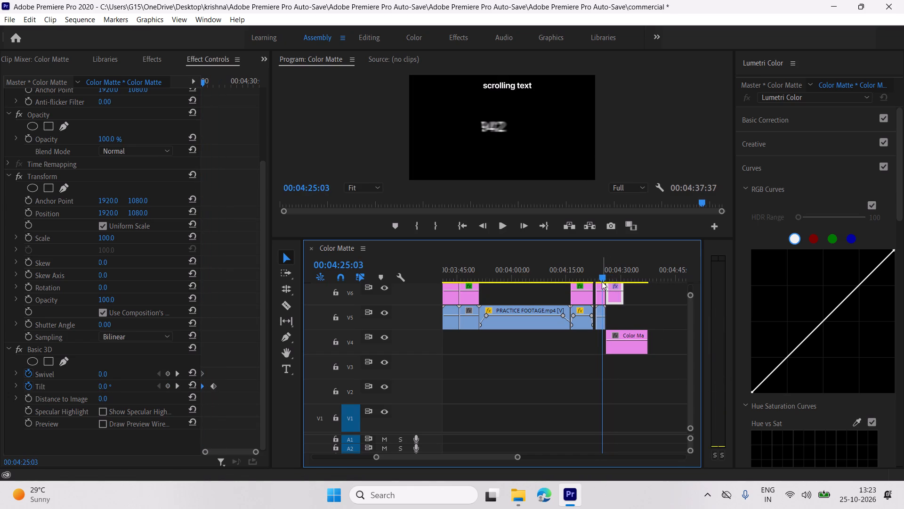
{"action": "left_click", "coordinate": [599, 285]}
{"action": "scroll", "coordinate": [145, 308], "scroll_direction": "down", "scroll_amount": 1}
{"action": "scroll", "coordinate": [75, 287], "scroll_direction": "down", "scroll_amount": 2}
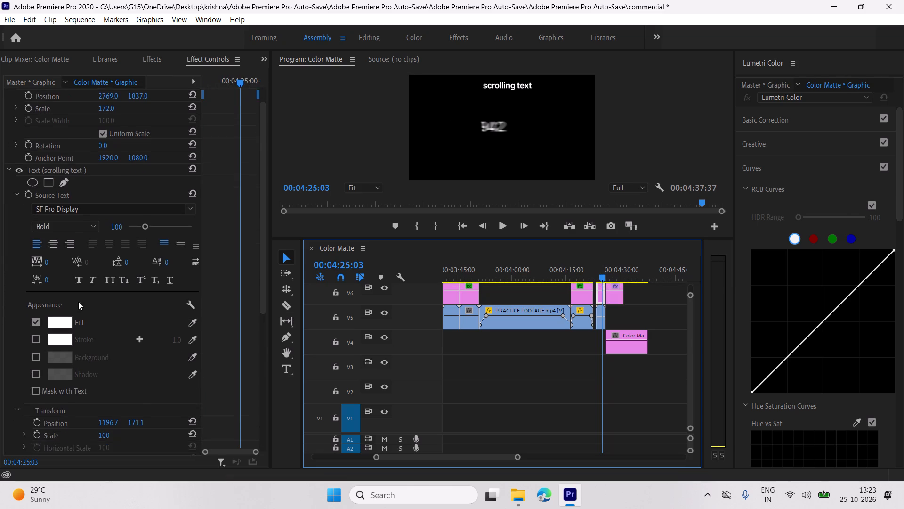
{"action": "scroll", "coordinate": [78, 302], "scroll_direction": "down", "scroll_amount": 4}
{"action": "scroll", "coordinate": [92, 422], "scroll_direction": "down", "scroll_amount": 4}
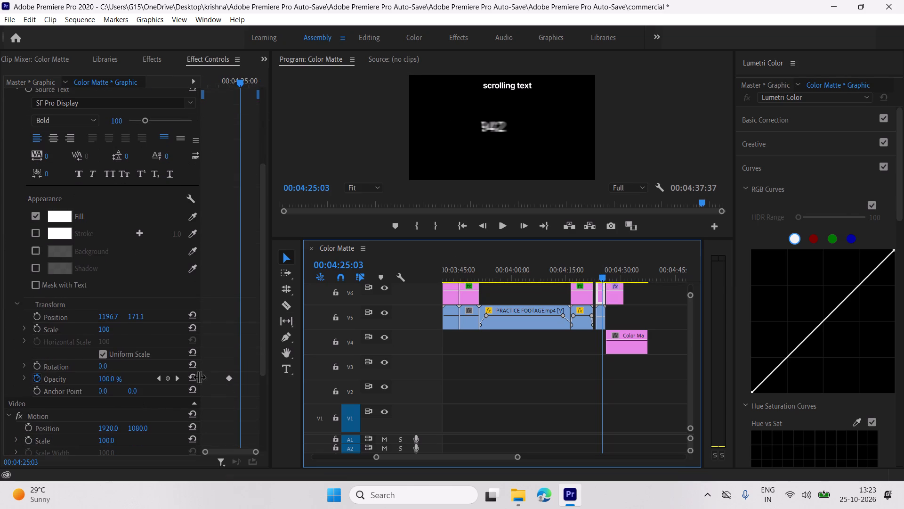
{"action": "key", "text": "space"}
{"action": "left_click_drag", "start_coordinate": [116, 378], "coordinate": [42, 378]}
{"action": "key", "text": "space"}
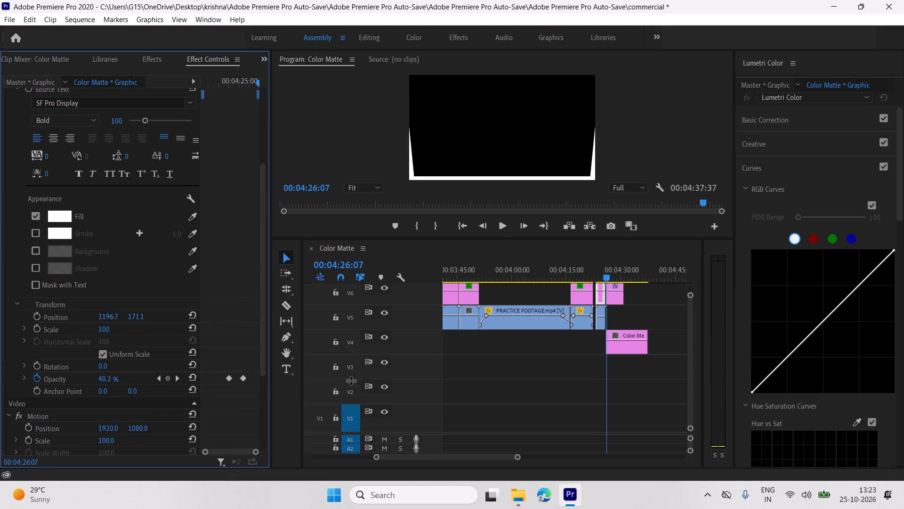
{"action": "key", "text": "space"}
{"action": "key", "text": "space"}
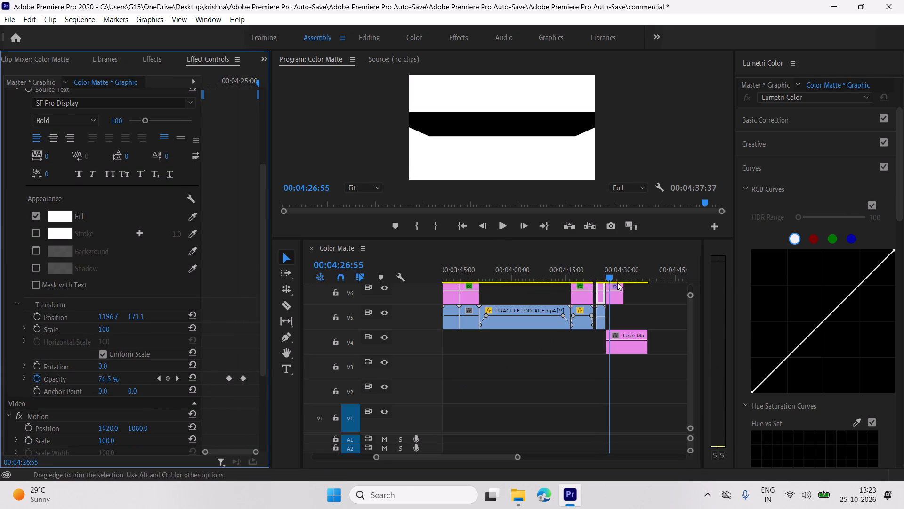
Apply Ease In and Ease Out to both Basic 3D Tilt keyframes of the black matte on V6.
{"action": "left_click", "coordinate": [619, 287]}
{"action": "scroll", "coordinate": [252, 354], "scroll_direction": "down", "scroll_amount": 12}
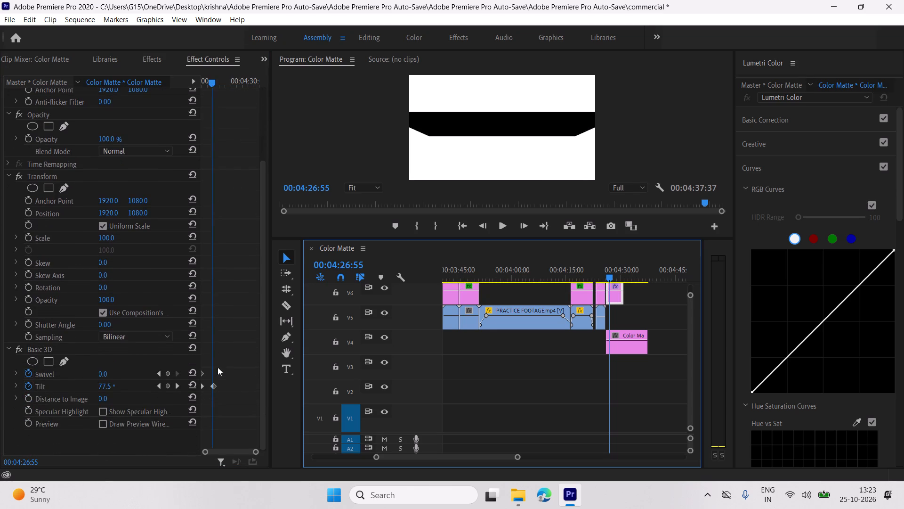
{"action": "left_click_drag", "start_coordinate": [222, 352], "coordinate": [189, 443]}
{"action": "left_click_drag", "start_coordinate": [227, 380], "coordinate": [181, 414]}
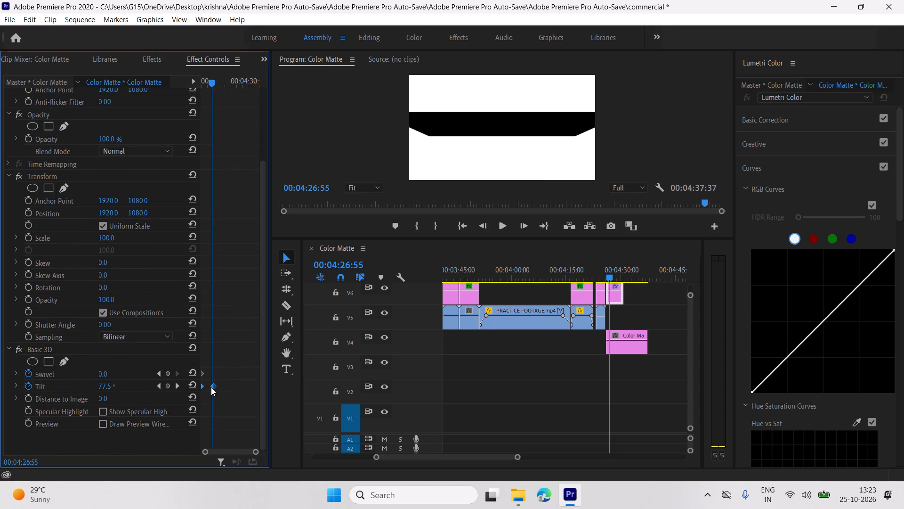
{"action": "right_click", "coordinate": [212, 386]}
{"action": "left_click", "coordinate": [248, 365]}
{"action": "right_click", "coordinate": [214, 385]}
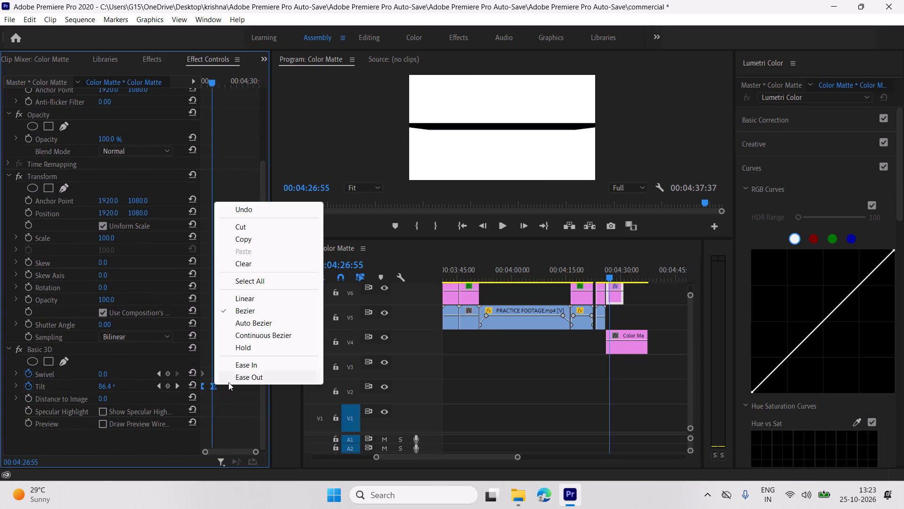
{"action": "left_click", "coordinate": [230, 377]}
Reshape the Tilt velocity curve by extending the end keyframe's easing toward the start, and play the reveal from the clip's start.
{"action": "double_click", "coordinate": [14, 386]}
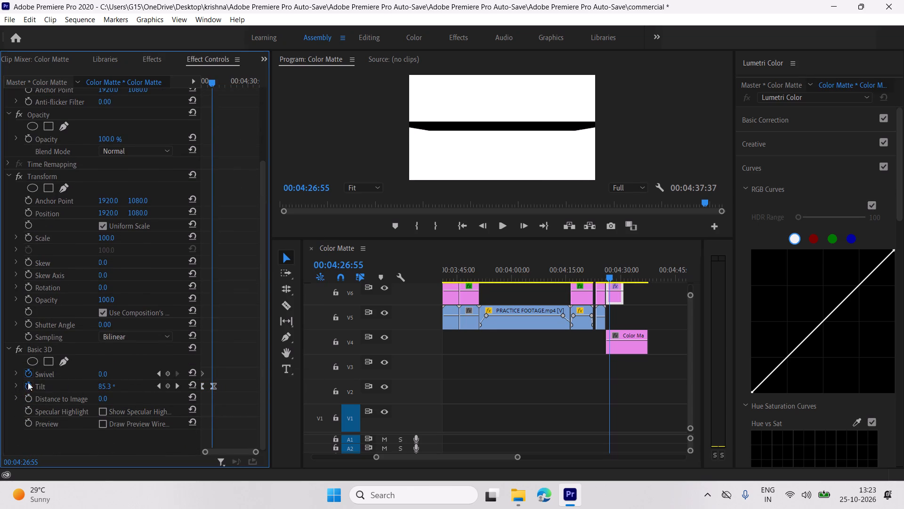
{"action": "left_click", "coordinate": [16, 384]}
{"action": "left_click_drag", "start_coordinate": [241, 357], "coordinate": [190, 388]}
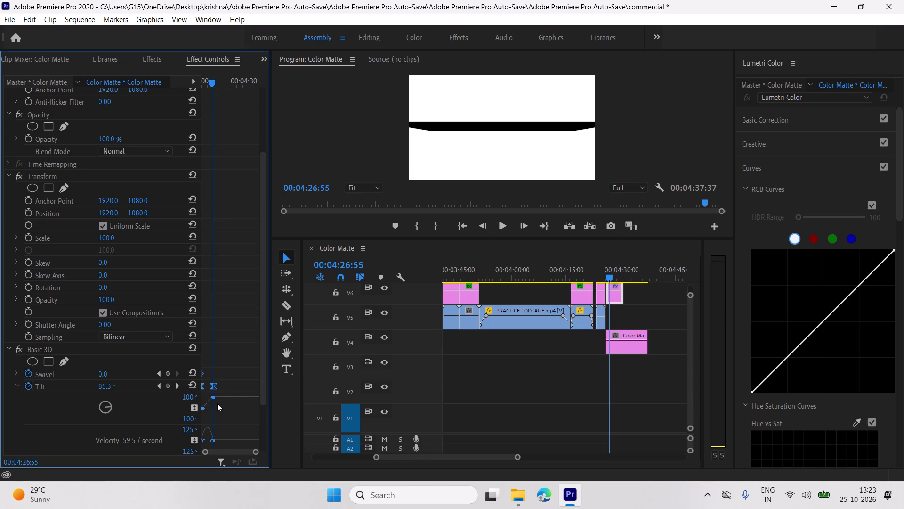
{"action": "left_click_drag", "start_coordinate": [211, 439], "coordinate": [206, 439]}
{"action": "left_click_drag", "start_coordinate": [216, 82], "coordinate": [170, 91]}
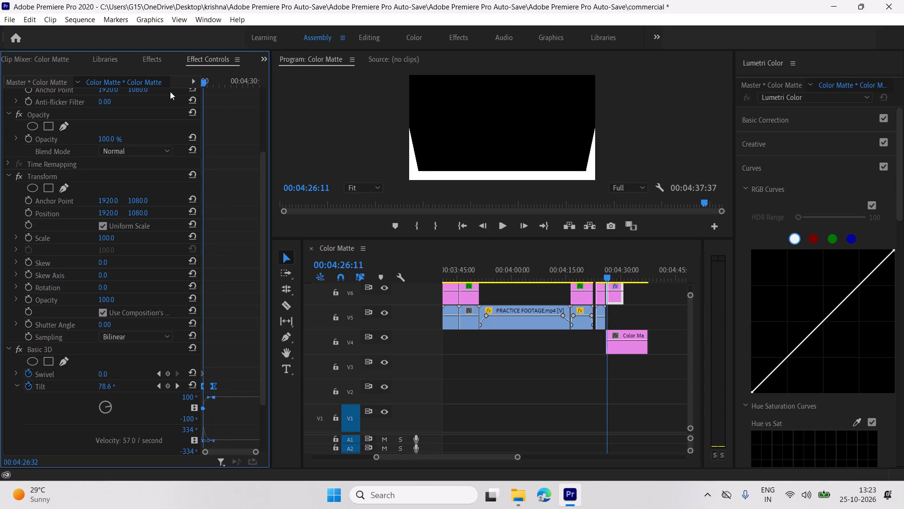
{"action": "left_click_drag", "start_coordinate": [170, 91], "coordinate": [148, 98]}
{"action": "key", "text": "space"}
{"action": "key", "text": "space"}
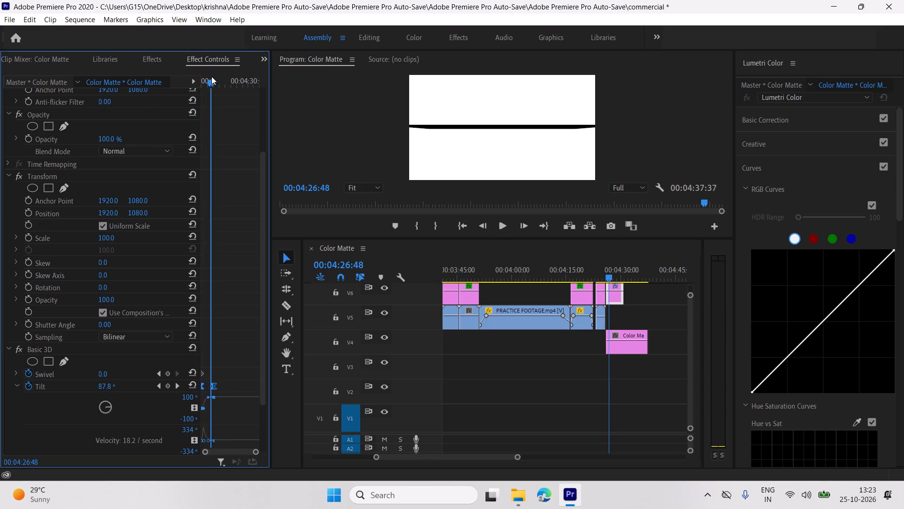
Set the Shutter Angle of the black matte's Transform effect to 360.
{"action": "left_click_drag", "start_coordinate": [206, 83], "coordinate": [133, 110]}
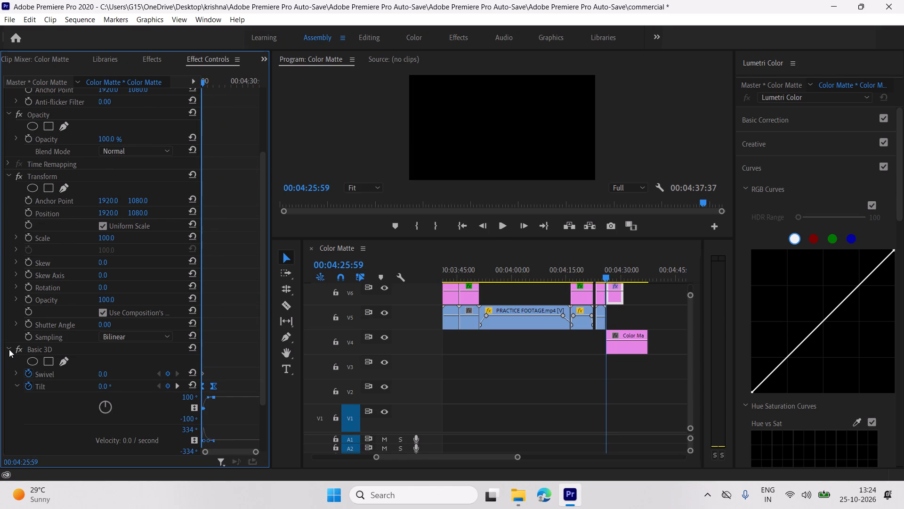
{"action": "left_click", "coordinate": [9, 349]}
{"action": "left_click_drag", "start_coordinate": [101, 401], "coordinate": [200, 402]}
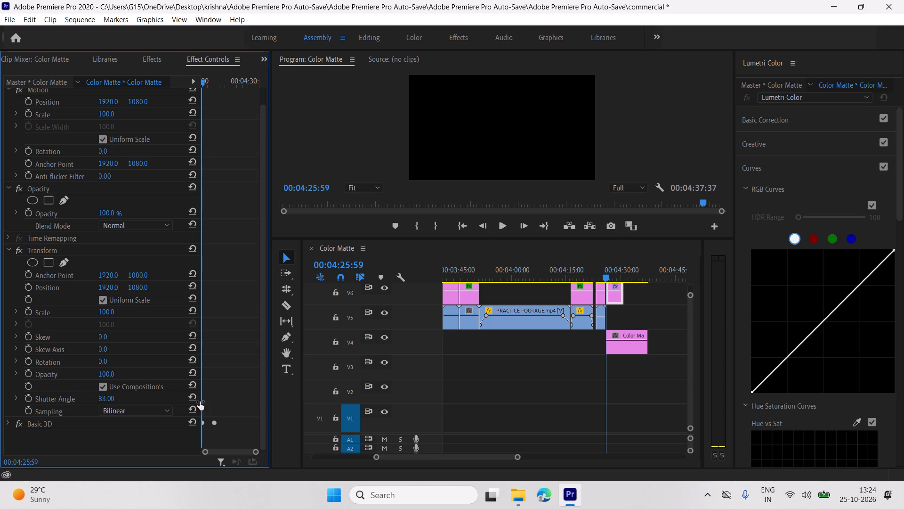
{"action": "left_click_drag", "start_coordinate": [200, 402], "coordinate": [411, 384]}
Keyframe the black matte's Transform Position at the clip's start and again at 00:04:27:08 with about 1617, 1070.
{"action": "left_click", "coordinate": [29, 287]}
{"action": "key", "text": "space"}
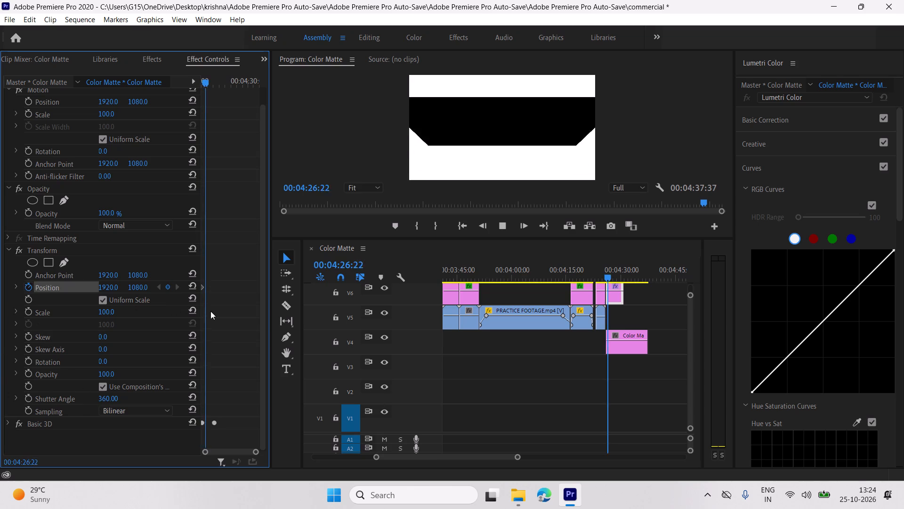
{"action": "key", "text": "space"}
{"action": "key", "text": "space"}
{"action": "key", "text": "space"}
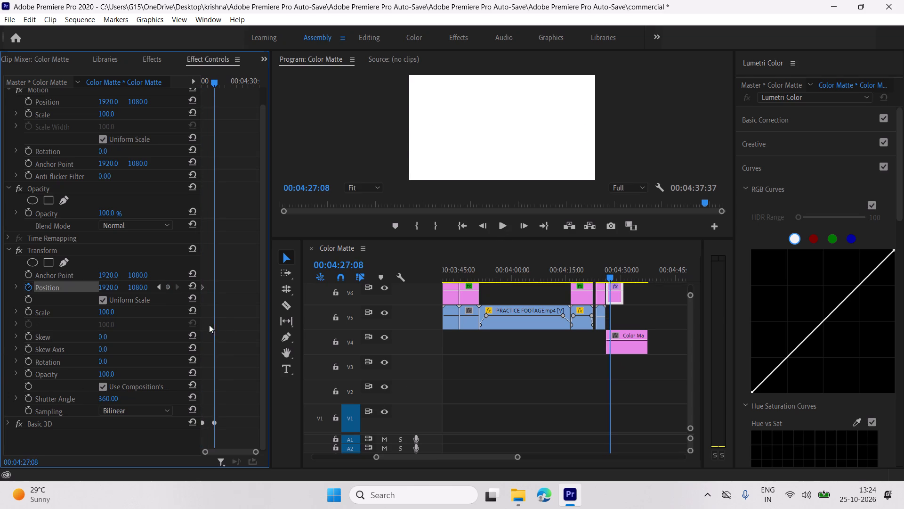
{"action": "left_click_drag", "start_coordinate": [139, 287], "coordinate": [133, 287]}
{"action": "left_click_drag", "start_coordinate": [112, 289], "coordinate": [45, 293]}
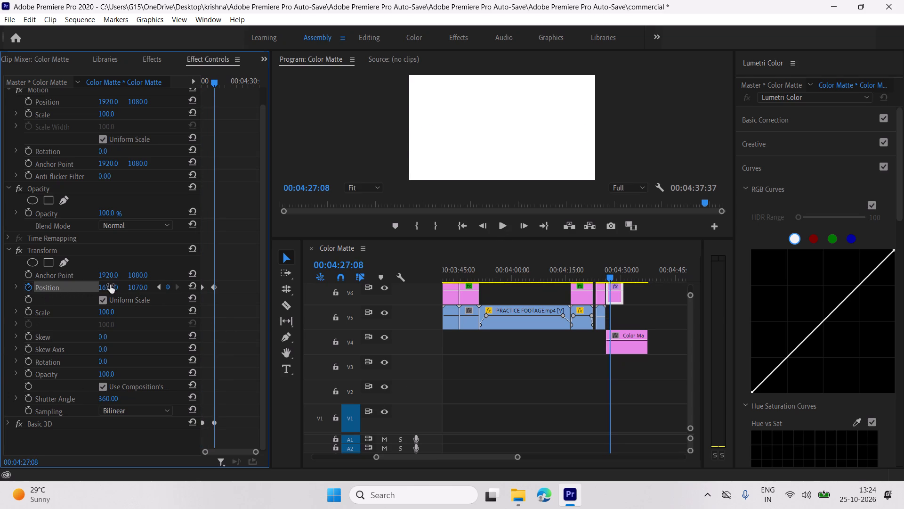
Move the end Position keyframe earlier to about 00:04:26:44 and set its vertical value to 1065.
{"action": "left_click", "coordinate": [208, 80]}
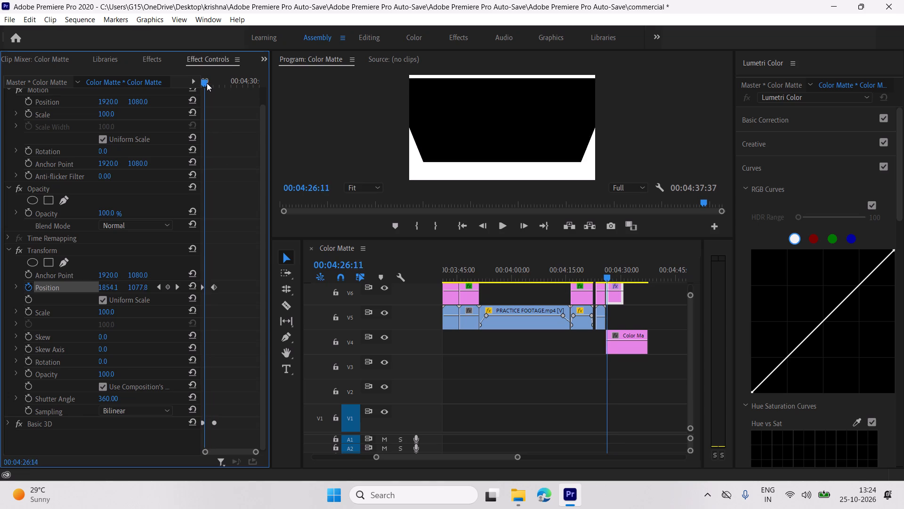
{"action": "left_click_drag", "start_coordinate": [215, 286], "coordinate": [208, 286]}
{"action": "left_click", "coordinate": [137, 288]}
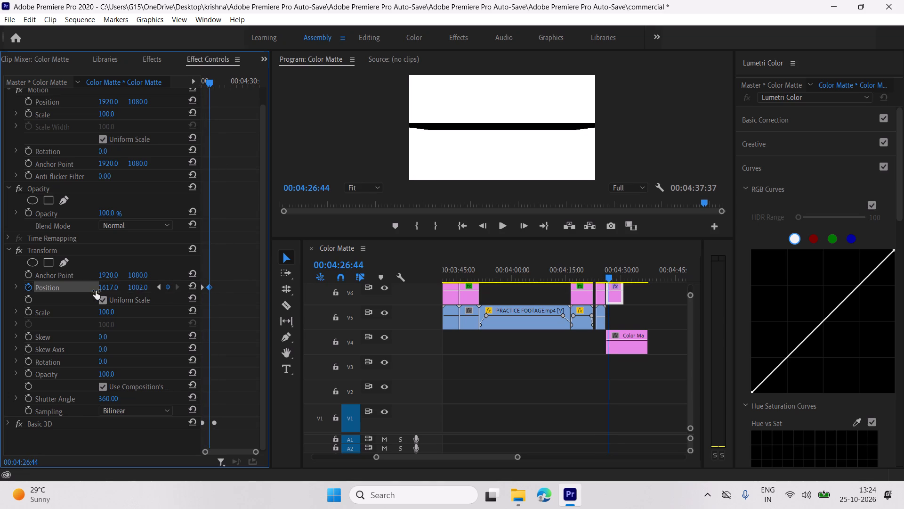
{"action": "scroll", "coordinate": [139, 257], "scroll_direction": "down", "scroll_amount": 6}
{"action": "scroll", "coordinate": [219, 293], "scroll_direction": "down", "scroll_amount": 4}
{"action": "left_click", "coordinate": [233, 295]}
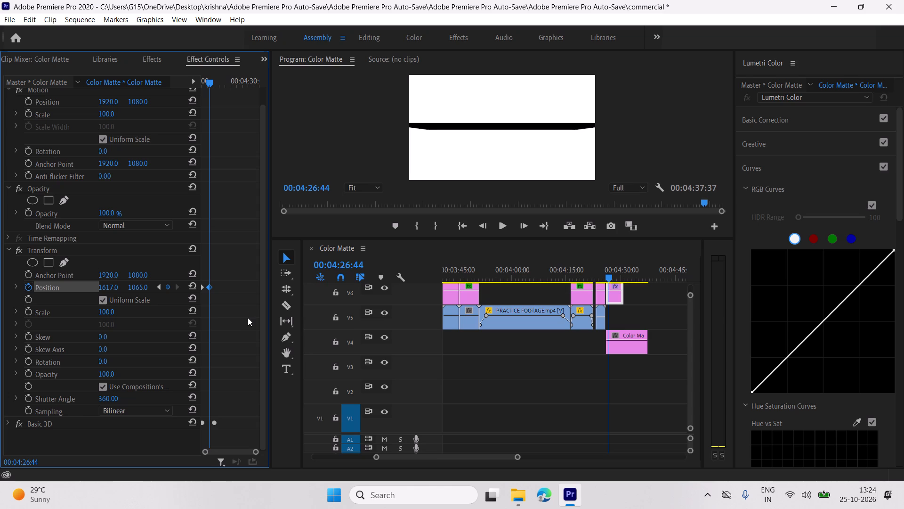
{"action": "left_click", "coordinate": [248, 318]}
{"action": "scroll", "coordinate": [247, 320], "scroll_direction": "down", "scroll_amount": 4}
Move the Basic 3D effect above Transform in the black matte's effect order.
{"action": "left_click_drag", "start_coordinate": [105, 420], "coordinate": [114, 287]}
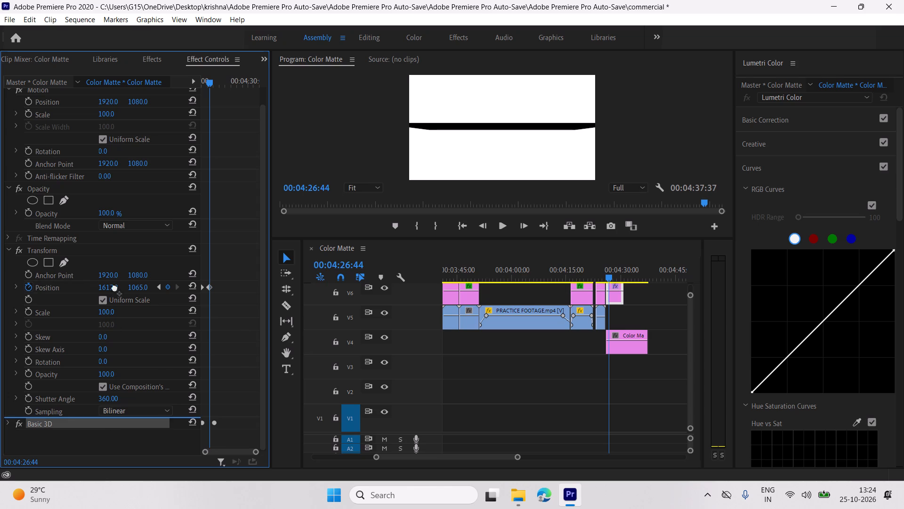
{"action": "left_click_drag", "start_coordinate": [114, 287], "coordinate": [114, 245]}
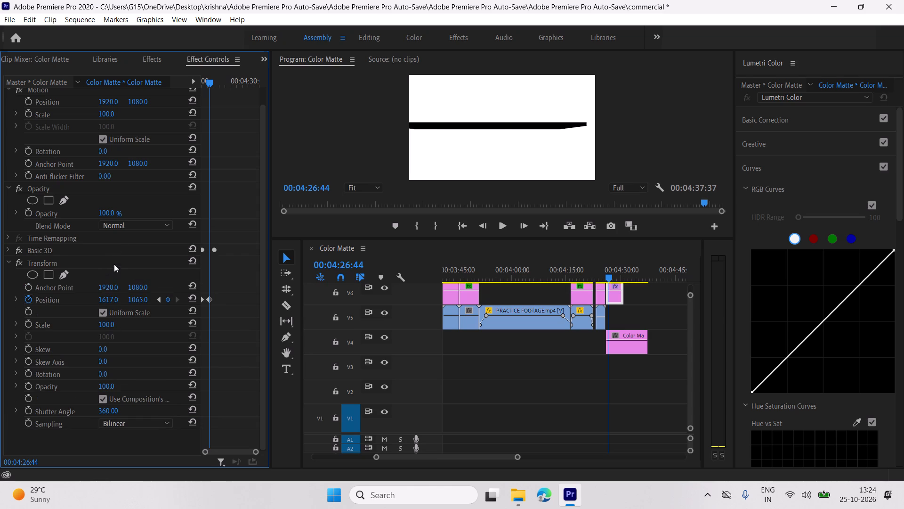
Move the Transform end Position keyframe level with the Basic 3D end keyframe and play the remaining motion.
{"action": "left_click", "coordinate": [114, 264]}
{"action": "left_click", "coordinate": [210, 300]}
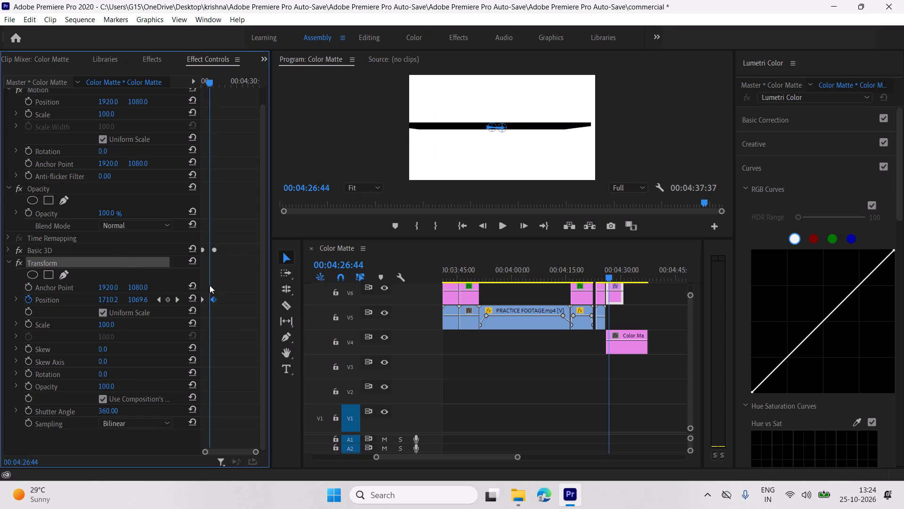
{"action": "key", "text": "space"}
{"action": "key", "text": "space"}
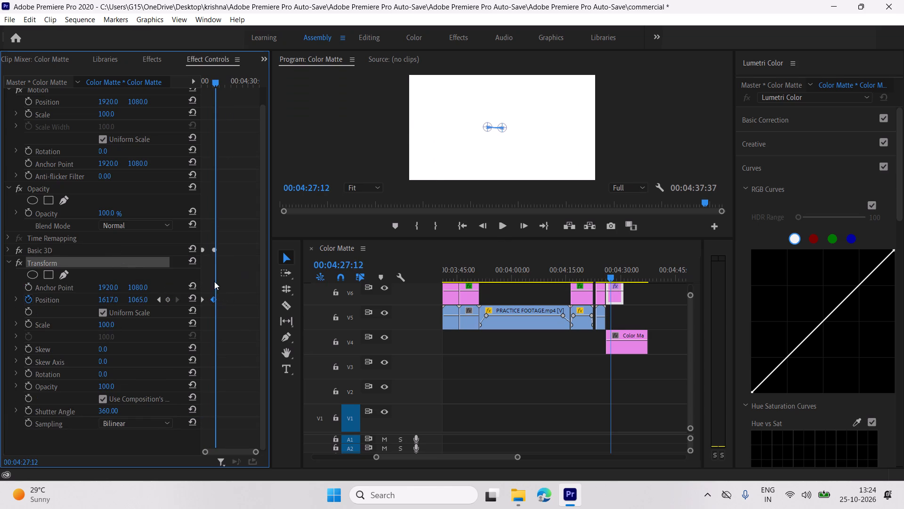
Keyframe the Transform vertical position at 173.9 at 00:04:27:00 so the black matte travels upward.
{"action": "left_click", "coordinate": [216, 86]}
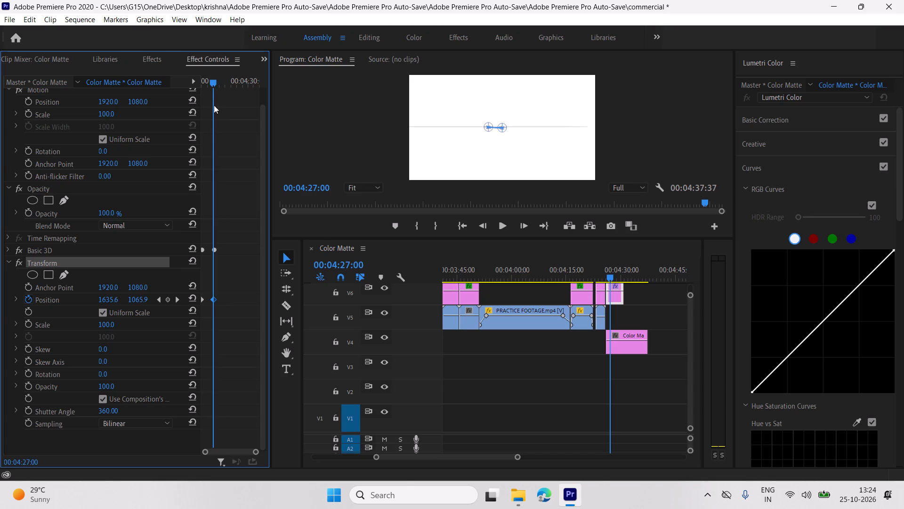
{"action": "left_click_drag", "start_coordinate": [140, 300], "coordinate": [21, 301]}
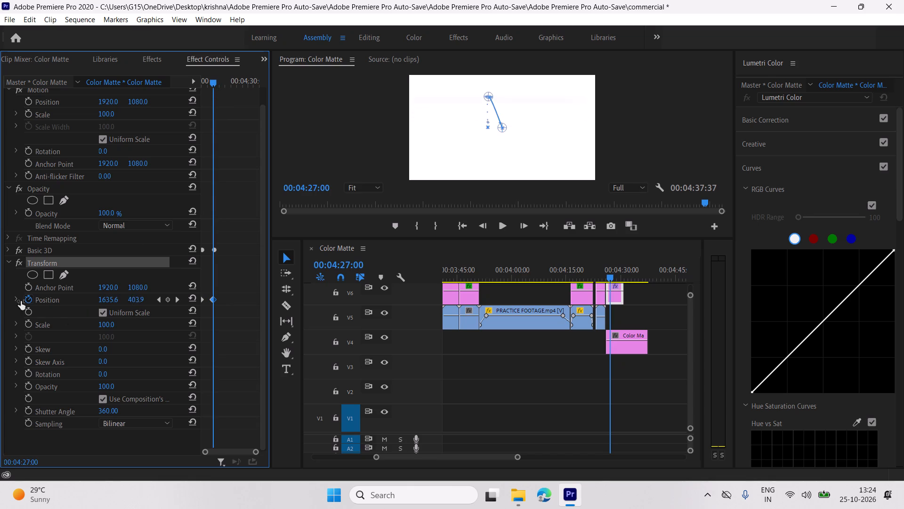
{"action": "left_click_drag", "start_coordinate": [21, 301], "coordinate": [36, 309]}
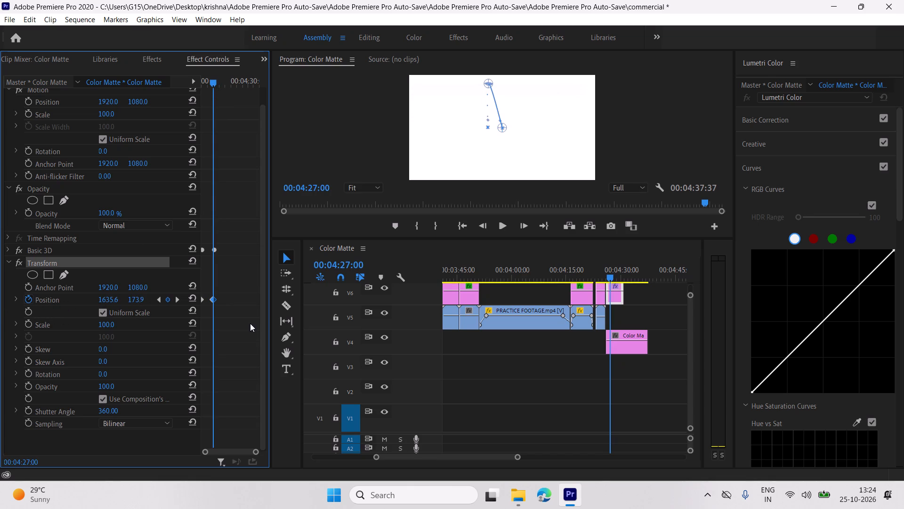
Delete the Position keyframe following 00:04:27:00 and move the 173.9 keyframe to its place, level with the Basic 3D end keyframe.
{"action": "key", "text": "equal"}
{"action": "key", "text": "equal"}
{"action": "key", "text": "equal"}
{"action": "key", "text": "equal"}
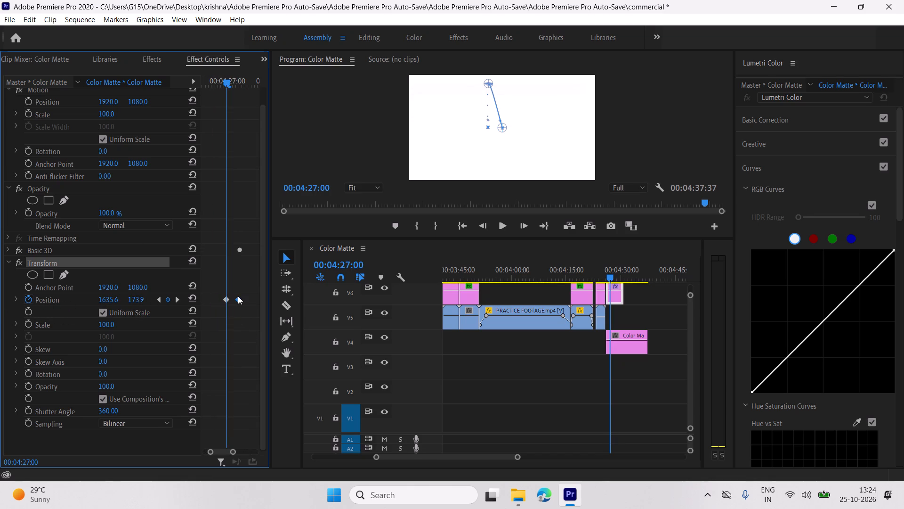
{"action": "left_click", "coordinate": [240, 298]}
{"action": "key", "text": "Delete"}
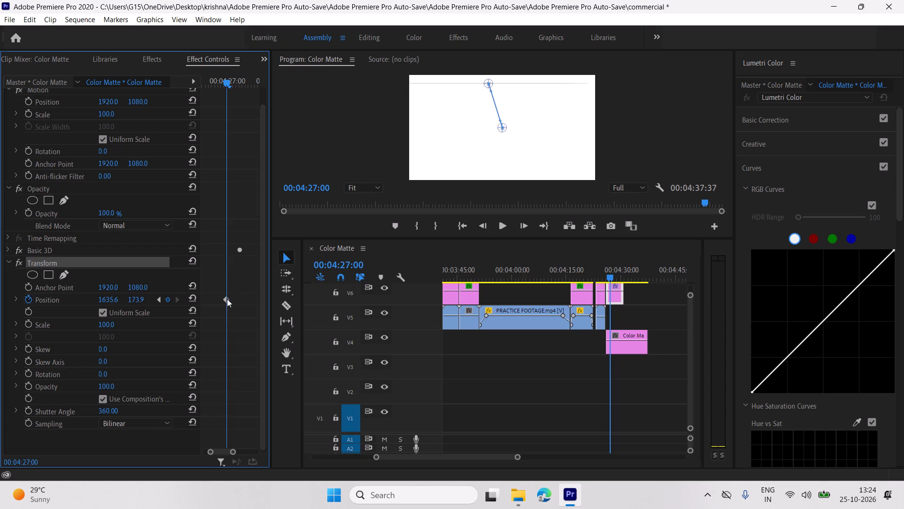
{"action": "left_click_drag", "start_coordinate": [226, 298], "coordinate": [238, 298]}
Play the combined tilt and upward movement of the black matte from the clip's start.
{"action": "key", "text": "minus"}
{"action": "key", "text": "minus"}
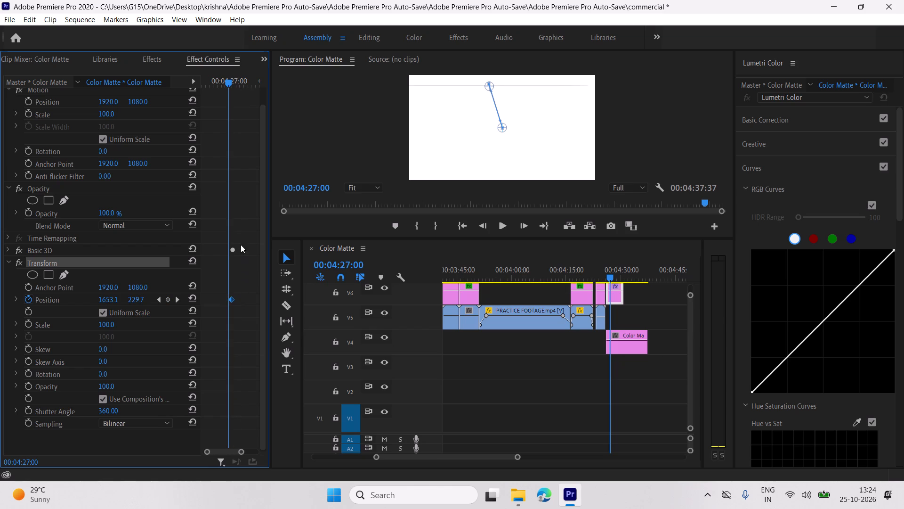
{"action": "key", "text": "minus"}
{"action": "key", "text": "minus"}
{"action": "left_click", "coordinate": [215, 85]}
{"action": "left_click_drag", "start_coordinate": [208, 85], "coordinate": [179, 91]}
{"action": "key", "text": "space"}
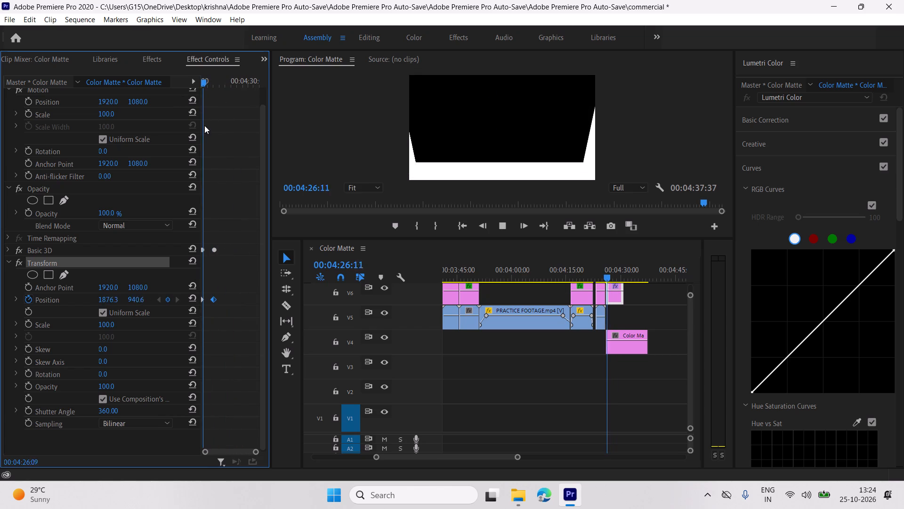
{"action": "key", "text": "space"}
Apply Ease In and Ease Out temporal interpolation to both Transform Position keyframes of the black matte.
{"action": "left_click_drag", "start_coordinate": [232, 278], "coordinate": [200, 312]}
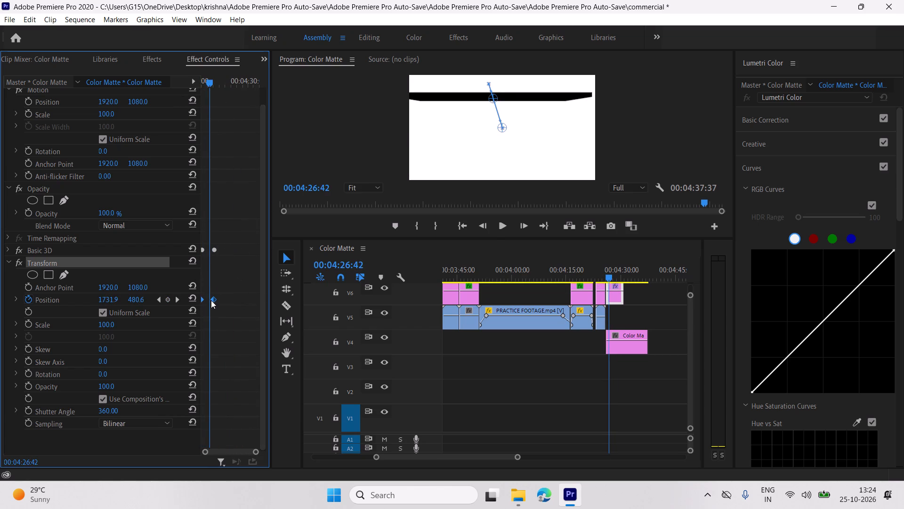
{"action": "right_click", "coordinate": [211, 300]}
{"action": "left_click", "coordinate": [248, 394]}
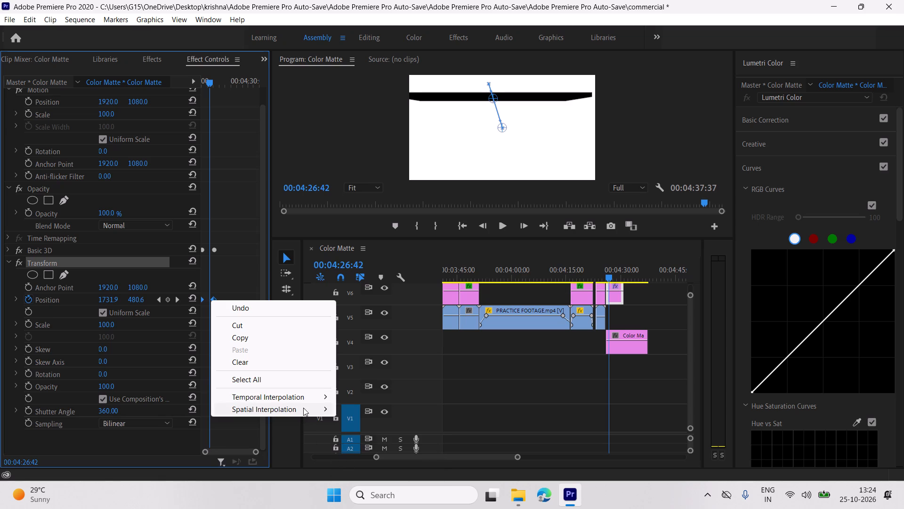
{"action": "left_click", "coordinate": [303, 402]}
{"action": "left_click", "coordinate": [351, 456]}
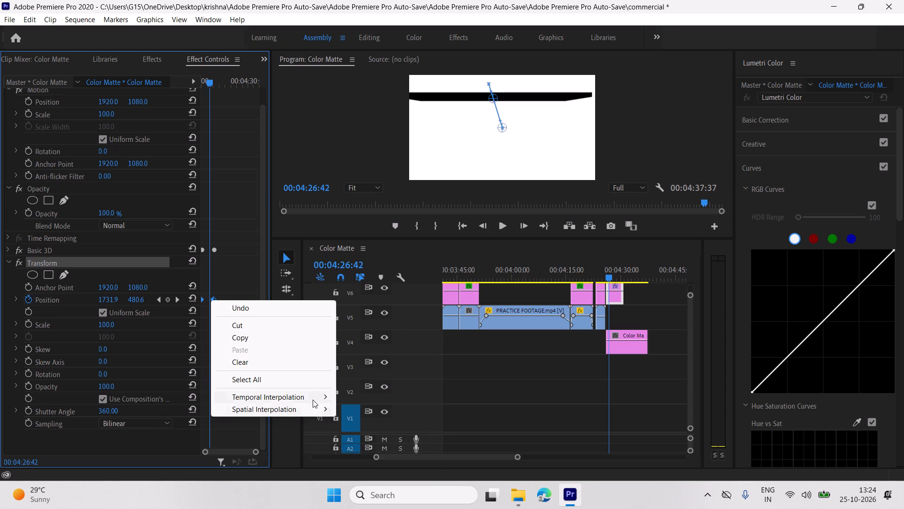
{"action": "left_click", "coordinate": [309, 393]}
{"action": "left_click", "coordinate": [363, 467]}
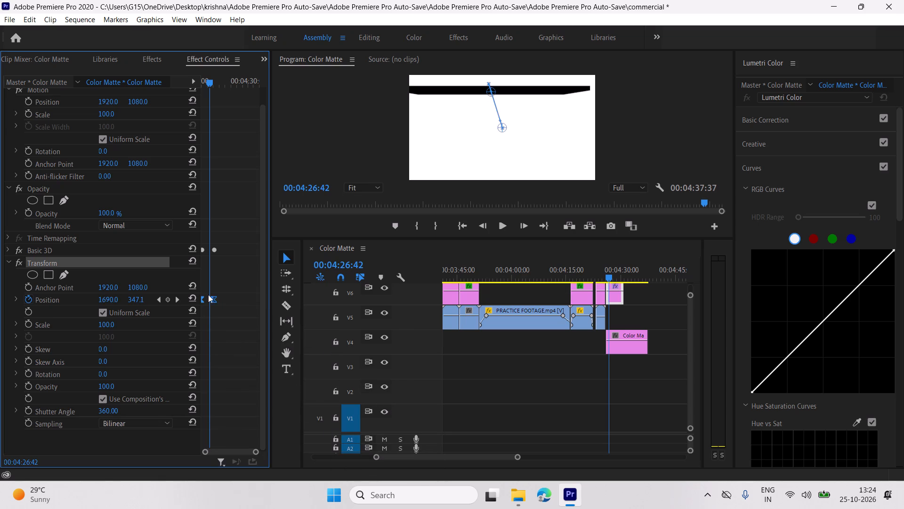
{"action": "right_click", "coordinate": [212, 297]}
{"action": "left_click", "coordinate": [276, 392]}
{"action": "left_click", "coordinate": [364, 476]}
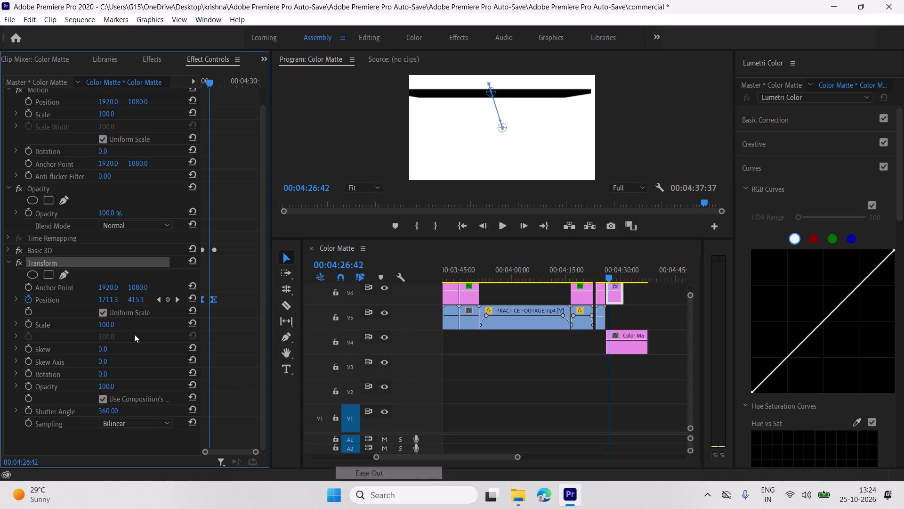
Reshape the Transform Position velocity curve so the movement peaks just after its start, and play the result.
{"action": "left_click", "coordinate": [17, 298]}
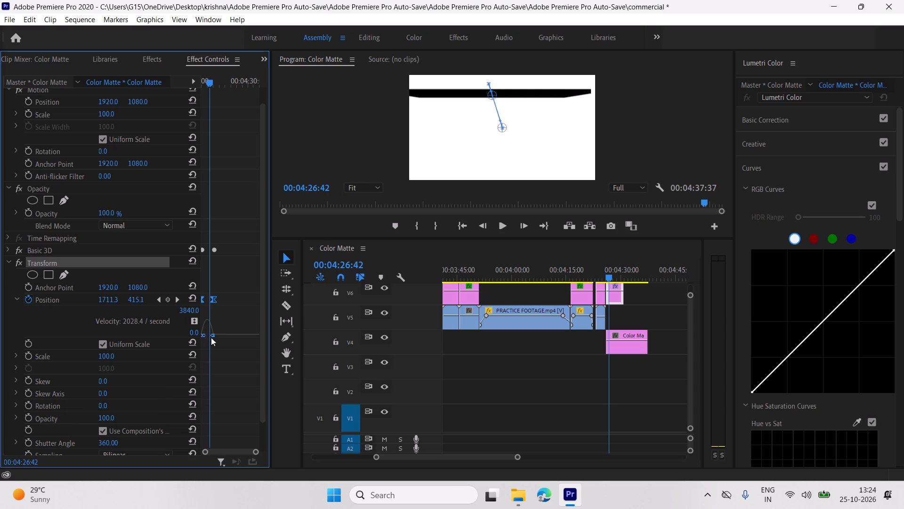
{"action": "left_click", "coordinate": [210, 336]}
{"action": "left_click_drag", "start_coordinate": [209, 74], "coordinate": [164, 92]}
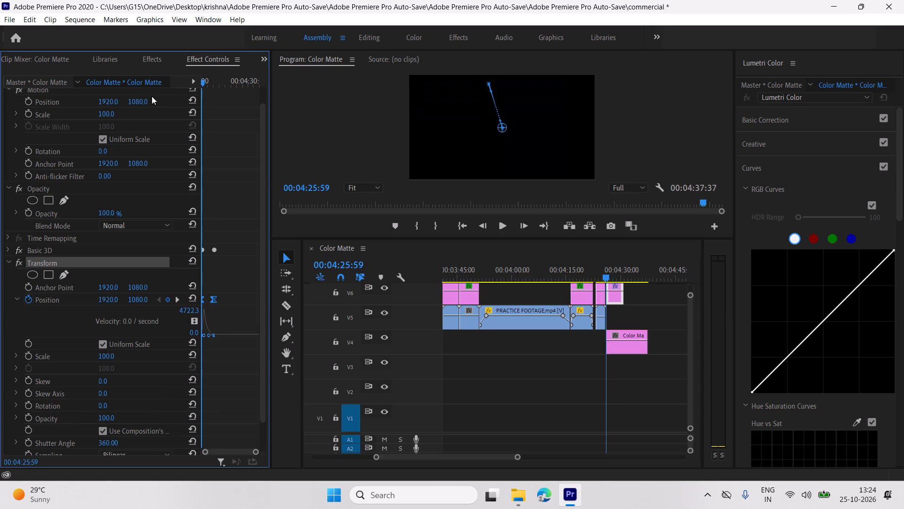
{"action": "key", "text": "space"}
{"action": "key", "text": "space"}
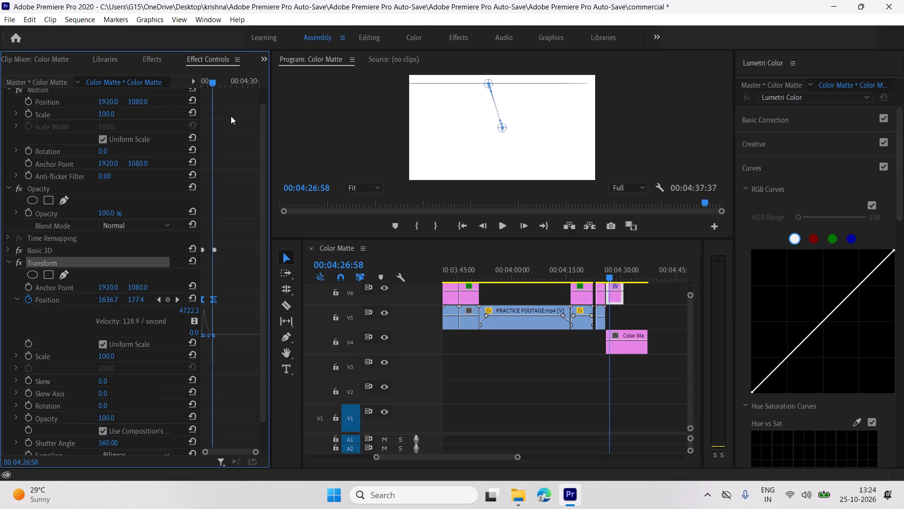
Copy the start keyframe's horizontal Position, 1920.0, to the Transform end keyframe so the matte travels straight up.
{"action": "left_click", "coordinate": [215, 82]}
{"action": "left_click_drag", "start_coordinate": [214, 82], "coordinate": [208, 82]}
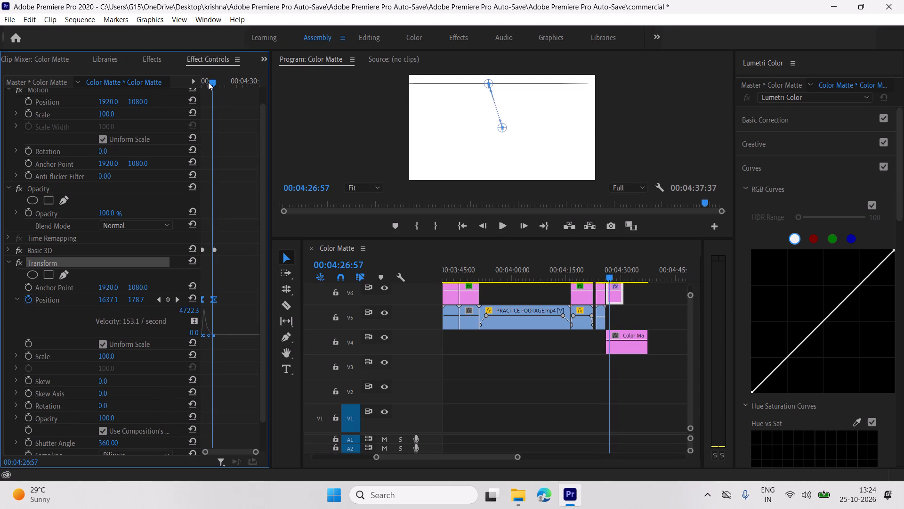
{"action": "left_click_drag", "start_coordinate": [208, 82], "coordinate": [198, 82]}
{"action": "left_click_drag", "start_coordinate": [208, 80], "coordinate": [199, 96]}
{"action": "left_click", "coordinate": [111, 300]}
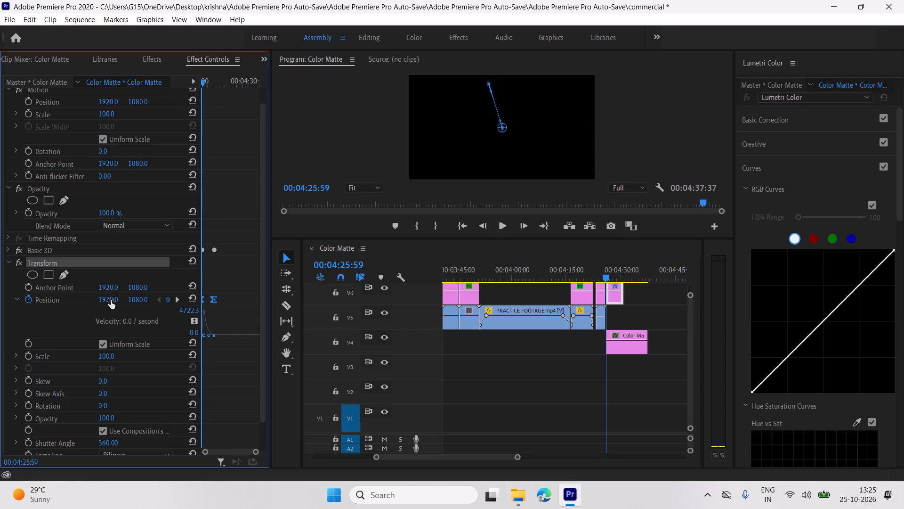
{"action": "key", "text": "ctrl+c"}
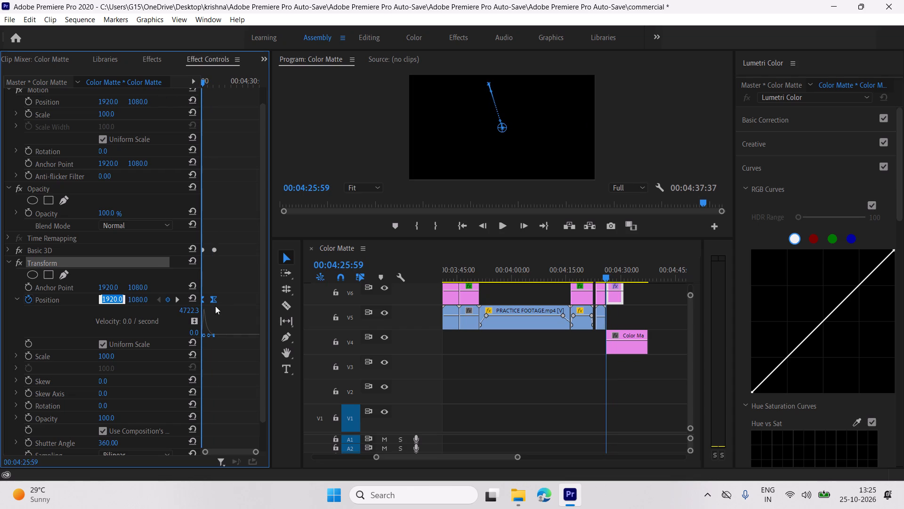
{"action": "left_click", "coordinate": [215, 306]}
{"action": "left_click", "coordinate": [213, 302]}
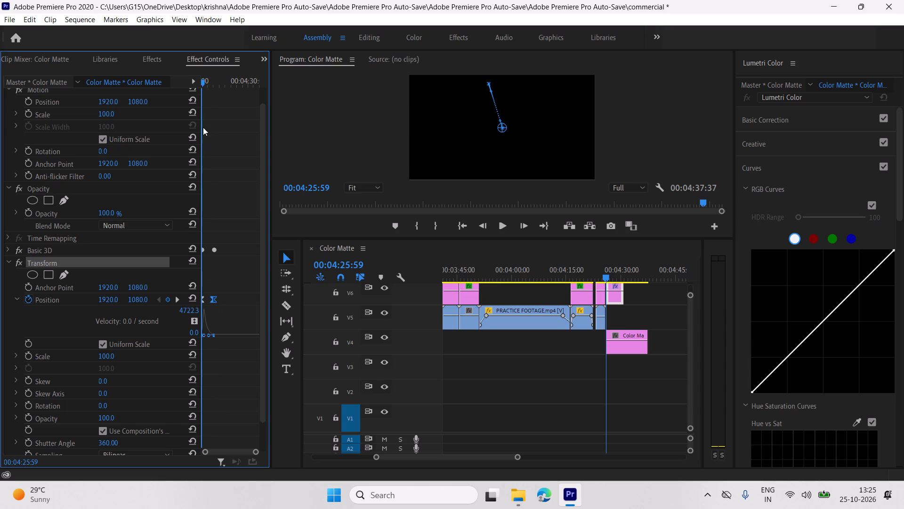
{"action": "left_click_drag", "start_coordinate": [203, 79], "coordinate": [216, 97]}
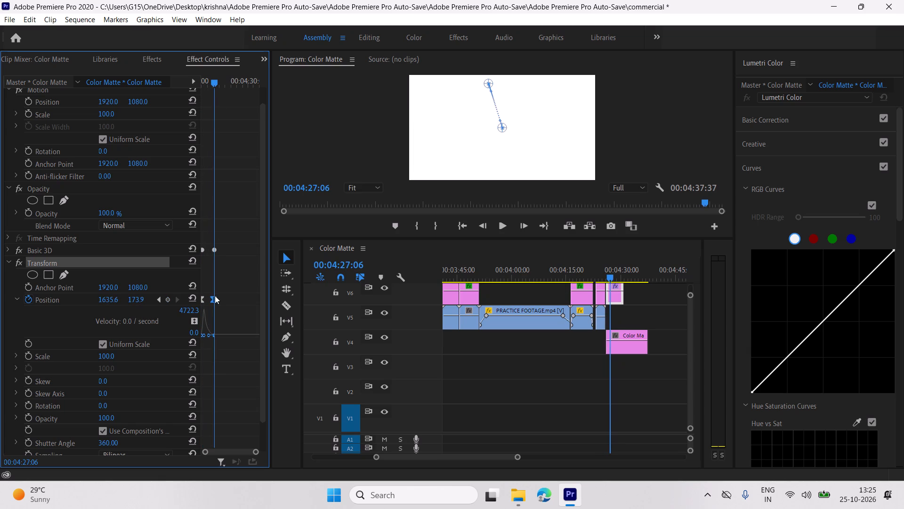
{"action": "left_click", "coordinate": [214, 300]}
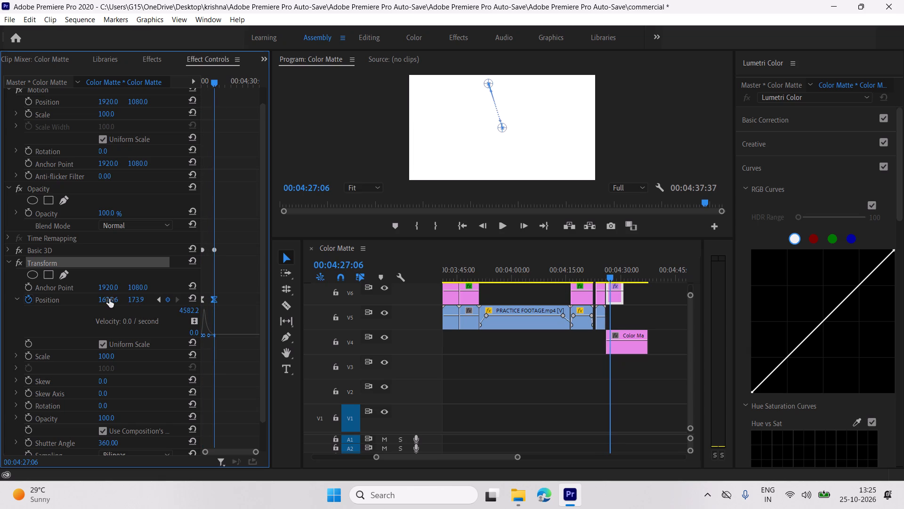
{"action": "left_click", "coordinate": [109, 299]}
{"action": "key", "text": "ctrl+v"}
{"action": "key", "text": "Return"}
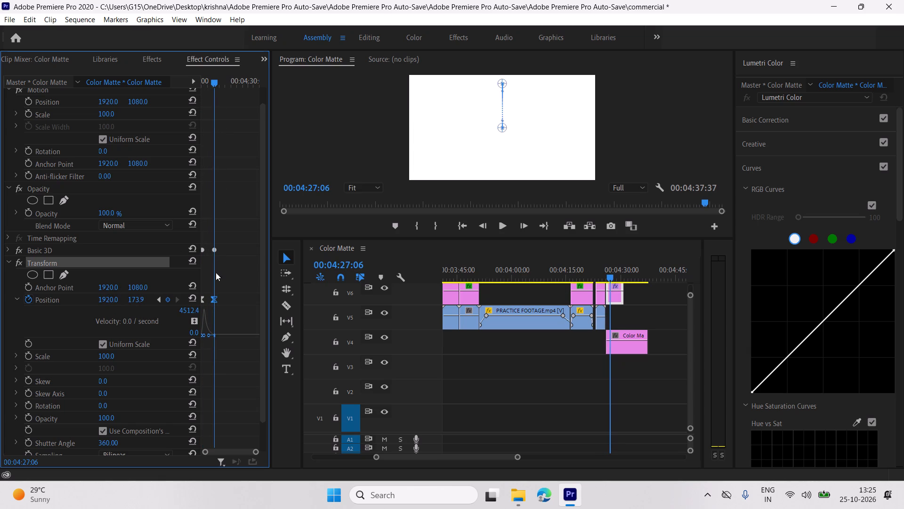
{"action": "left_click", "coordinate": [212, 300]}
Play the straightened upward movement of the black matte from the clip's start.
{"action": "left_click_drag", "start_coordinate": [214, 78], "coordinate": [130, 104]}
{"action": "key", "text": "space"}
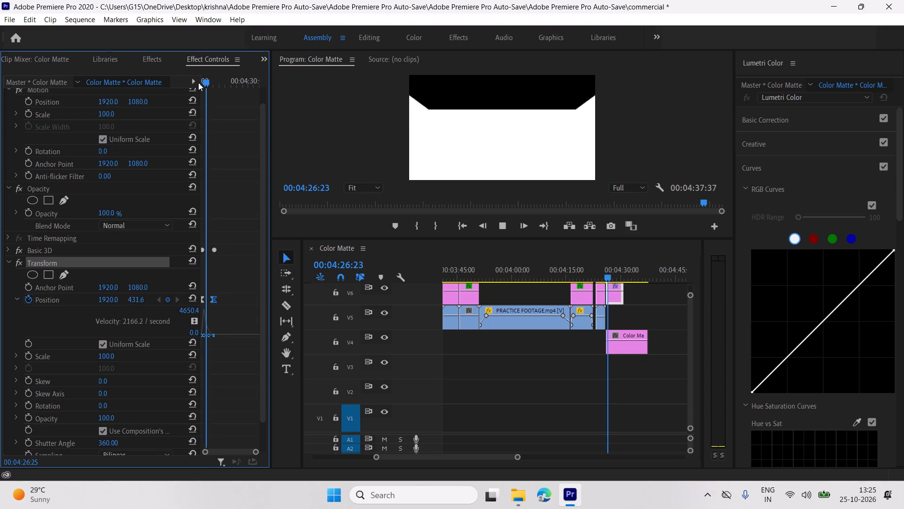
{"action": "key", "text": "space"}
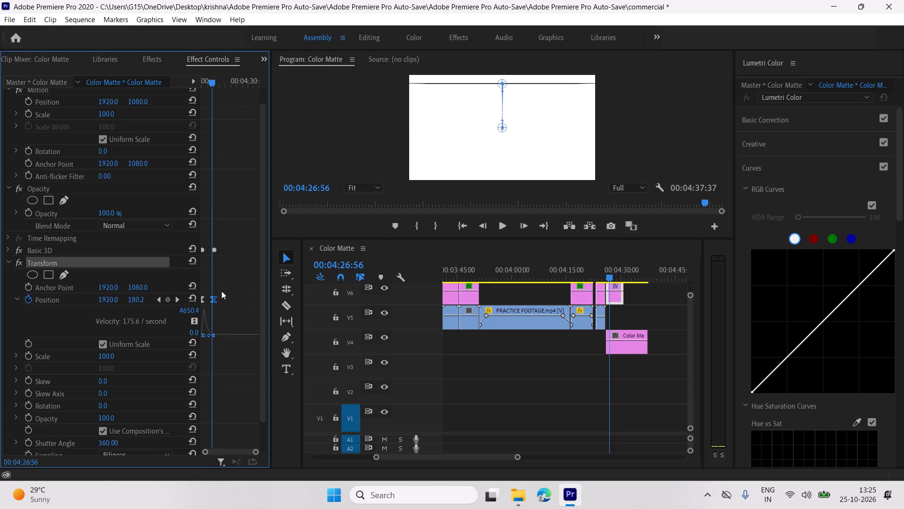
{"action": "key", "text": "space"}
{"action": "key", "text": "space"}
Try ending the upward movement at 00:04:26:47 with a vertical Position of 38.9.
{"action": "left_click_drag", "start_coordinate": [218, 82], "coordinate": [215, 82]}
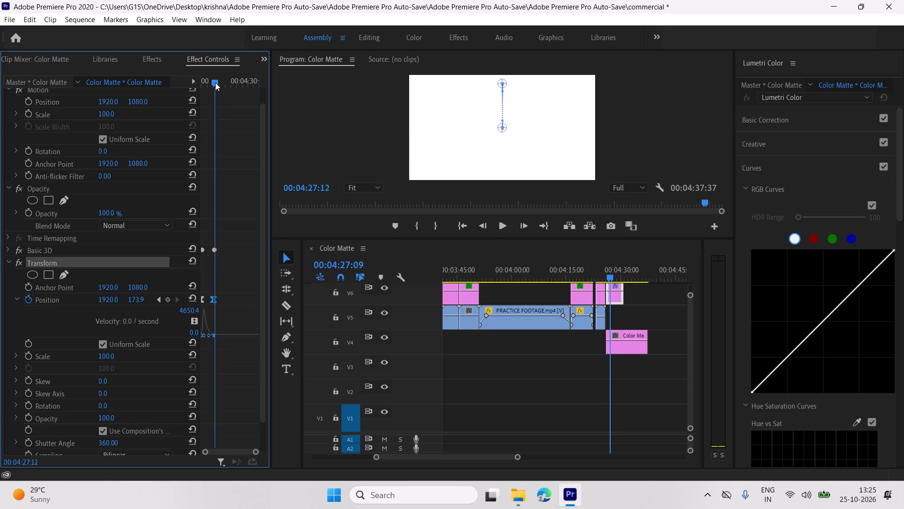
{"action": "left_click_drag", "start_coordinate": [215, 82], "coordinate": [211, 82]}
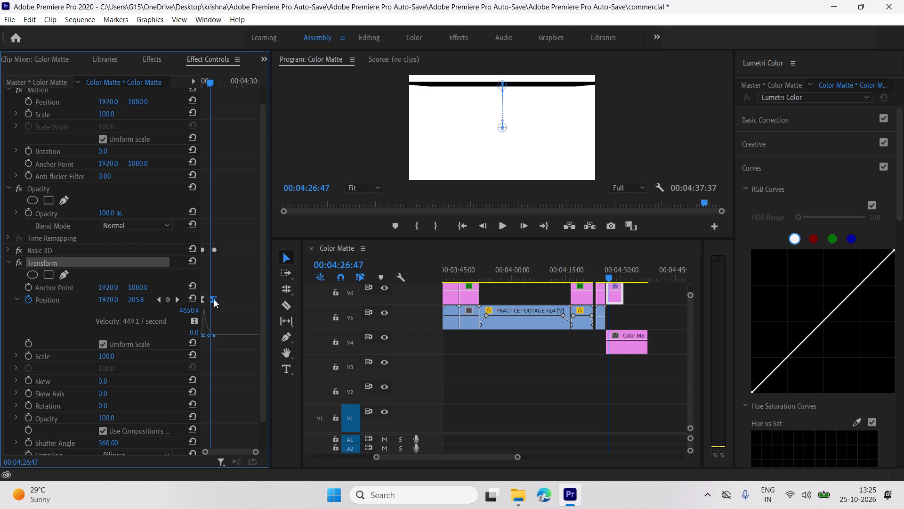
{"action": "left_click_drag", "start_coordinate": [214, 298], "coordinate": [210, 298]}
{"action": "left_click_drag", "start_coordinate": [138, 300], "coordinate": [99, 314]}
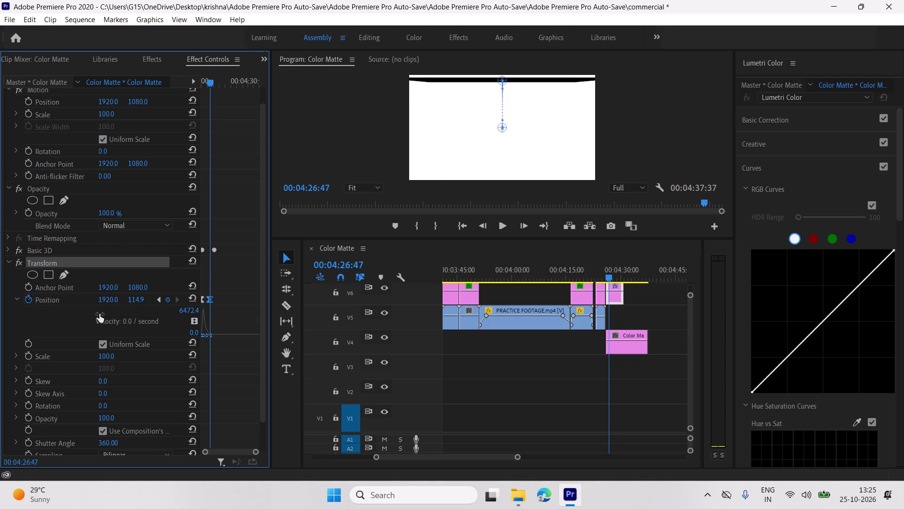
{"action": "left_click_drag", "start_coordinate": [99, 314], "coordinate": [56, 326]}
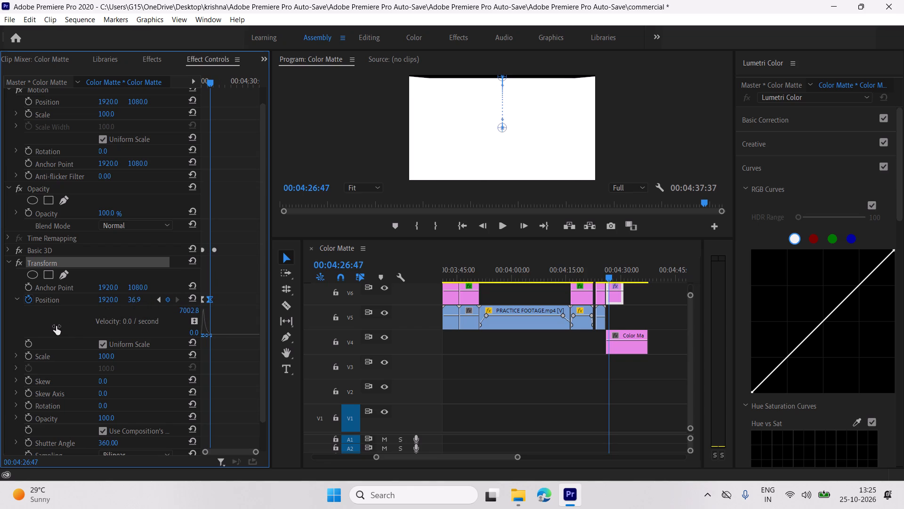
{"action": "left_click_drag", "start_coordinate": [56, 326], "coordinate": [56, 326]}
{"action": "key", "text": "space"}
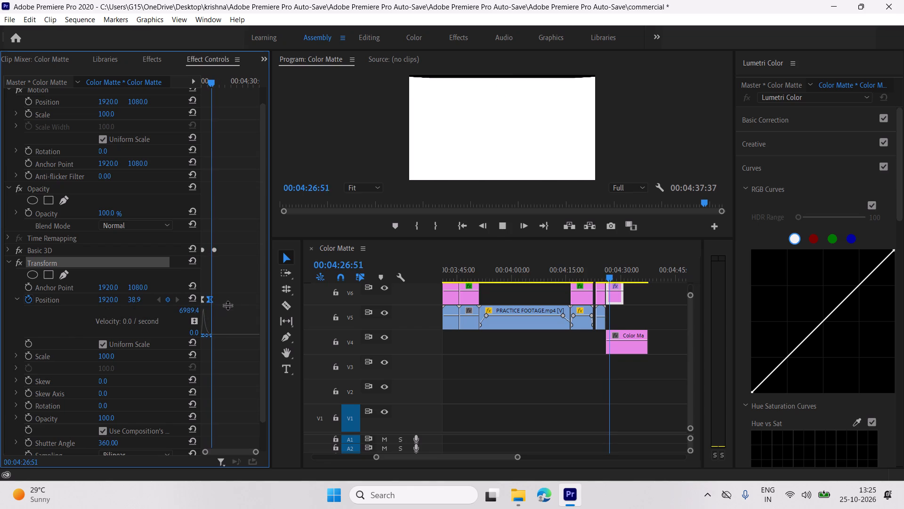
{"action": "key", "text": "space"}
Replace the Position end keyframe with a higher one at about -22 vertical, level with the Basic 3D end keyframe.
{"action": "left_click_drag", "start_coordinate": [209, 301], "coordinate": [214, 302]}
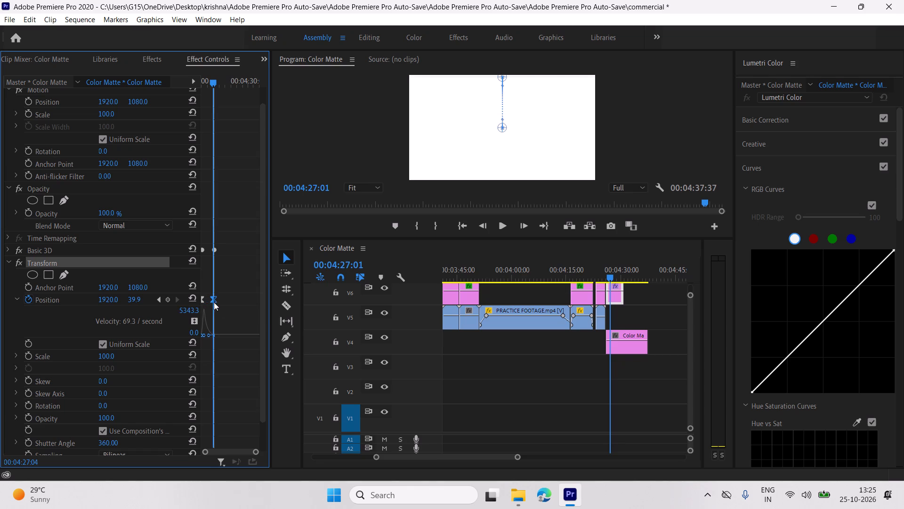
{"action": "left_click_drag", "start_coordinate": [214, 302], "coordinate": [213, 302]}
{"action": "left_click_drag", "start_coordinate": [134, 298], "coordinate": [95, 301]}
{"action": "left_click_drag", "start_coordinate": [212, 299], "coordinate": [222, 302]}
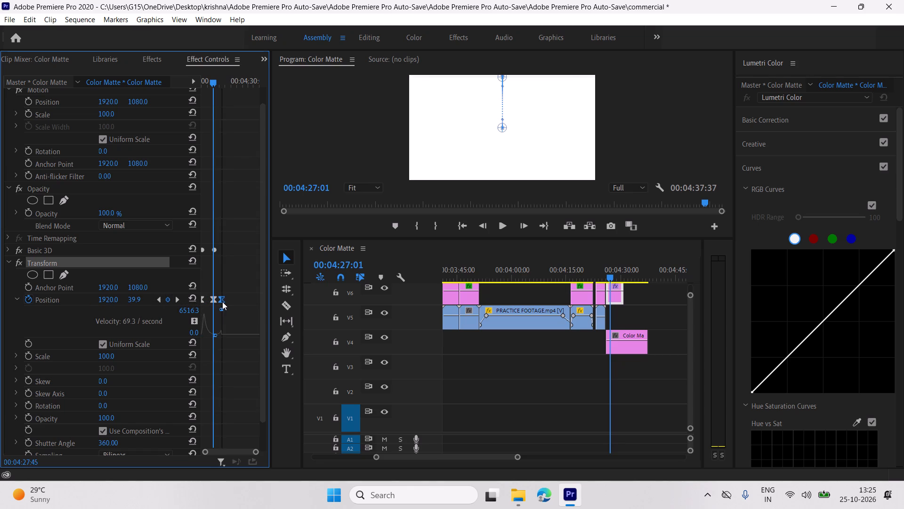
{"action": "left_click_drag", "start_coordinate": [222, 302], "coordinate": [223, 302]}
{"action": "left_click", "coordinate": [209, 298]}
{"action": "key", "text": "Delete"}
{"action": "left_click_drag", "start_coordinate": [222, 299], "coordinate": [215, 297]}
Reapply Ease In to both Transform Position keyframes and skew the velocity curve so the speed peaks early.
{"action": "left_click_drag", "start_coordinate": [229, 288], "coordinate": [196, 320]}
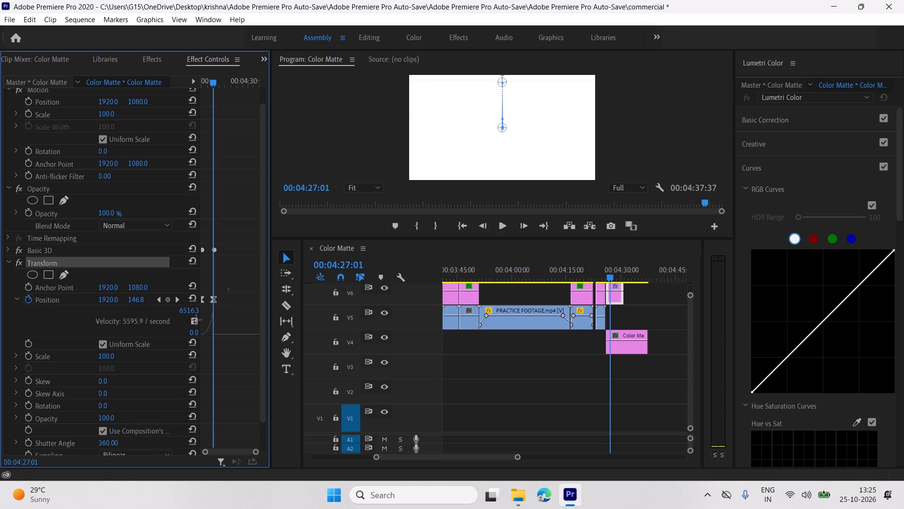
{"action": "left_click_drag", "start_coordinate": [196, 320], "coordinate": [191, 324]}
{"action": "right_click", "coordinate": [215, 300]}
{"action": "left_click", "coordinate": [281, 401]}
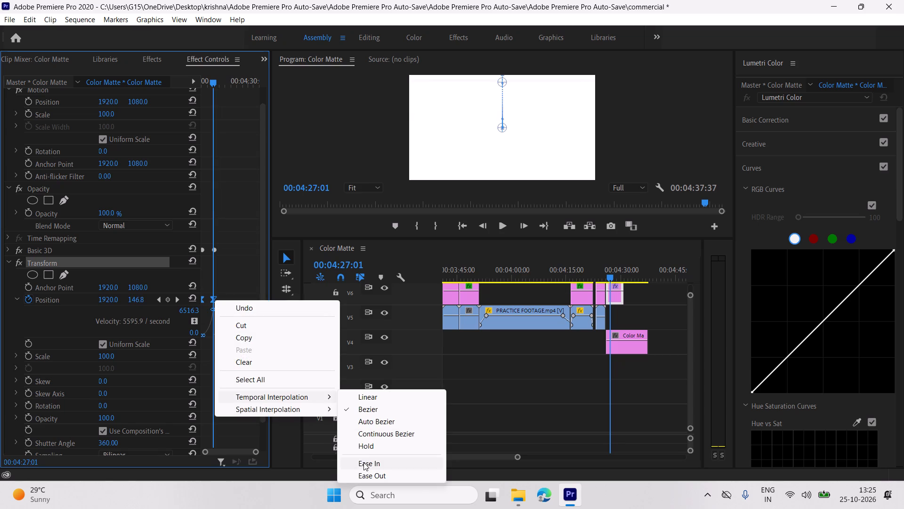
{"action": "left_click", "coordinate": [363, 462]}
{"action": "left_click_drag", "start_coordinate": [210, 334], "coordinate": [205, 335]}
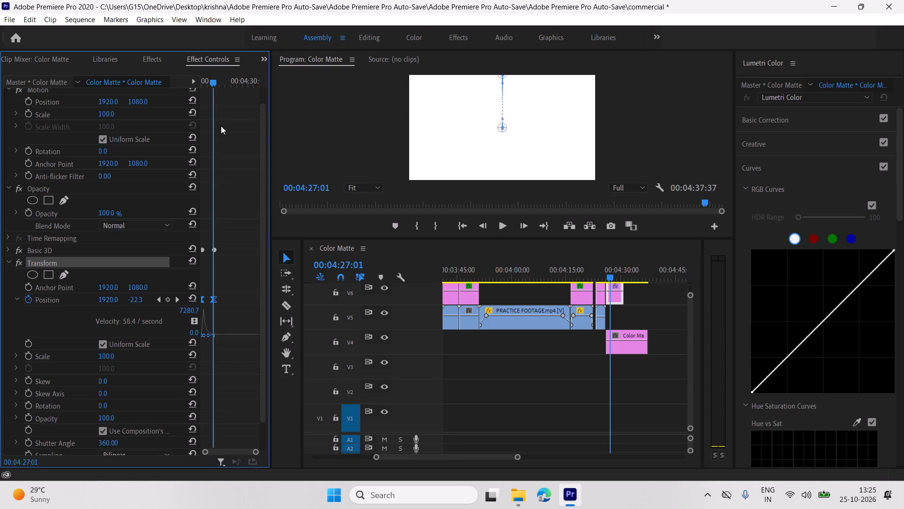
Play the matte's eased movement from its start, and play the preceding "scrolling text" section leading into it.
{"action": "left_click_drag", "start_coordinate": [213, 82], "coordinate": [144, 98]}
{"action": "key", "text": "space"}
{"action": "key", "text": "space"}
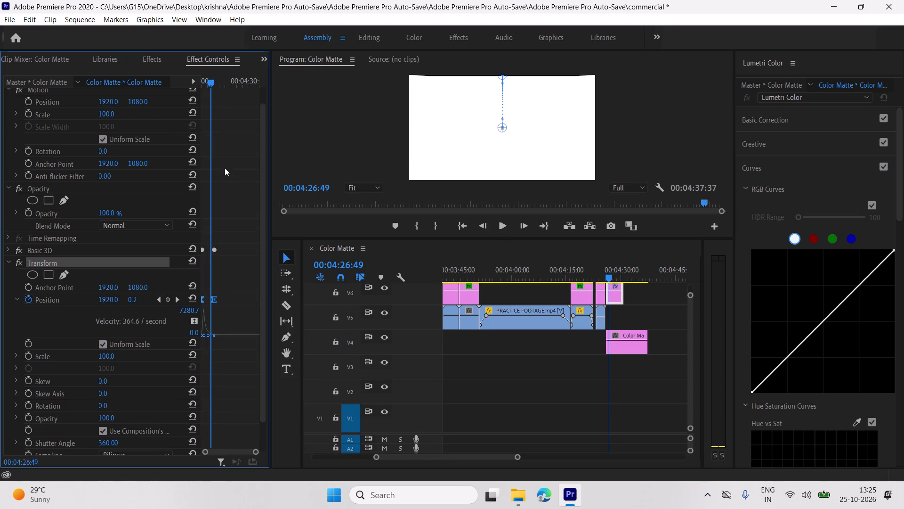
{"action": "left_click", "coordinate": [17, 296]}
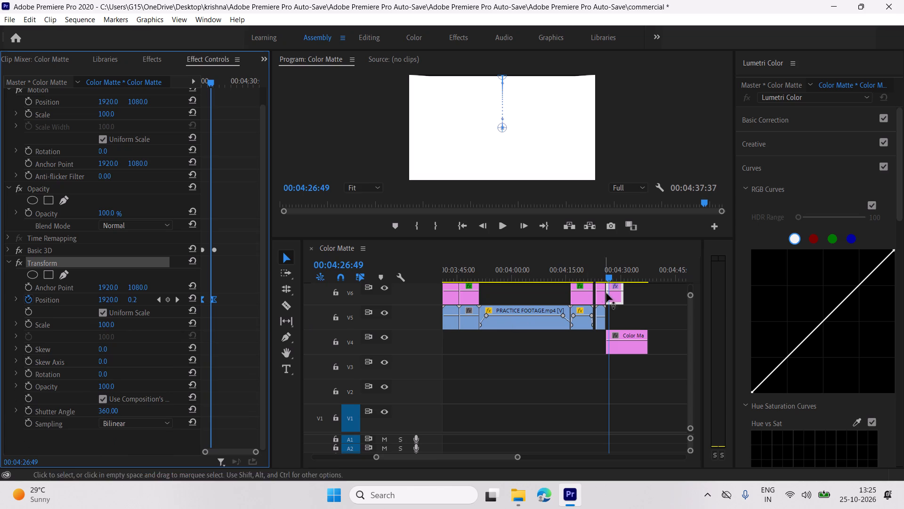
{"action": "left_click_drag", "start_coordinate": [607, 276], "coordinate": [593, 272]}
{"action": "key", "text": "space"}
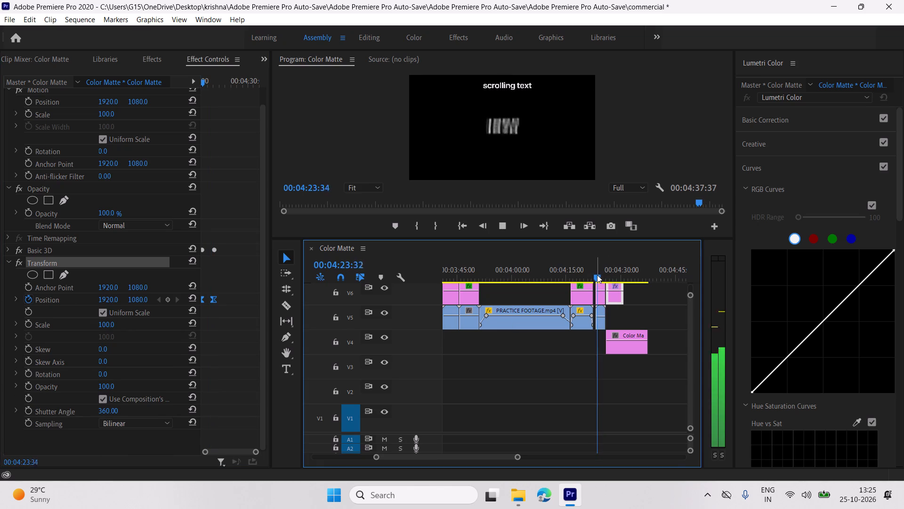
{"action": "key", "text": "space"}
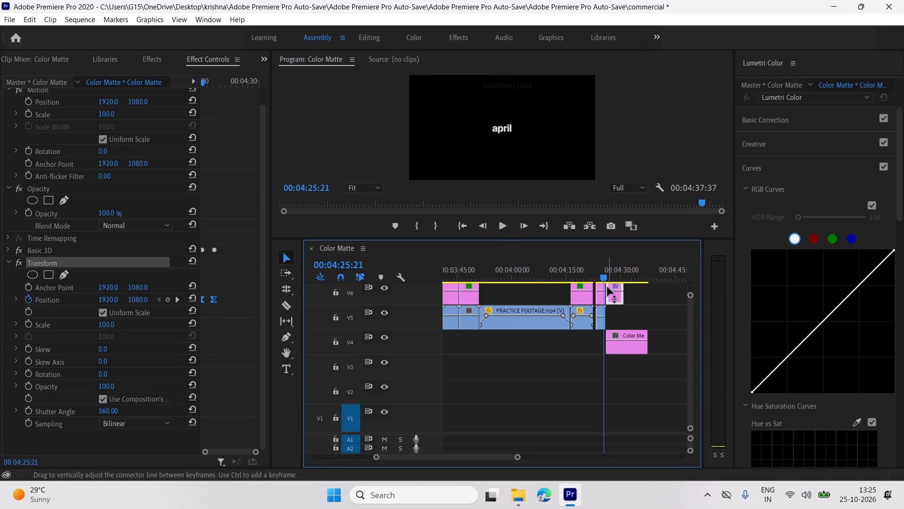
Shift the "scrolling text" title to a horizontal Vector Motion Position of 2677 and play it into the matte movement.
{"action": "left_click", "coordinate": [603, 273]}
{"action": "left_click", "coordinate": [600, 283]}
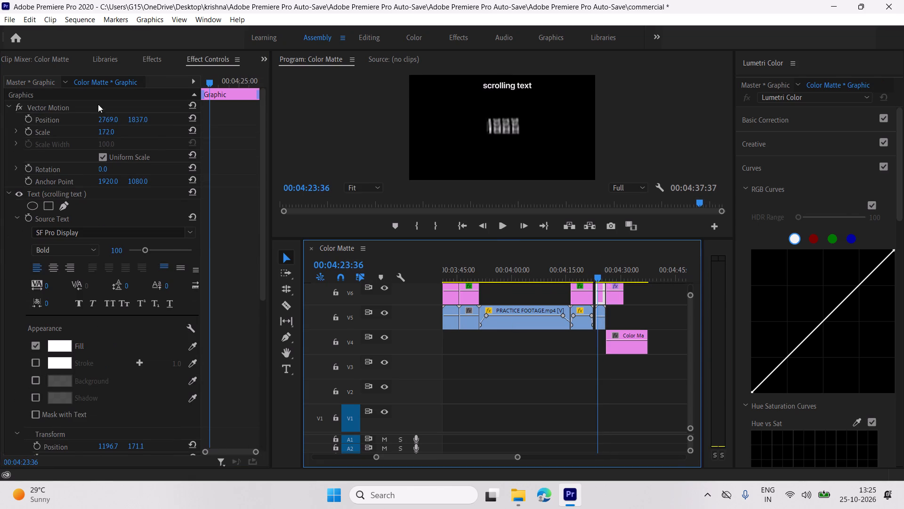
{"action": "left_click_drag", "start_coordinate": [107, 117], "coordinate": [53, 120]}
{"action": "key", "text": "space"}
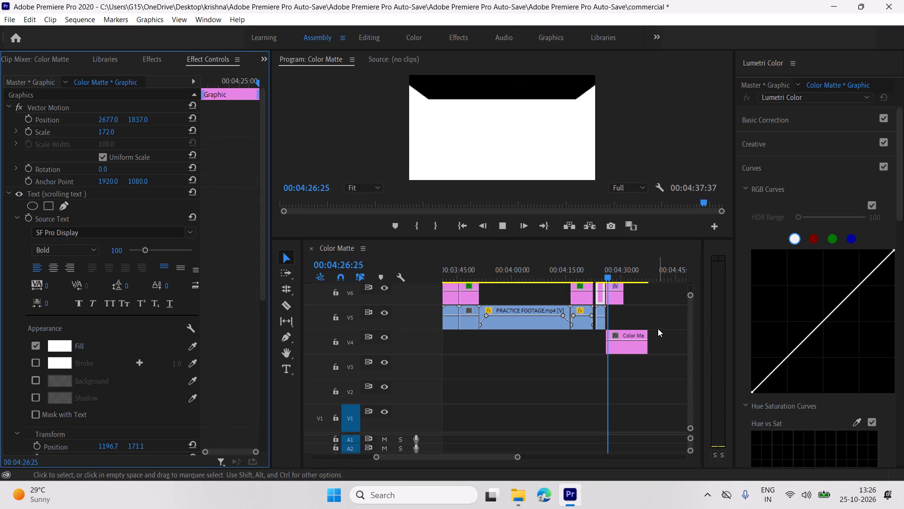
{"action": "key", "text": "space"}
Replace the end keyframe of the "scrolling text" title's Opacity fade with a 0% keyframe at 00:04:25:22, and play it.
{"action": "left_click_drag", "start_coordinate": [608, 276], "coordinate": [603, 276]}
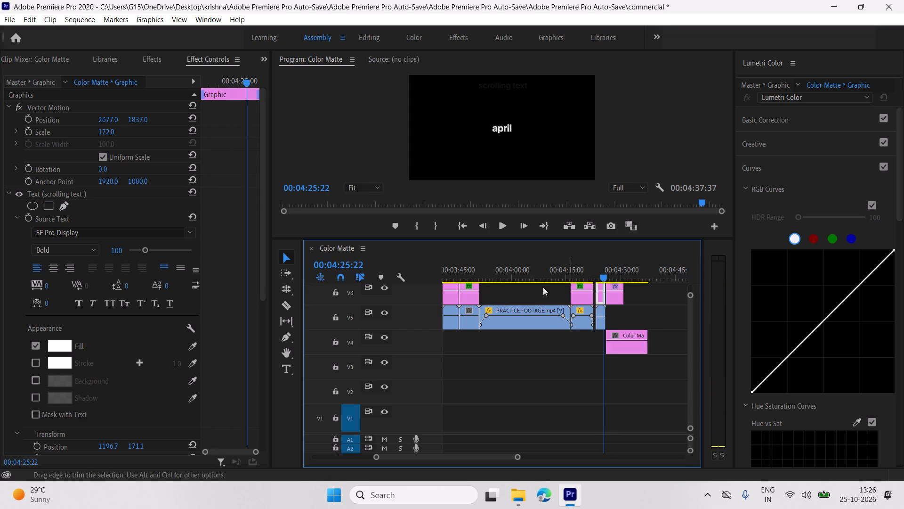
{"action": "scroll", "coordinate": [213, 299], "scroll_direction": "down", "scroll_amount": 18}
{"action": "left_click_drag", "start_coordinate": [242, 251], "coordinate": [248, 254]}
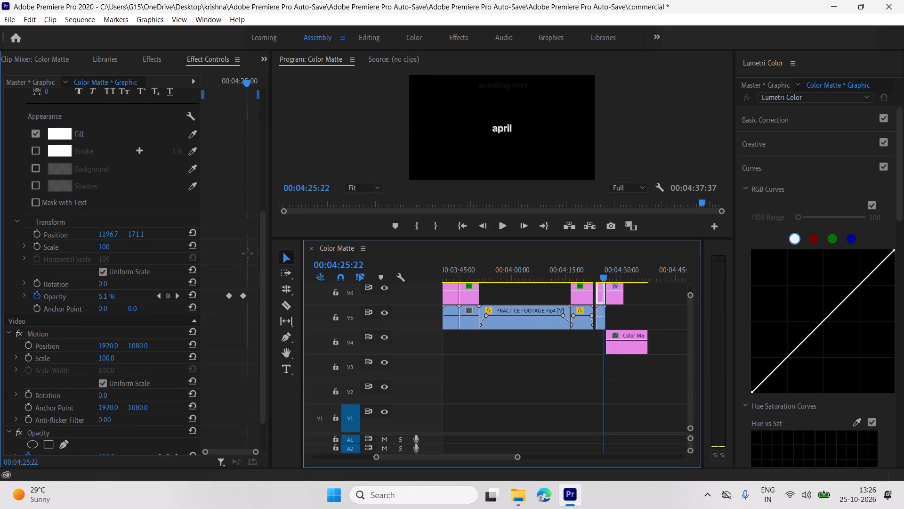
{"action": "left_click_drag", "start_coordinate": [248, 254], "coordinate": [286, 333]}
{"action": "key", "text": "Delete"}
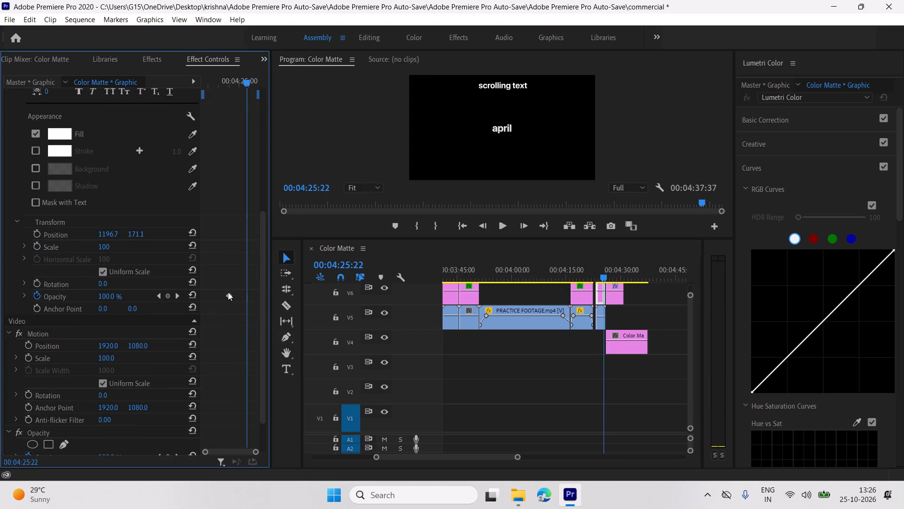
{"action": "left_click_drag", "start_coordinate": [105, 294], "coordinate": [87, 295]}
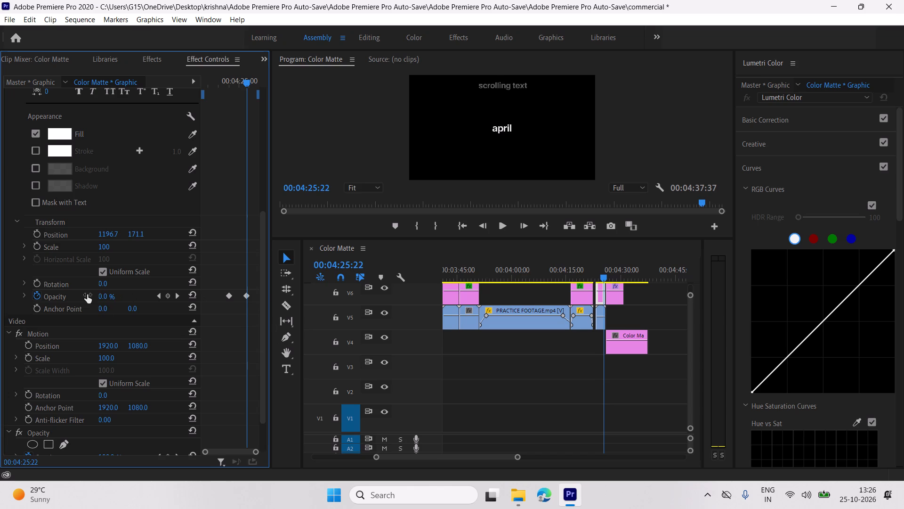
{"action": "left_click_drag", "start_coordinate": [87, 295], "coordinate": [101, 294]}
{"action": "key", "text": "space"}
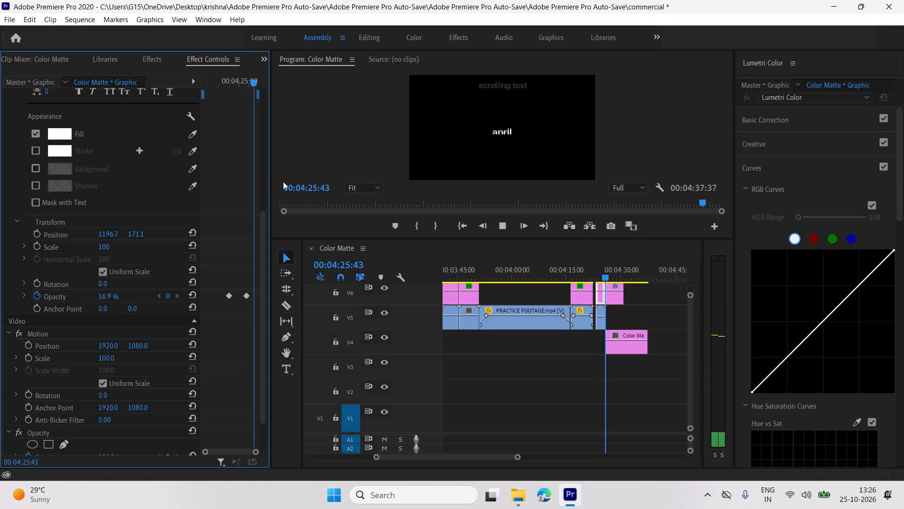
{"action": "key", "text": "space"}
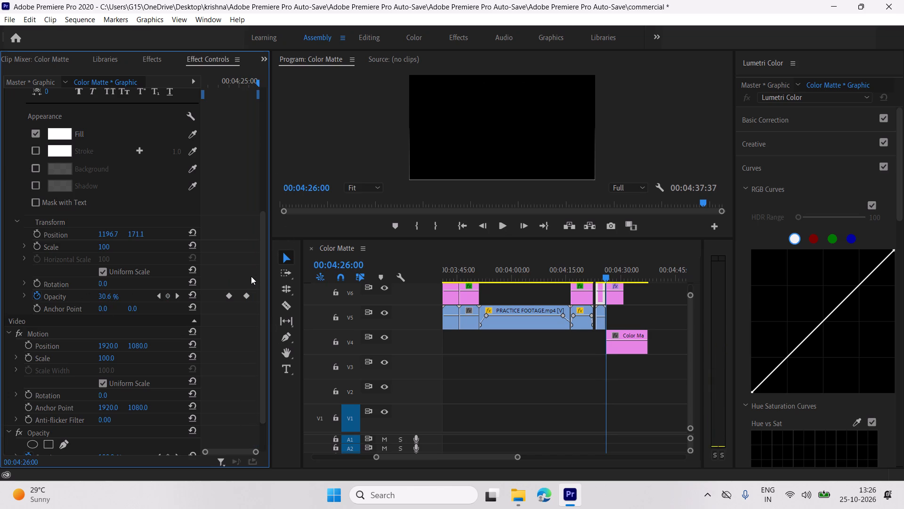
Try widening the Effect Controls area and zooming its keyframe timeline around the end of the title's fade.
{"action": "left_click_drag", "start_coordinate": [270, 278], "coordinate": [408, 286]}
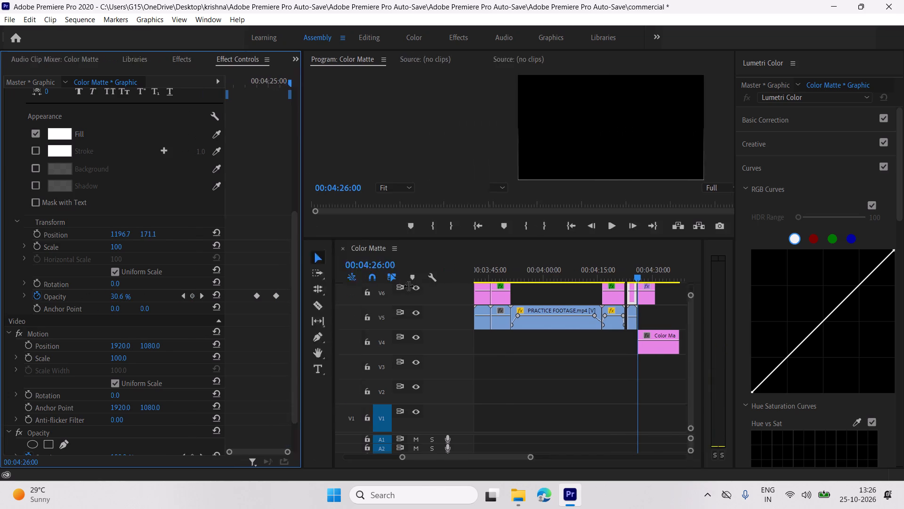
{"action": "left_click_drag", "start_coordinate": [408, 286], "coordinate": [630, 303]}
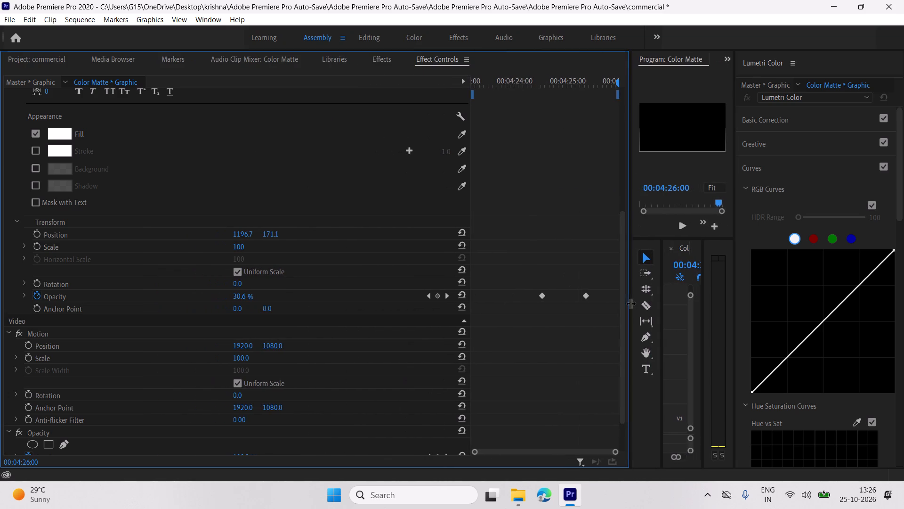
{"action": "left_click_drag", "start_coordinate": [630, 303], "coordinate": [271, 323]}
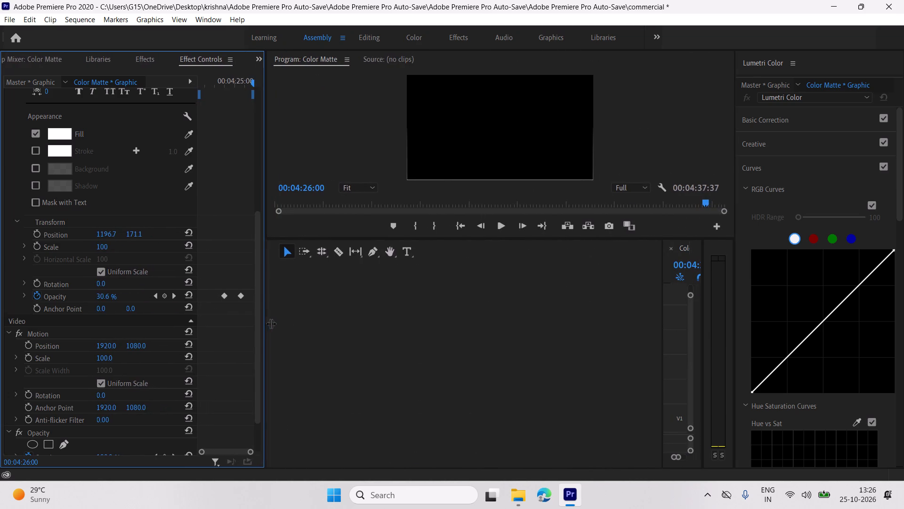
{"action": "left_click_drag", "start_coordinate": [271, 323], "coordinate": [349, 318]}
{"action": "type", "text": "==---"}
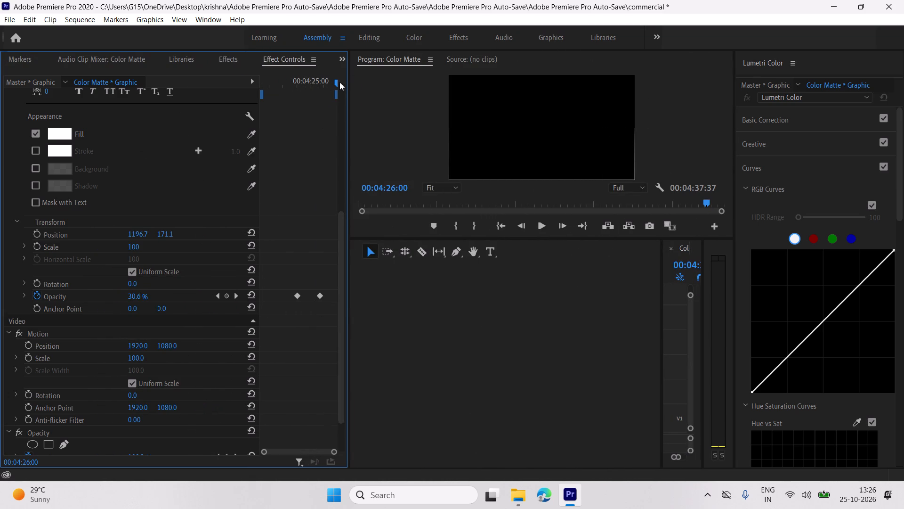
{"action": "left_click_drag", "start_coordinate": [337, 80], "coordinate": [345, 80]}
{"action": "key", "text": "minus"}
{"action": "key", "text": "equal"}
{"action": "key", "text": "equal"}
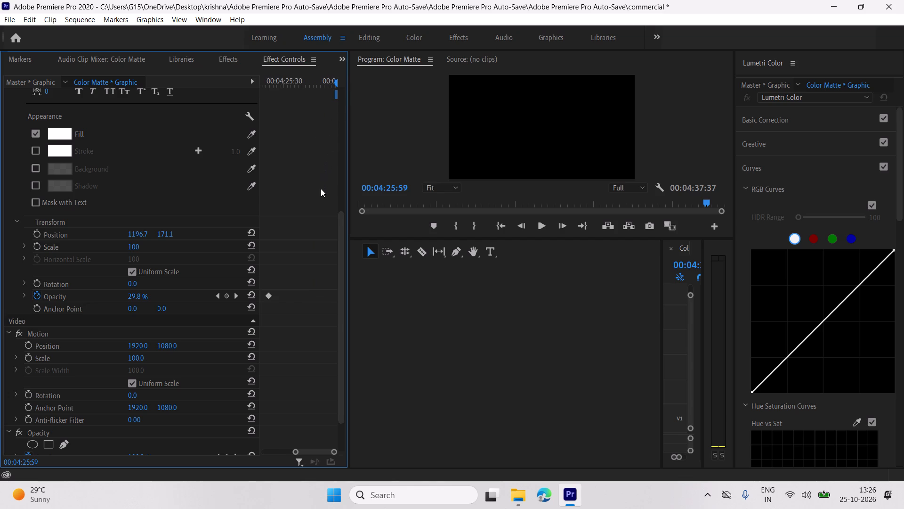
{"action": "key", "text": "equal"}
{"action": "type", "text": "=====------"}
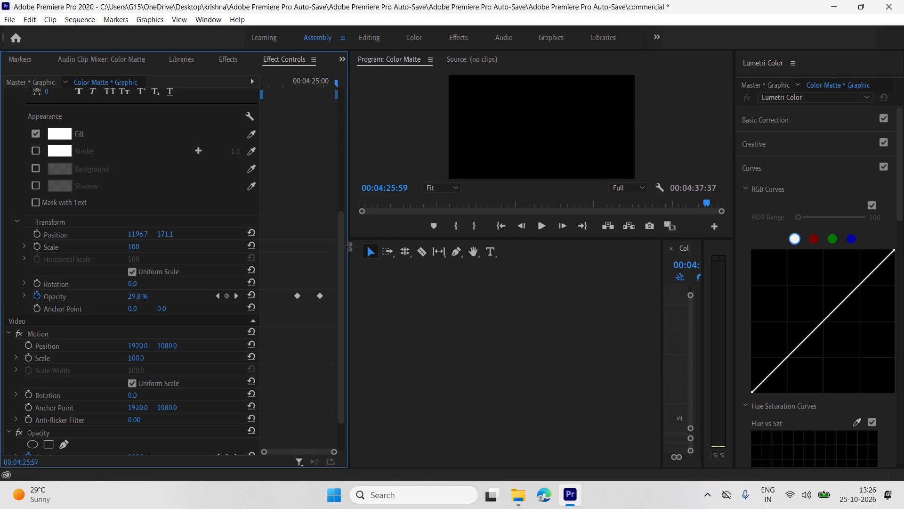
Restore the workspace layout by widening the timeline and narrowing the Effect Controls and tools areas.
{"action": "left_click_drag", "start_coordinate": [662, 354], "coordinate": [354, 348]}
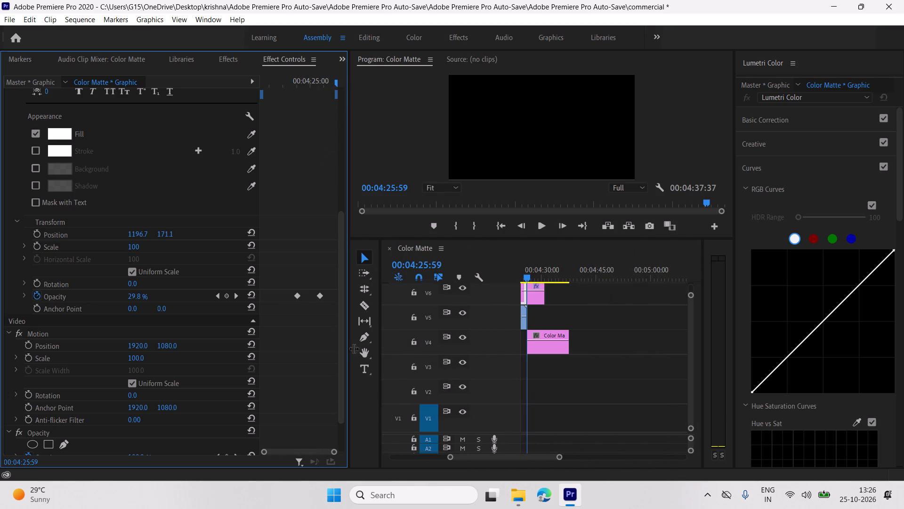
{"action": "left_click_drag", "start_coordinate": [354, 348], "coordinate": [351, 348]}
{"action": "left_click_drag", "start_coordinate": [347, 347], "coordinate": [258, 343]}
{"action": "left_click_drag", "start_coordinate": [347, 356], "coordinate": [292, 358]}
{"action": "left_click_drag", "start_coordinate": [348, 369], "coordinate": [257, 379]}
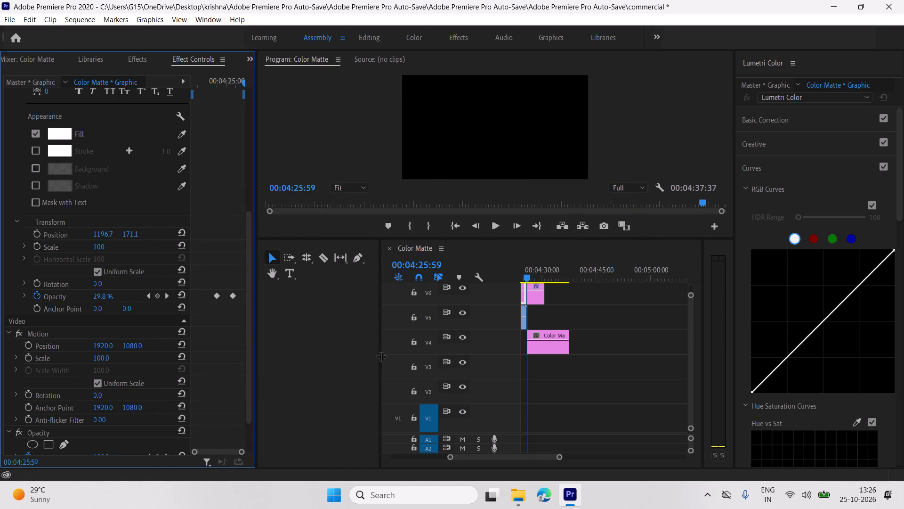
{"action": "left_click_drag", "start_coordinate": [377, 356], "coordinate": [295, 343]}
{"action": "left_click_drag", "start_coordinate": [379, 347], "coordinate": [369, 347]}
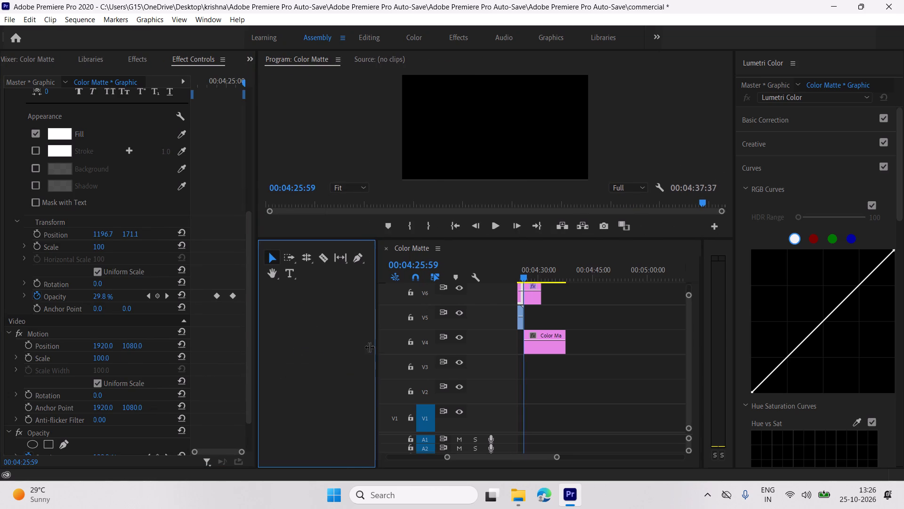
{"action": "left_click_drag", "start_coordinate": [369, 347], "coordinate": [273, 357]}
Play the transition from the "scrolling text" section into the white reveal.
{"action": "key", "text": "space"}
{"action": "scroll", "coordinate": [519, 355], "scroll_direction": "down", "scroll_amount": 4}
{"action": "key", "text": "space"}
{"action": "left_click", "coordinate": [589, 275]}
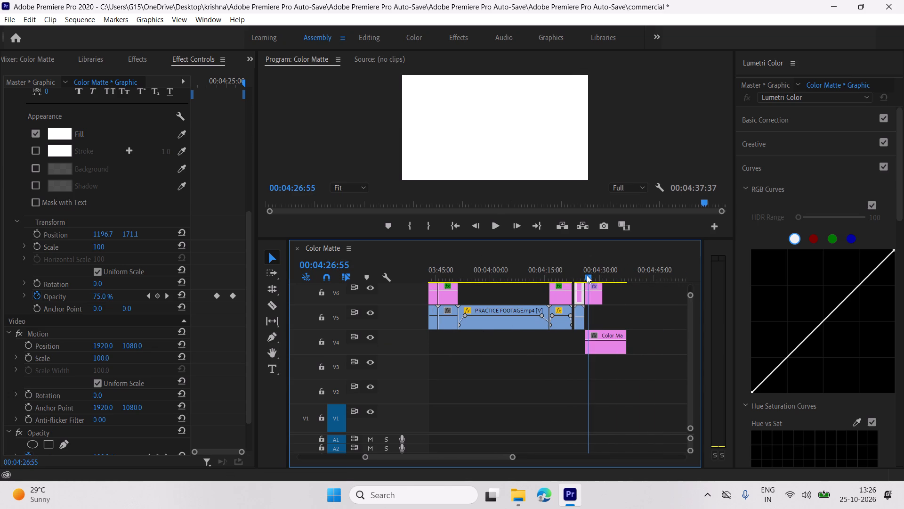
{"action": "key", "text": "space"}
{"action": "key", "text": "space"}
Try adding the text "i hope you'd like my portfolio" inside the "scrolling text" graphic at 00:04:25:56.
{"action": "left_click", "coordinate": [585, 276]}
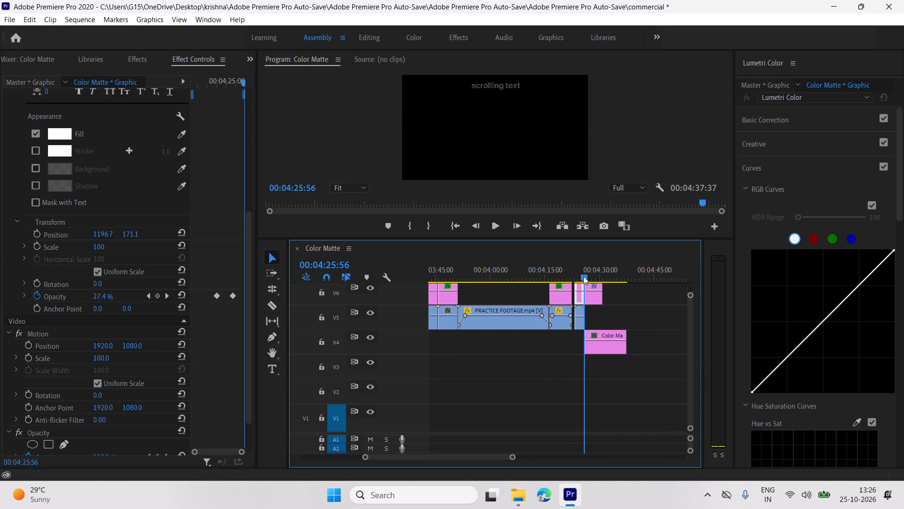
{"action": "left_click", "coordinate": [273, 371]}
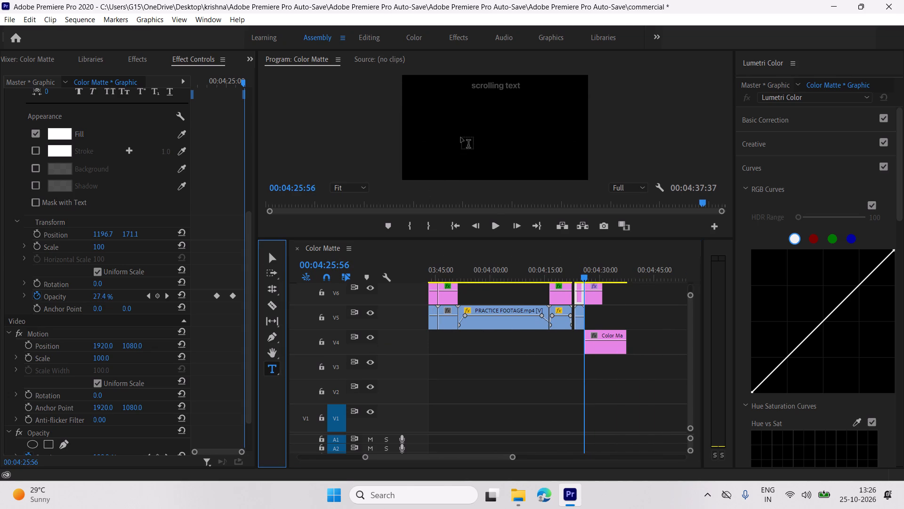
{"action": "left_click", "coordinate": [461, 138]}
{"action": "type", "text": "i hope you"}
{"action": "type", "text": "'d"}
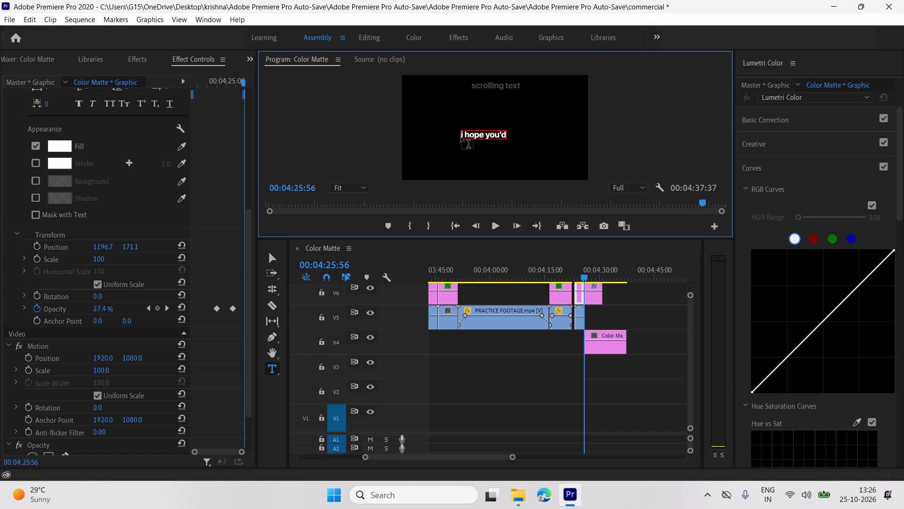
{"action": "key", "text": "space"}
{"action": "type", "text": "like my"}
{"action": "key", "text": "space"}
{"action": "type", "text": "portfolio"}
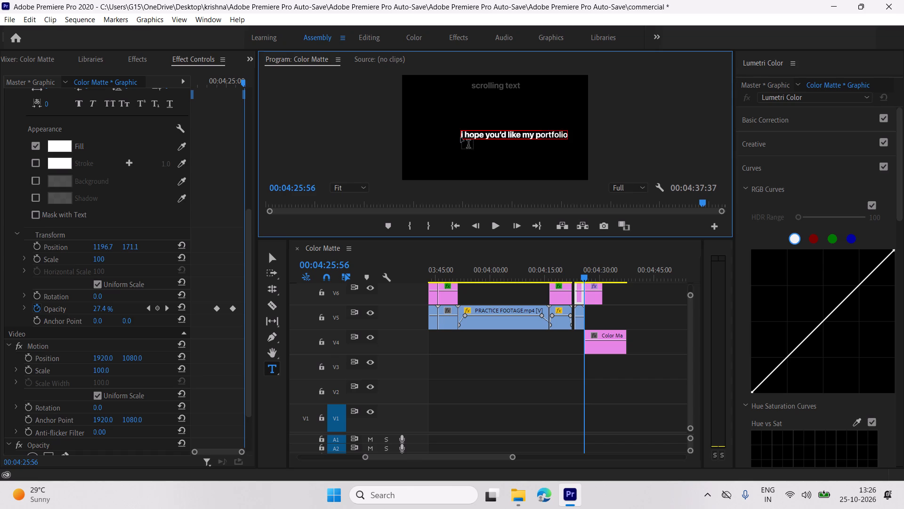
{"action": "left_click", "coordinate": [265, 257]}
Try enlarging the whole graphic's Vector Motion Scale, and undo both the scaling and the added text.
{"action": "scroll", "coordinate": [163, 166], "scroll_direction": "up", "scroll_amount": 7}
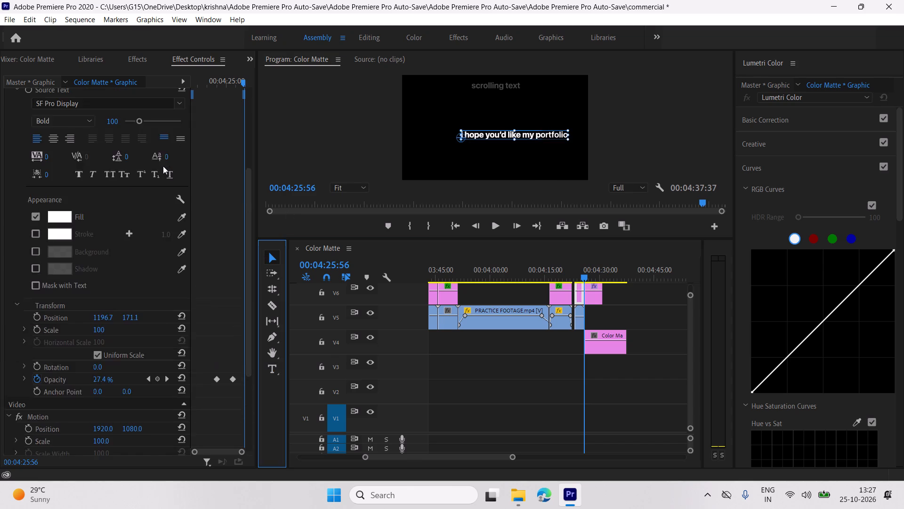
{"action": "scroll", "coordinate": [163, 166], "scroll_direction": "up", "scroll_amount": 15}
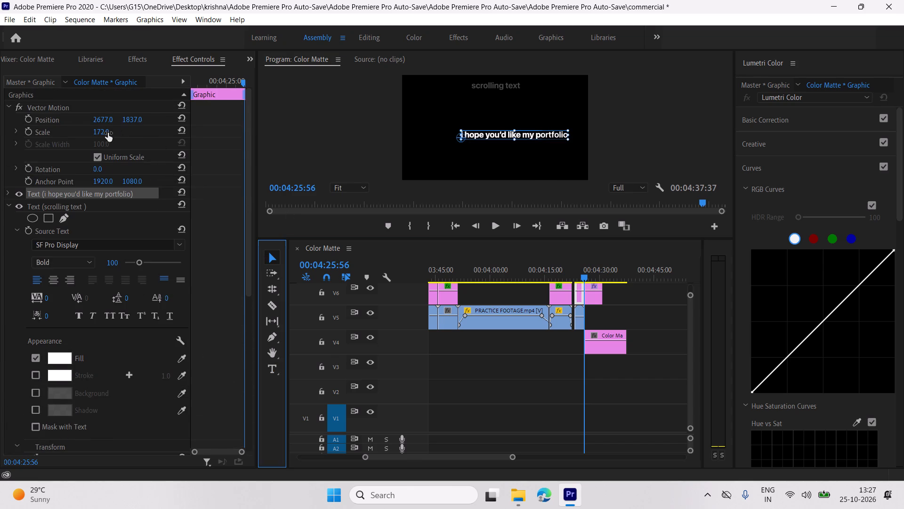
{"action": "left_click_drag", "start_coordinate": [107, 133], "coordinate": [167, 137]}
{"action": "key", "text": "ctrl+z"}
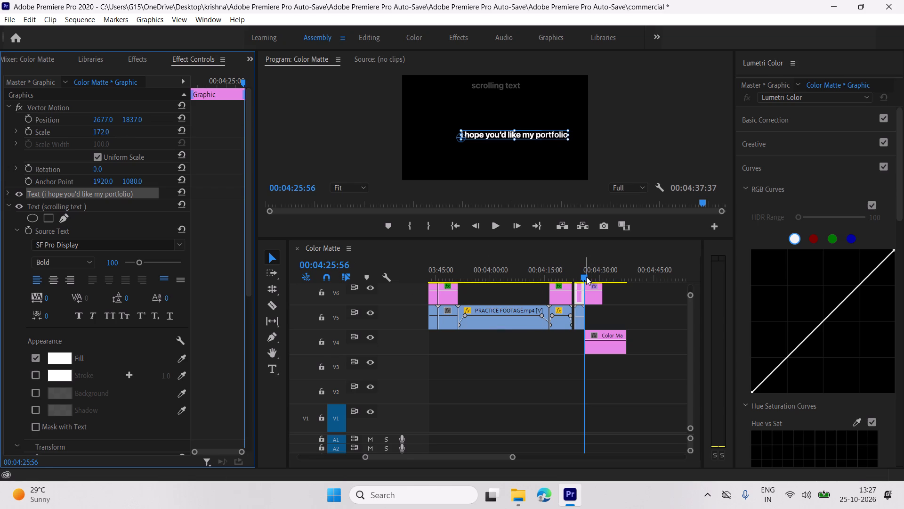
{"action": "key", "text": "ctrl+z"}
With no clip selected, add a new text graphic reading "i hope you'd like my portfolio" over the white at 00:04:26:43.
{"action": "left_click", "coordinate": [621, 303]}
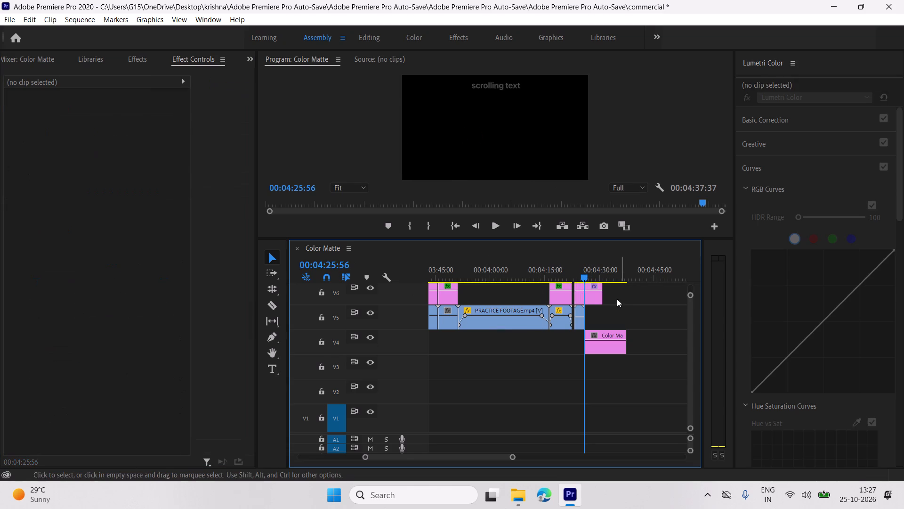
{"action": "key", "text": "space"}
{"action": "key", "text": "space"}
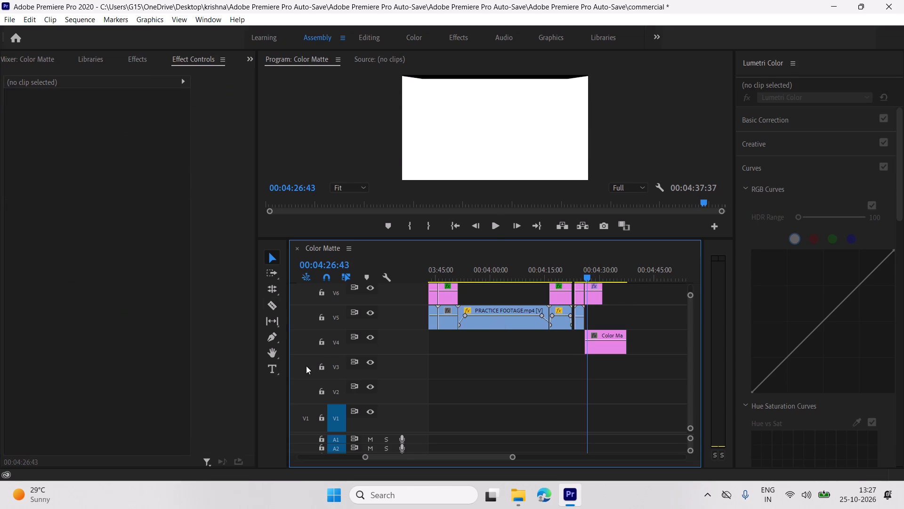
{"action": "left_click", "coordinate": [274, 369]}
{"action": "left_click", "coordinate": [448, 132]}
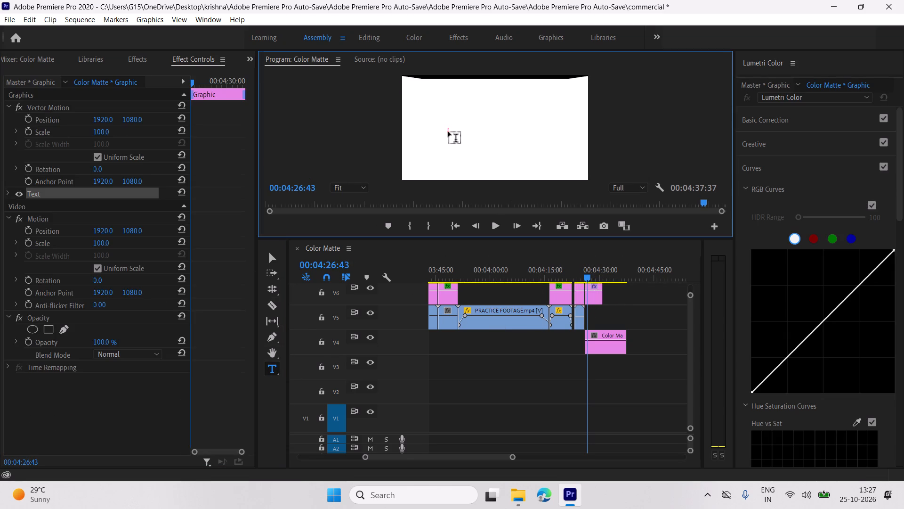
{"action": "type", "text": "i hope you'd like my por"}
{"action": "type", "text": "tfolio"}
Change the fill of the entire "i hope you'd like my portfolio" text to black.
{"action": "key", "text": "ctrl+a"}
{"action": "left_click", "coordinate": [7, 193]}
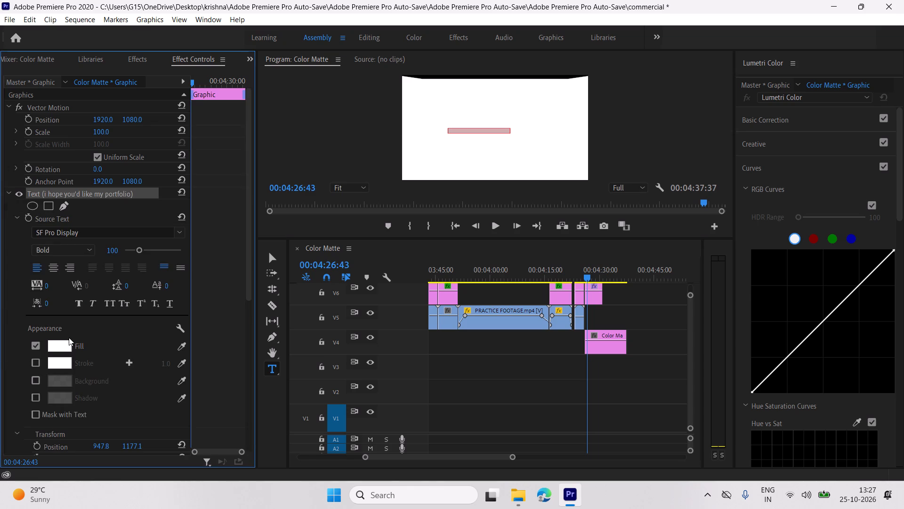
{"action": "left_click", "coordinate": [65, 345]}
{"action": "left_click_drag", "start_coordinate": [390, 271], "coordinate": [219, 140]}
{"action": "left_click", "coordinate": [550, 167]}
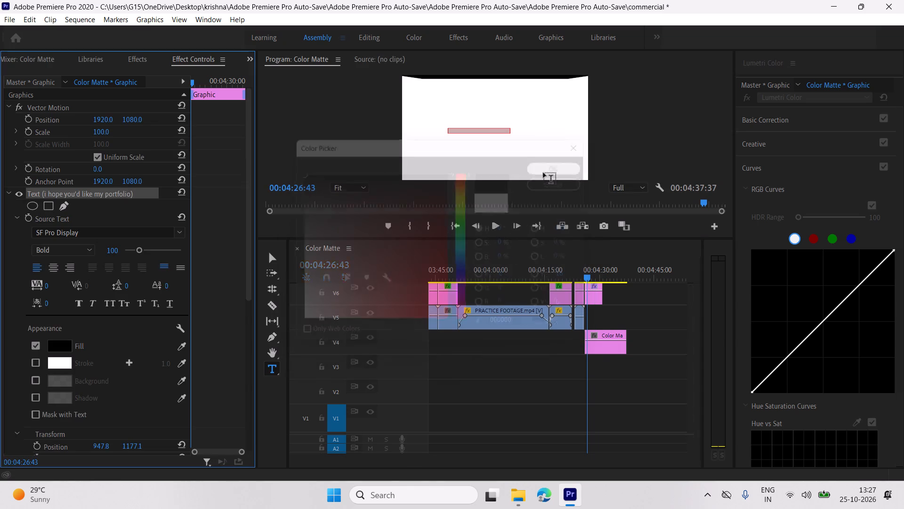
Set the Vector Motion Scale of the "i hope you'd like my portfolio" graphic to 193.
{"action": "left_click", "coordinate": [279, 257]}
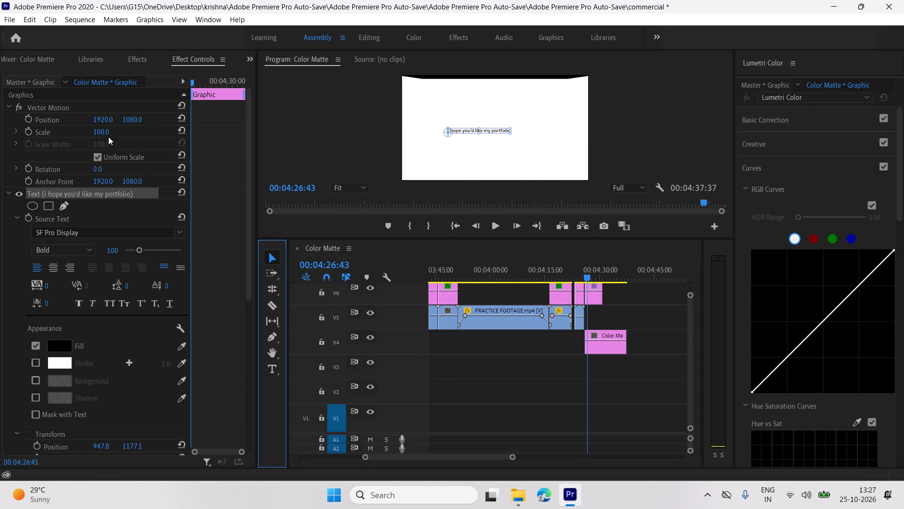
{"action": "left_click_drag", "start_coordinate": [101, 131], "coordinate": [157, 131]}
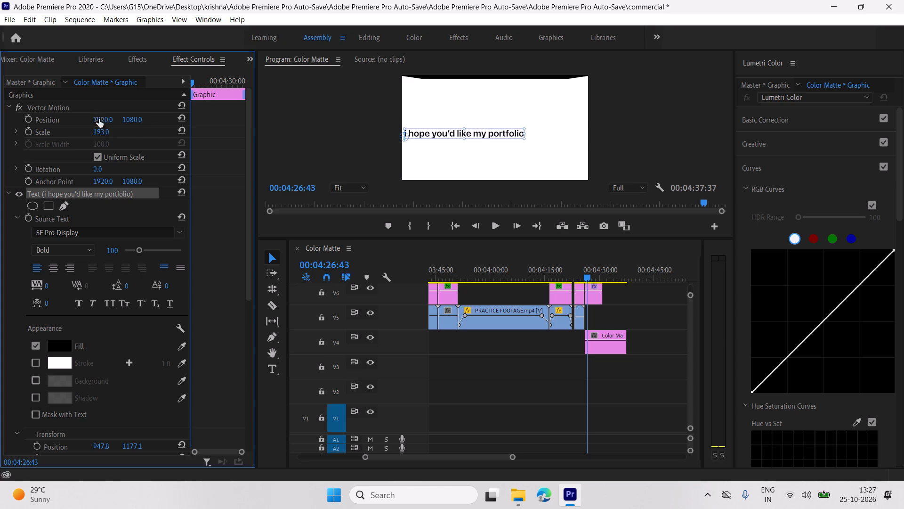
Set the Vector Motion Position of the "i hope you'd like my portfolio" graphic to 2546, 953 to centre it.
{"action": "left_click_drag", "start_coordinate": [101, 117], "coordinate": [404, 138]}
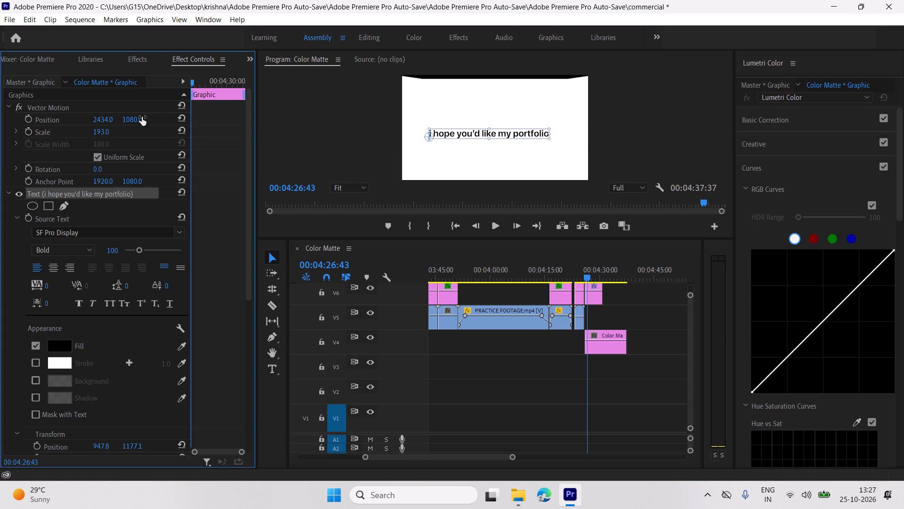
{"action": "left_click_drag", "start_coordinate": [140, 117], "coordinate": [73, 134]}
{"action": "left_click_drag", "start_coordinate": [105, 119], "coordinate": [147, 121]}
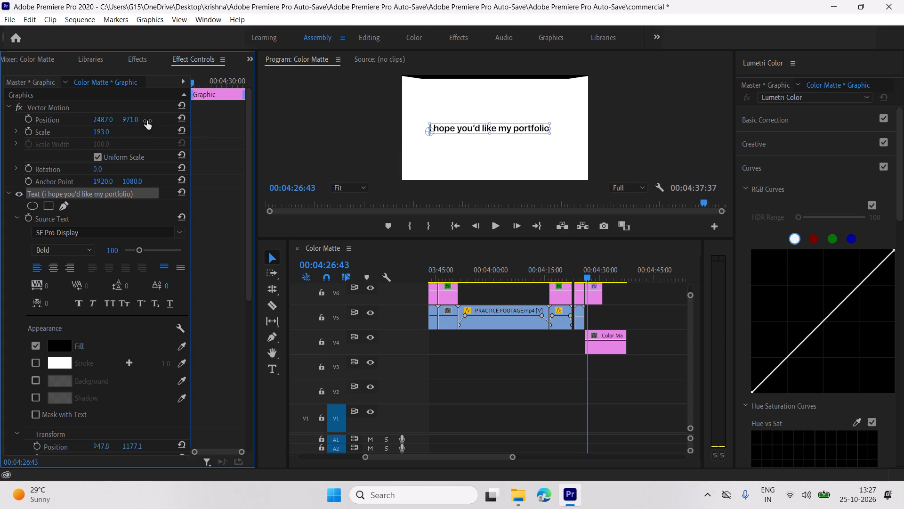
{"action": "left_click_drag", "start_coordinate": [147, 121], "coordinate": [157, 123]}
{"action": "left_click_drag", "start_coordinate": [102, 119], "coordinate": [128, 119]}
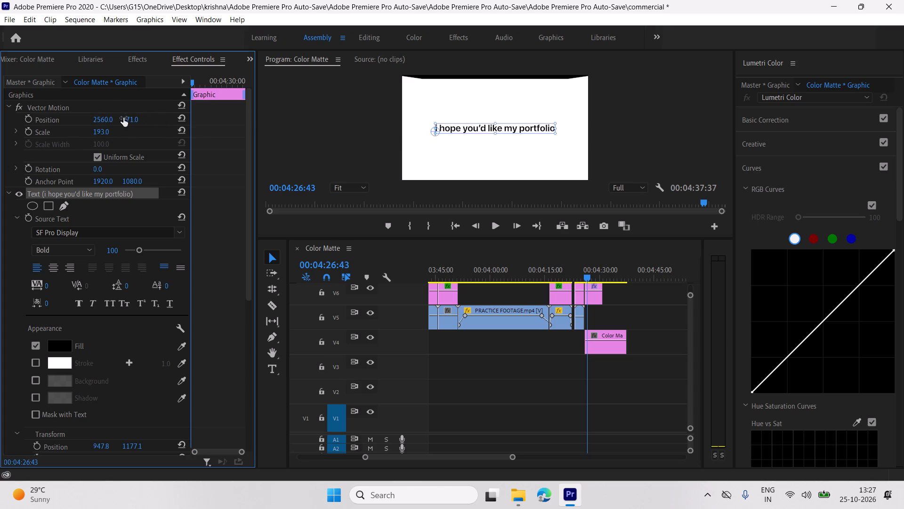
{"action": "left_click_drag", "start_coordinate": [123, 118], "coordinate": [113, 119]}
{"action": "left_click_drag", "start_coordinate": [104, 117], "coordinate": [91, 119]}
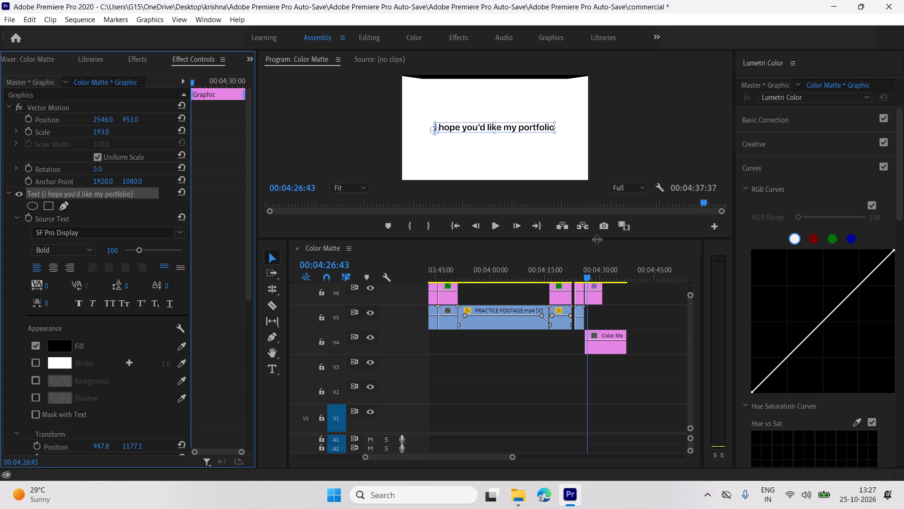
Move the "i hope you'd like my portfolio" graphic from V7 to V5, starting where the Color Matte clips on V6 and V4 begin.
{"action": "left_click_drag", "start_coordinate": [597, 239], "coordinate": [593, 211]}
{"action": "left_click", "coordinate": [597, 260]}
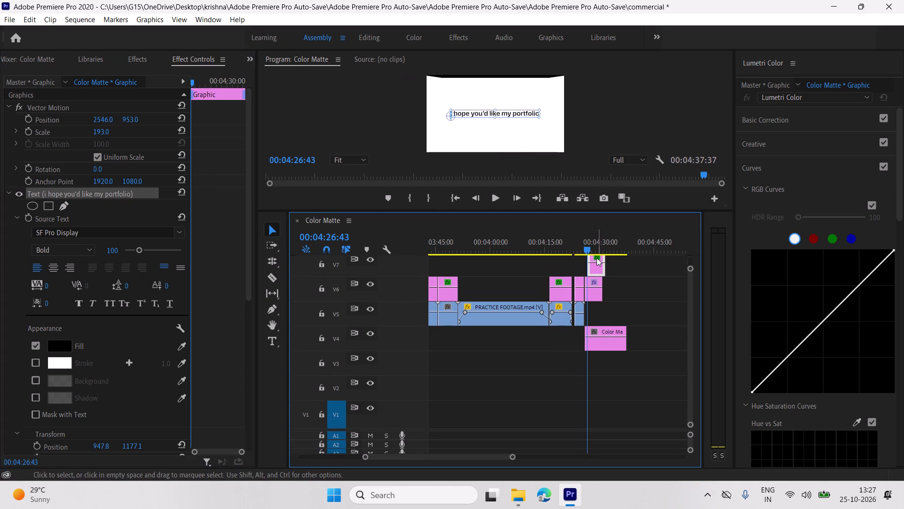
{"action": "left_click_drag", "start_coordinate": [597, 258], "coordinate": [592, 305]}
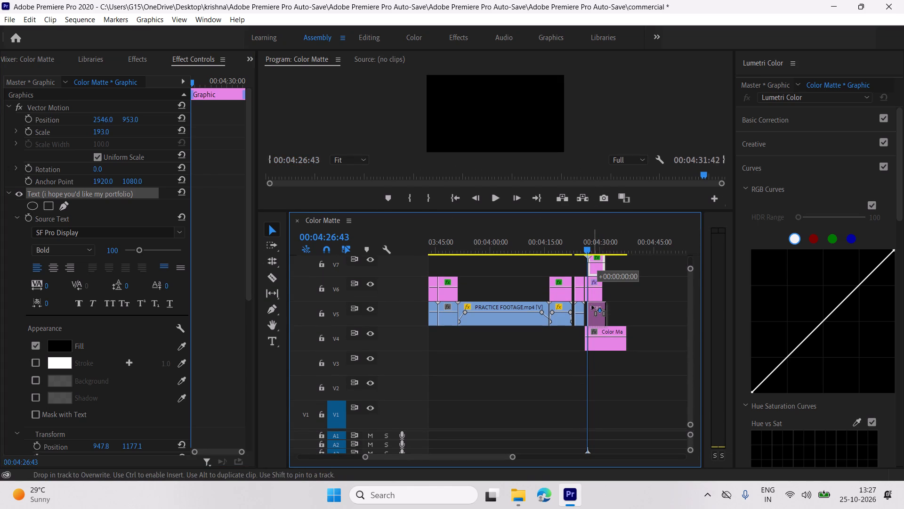
{"action": "left_click_drag", "start_coordinate": [592, 305], "coordinate": [591, 306]}
{"action": "key", "text": "equal"}
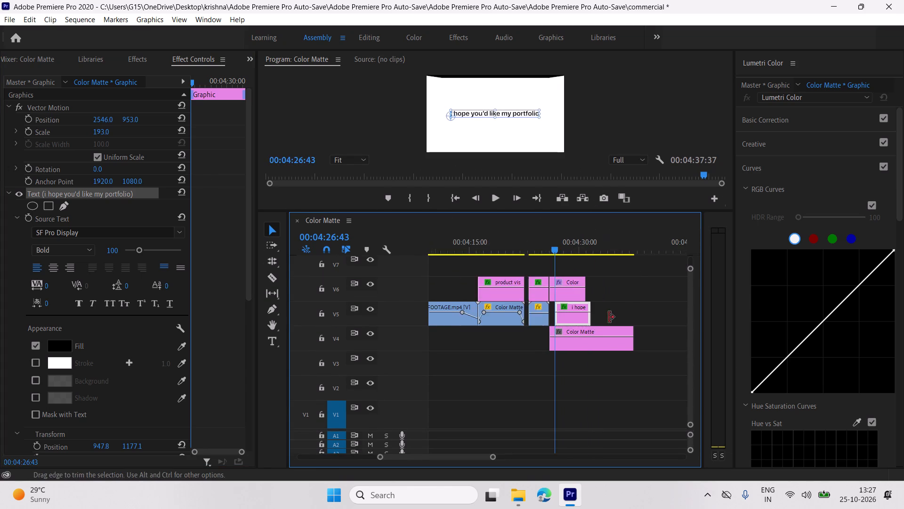
{"action": "key", "text": "equal"}
{"action": "key", "text": "equal"}
{"action": "left_click_drag", "start_coordinate": [578, 307], "coordinate": [561, 307]}
{"action": "type", "text": "--"}
{"action": "key", "text": "minus"}
Play through the closing title and trim the end of the "i hope you'd like my portfolio" graphic to 00:04:30:08.
{"action": "left_click_drag", "start_coordinate": [554, 247], "coordinate": [548, 247]}
{"action": "key", "text": "space"}
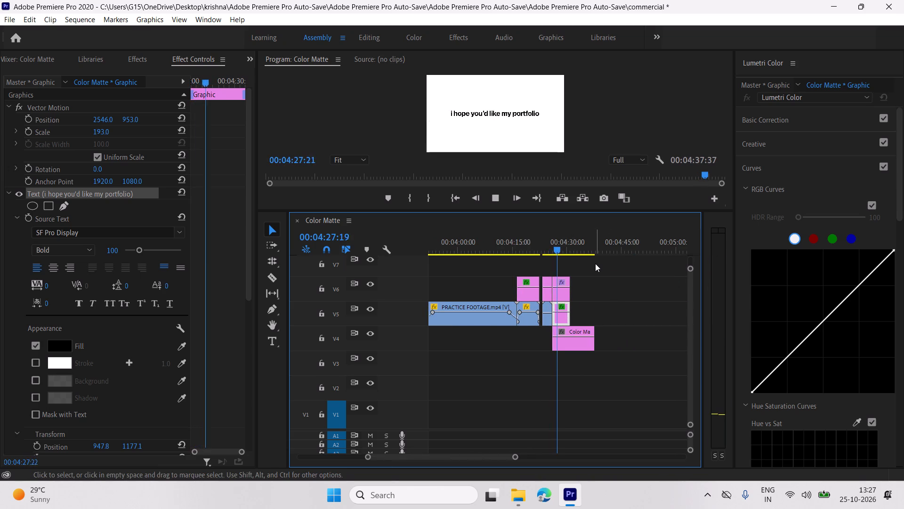
{"action": "key", "text": "space"}
{"action": "key", "text": "space"}
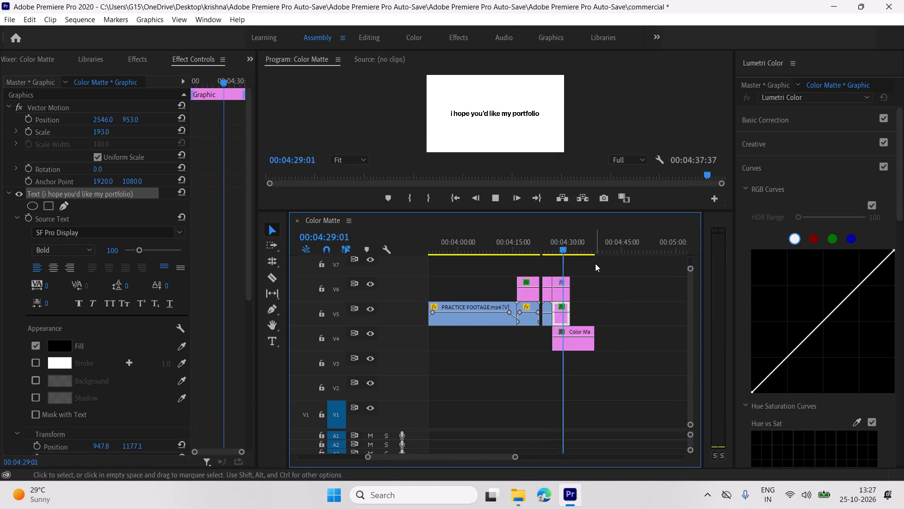
{"action": "key", "text": "space"}
{"action": "key", "text": "equal"}
{"action": "key", "text": "equal"}
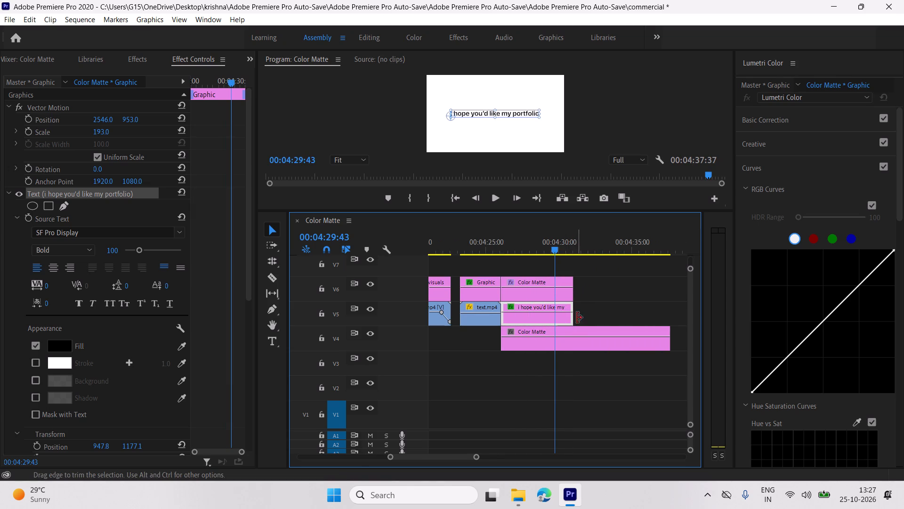
{"action": "key", "text": "space"}
{"action": "key", "text": "space"}
{"action": "key", "text": "space"}
{"action": "key", "text": "space"}
{"action": "left_click_drag", "start_coordinate": [573, 312], "coordinate": [566, 312]}
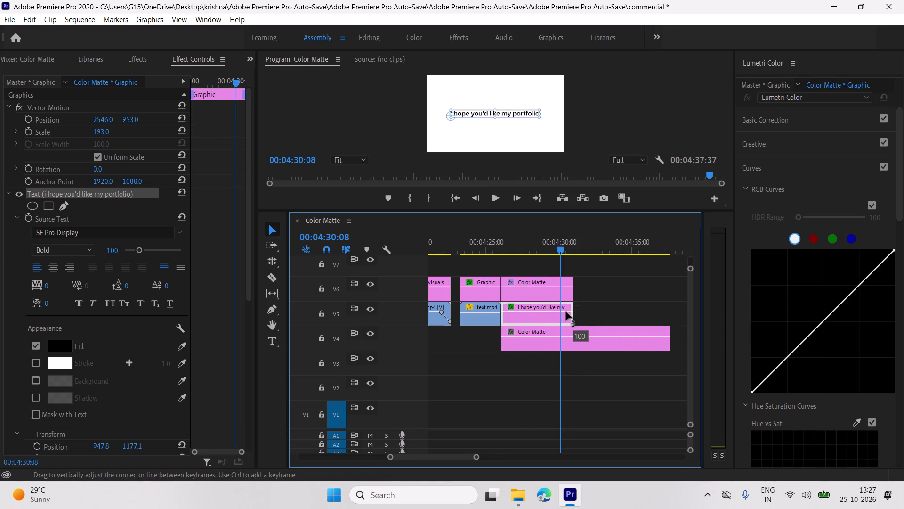
{"action": "left_click_drag", "start_coordinate": [566, 312], "coordinate": [566, 311]}
{"action": "left_click_drag", "start_coordinate": [578, 312], "coordinate": [565, 312]}
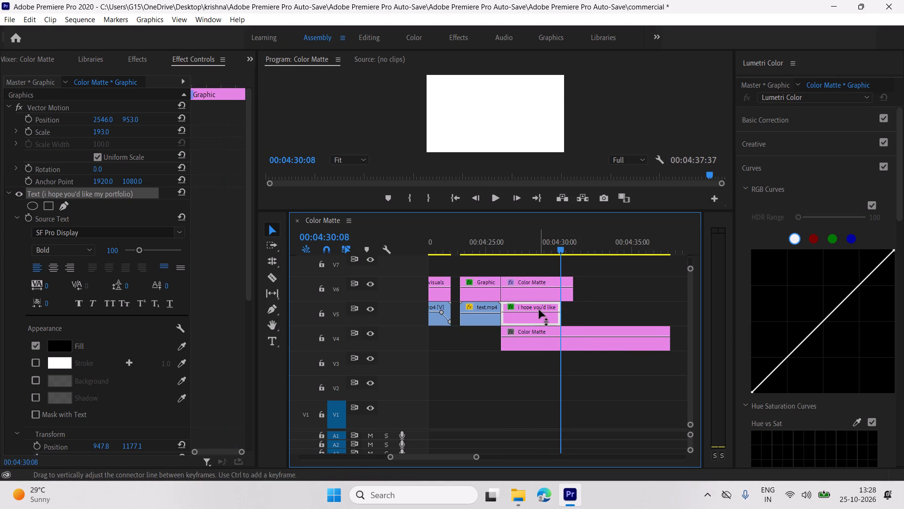
Duplicate the "i hope you'd like my portfolio" graphic on V5 directly after the original.
{"action": "left_click_drag", "start_coordinate": [538, 304], "coordinate": [597, 307], "text": "alt"}
Replace the duplicated graphic's text with "and if so! you can contact me..".
{"action": "key", "text": "space"}
{"action": "key", "text": "space"}
{"action": "key", "text": "space"}
{"action": "key", "text": "space"}
{"action": "left_click", "coordinate": [586, 305]}
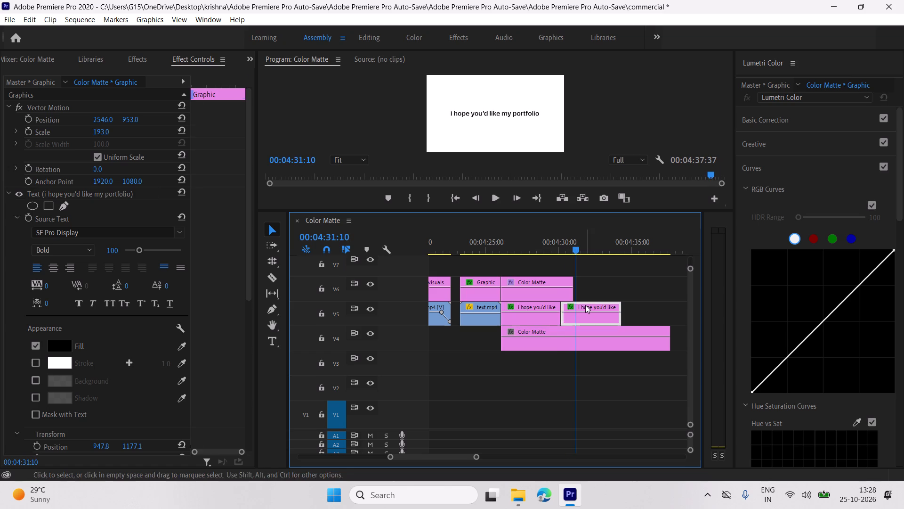
{"action": "left_click", "coordinate": [272, 343]}
{"action": "double_click", "coordinate": [528, 115]}
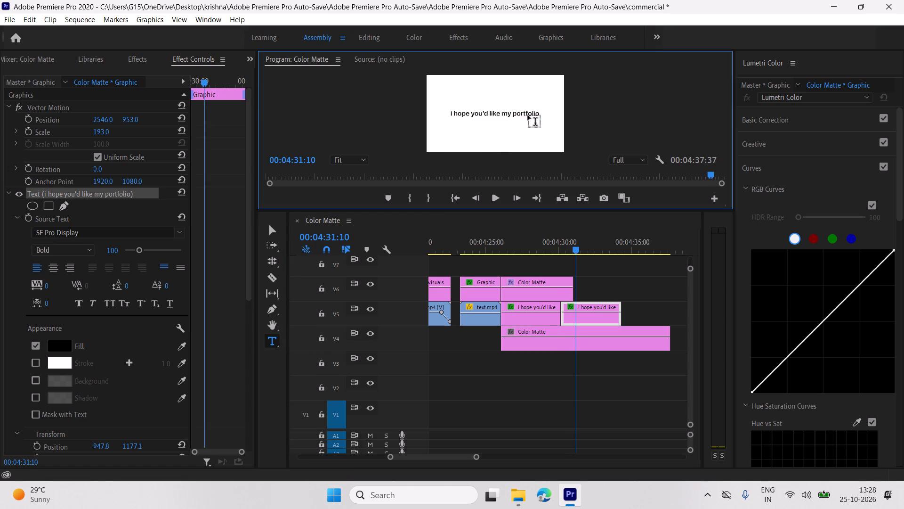
{"action": "key", "text": "BackSpace"}
{"action": "key", "text": "BackSpace"}
{"action": "key", "text": "BackSpace"}
{"action": "key", "text": "BackSpace"}
{"action": "key", "text": "BackSpace"}
{"action": "key", "text": "BackSpace"}
{"action": "key", "text": "BackSpace"}
{"action": "key", "text": "BackSpace"}
{"action": "key", "text": "BackSpace"}
{"action": "key", "text": "BackSpace"}
{"action": "key", "text": "BackSpace"}
{"action": "key", "text": "BackSpace"}
{"action": "key", "text": "BackSpace"}
{"action": "key", "text": "BackSpace"}
{"action": "key", "text": "BackSpace"}
{"action": "key", "text": "BackSpace"}
{"action": "key", "text": "BackSpace"}
{"action": "key", "text": "BackSpace"}
{"action": "key", "text": "BackSpace"}
{"action": "key", "text": "BackSpace"}
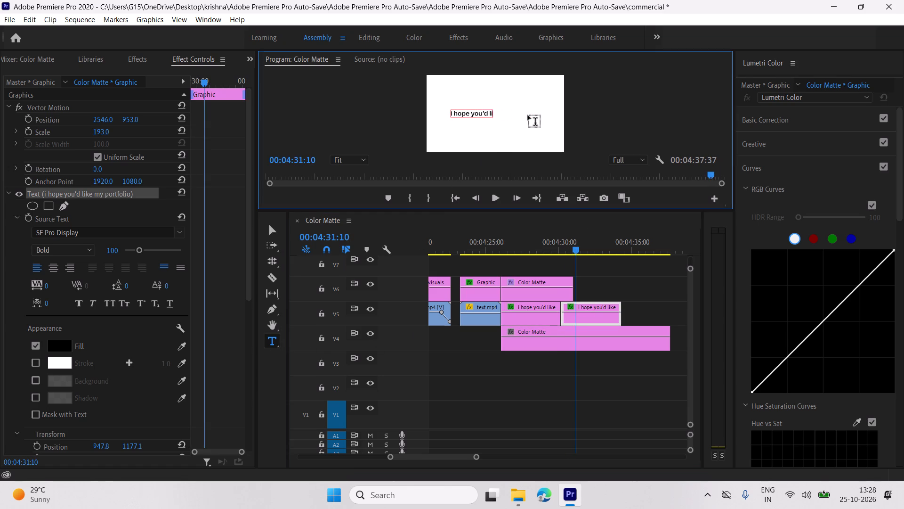
{"action": "type", "text": "an"}
{"action": "key", "text": "space"}
{"action": "key", "text": "BackSpace"}
{"action": "type", "text": "d if so"}
{"action": "type", "text": "!"}
{"action": "key", "text": "space"}
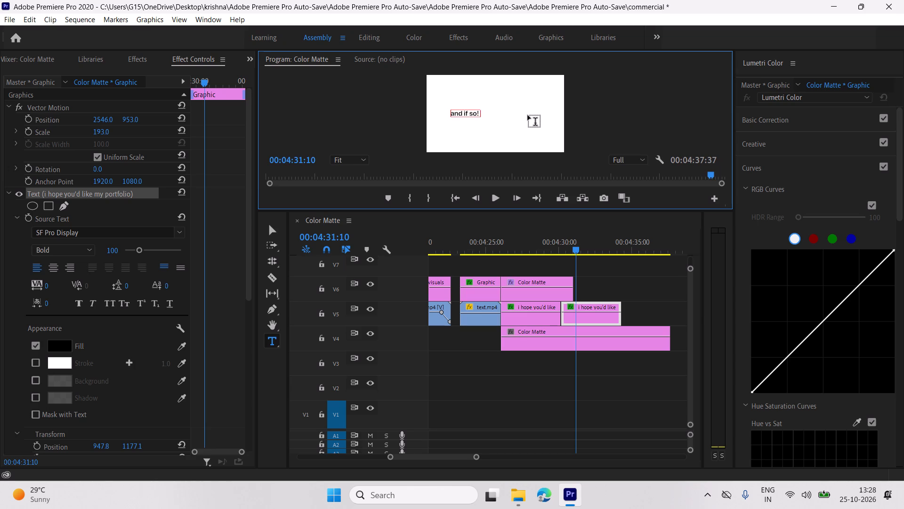
{"action": "type", "text": "you"}
{"action": "key", "text": "space"}
{"action": "type", "text": "can i"}
{"action": "key", "text": "BackSpace"}
{"action": "type", "text": "contact em"}
{"action": "key", "text": "BackSpace"}
{"action": "key", "text": "BackSpace"}
{"action": "type", "text": "me"}
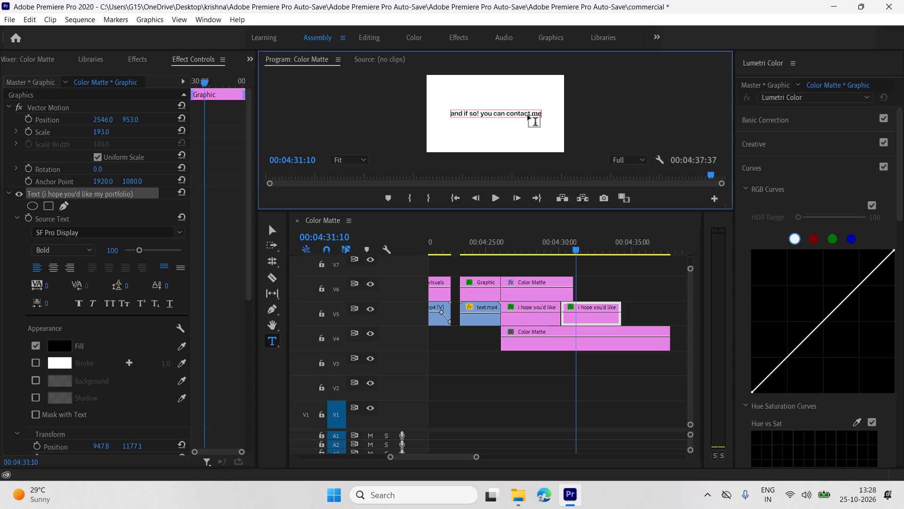
{"action": "type", "text": ".."}
{"action": "key", "text": "space"}
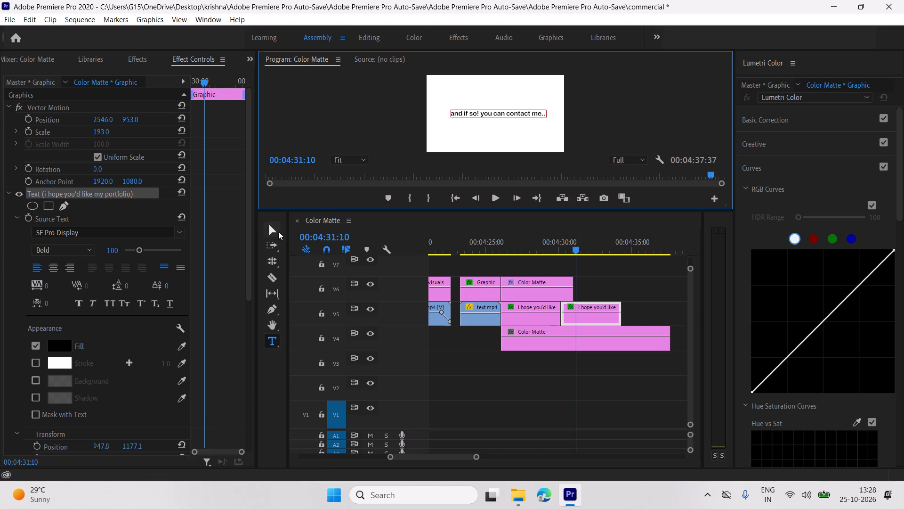
{"action": "left_click", "coordinate": [278, 231]}
Trim the end of the "and if so! you can contact me.." graphic to 00:04:34:00.
{"action": "key", "text": "space"}
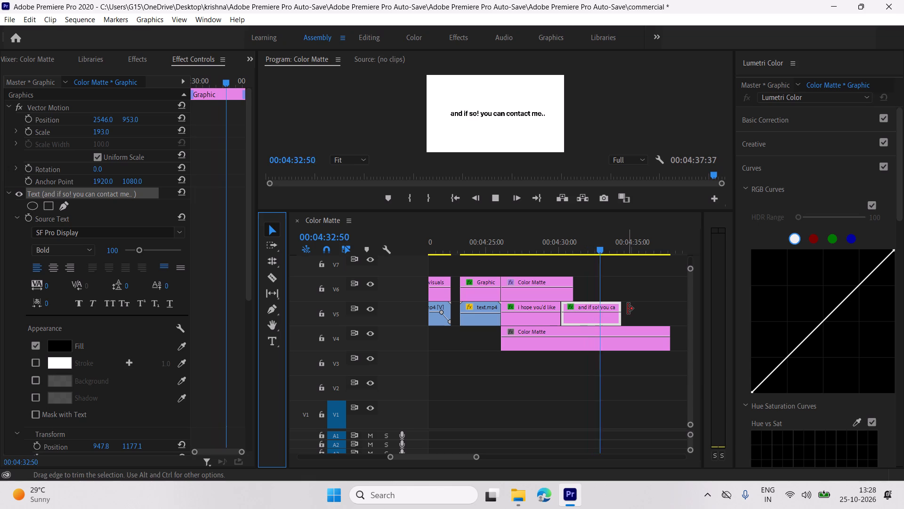
{"action": "key", "text": "space"}
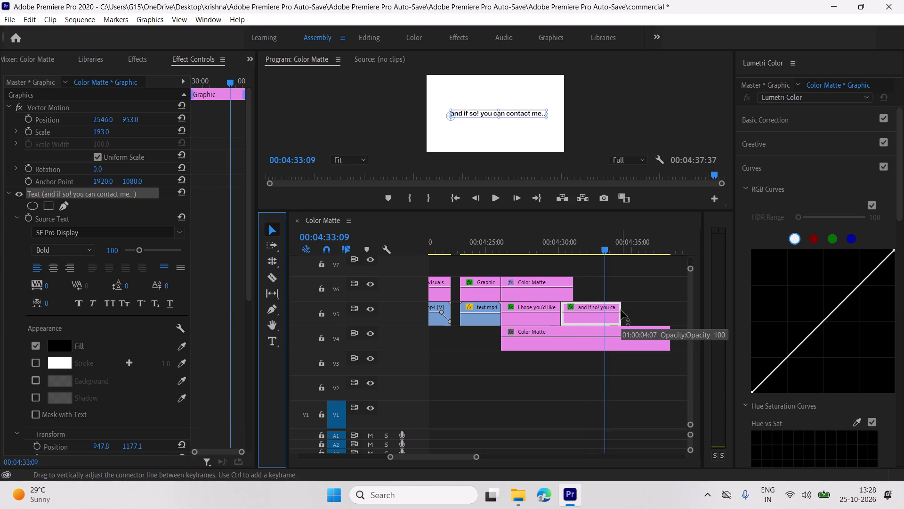
{"action": "key", "text": "space"}
{"action": "key", "text": "space"}
{"action": "key", "text": "space"}
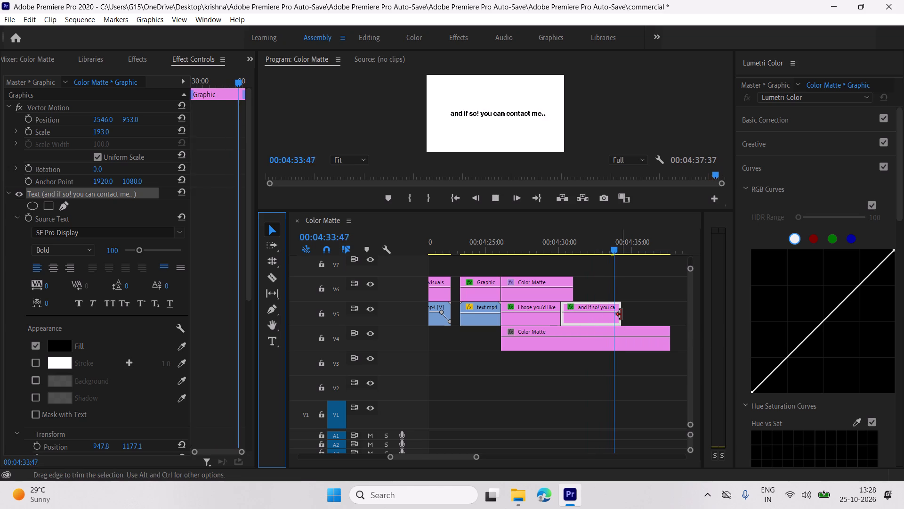
{"action": "key", "text": "space"}
{"action": "key", "text": "space"}
{"action": "key", "text": "space"}
{"action": "left_click", "coordinate": [621, 314]}
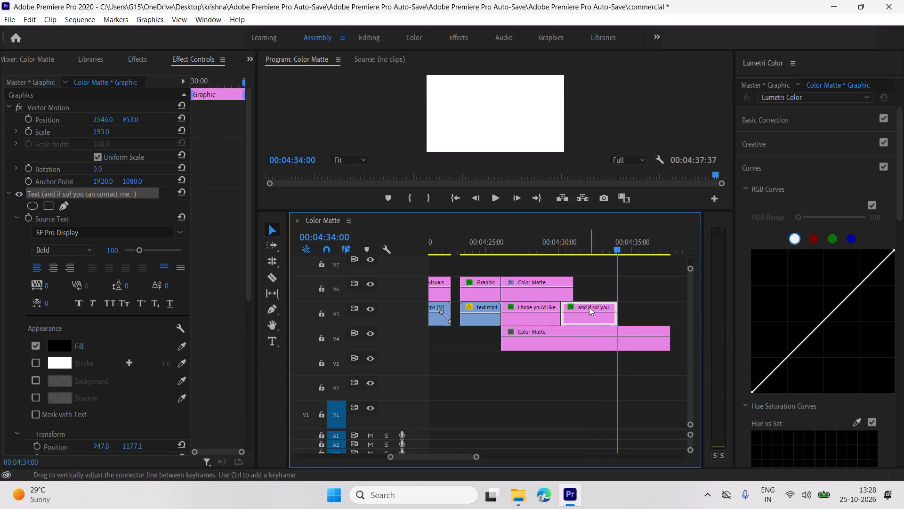
Duplicate the "and if so! you can contact me.." graphic on V5 so that the copy ends with the Color Matte on V4.
{"action": "left_click_drag", "start_coordinate": [589, 307], "coordinate": [637, 306], "text": "alt"}
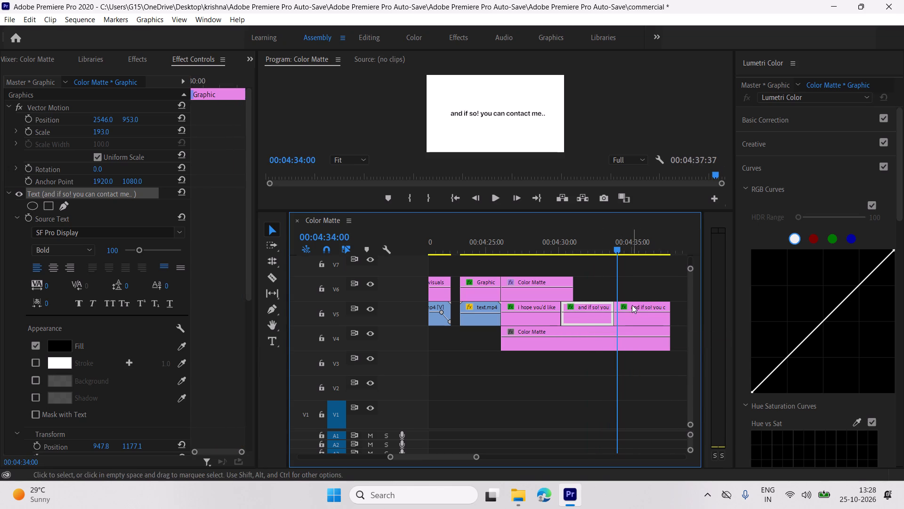
Open the text of the last "and if so! you can contact me.." copy for editing at 00:04:34:53.
{"action": "key", "text": "space"}
{"action": "scroll", "coordinate": [627, 305], "scroll_direction": "down", "scroll_amount": 5}
{"action": "key", "text": "space"}
{"action": "left_click", "coordinate": [574, 306]}
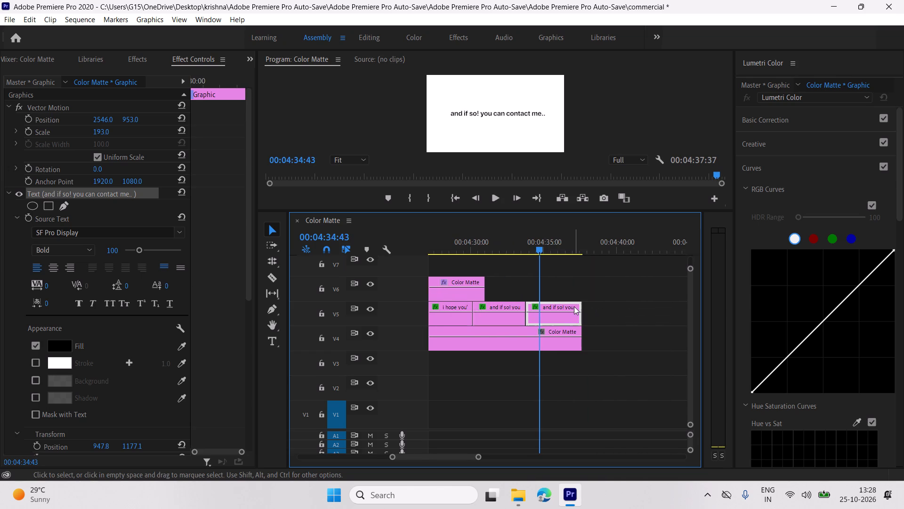
{"action": "key", "text": "space"}
{"action": "key", "text": "space"}
{"action": "left_click", "coordinate": [273, 342]}
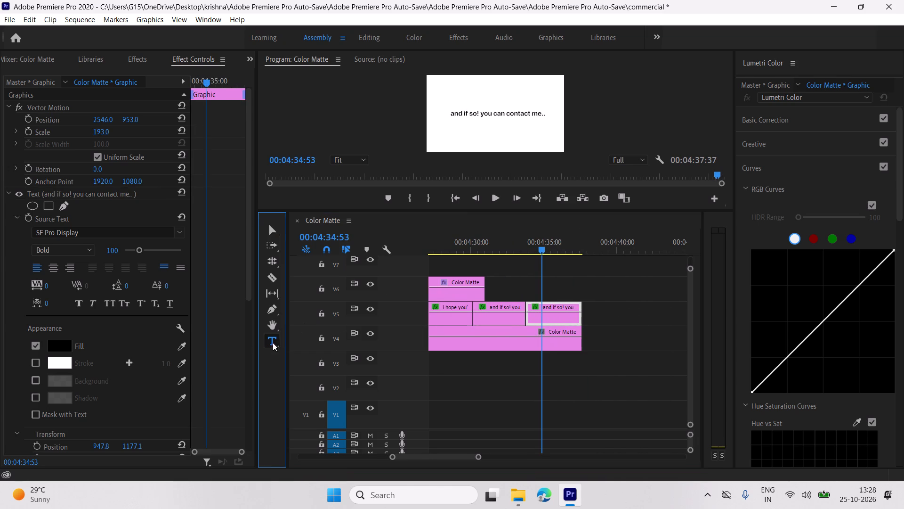
{"action": "double_click", "coordinate": [524, 115]}
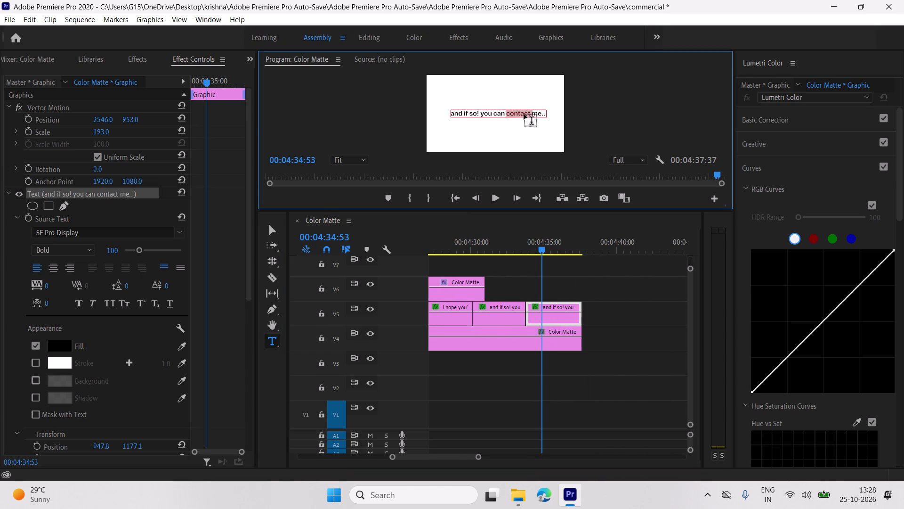
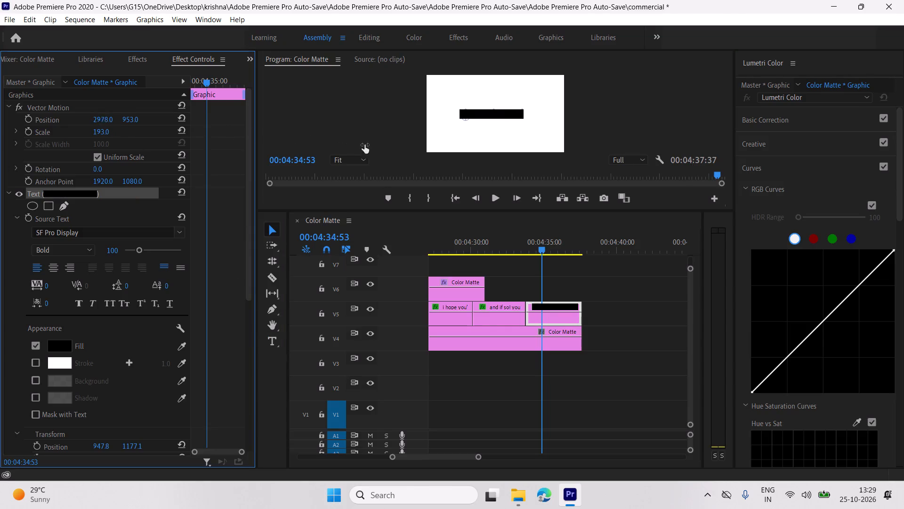
Set the contact title's Vector Motion horizontal position to 3051.0 and play it back to check the placement.
{"action": "left_click_drag", "start_coordinate": [364, 145], "coordinate": [408, 148]}
{"action": "key", "text": "space"}
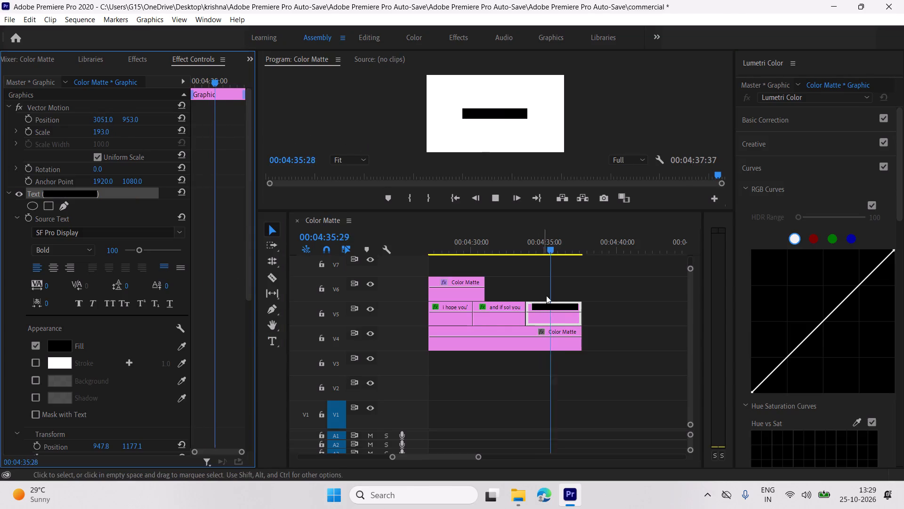
{"action": "scroll", "coordinate": [594, 320], "scroll_direction": "down", "scroll_amount": 4}
{"action": "key", "text": "space"}
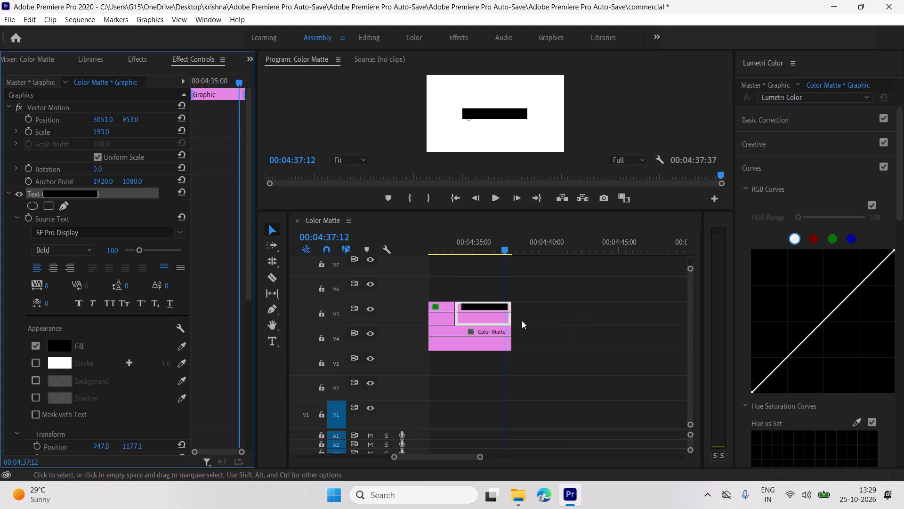
{"action": "key", "text": "space"}
{"action": "key", "text": "space"}
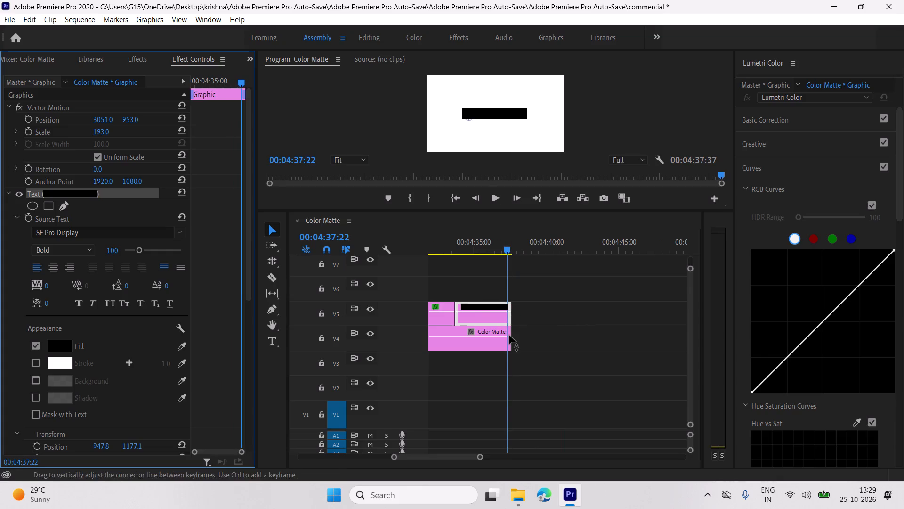
{"action": "key", "text": "space"}
{"action": "key", "text": "space"}
Duplicate the contact graphic on V5 so that the copy directly follows it.
{"action": "left_click_drag", "start_coordinate": [493, 305], "coordinate": [549, 305], "text": "alt"}
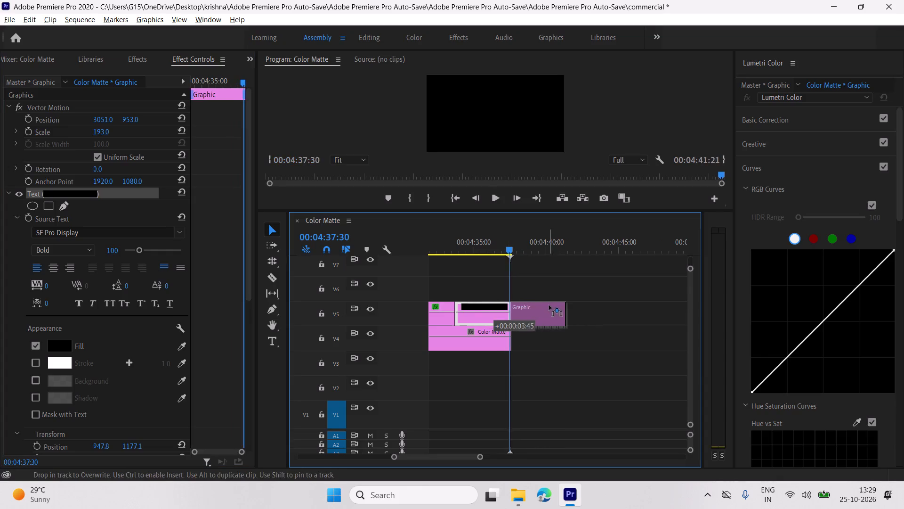
Place the contact graphic copy directly after the original on V5 and extend the Color Matte on V4 past its end, to about 00:04:42:50.
{"action": "left_click_drag", "start_coordinate": [549, 305], "coordinate": [551, 305], "text": "alt"}
{"action": "left_click", "coordinate": [549, 307]}
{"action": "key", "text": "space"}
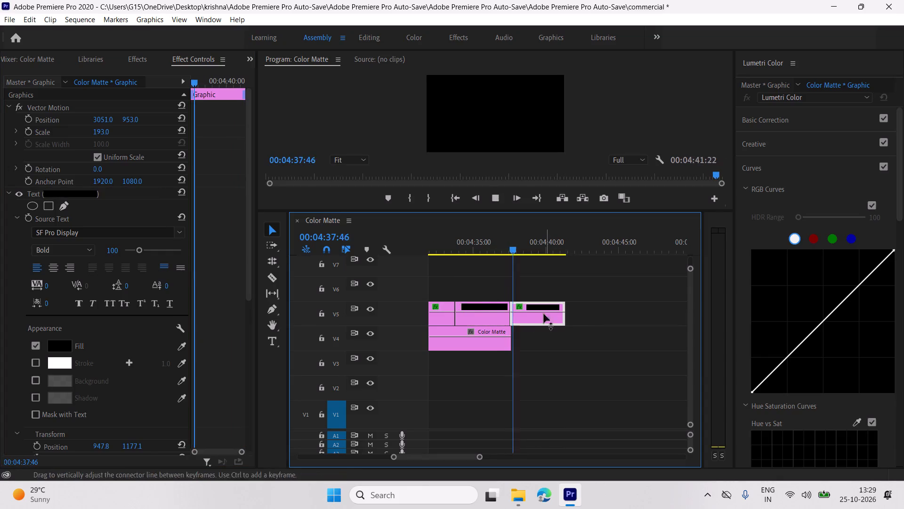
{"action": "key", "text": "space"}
{"action": "left_click_drag", "start_coordinate": [513, 336], "coordinate": [589, 341]}
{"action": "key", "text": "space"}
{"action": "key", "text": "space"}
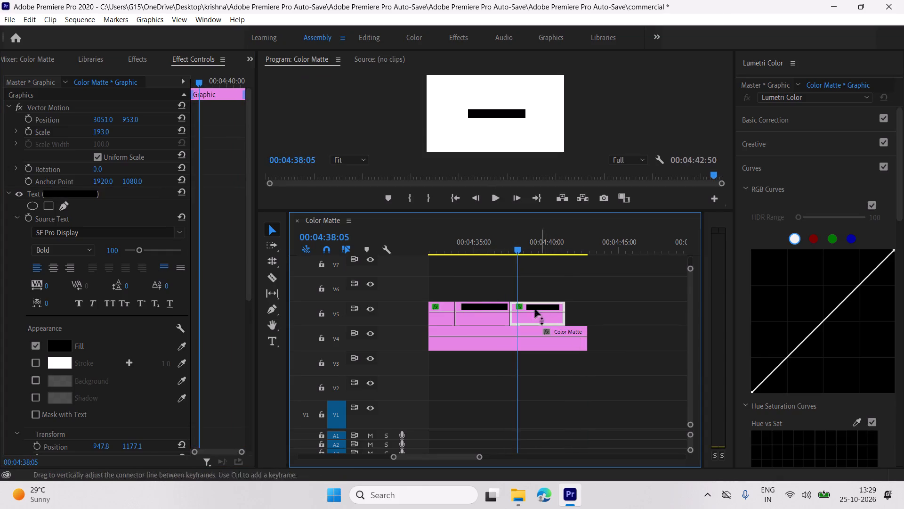
Replace the text of the last contact graphic copy on V5 with "for both enquiry and whatsapp".
{"action": "left_click", "coordinate": [274, 342]}
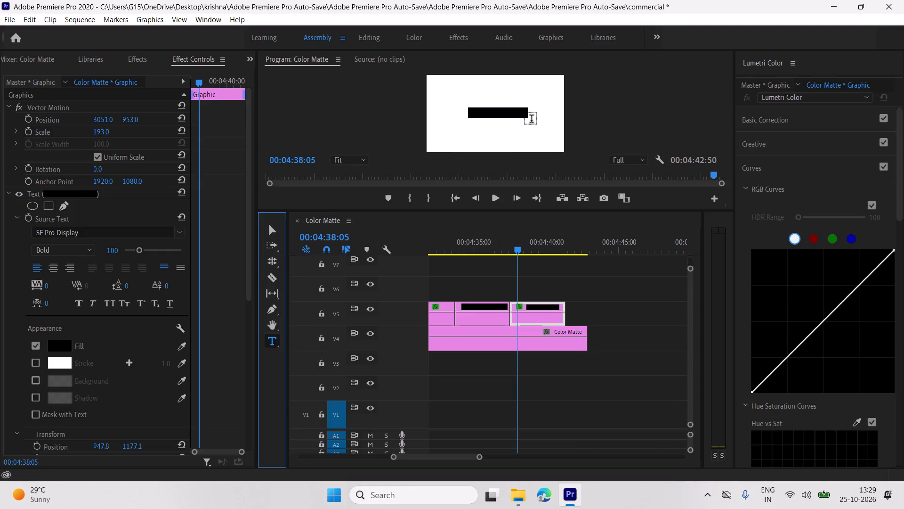
{"action": "double_click", "coordinate": [524, 114]}
{"action": "key", "text": "BackSpace"}
{"action": "key", "text": "BackSpace"}
{"action": "key", "text": "BackSpace"}
{"action": "key", "text": "BackSpace"}
{"action": "key", "text": "BackSpace"}
{"action": "key", "text": "BackSpace"}
{"action": "key", "text": "BackSpace"}
{"action": "key", "text": "BackSpace"}
{"action": "key", "text": "BackSpace"}
{"action": "key", "text": "BackSpace"}
{"action": "key", "text": "BackSpace"}
{"action": "key", "text": "BackSpace"}
{"action": "key", "text": "BackSpace"}
{"action": "key", "text": "BackSpace"}
{"action": "key", "text": "BackSpace"}
{"action": "key", "text": "BackSpace"}
{"action": "key", "text": "BackSpace"}
{"action": "key", "text": "BackSpace"}
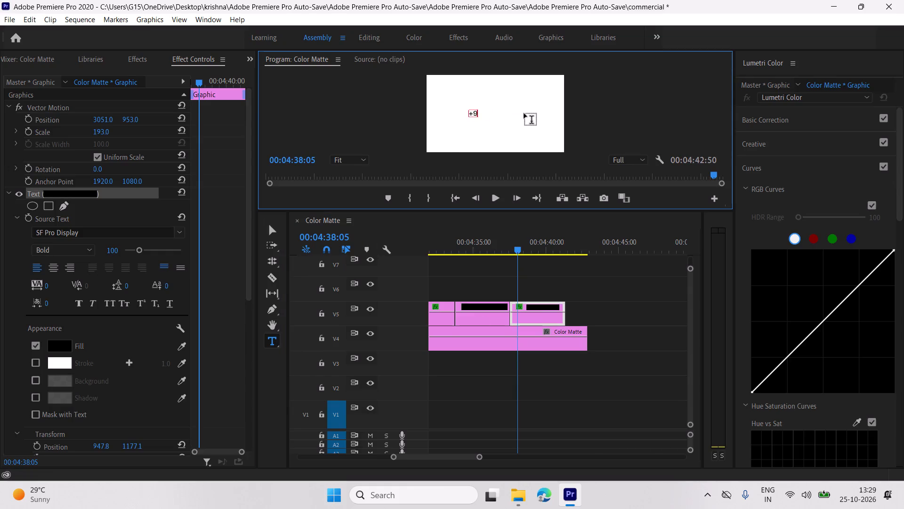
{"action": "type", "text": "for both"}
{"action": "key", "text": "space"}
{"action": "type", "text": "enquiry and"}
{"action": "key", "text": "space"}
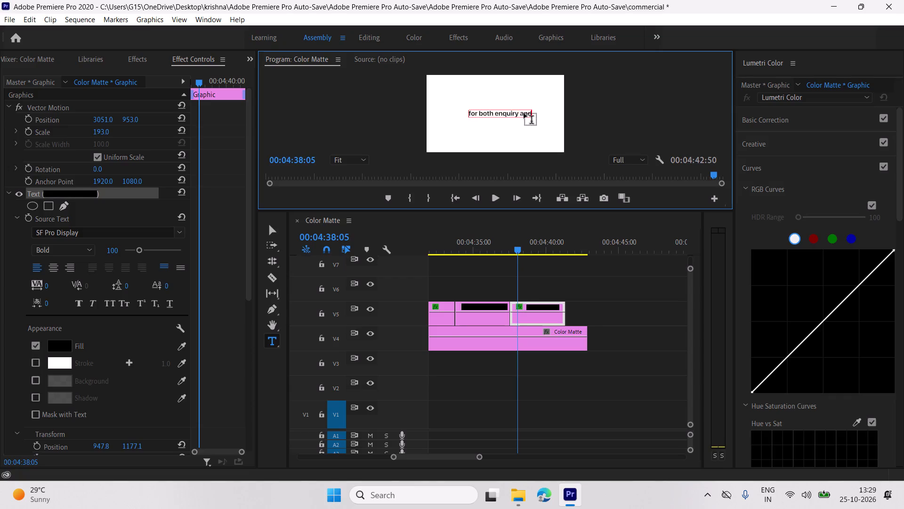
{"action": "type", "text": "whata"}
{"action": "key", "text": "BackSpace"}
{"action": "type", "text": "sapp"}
{"action": "left_click", "coordinate": [272, 231]}
Set the "for both enquiry and whatsapp" title's Vector Motion horizontal position to 2646.0 and play it back.
{"action": "left_click_drag", "start_coordinate": [103, 117], "coordinate": [60, 122]}
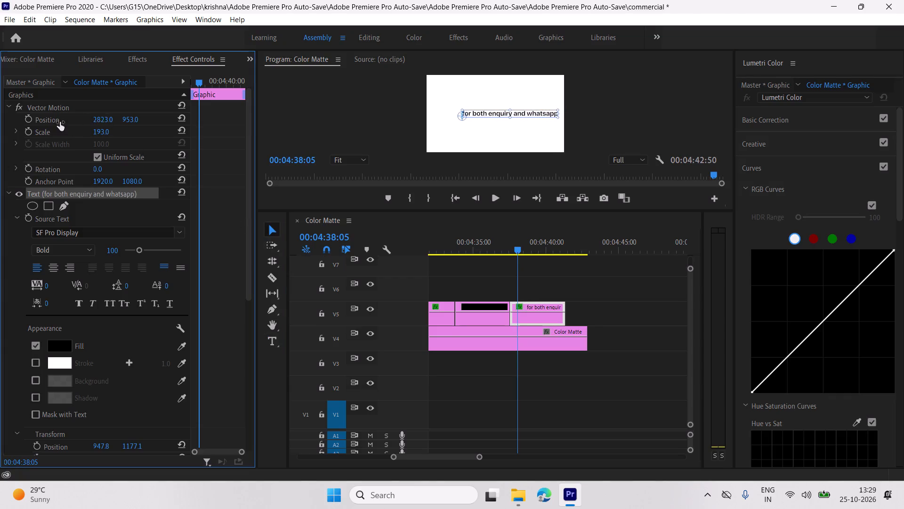
{"action": "left_click_drag", "start_coordinate": [60, 122], "coordinate": [69, 123]}
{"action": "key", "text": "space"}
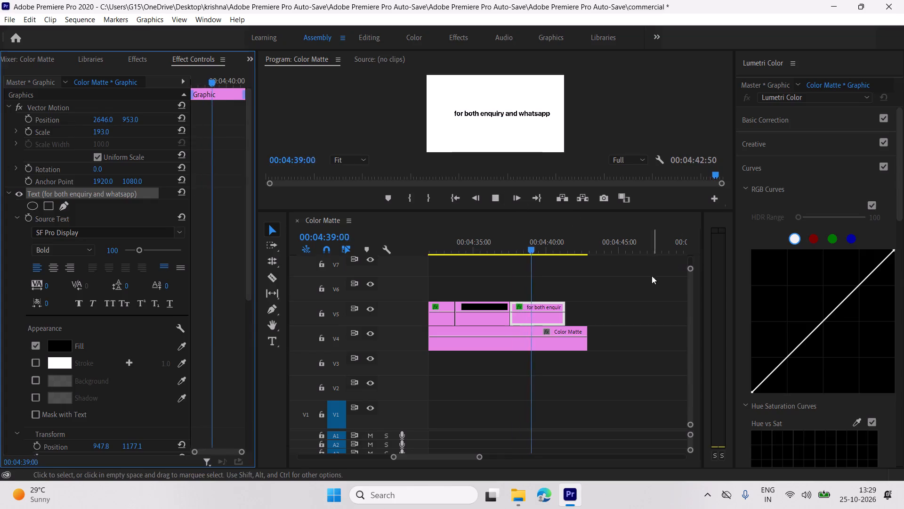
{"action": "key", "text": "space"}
Trim the end of the "for both enquiry and whatsapp" graphic on V5 back to the playhead at 00:04:40:32.
{"action": "left_click_drag", "start_coordinate": [566, 312], "coordinate": [559, 313]}
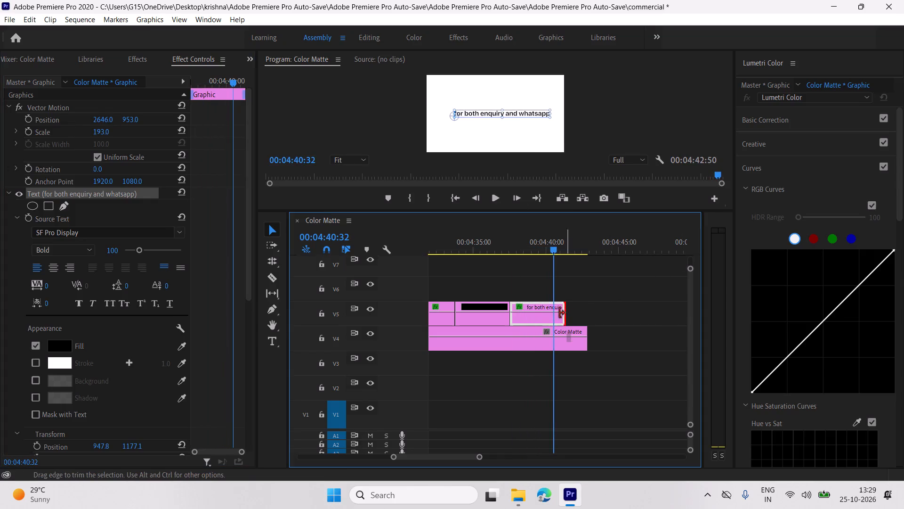
{"action": "left_click_drag", "start_coordinate": [559, 313], "coordinate": [556, 313]}
Duplicate the "for both enquiry and whatsapp" graphic directly after itself on V5 and trim the copy to the Color Matte's end.
{"action": "left_click_drag", "start_coordinate": [534, 305], "coordinate": [578, 304], "text": "alt"}
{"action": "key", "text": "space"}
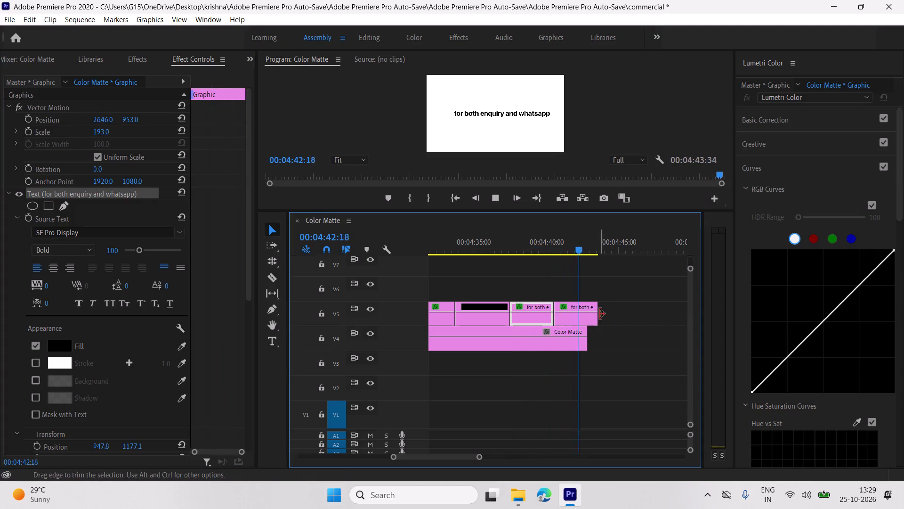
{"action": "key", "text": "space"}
{"action": "left_click_drag", "start_coordinate": [599, 314], "coordinate": [591, 314]}
Replace the text of the last "for both enquiry and whatsapp" copy on V5 with "thank you :)".
{"action": "left_click", "coordinate": [570, 308]}
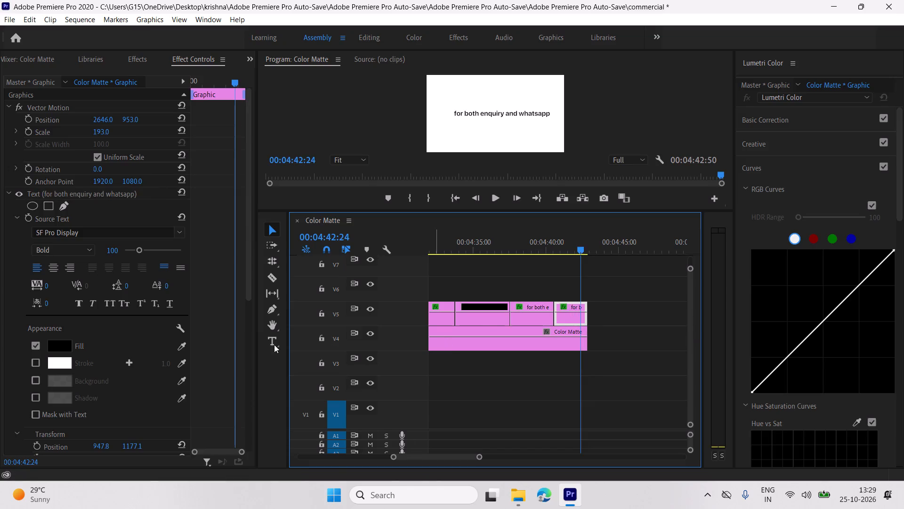
{"action": "left_click", "coordinate": [266, 344]}
{"action": "double_click", "coordinate": [526, 113]}
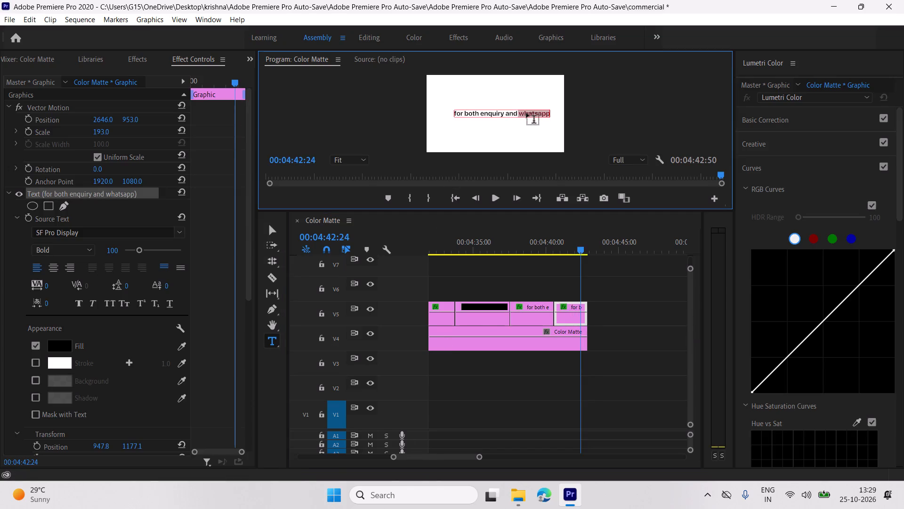
{"action": "key", "text": "BackSpace"}
{"action": "key", "text": "BackSpace"}
{"action": "key", "text": "BackSpace"}
{"action": "key", "text": "BackSpace"}
{"action": "key", "text": "BackSpace"}
{"action": "key", "text": "BackSpace"}
{"action": "key", "text": "BackSpace"}
{"action": "key", "text": "BackSpace"}
{"action": "key", "text": "BackSpace"}
{"action": "key", "text": "BackSpace"}
{"action": "key", "text": "BackSpace"}
{"action": "key", "text": "BackSpace"}
{"action": "key", "text": "BackSpace"}
{"action": "key", "text": "BackSpace"}
{"action": "key", "text": "BackSpace"}
{"action": "key", "text": "BackSpace"}
{"action": "key", "text": "BackSpace"}
{"action": "key", "text": "BackSpace"}
{"action": "key", "text": "BackSpace"}
{"action": "key", "text": "BackSpace"}
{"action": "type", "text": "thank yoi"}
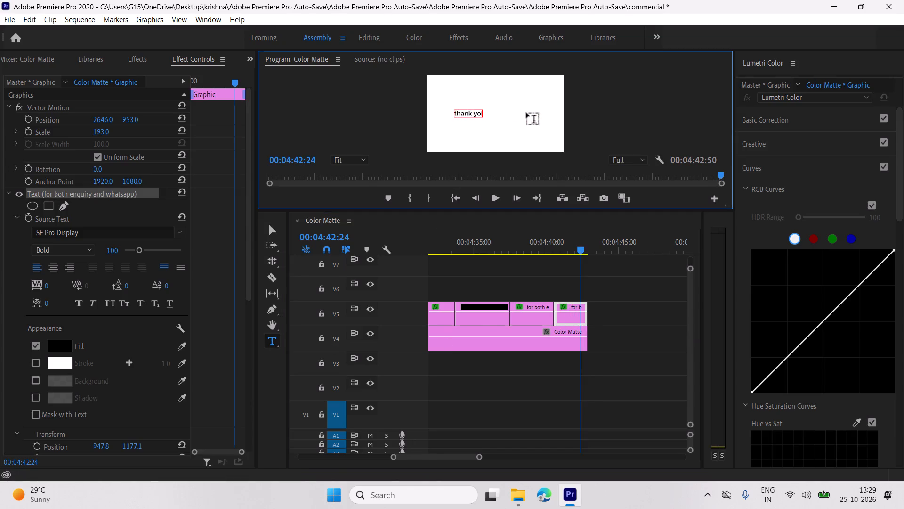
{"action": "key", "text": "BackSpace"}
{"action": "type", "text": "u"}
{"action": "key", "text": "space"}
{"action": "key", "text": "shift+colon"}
Finish the text of the last V5 graphic as "thank you :)", with an extra space before the smiley.
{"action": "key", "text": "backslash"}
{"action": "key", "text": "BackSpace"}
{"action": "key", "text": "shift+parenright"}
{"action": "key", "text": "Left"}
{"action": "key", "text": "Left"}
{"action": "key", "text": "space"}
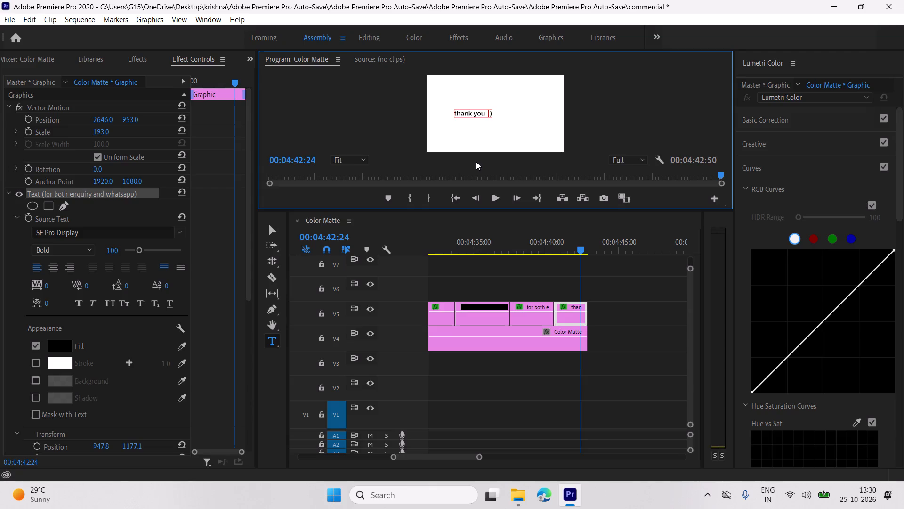
{"action": "left_click", "coordinate": [269, 231]}
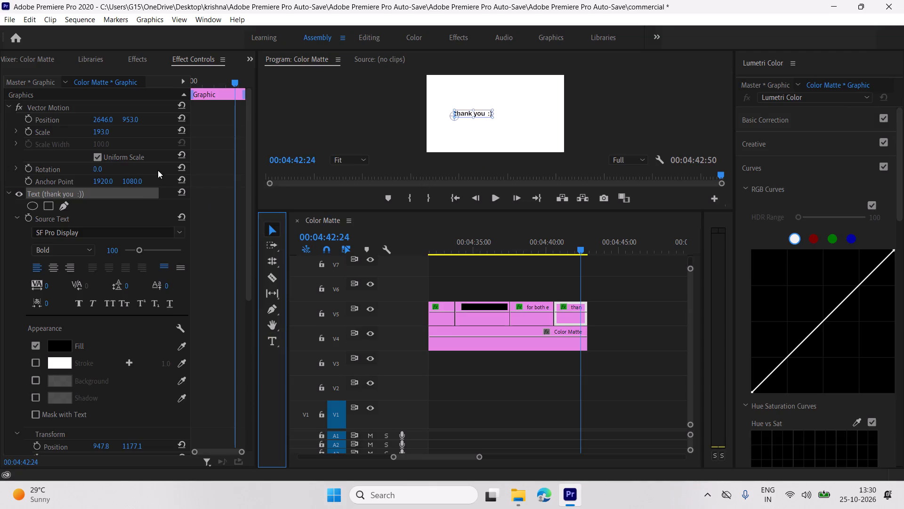
Centre the "thank you :)" title by setting its Vector Motion position to 3559.0, 905.0 and its scale to 229.0.
{"action": "left_click_drag", "start_coordinate": [101, 120], "coordinate": [481, 153]}
{"action": "left_click_drag", "start_coordinate": [100, 131], "coordinate": [122, 131]}
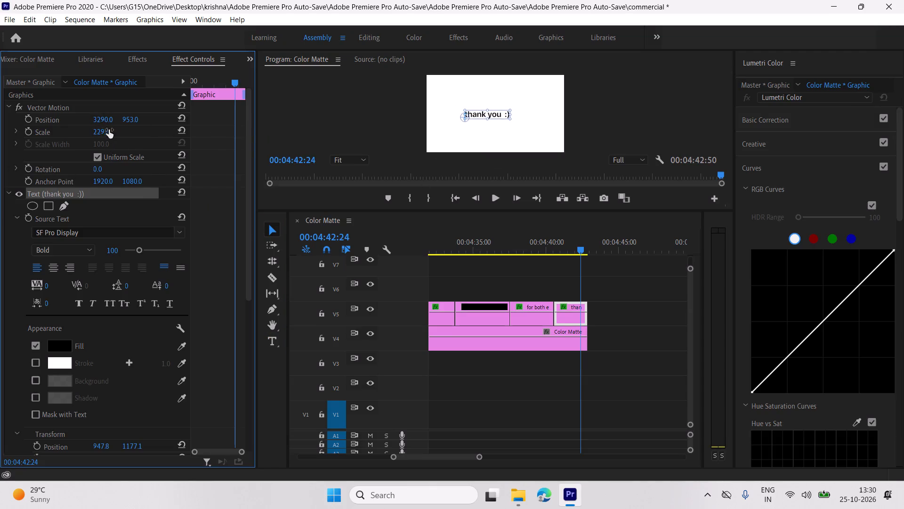
{"action": "left_click_drag", "start_coordinate": [136, 119], "coordinate": [105, 123]}
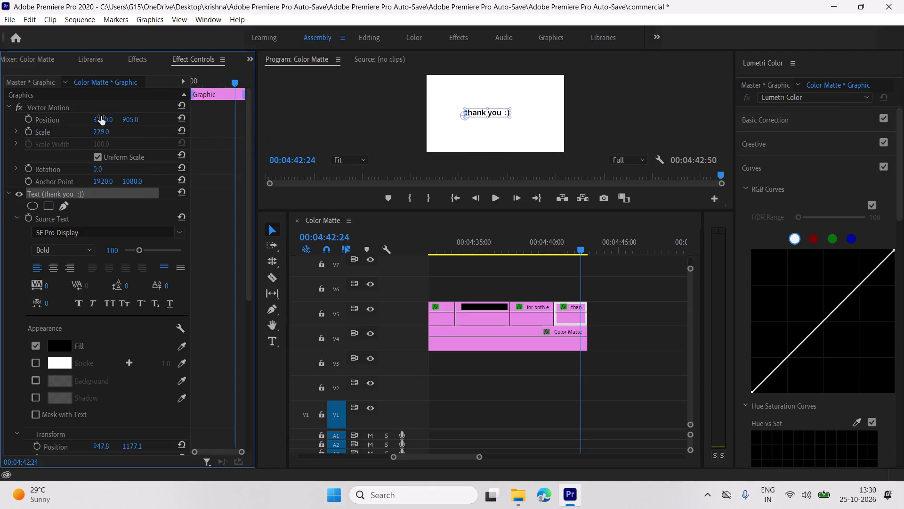
{"action": "left_click_drag", "start_coordinate": [115, 118], "coordinate": [274, 125]}
{"action": "key", "text": "space"}
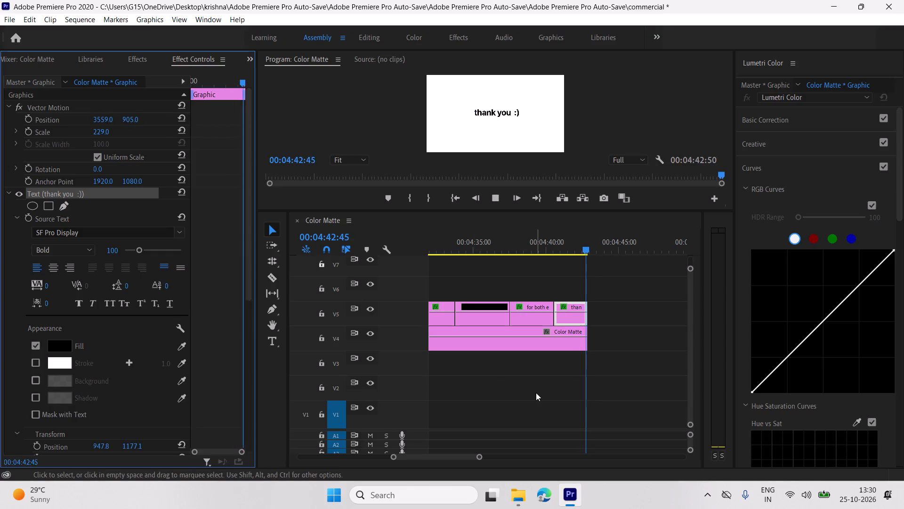
Extend the V4 Color Matte and the "thank you :)" graphic on V5 to end together at 00:04:44:44.
{"action": "left_click_drag", "start_coordinate": [589, 338], "coordinate": [617, 339]}
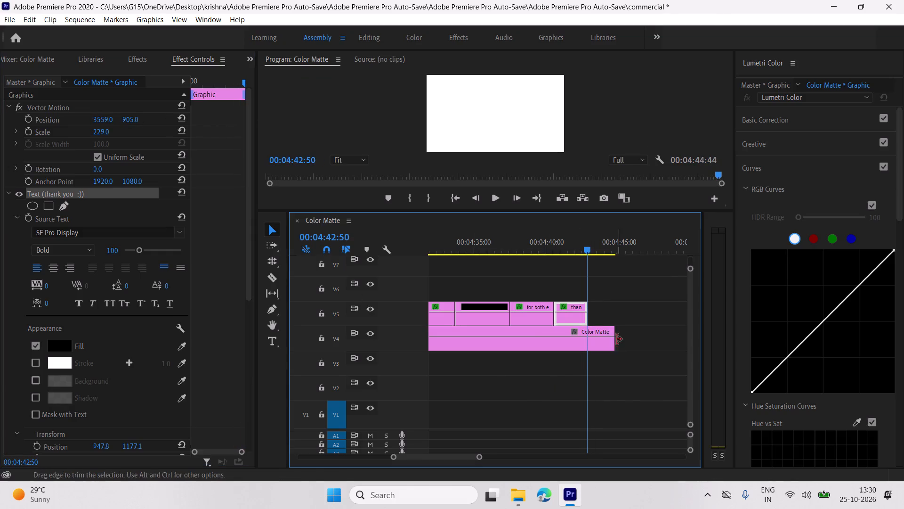
{"action": "left_click_drag", "start_coordinate": [588, 310], "coordinate": [619, 310]}
{"action": "key", "text": "space"}
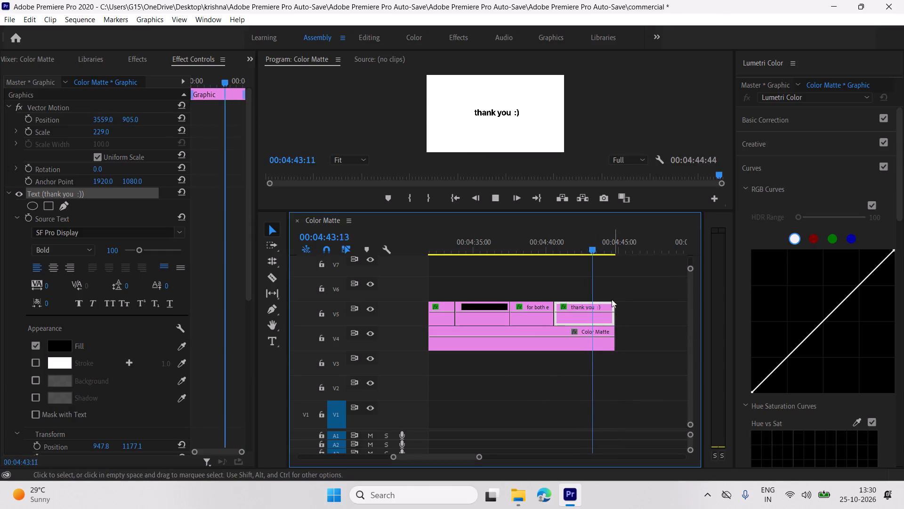
Play the sequence from the start to review the opening titles, and continue with the highlight effect section.
{"action": "key", "text": "space"}
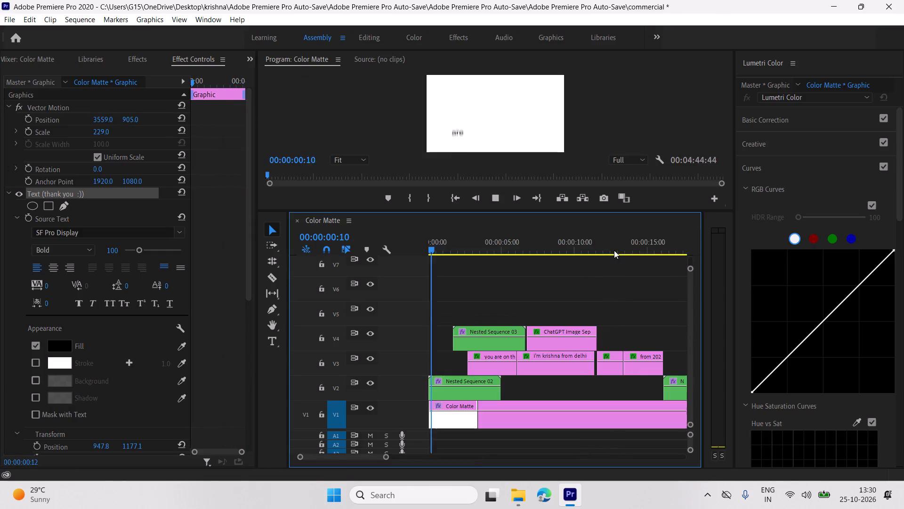
{"action": "key", "text": "space"}
{"action": "key", "text": "space"}
{"action": "scroll", "coordinate": [525, 296], "scroll_direction": "down", "scroll_amount": 2}
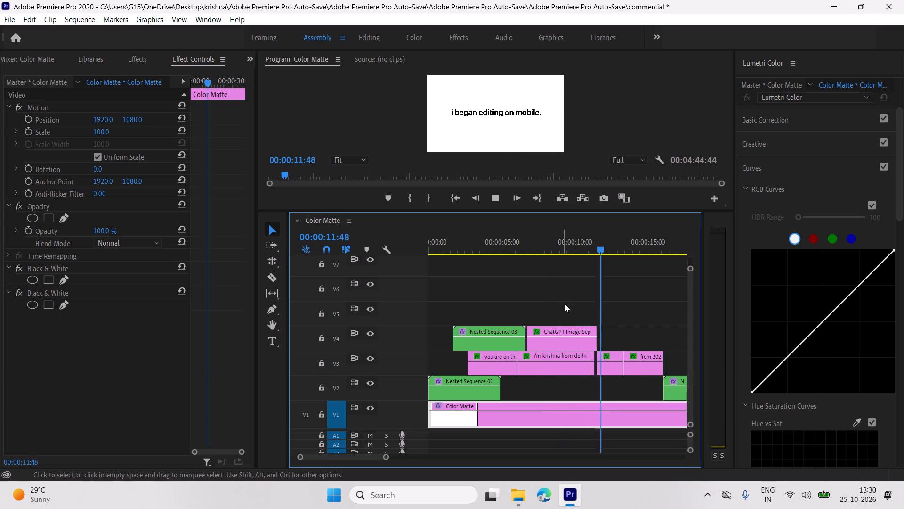
{"action": "scroll", "coordinate": [569, 290], "scroll_direction": "down", "scroll_amount": 2}
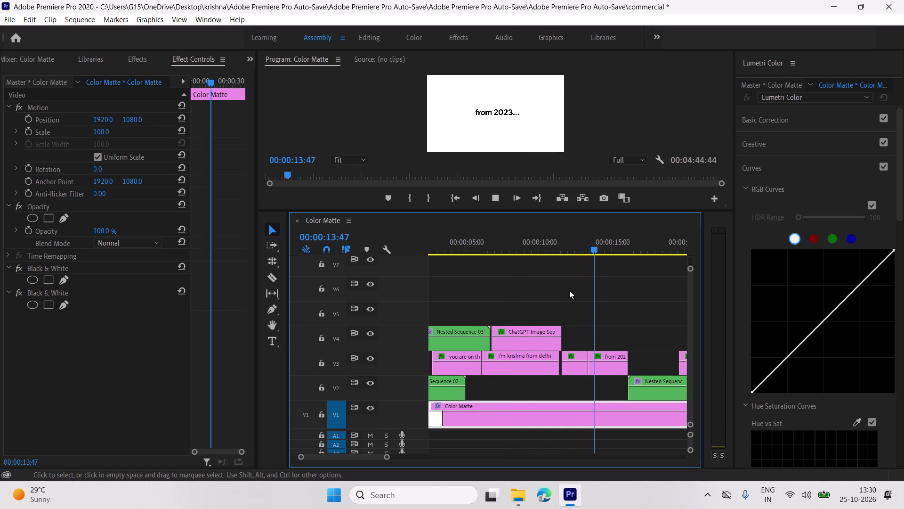
{"action": "scroll", "coordinate": [591, 303], "scroll_direction": "down", "scroll_amount": 1}
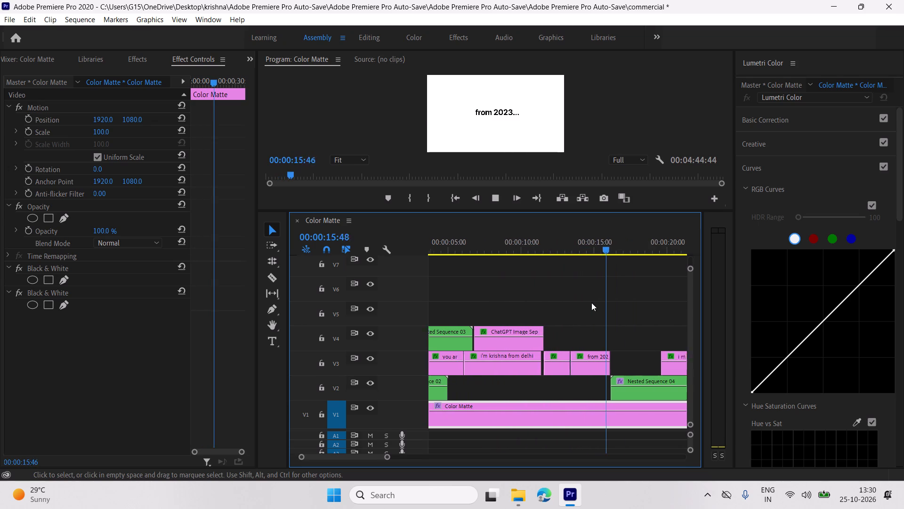
{"action": "scroll", "coordinate": [591, 303], "scroll_direction": "down", "scroll_amount": 2}
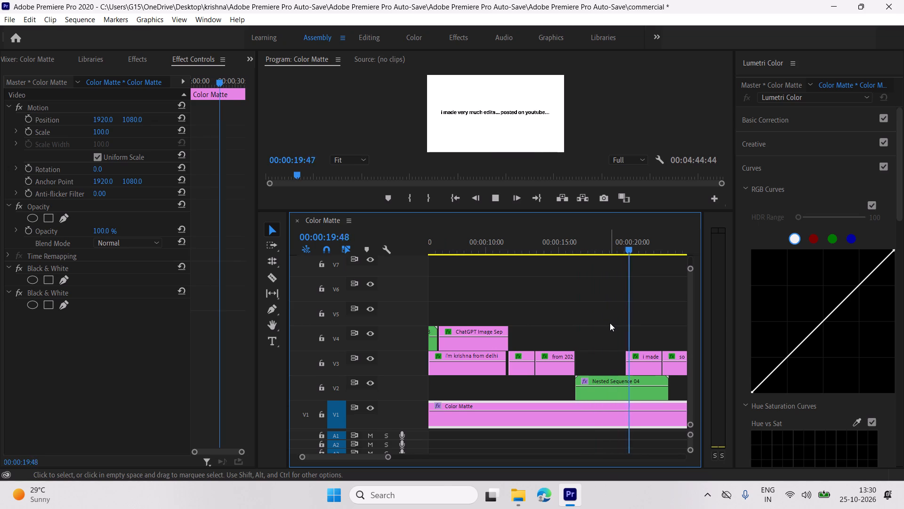
{"action": "scroll", "coordinate": [610, 323], "scroll_direction": "down", "scroll_amount": 4}
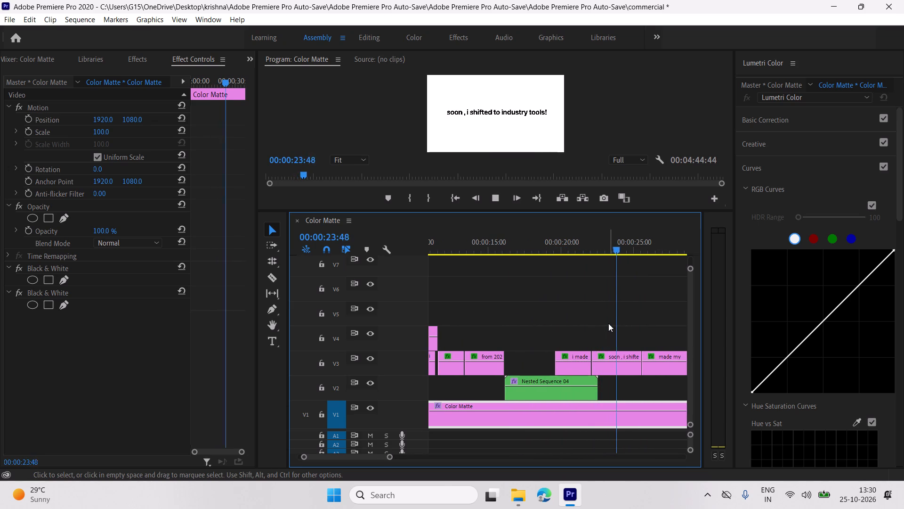
{"action": "key", "text": "space"}
{"action": "left_click_drag", "start_coordinate": [625, 248], "coordinate": [601, 254]}
{"action": "key", "text": "space"}
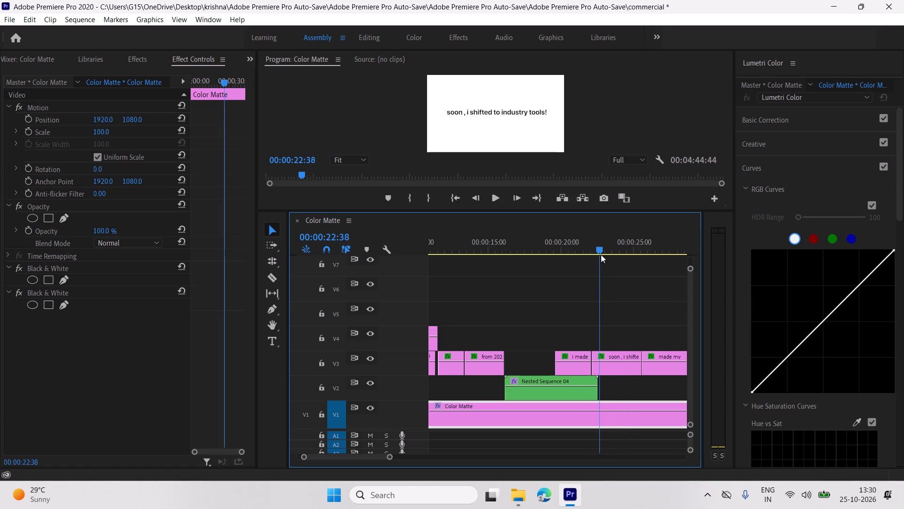
{"action": "key", "text": "space"}
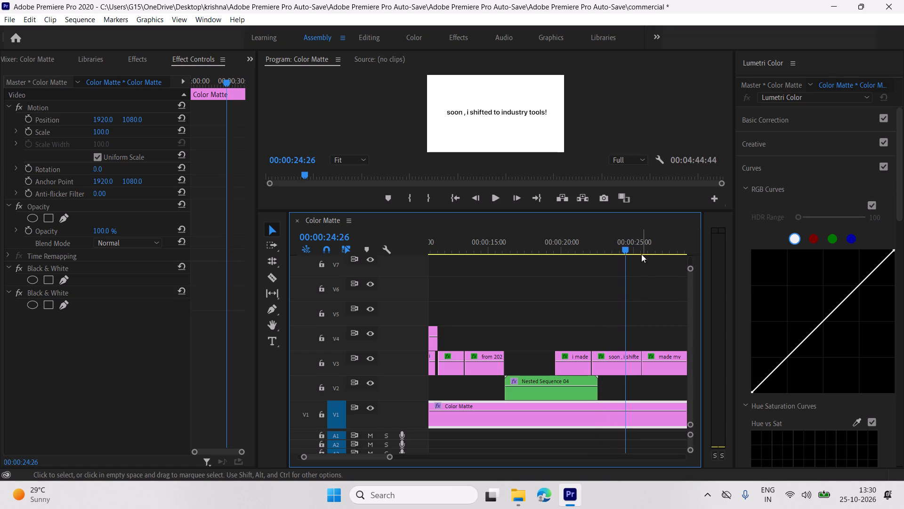
{"action": "left_click_drag", "start_coordinate": [626, 247], "coordinate": [602, 254]}
{"action": "key", "text": "space"}
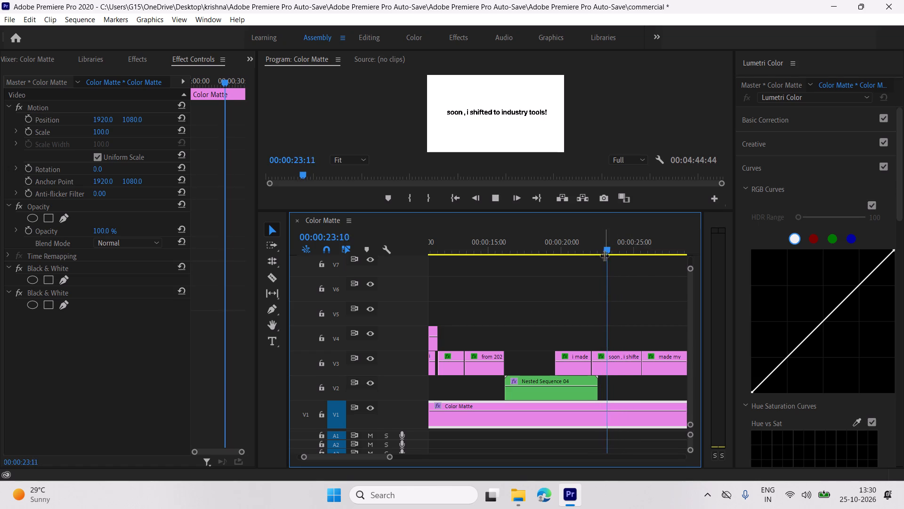
{"action": "key", "text": "space"}
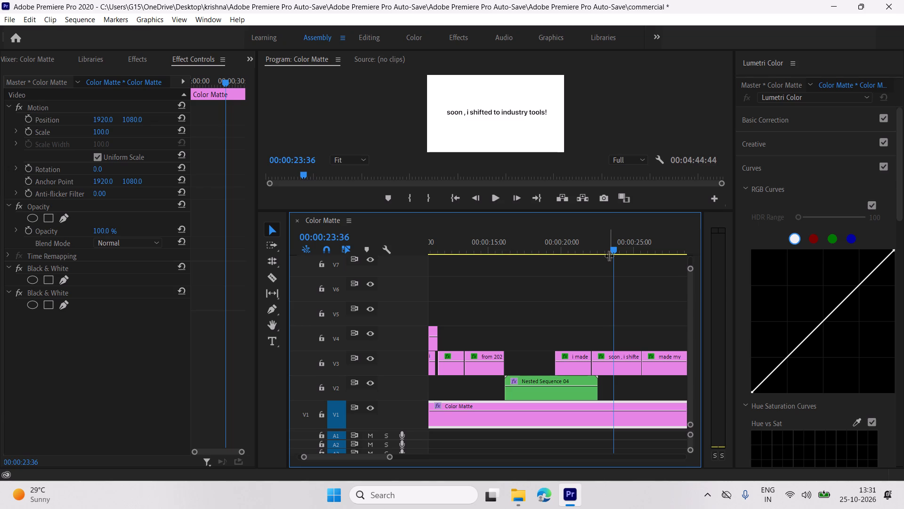
{"action": "scroll", "coordinate": [577, 325], "scroll_direction": "down", "scroll_amount": 7}
{"action": "key", "text": "space"}
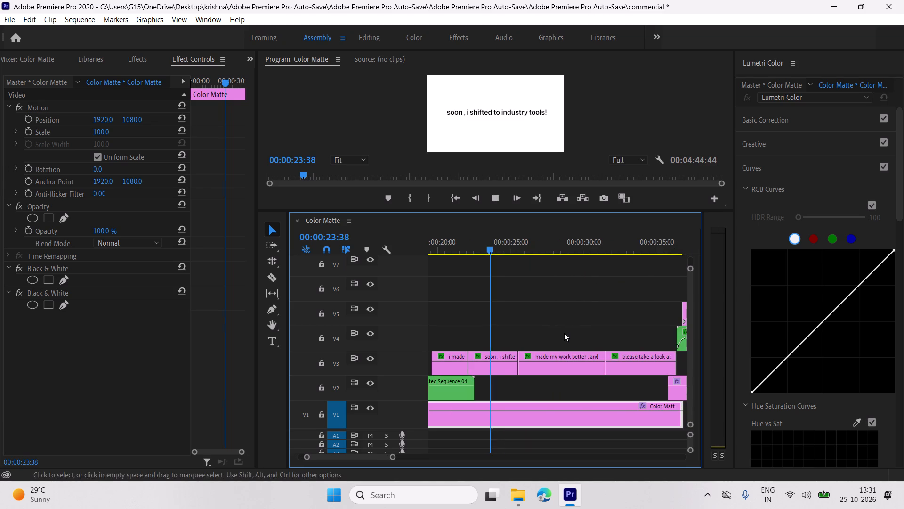
{"action": "scroll", "coordinate": [560, 336], "scroll_direction": "down", "scroll_amount": 14}
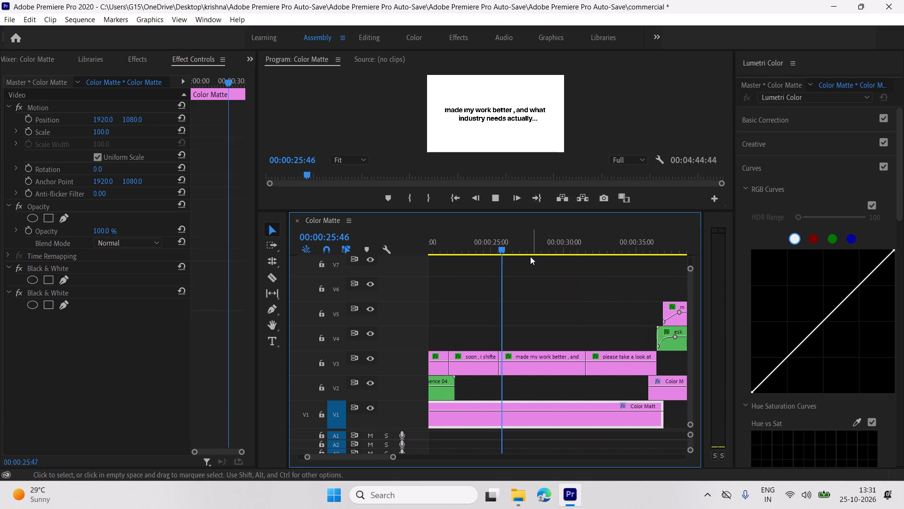
{"action": "key", "text": "space"}
{"action": "left_click_drag", "start_coordinate": [509, 251], "coordinate": [706, 287]}
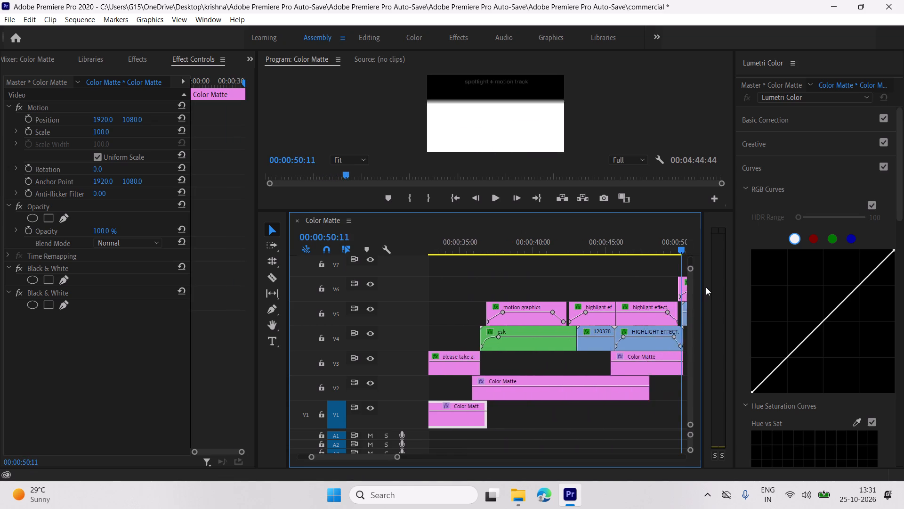
{"action": "left_click_drag", "start_coordinate": [706, 287], "coordinate": [532, 322]}
{"action": "key", "text": "space"}
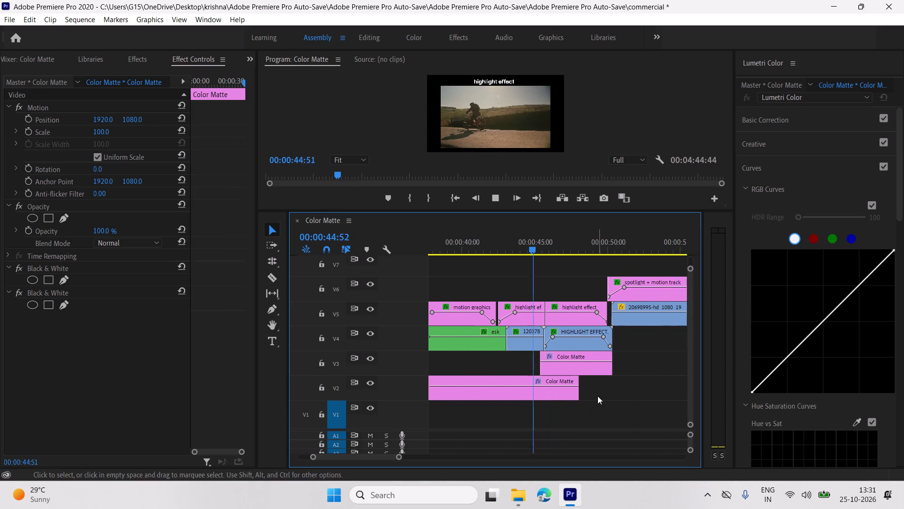
{"action": "key", "text": "space"}
Extend the end of the Color Matte on V2 to the end of the V4 Color Matte at 00:04:44:44.
{"action": "left_click_drag", "start_coordinate": [581, 387], "coordinate": [698, 394]}
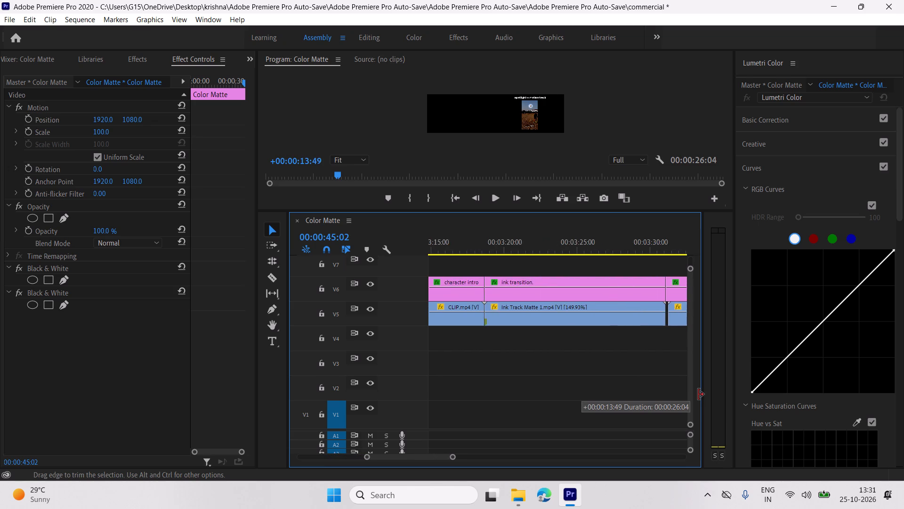
{"action": "left_click_drag", "start_coordinate": [698, 394], "coordinate": [694, 394]}
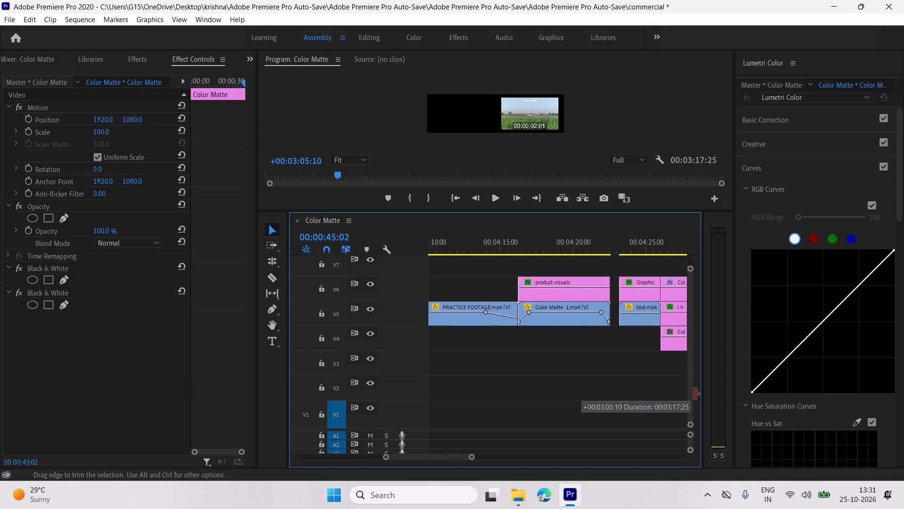
{"action": "left_click_drag", "start_coordinate": [694, 394], "coordinate": [676, 394]}
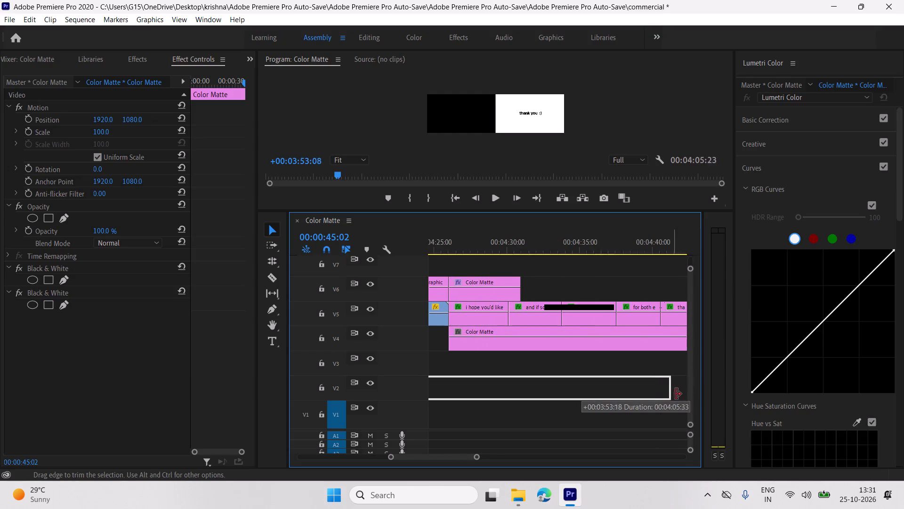
{"action": "left_click_drag", "start_coordinate": [676, 394], "coordinate": [686, 394]}
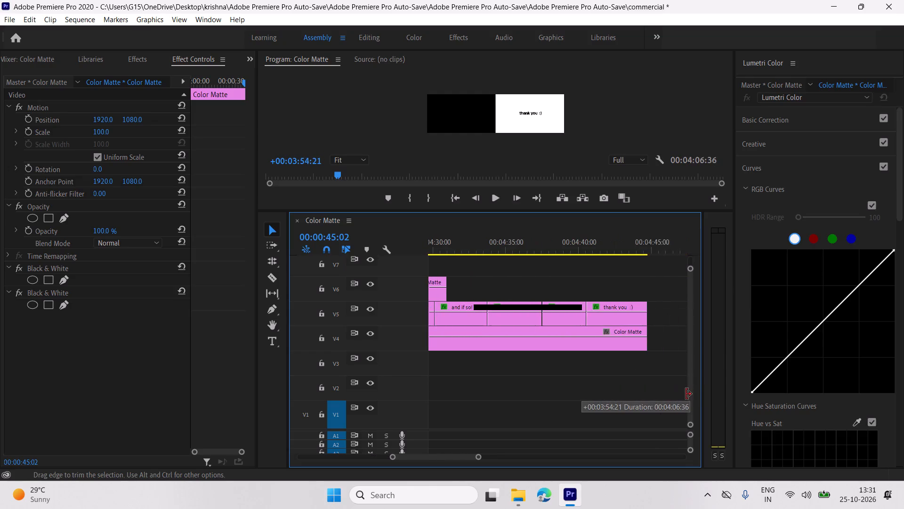
{"action": "left_click_drag", "start_coordinate": [686, 394], "coordinate": [622, 385]}
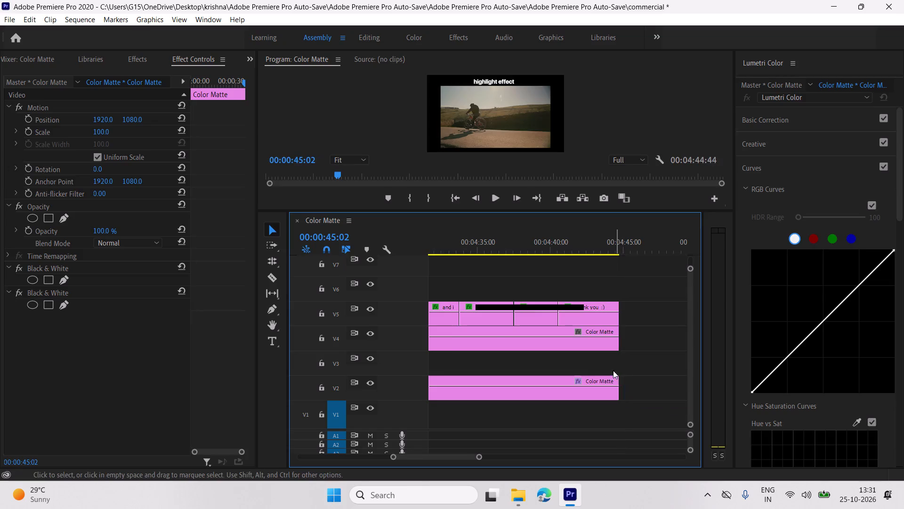
Play on from 00:00:45:02 to review the effects sections over the V2 Color Matte, including "spotlight + motion track".
{"action": "scroll", "coordinate": [597, 362], "scroll_direction": "up", "scroll_amount": 13}
{"action": "key", "text": "space"}
{"action": "scroll", "coordinate": [579, 328], "scroll_direction": "down", "scroll_amount": 4}
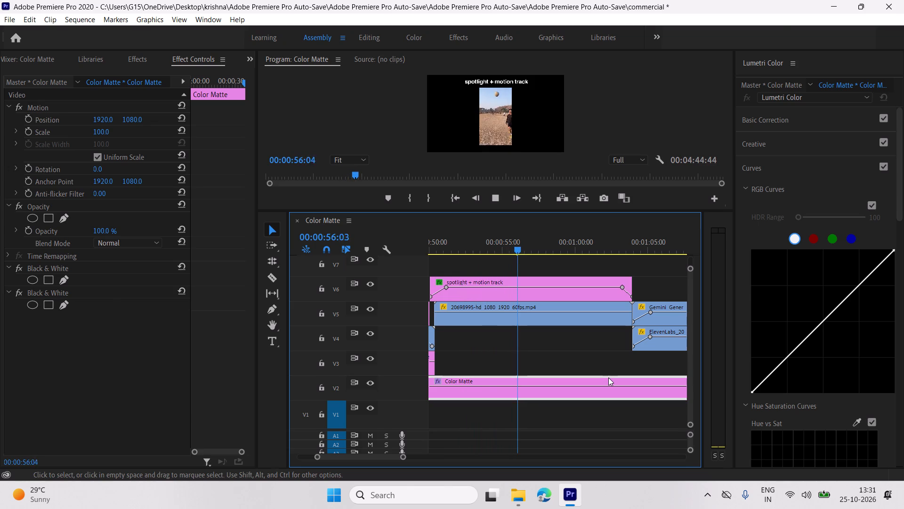
{"action": "right_click", "coordinate": [609, 378]}
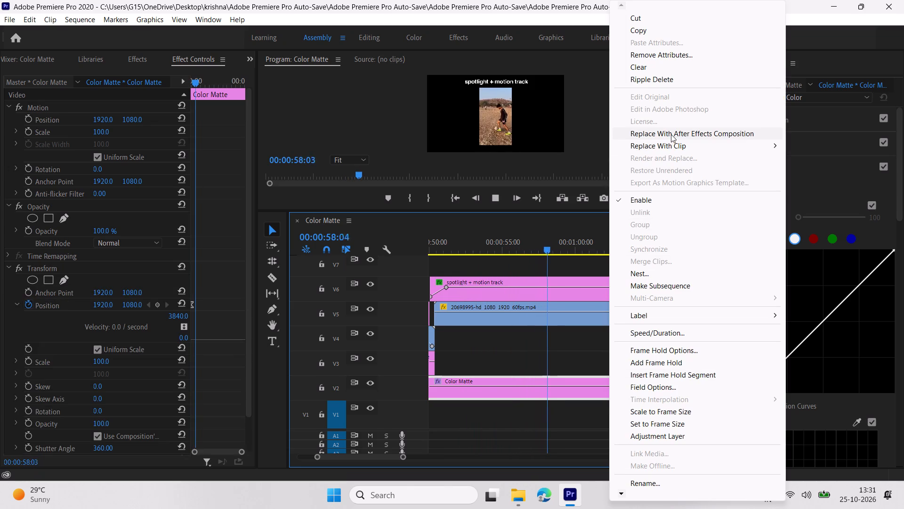
{"action": "left_click", "coordinate": [522, 353]}
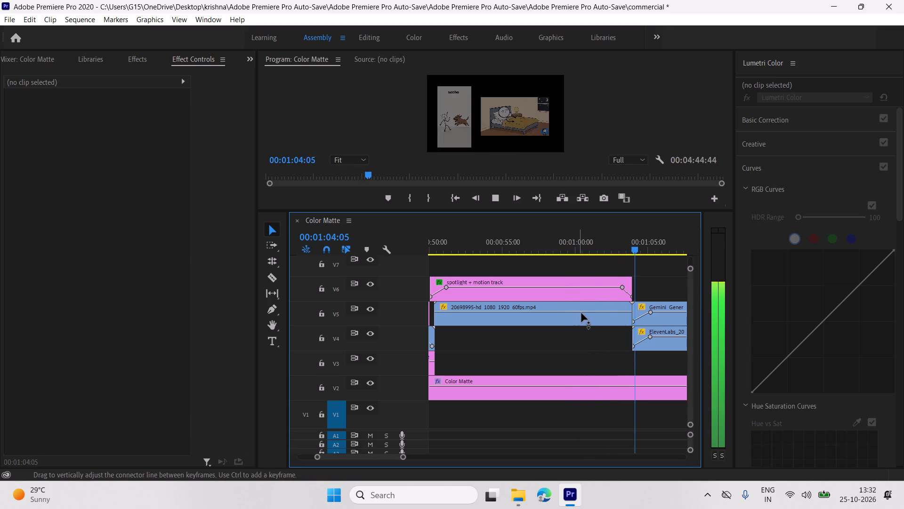
Play on from 00:01:04:05 to review the stickman section up to the "yt video editing with captions." section.
{"action": "scroll", "coordinate": [587, 306], "scroll_direction": "down", "scroll_amount": 1}
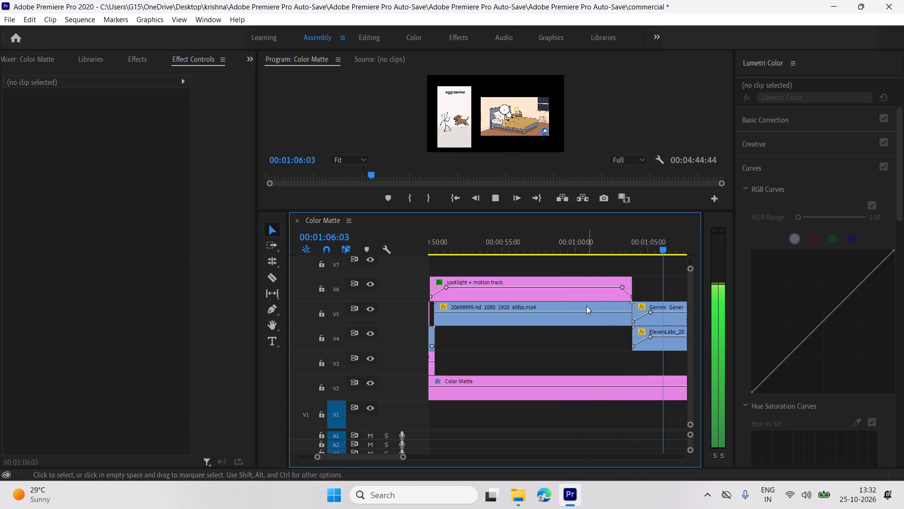
{"action": "scroll", "coordinate": [586, 306], "scroll_direction": "down", "scroll_amount": 12}
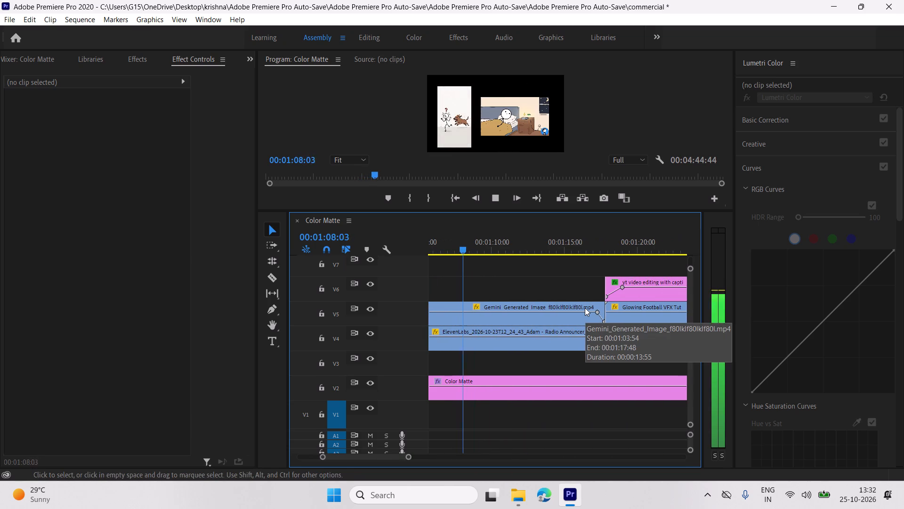
{"action": "scroll", "coordinate": [585, 308], "scroll_direction": "down", "scroll_amount": 1}
{"action": "scroll", "coordinate": [585, 308], "scroll_direction": "up", "scroll_amount": 13}
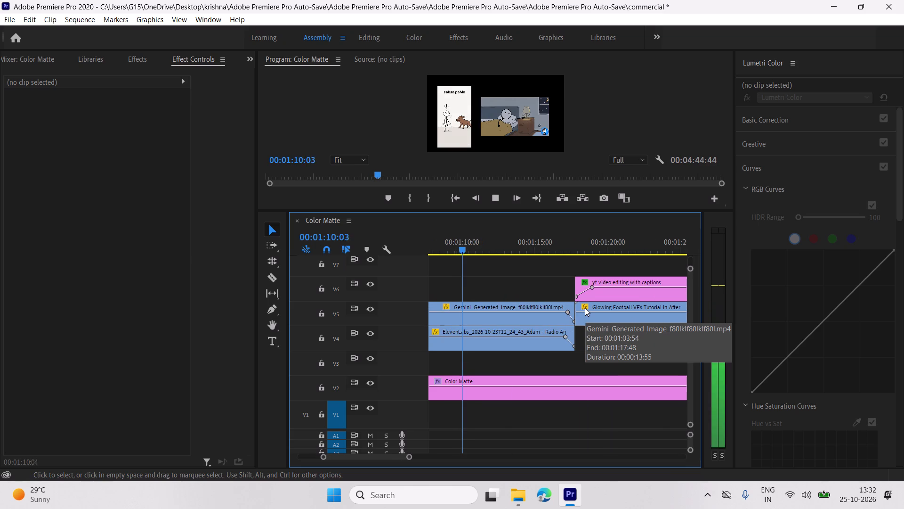
{"action": "scroll", "coordinate": [585, 308], "scroll_direction": "down", "scroll_amount": 5}
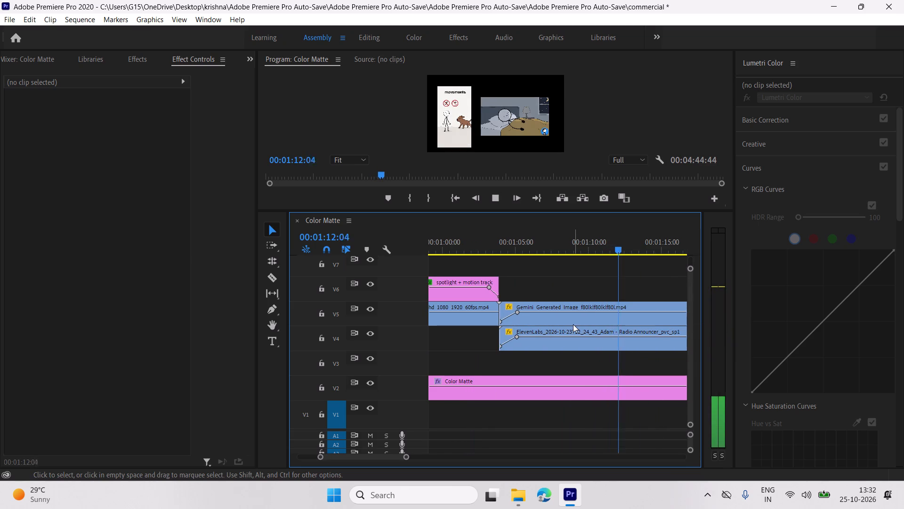
{"action": "scroll", "coordinate": [578, 314], "scroll_direction": "down", "scroll_amount": 2}
{"action": "scroll", "coordinate": [578, 314], "scroll_direction": "up", "scroll_amount": 5}
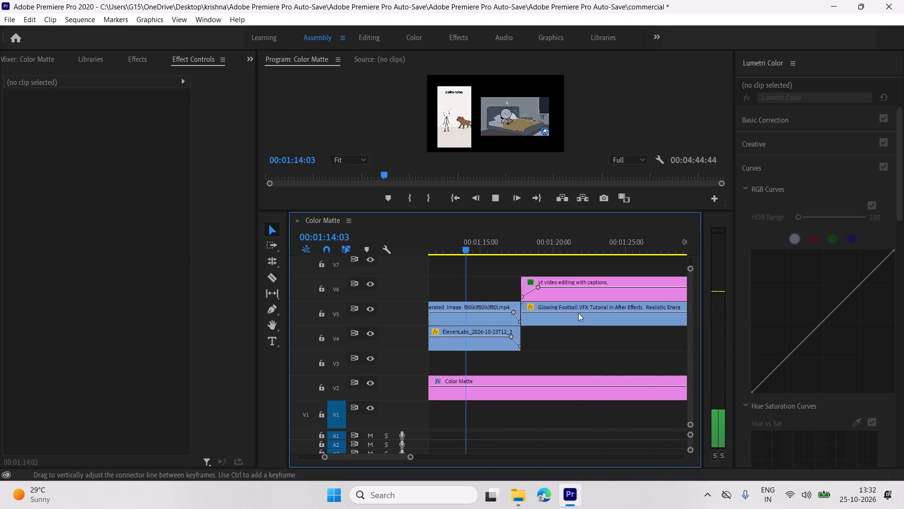
{"action": "type", "text": "---"}
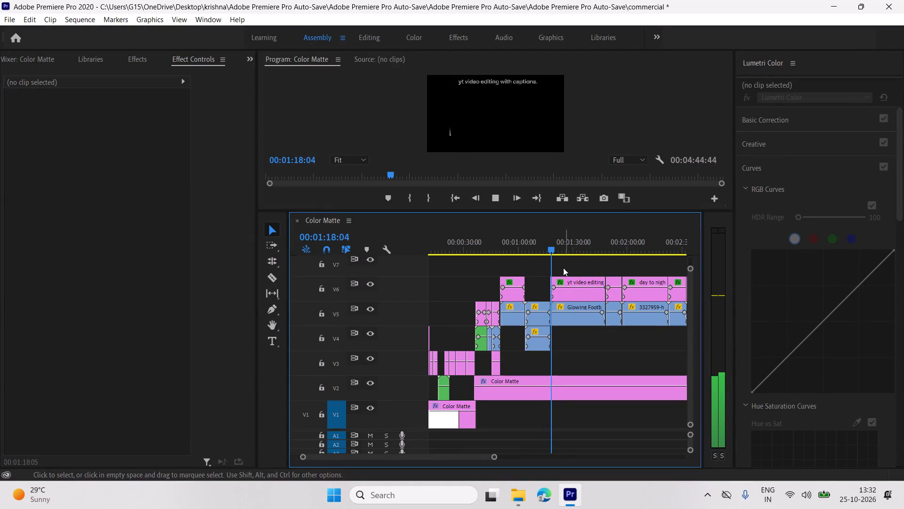
Duplicate the "spotlight + motion track" graphic on V6 directly after the original, above the stickman clips.
{"action": "left_click", "coordinate": [552, 244]}
{"action": "left_click_drag", "start_coordinate": [544, 245], "coordinate": [521, 250]}
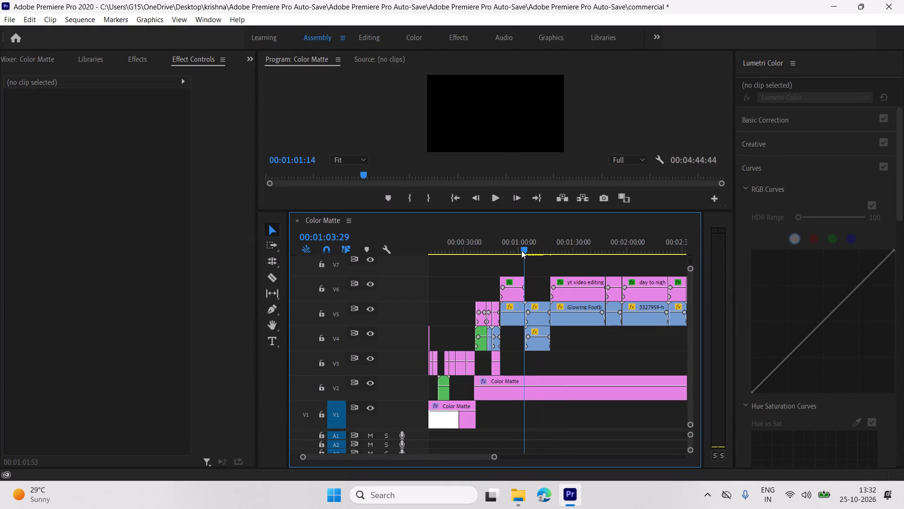
{"action": "left_click_drag", "start_coordinate": [521, 250], "coordinate": [521, 250]}
{"action": "left_click", "coordinate": [515, 277]}
{"action": "left_click_drag", "start_coordinate": [513, 277], "coordinate": [536, 281], "text": "alt"}
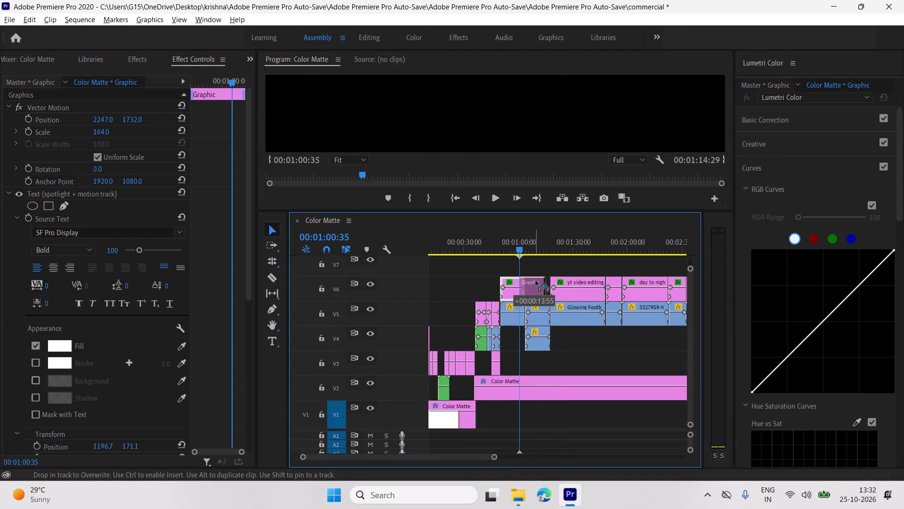
{"action": "left_click_drag", "start_coordinate": [536, 281], "coordinate": [539, 281], "text": "alt"}
Replace the duplicated graphic's text above the stickman clips with "stickman videos".
{"action": "key", "text": "space"}
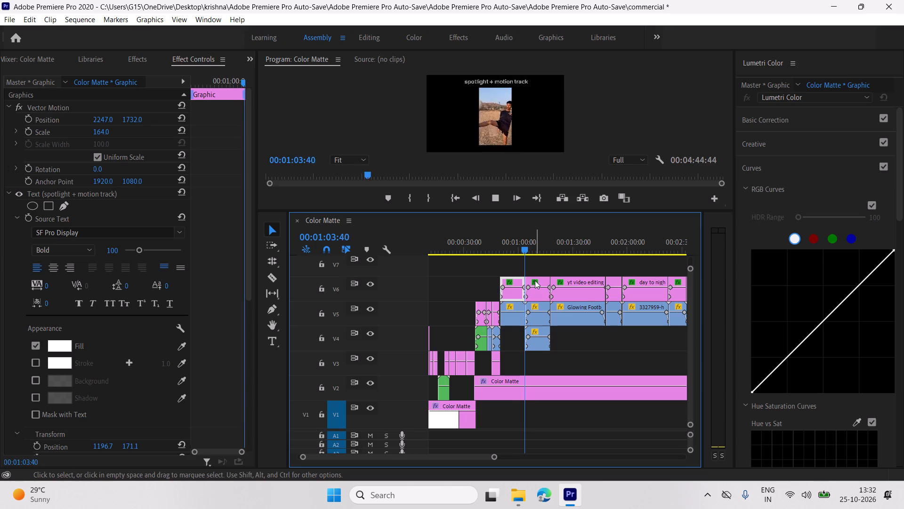
{"action": "left_click", "coordinate": [535, 280]}
{"action": "key", "text": "space"}
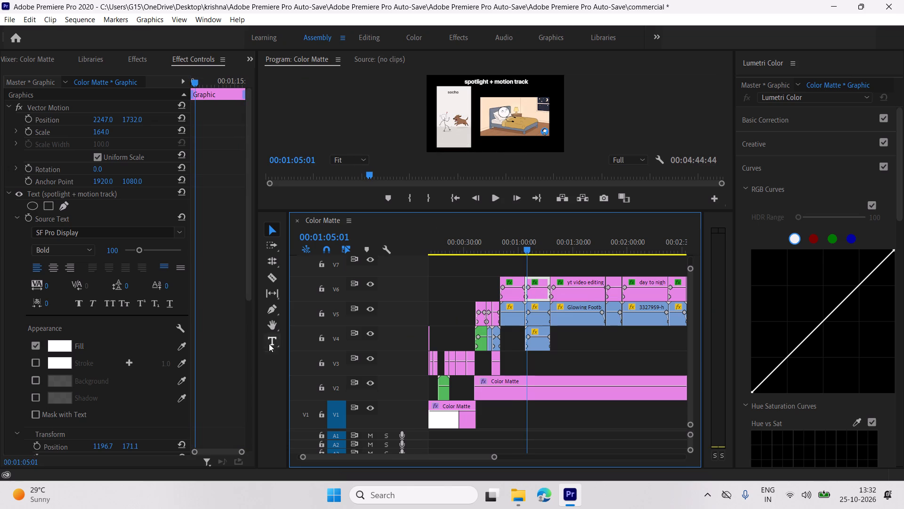
{"action": "left_click", "coordinate": [270, 340]}
{"action": "double_click", "coordinate": [513, 82]}
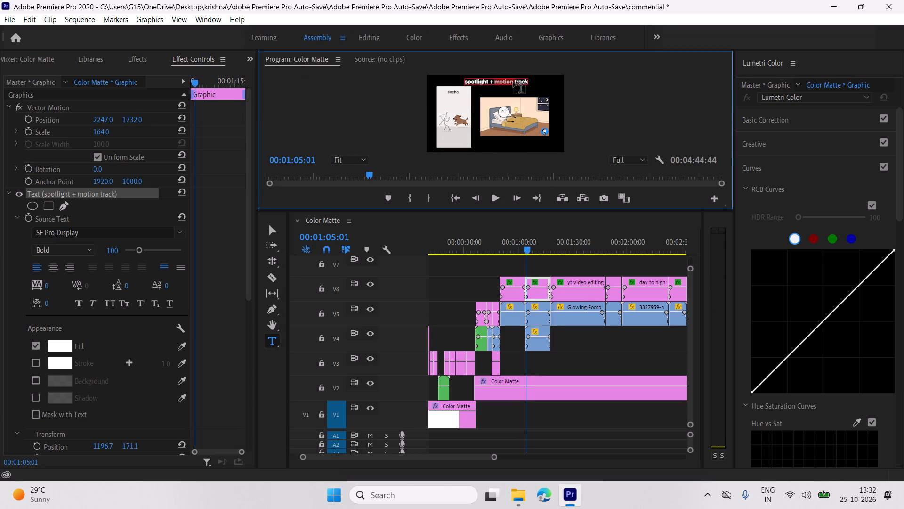
{"action": "key", "text": "Right"}
{"action": "key", "text": "Right"}
{"action": "key", "text": "Right"}
{"action": "key", "text": "Right"}
{"action": "key", "text": "Right"}
{"action": "key", "text": "Right"}
{"action": "key", "text": "Right"}
{"action": "key", "text": "Right"}
{"action": "key", "text": "Right"}
{"action": "key", "text": "Right"}
{"action": "key", "text": "Right"}
{"action": "key", "text": "Right"}
{"action": "key", "text": "Right"}
{"action": "key", "text": "Right"}
{"action": "key", "text": "Right"}
{"action": "key", "text": "Right"}
{"action": "key", "text": "Right"}
{"action": "key", "text": "BackSpace"}
{"action": "key", "text": "BackSpace"}
{"action": "key", "text": "BackSpace"}
{"action": "key", "text": "BackSpace"}
{"action": "key", "text": "BackSpace"}
{"action": "key", "text": "BackSpace"}
{"action": "key", "text": "BackSpace"}
{"action": "key", "text": "BackSpace"}
{"action": "key", "text": "BackSpace"}
{"action": "key", "text": "BackSpace"}
{"action": "key", "text": "BackSpace"}
{"action": "key", "text": "BackSpace"}
{"action": "key", "text": "BackSpace"}
{"action": "key", "text": "BackSpace"}
{"action": "key", "text": "BackSpace"}
{"action": "key", "text": "BackSpace"}
{"action": "key", "text": "BackSpace"}
{"action": "key", "text": "BackSpace"}
{"action": "key", "text": "BackSpace"}
{"action": "key", "text": "BackSpace"}
{"action": "key", "text": "ctrl+a"}
{"action": "key", "text": "ctrl+BackSpace"}
{"action": "type", "text": "stuc"}
{"action": "key", "text": "BackSpace"}
{"action": "key", "text": "BackSpace"}
{"action": "type", "text": "icka"}
{"action": "key", "text": "BackSpace"}
{"action": "type", "text": "man ci"}
{"action": "key", "text": "BackSpace"}
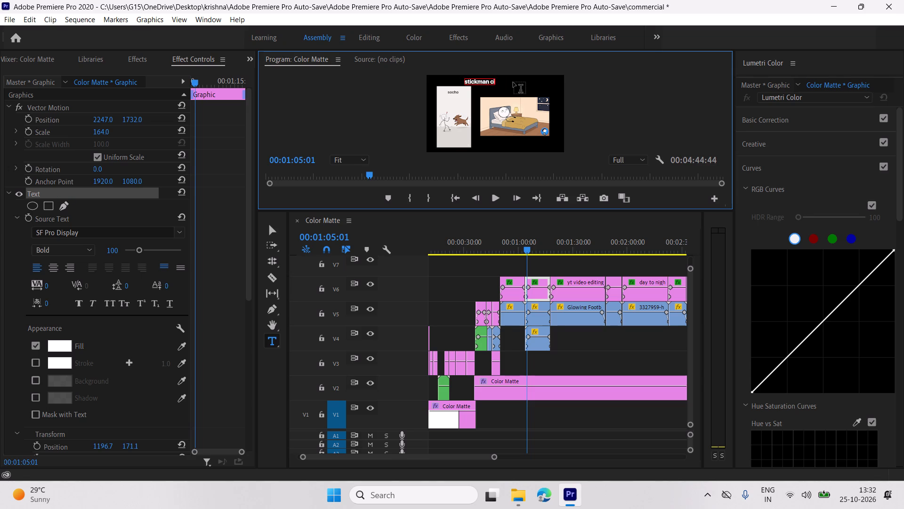
{"action": "key", "text": "BackSpace"}
{"action": "type", "text": "videos"}
Append "{ai based}" in curly brackets to the stickman title, separated by a space.
{"action": "type", "text": "{}"}
{"action": "key", "text": "Left"}
{"action": "type", "text": "ai bases"}
{"action": "key", "text": "BackSpace"}
{"action": "key", "text": "d"}
{"action": "key", "text": "Left"}
{"action": "key", "text": "Left"}
{"action": "key", "text": "Left"}
{"action": "key", "text": "Left"}
{"action": "key", "text": "Left"}
{"action": "key", "text": "Left"}
{"action": "key", "text": "Left"}
{"action": "key", "text": "Left"}
{"action": "key", "text": "space"}
{"action": "key", "text": "Left"}
{"action": "key", "text": "Left"}
{"action": "key", "text": "space"}
{"action": "key", "text": "Right"}
{"action": "key", "text": "Right"}
{"action": "key", "text": "BackSpace"}
{"action": "key", "text": "Left"}
{"action": "left_click", "coordinate": [273, 230]}
Review the stickman section with its new title, and continue through the captions and day to night effect sections.
{"action": "key", "text": "space"}
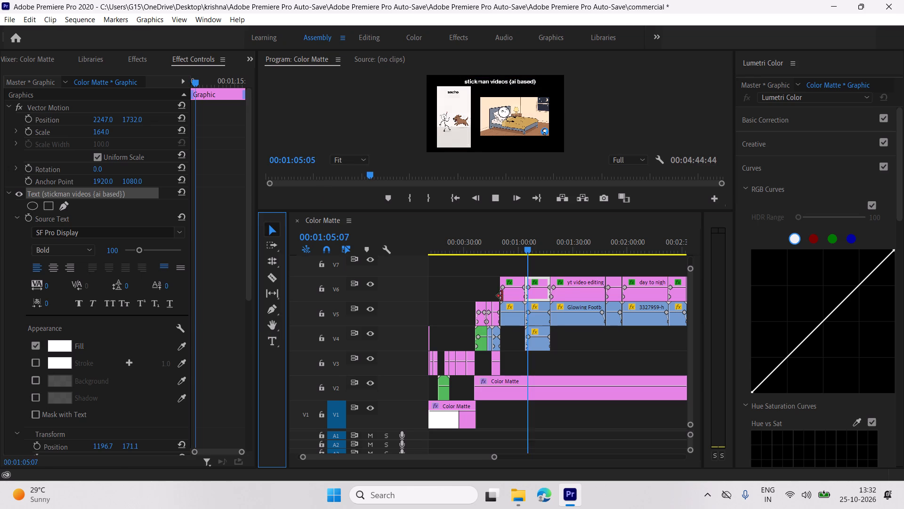
{"action": "scroll", "coordinate": [530, 302], "scroll_direction": "down", "scroll_amount": 5}
{"action": "scroll", "coordinate": [567, 269], "scroll_direction": "down", "scroll_amount": 3}
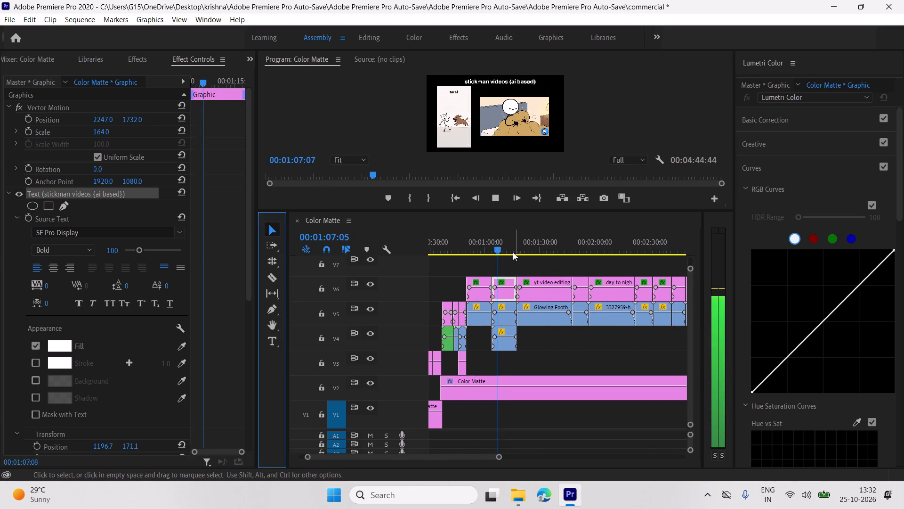
{"action": "key", "text": "space"}
{"action": "left_click_drag", "start_coordinate": [503, 252], "coordinate": [564, 258]}
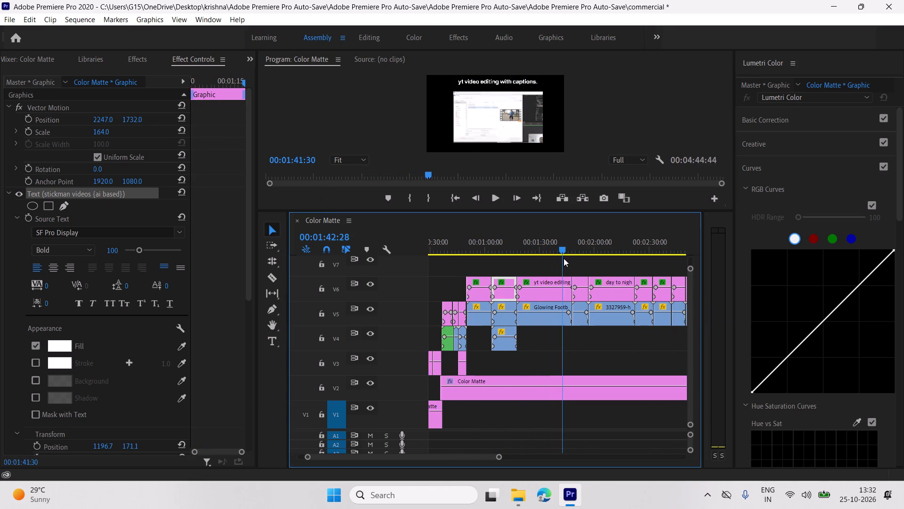
{"action": "left_click_drag", "start_coordinate": [564, 258], "coordinate": [597, 260]}
{"action": "scroll", "coordinate": [585, 271], "scroll_direction": "down", "scroll_amount": 4}
{"action": "key", "text": "space"}
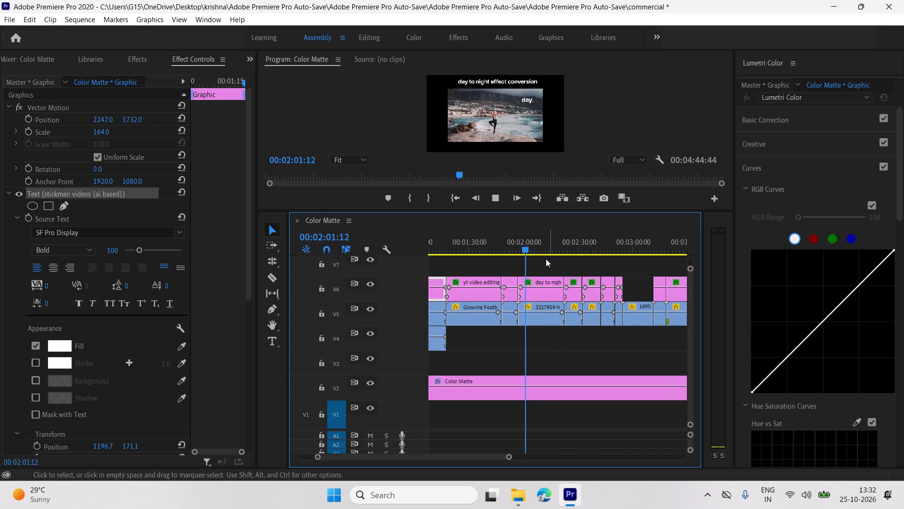
{"action": "key", "text": "space"}
{"action": "left_click", "coordinate": [530, 248]}
{"action": "left_click_drag", "start_coordinate": [530, 248], "coordinate": [557, 249]}
{"action": "left_click_drag", "start_coordinate": [526, 248], "coordinate": [553, 250]}
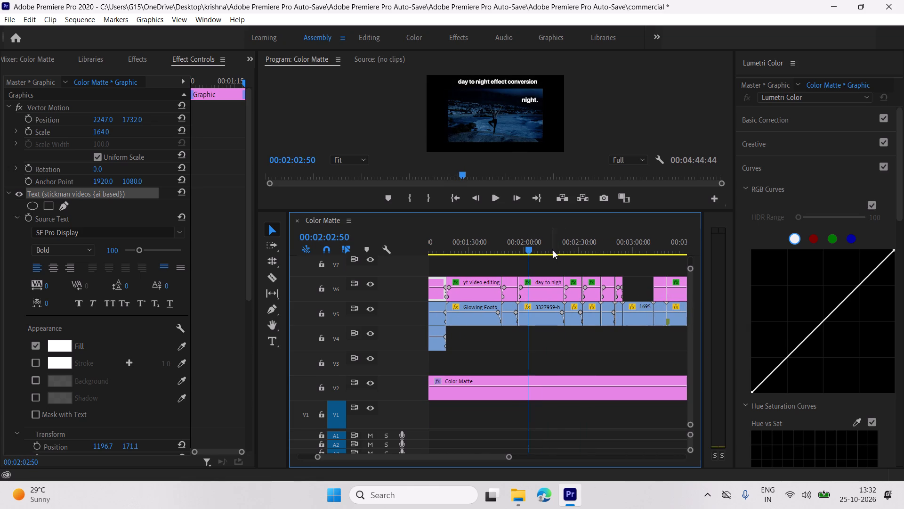
{"action": "left_click_drag", "start_coordinate": [553, 250], "coordinate": [557, 251]}
{"action": "left_click_drag", "start_coordinate": [529, 250], "coordinate": [604, 257]}
Review the remaining sections, from the ink transition and sky replacement through the closing titles to the end of the sequence.
{"action": "scroll", "coordinate": [539, 280], "scroll_direction": "down", "scroll_amount": 5}
{"action": "left_click_drag", "start_coordinate": [520, 247], "coordinate": [580, 252]}
{"action": "scroll", "coordinate": [553, 279], "scroll_direction": "down", "scroll_amount": 4}
{"action": "key", "text": "space"}
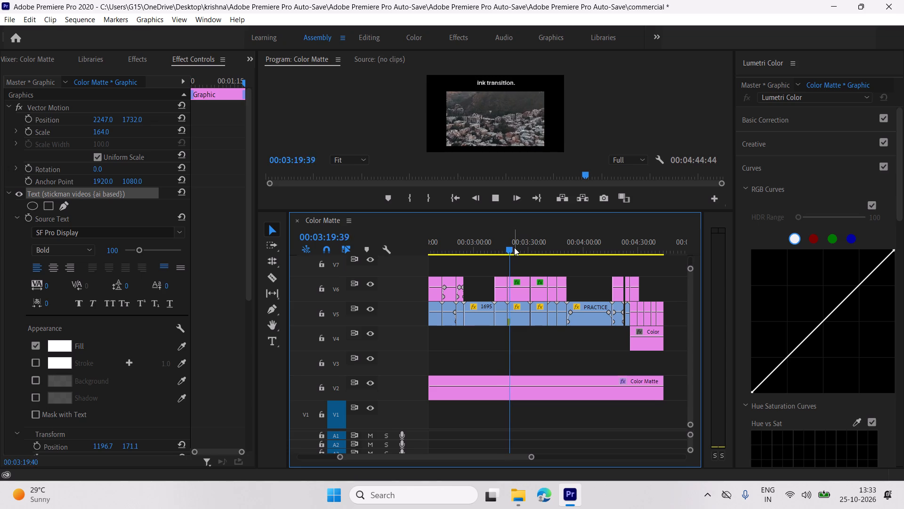
{"action": "left_click_drag", "start_coordinate": [514, 255], "coordinate": [526, 259]}
{"action": "left_click_drag", "start_coordinate": [536, 260], "coordinate": [546, 262]}
{"action": "key", "text": "space"}
{"action": "left_click_drag", "start_coordinate": [514, 252], "coordinate": [520, 252]}
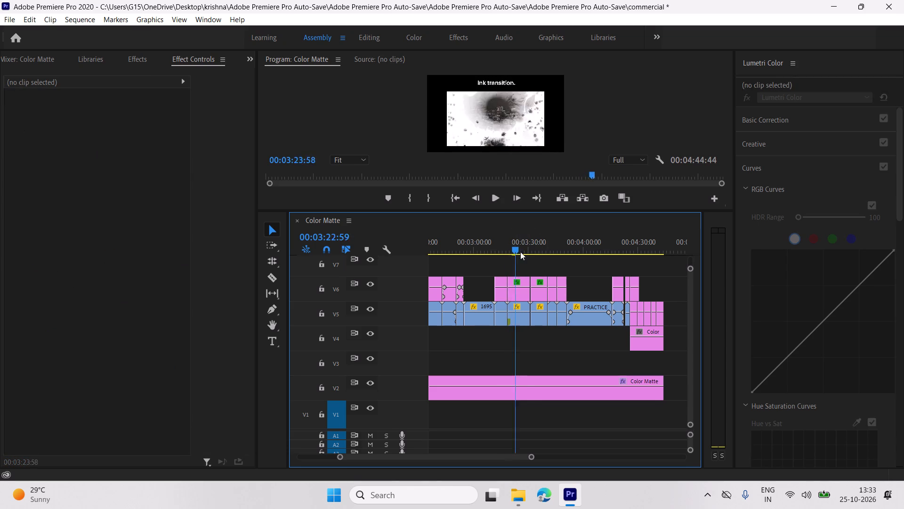
{"action": "left_click_drag", "start_coordinate": [520, 252], "coordinate": [584, 254]}
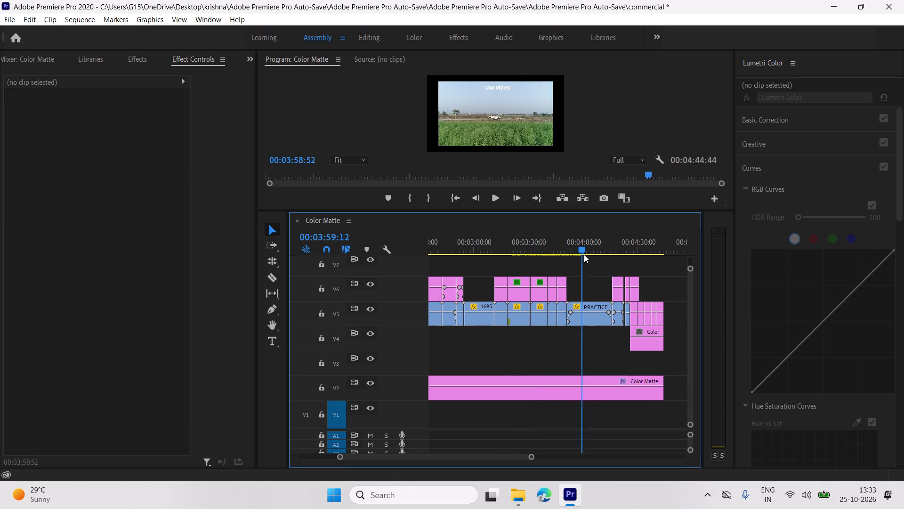
{"action": "left_click_drag", "start_coordinate": [584, 254], "coordinate": [605, 256]}
{"action": "key", "text": "space"}
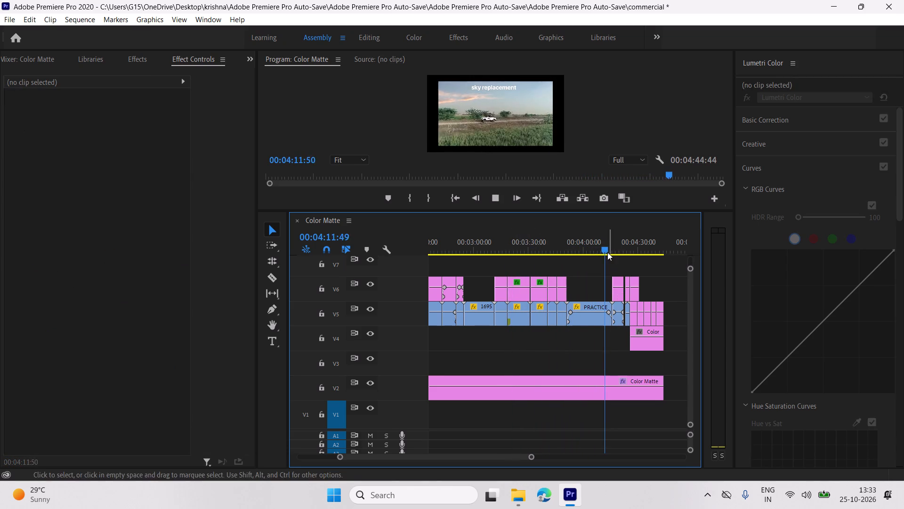
{"action": "left_click_drag", "start_coordinate": [607, 247], "coordinate": [638, 251]}
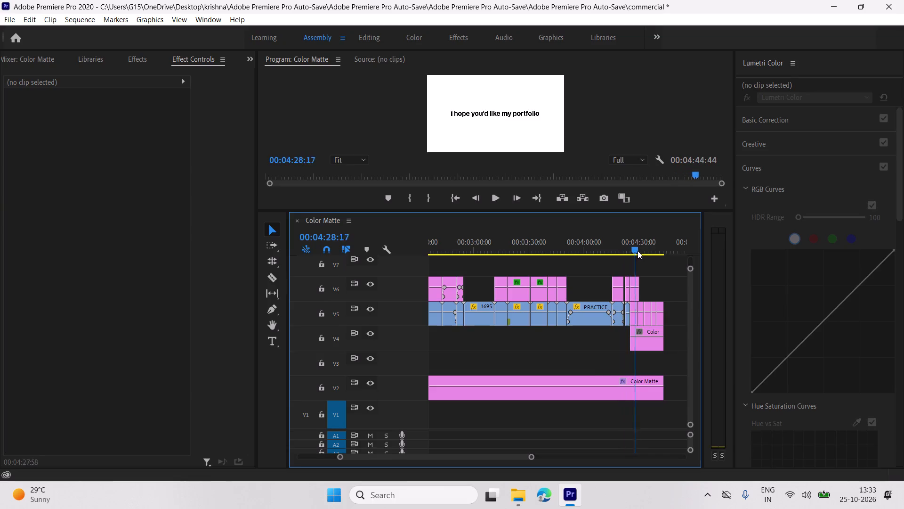
{"action": "left_click_drag", "start_coordinate": [638, 251], "coordinate": [640, 251]}
{"action": "key", "text": "space"}
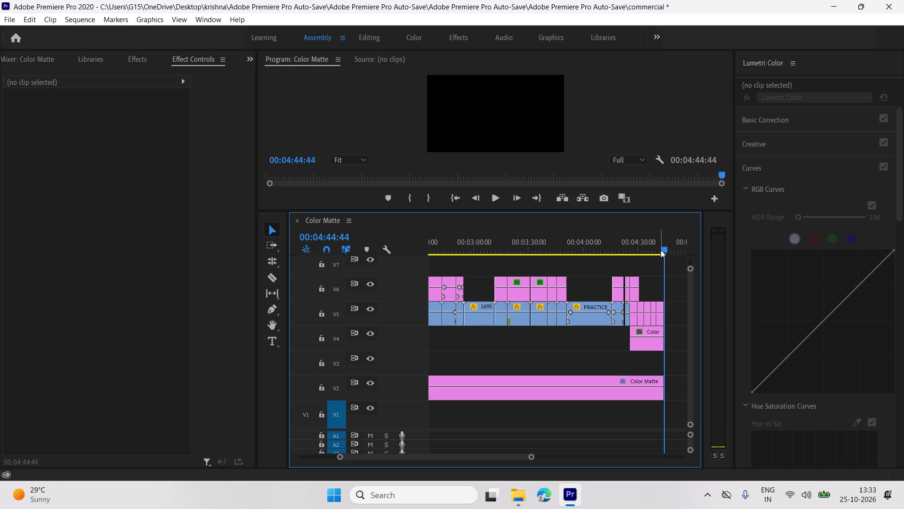
Return to the start of the sequence and play the opening titles.
{"action": "left_click_drag", "start_coordinate": [660, 250], "coordinate": [417, 282]}
{"action": "left_click", "coordinate": [417, 282]}
{"action": "key", "text": "equal"}
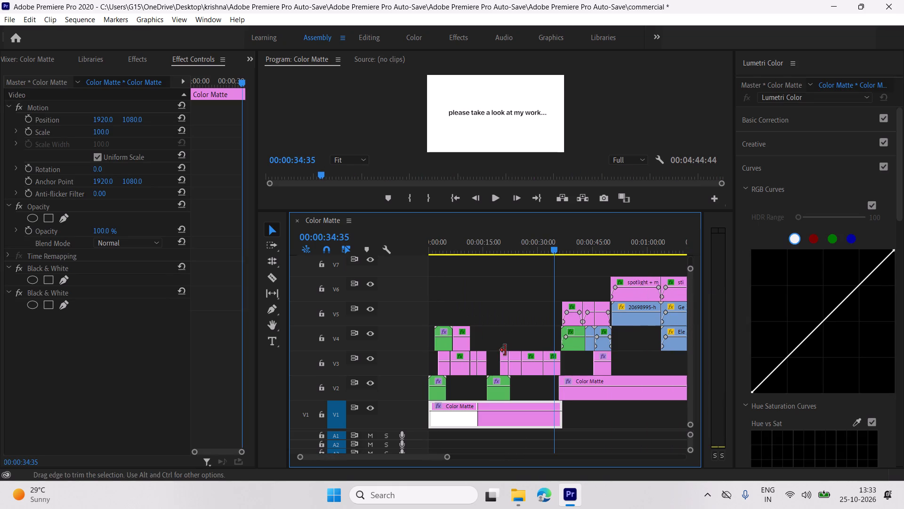
{"action": "left_click_drag", "start_coordinate": [555, 247], "coordinate": [379, 266]}
{"action": "key", "text": "space"}
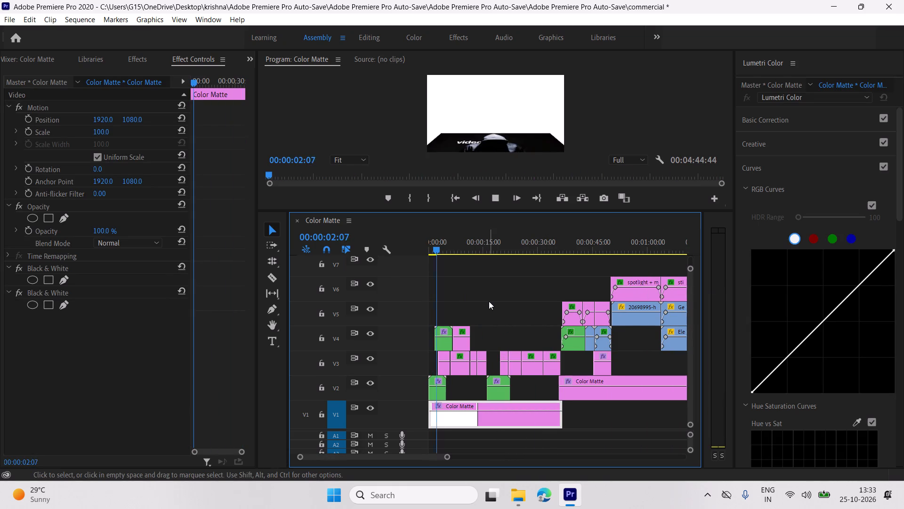
{"action": "key", "text": "space"}
{"action": "left_click", "coordinate": [435, 245]}
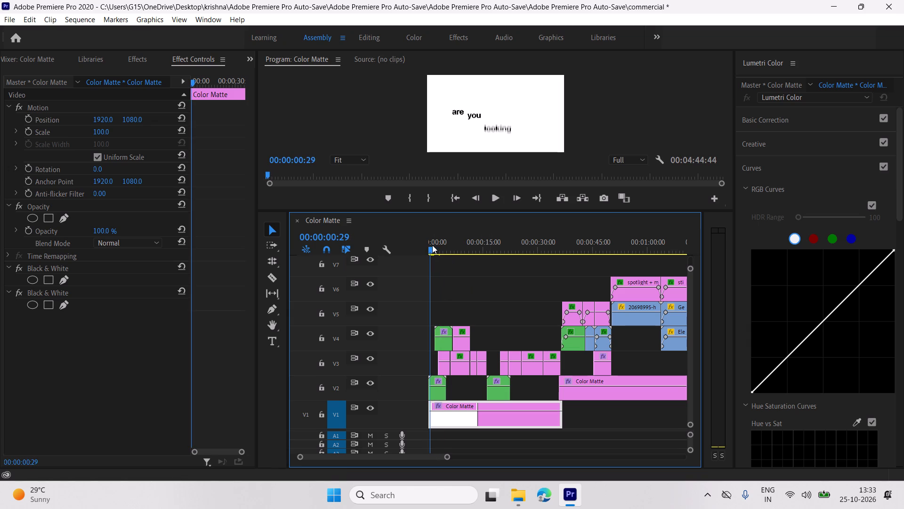
Launch the Kuro app from the recent Windows searches.
{"action": "left_click", "coordinate": [404, 496]}
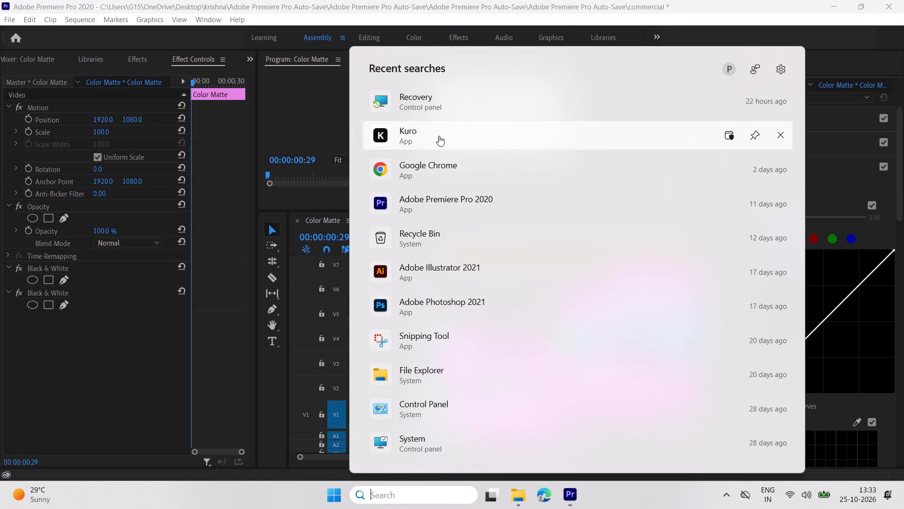
{"action": "left_click", "coordinate": [437, 131]}
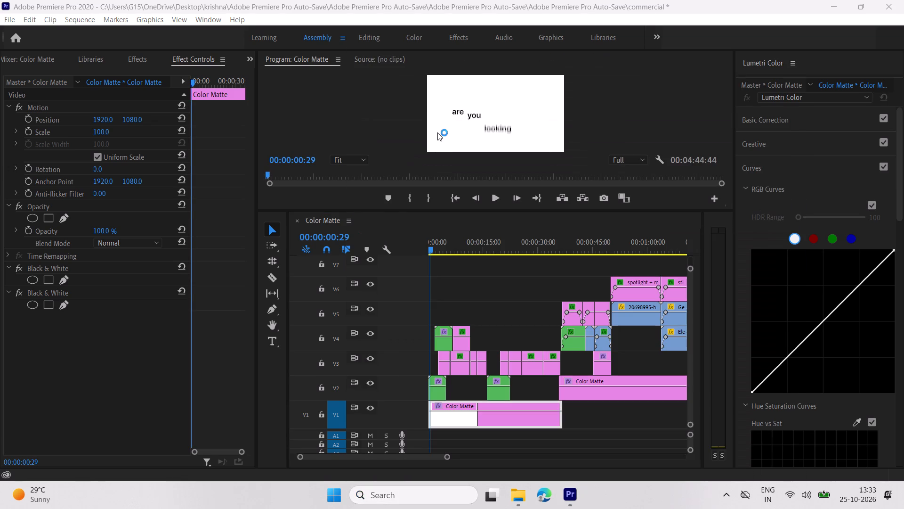
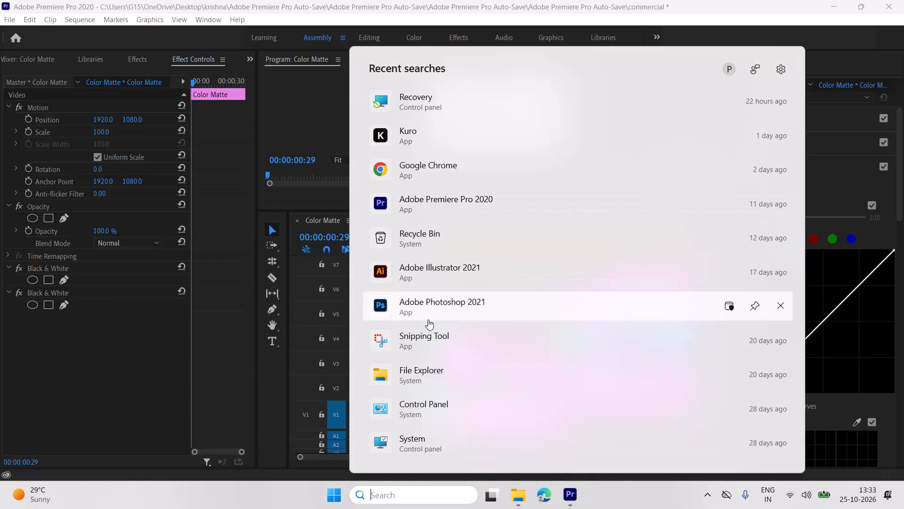
Launch Adobe Photoshop 2021 from the recent Windows searches.
{"action": "left_click", "coordinate": [428, 334]}
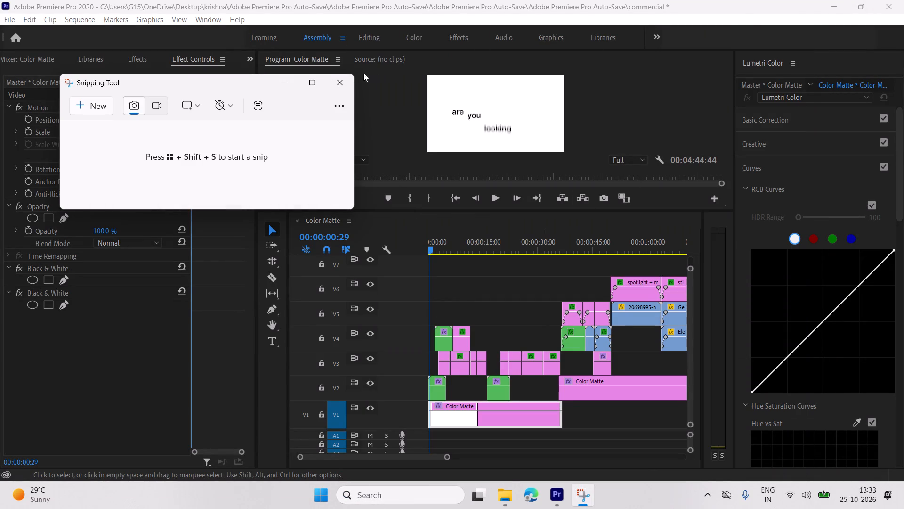
{"action": "left_click", "coordinate": [343, 82]}
{"action": "left_click", "coordinate": [423, 499]}
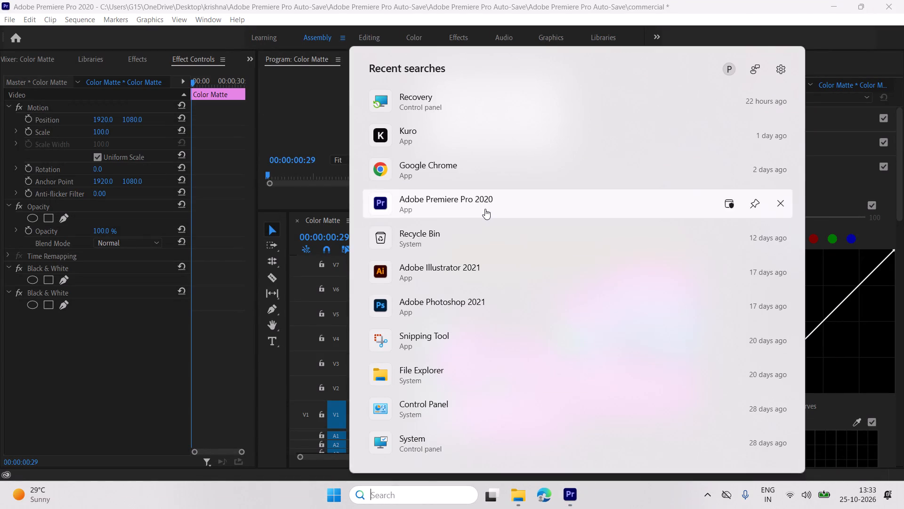
{"action": "left_click", "coordinate": [483, 300]}
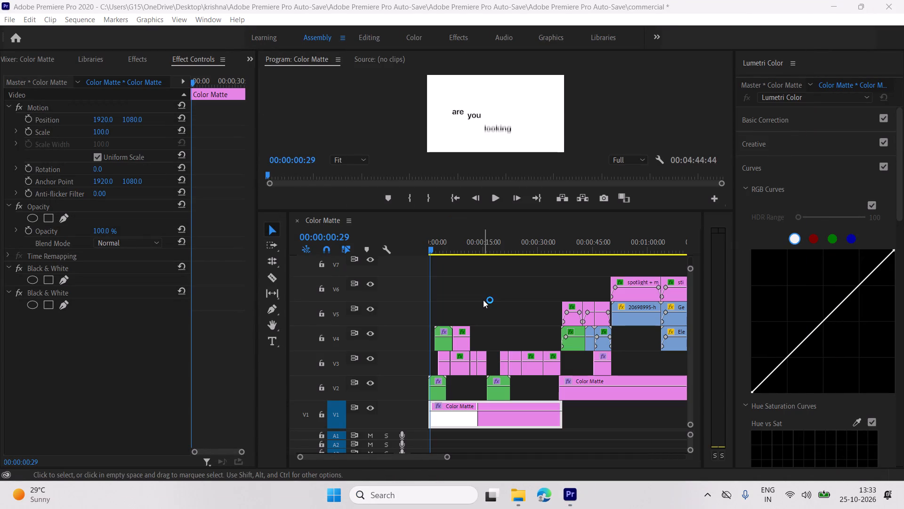
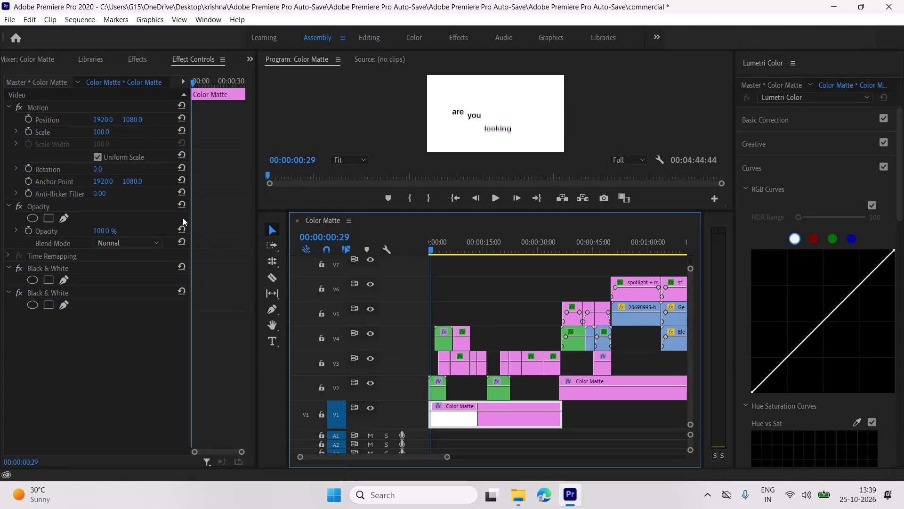
Look through the media items in the commercial project bin down to the last one.
{"action": "scroll", "coordinate": [71, 57], "scroll_direction": "up", "scroll_amount": 7}
{"action": "scroll", "coordinate": [187, 226], "scroll_direction": "down", "scroll_amount": 5}
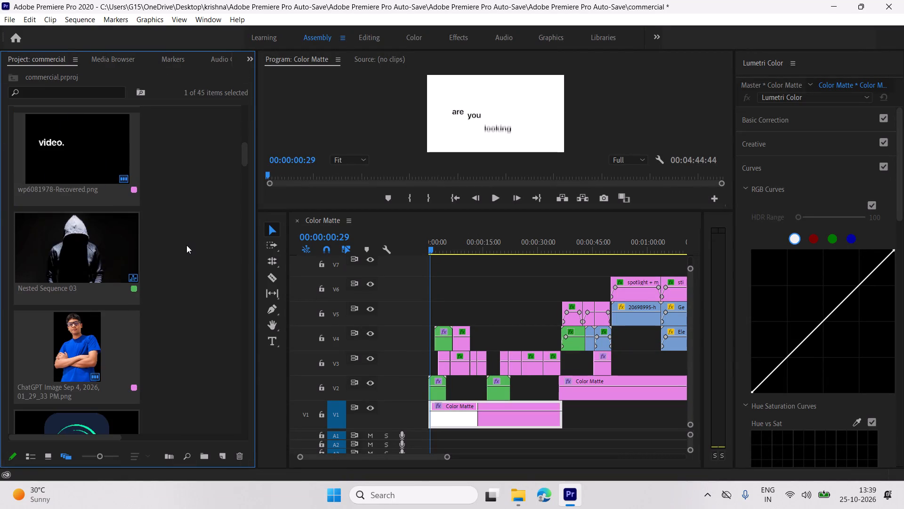
{"action": "scroll", "coordinate": [186, 245], "scroll_direction": "down", "scroll_amount": 13}
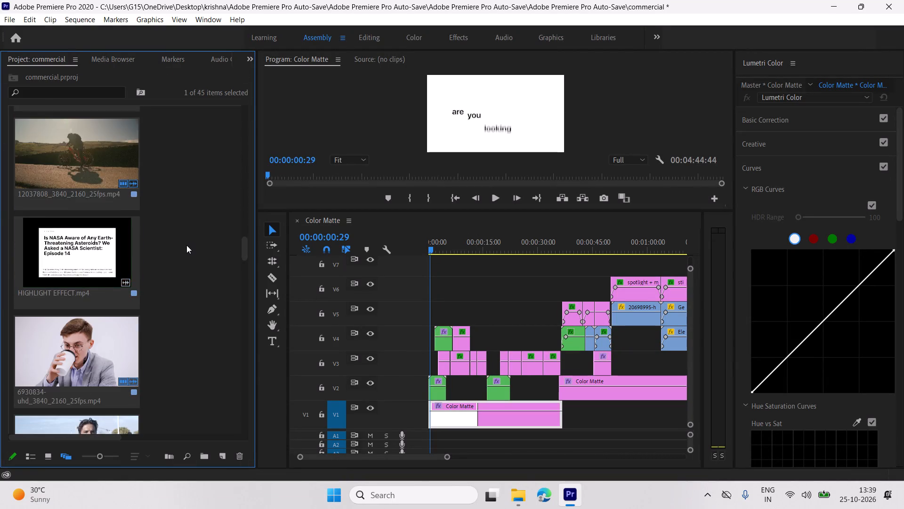
{"action": "scroll", "coordinate": [186, 245], "scroll_direction": "down", "scroll_amount": 6}
{"action": "scroll", "coordinate": [209, 256], "scroll_direction": "down", "scroll_amount": 20}
{"action": "scroll", "coordinate": [209, 256], "scroll_direction": "down", "scroll_amount": 1}
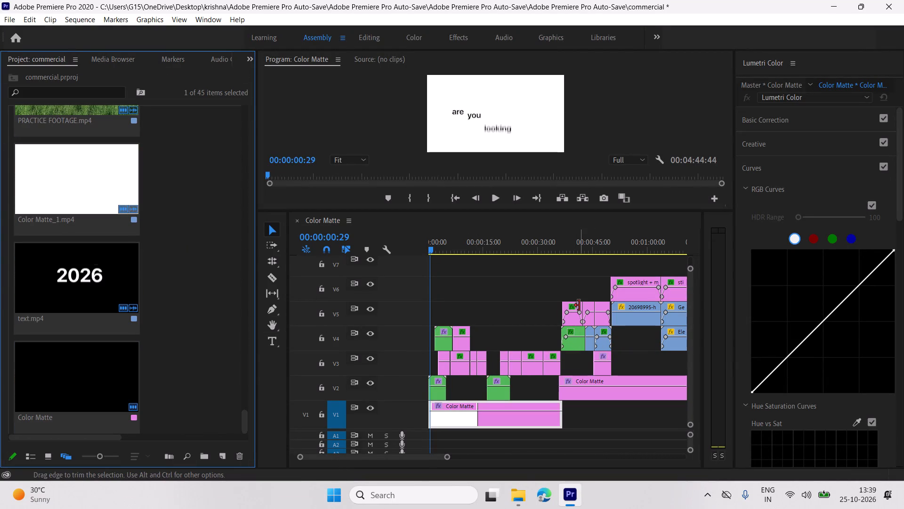
Close the Lumetri Color panel to give the program monitor and timeline more room.
{"action": "right_click", "coordinate": [776, 72]}
{"action": "left_click", "coordinate": [781, 75]}
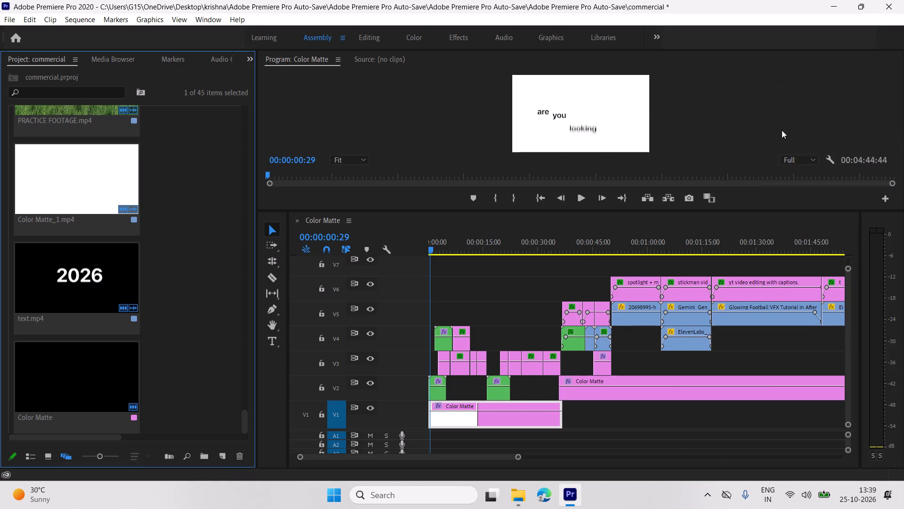
Import the first "Essential SFX for UI Design!" audio file from the Downloads folder into the project.
{"action": "scroll", "coordinate": [133, 302], "scroll_direction": "down", "scroll_amount": 4}
{"action": "double_click", "coordinate": [186, 320]}
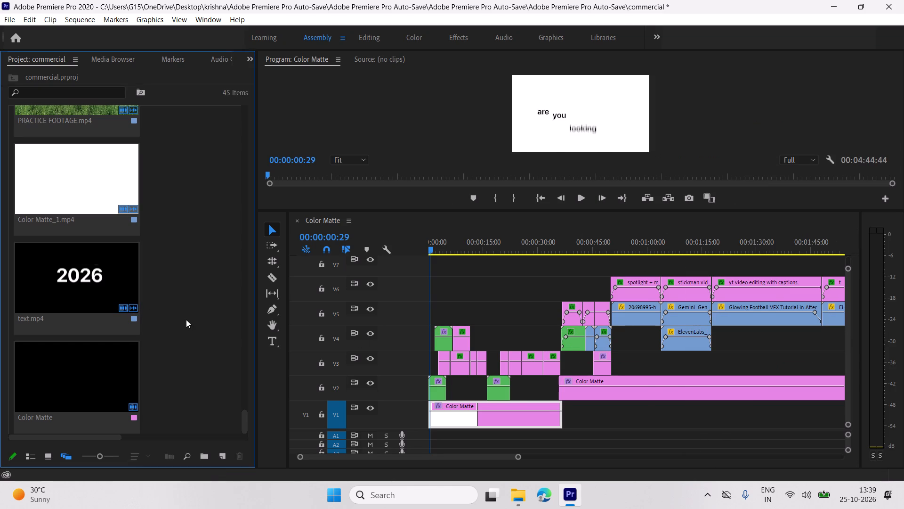
{"action": "left_click", "coordinate": [71, 259]}
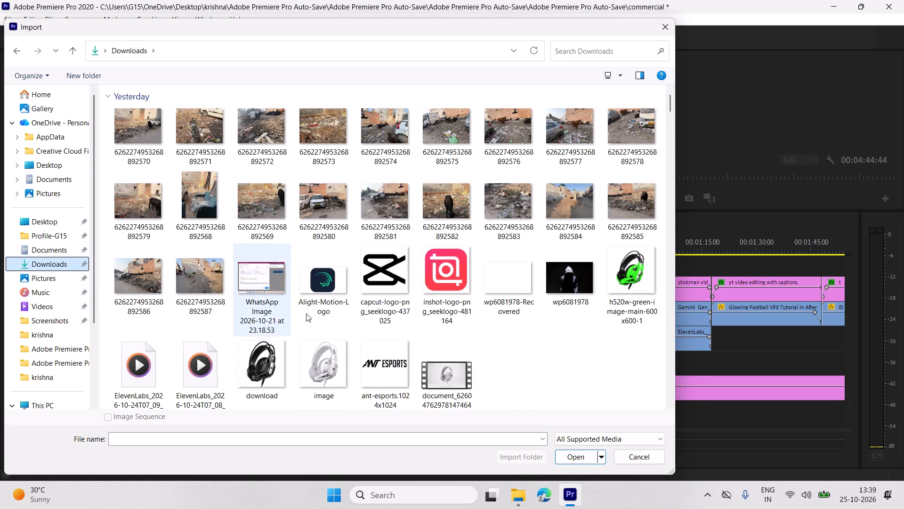
{"action": "scroll", "coordinate": [198, 366], "scroll_direction": "down", "scroll_amount": 4}
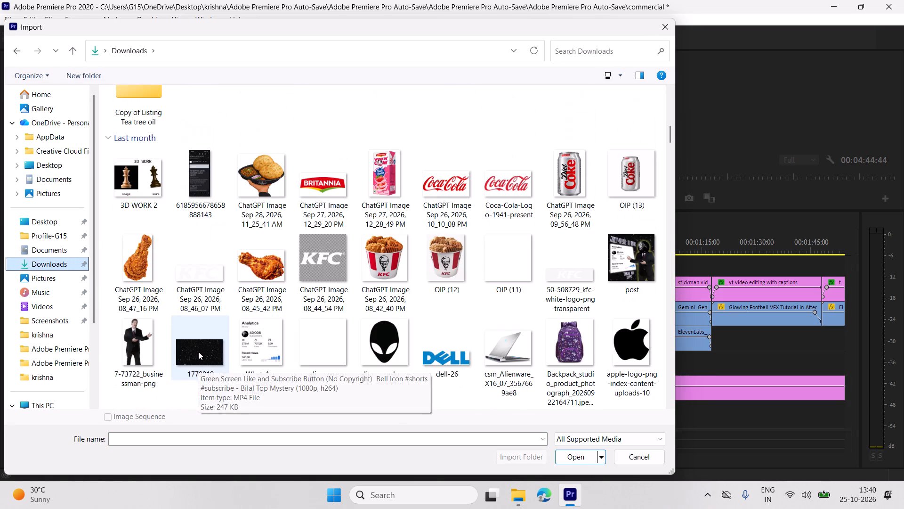
{"action": "scroll", "coordinate": [201, 344], "scroll_direction": "up", "scroll_amount": 1}
{"action": "scroll", "coordinate": [201, 344], "scroll_direction": "down", "scroll_amount": 1}
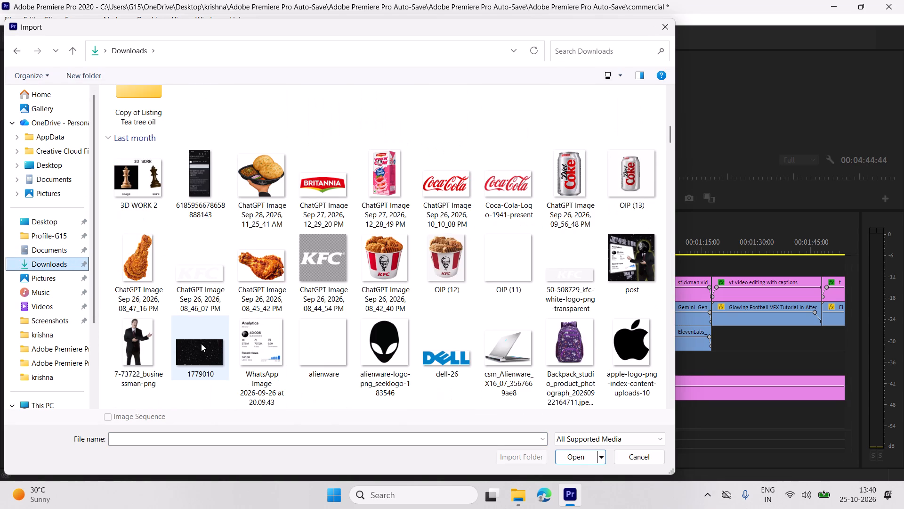
{"action": "scroll", "coordinate": [202, 343], "scroll_direction": "up", "scroll_amount": 1}
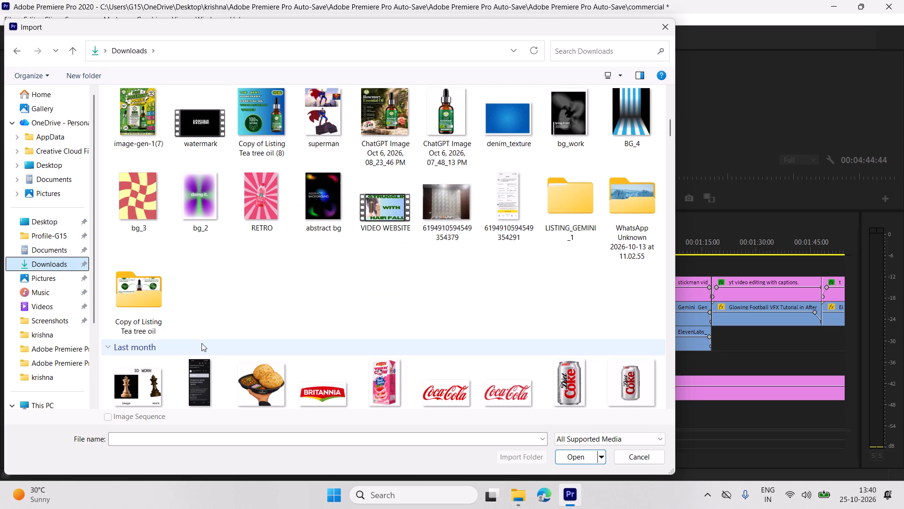
{"action": "scroll", "coordinate": [202, 343], "scroll_direction": "up", "scroll_amount": 1}
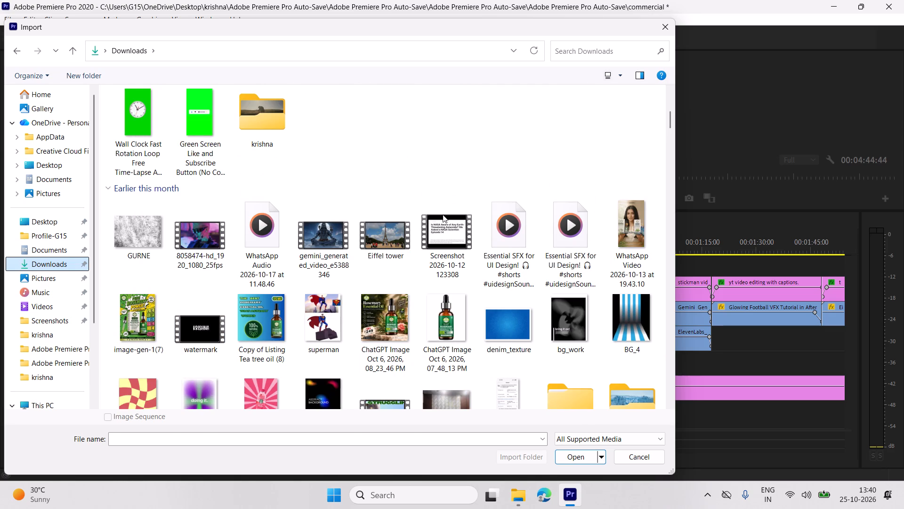
{"action": "left_click", "coordinate": [499, 211]}
{"action": "left_click", "coordinate": [576, 456]}
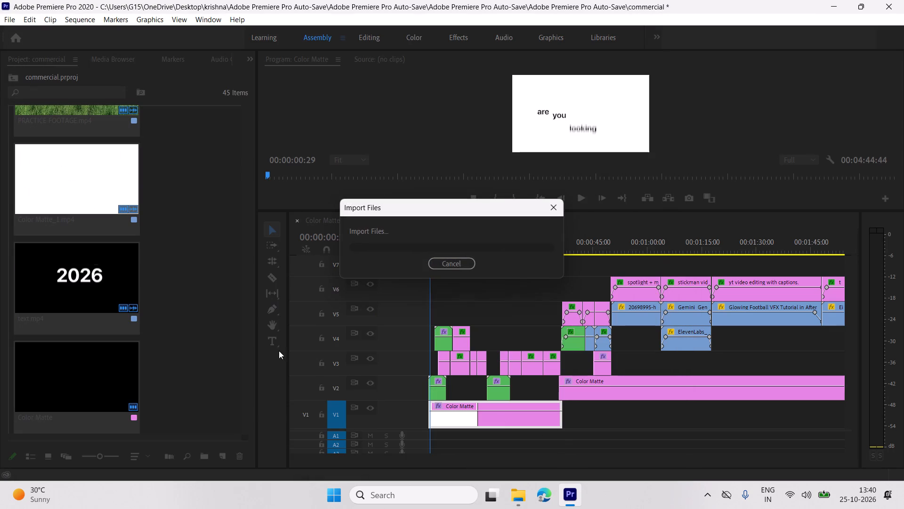
Place the imported Essential SFX audio on track A1 at the very start of the sequence.
{"action": "scroll", "coordinate": [230, 289], "scroll_direction": "down", "scroll_amount": 8}
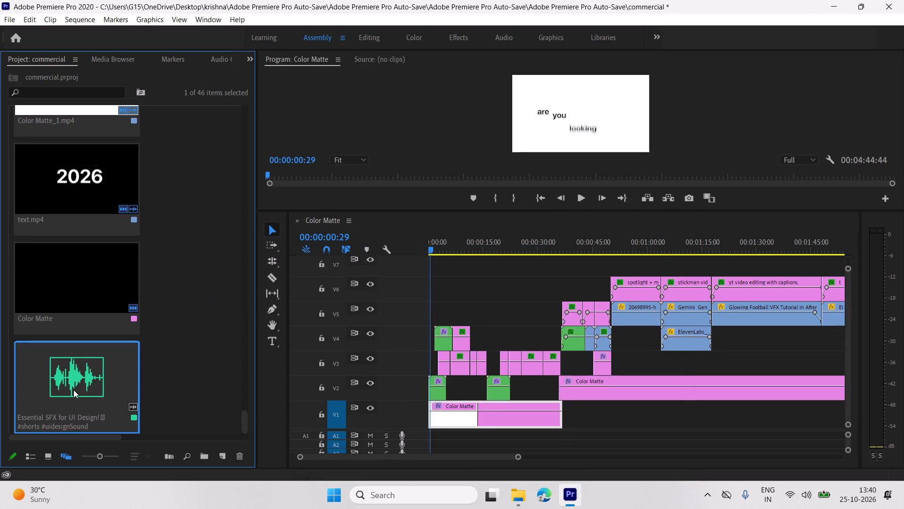
{"action": "left_click_drag", "start_coordinate": [73, 390], "coordinate": [80, 390]}
{"action": "left_click_drag", "start_coordinate": [84, 389], "coordinate": [360, 406]}
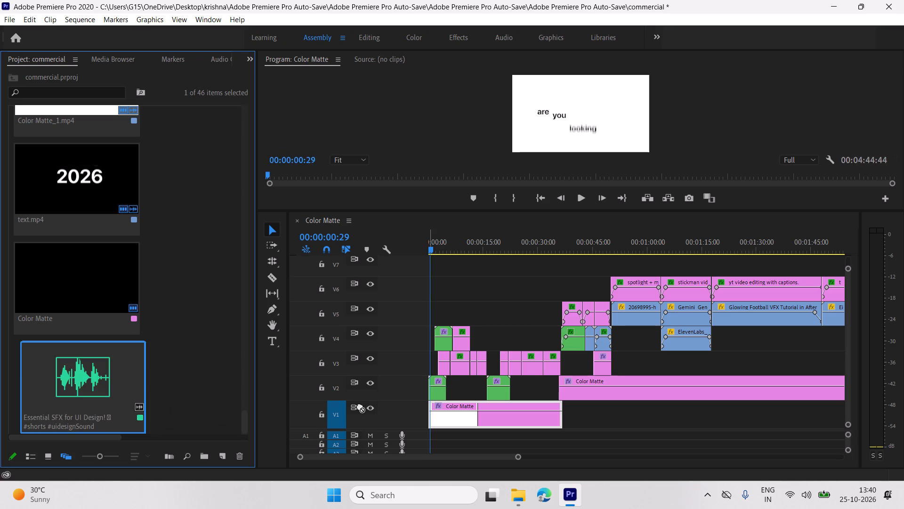
{"action": "left_click_drag", "start_coordinate": [360, 406], "coordinate": [428, 438]}
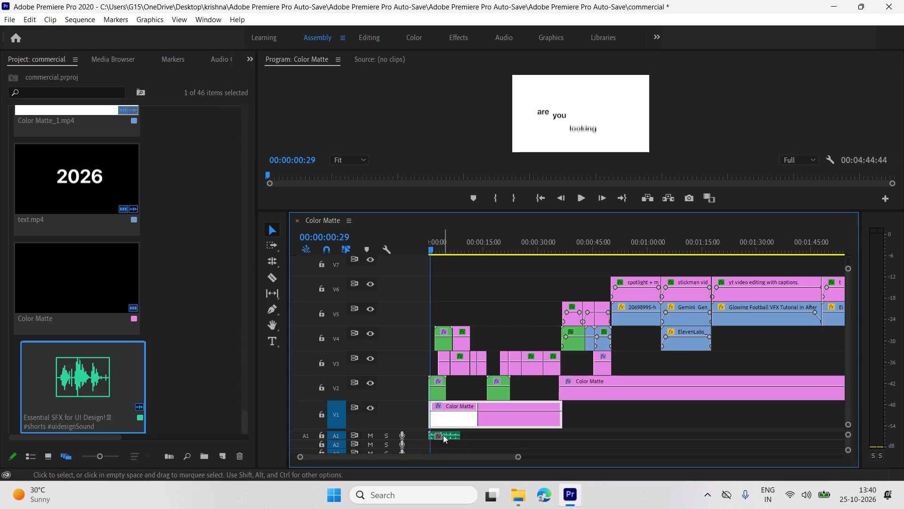
Play the opening, trim the SFX clip's beginning up to the start of Nested Sequence 03, and move the clip back to the sequence start.
{"action": "key", "text": "equal"}
{"action": "key", "text": "equal"}
{"action": "key", "text": "space"}
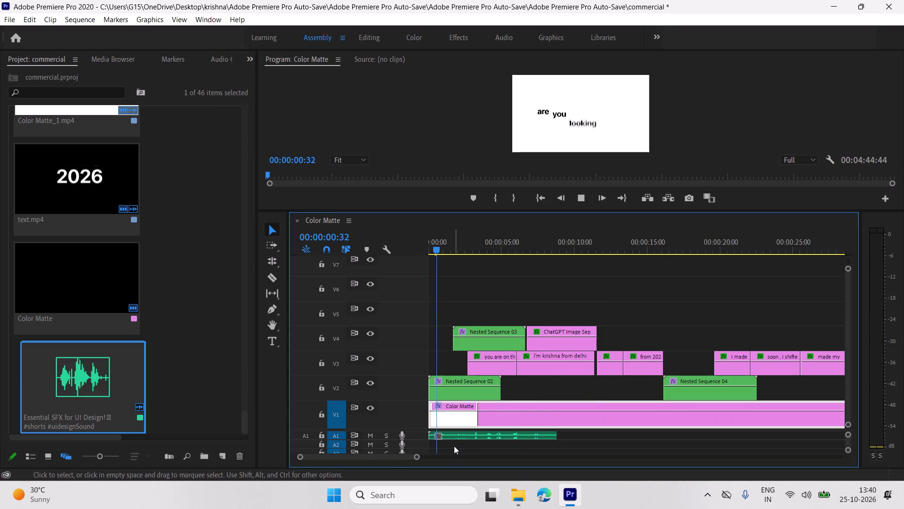
{"action": "key", "text": "space"}
{"action": "left_click_drag", "start_coordinate": [451, 247], "coordinate": [424, 252]}
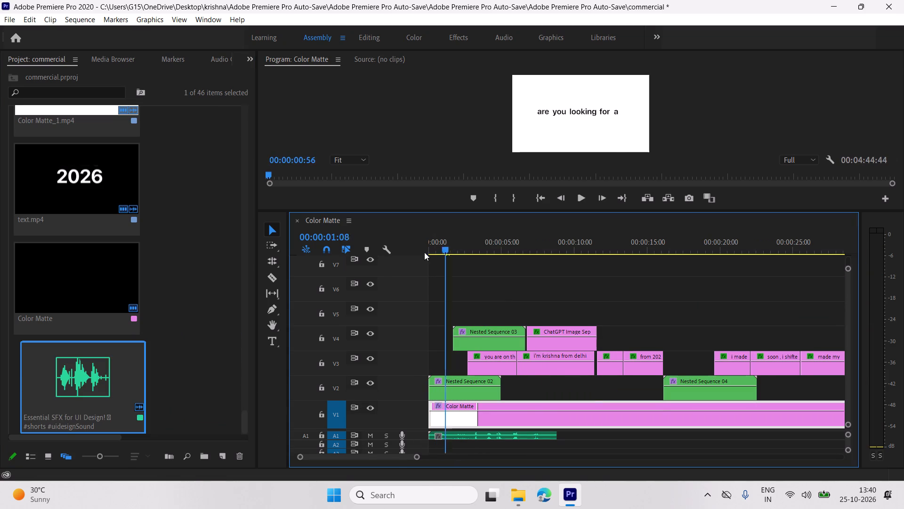
{"action": "left_click_drag", "start_coordinate": [424, 252], "coordinate": [384, 262]}
{"action": "key", "text": "space"}
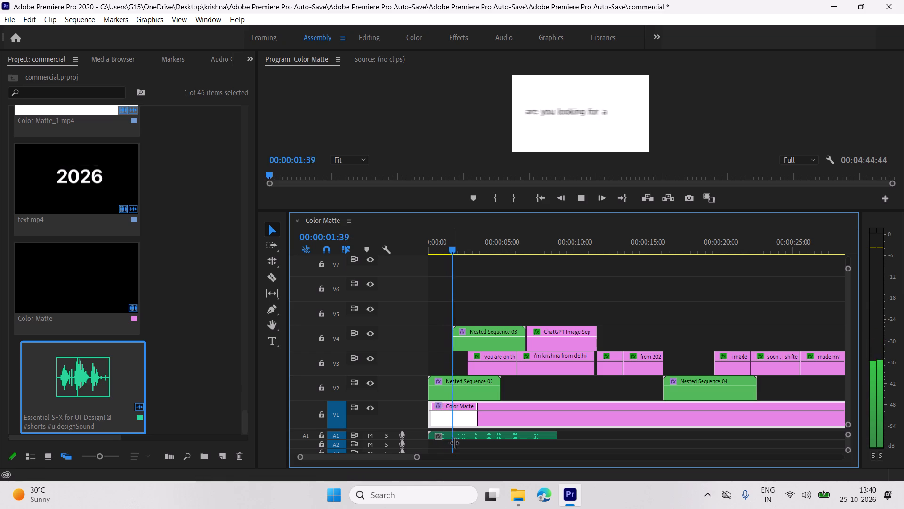
{"action": "key", "text": "space"}
{"action": "left_click_drag", "start_coordinate": [430, 435], "coordinate": [450, 439]}
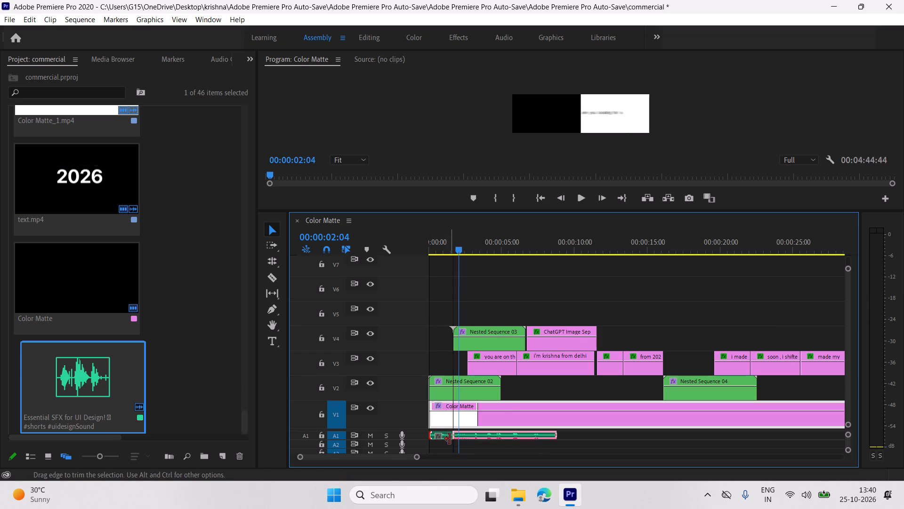
{"action": "left_click_drag", "start_coordinate": [469, 435], "coordinate": [423, 437]}
Play the opening from the start repeatedly to check the sound effects against the "are you looking for a" text animation.
{"action": "left_click_drag", "start_coordinate": [461, 244], "coordinate": [336, 272]}
{"action": "key", "text": "space"}
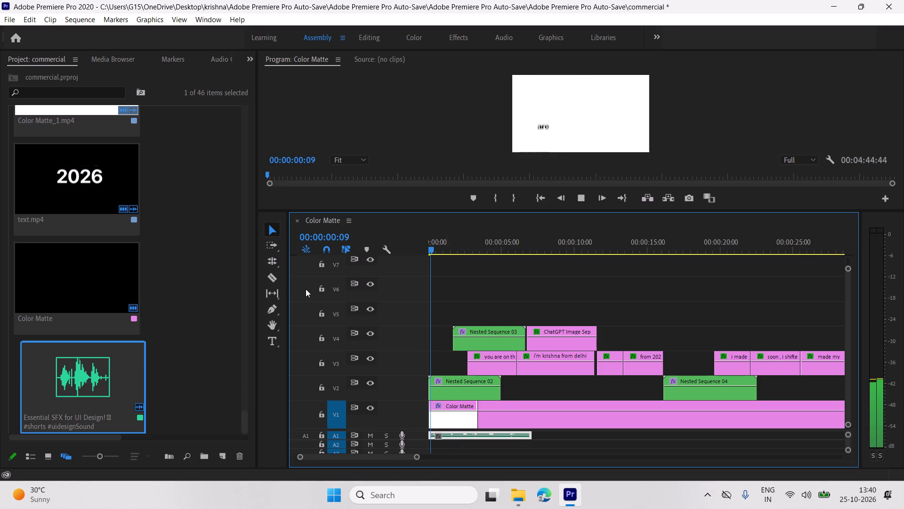
{"action": "key", "text": "space"}
{"action": "key", "text": "space"}
{"action": "key", "text": "space"}
{"action": "key", "text": "space"}
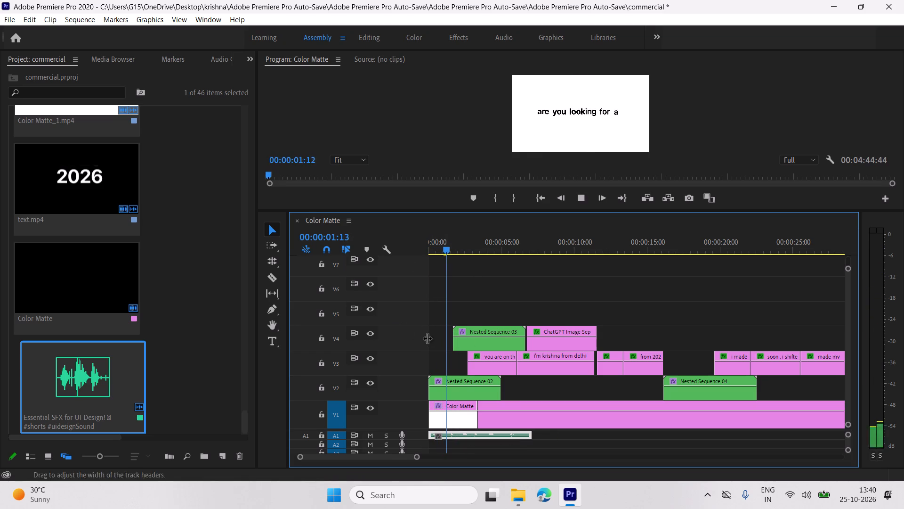
{"action": "key", "text": "space"}
{"action": "key", "text": "space"}
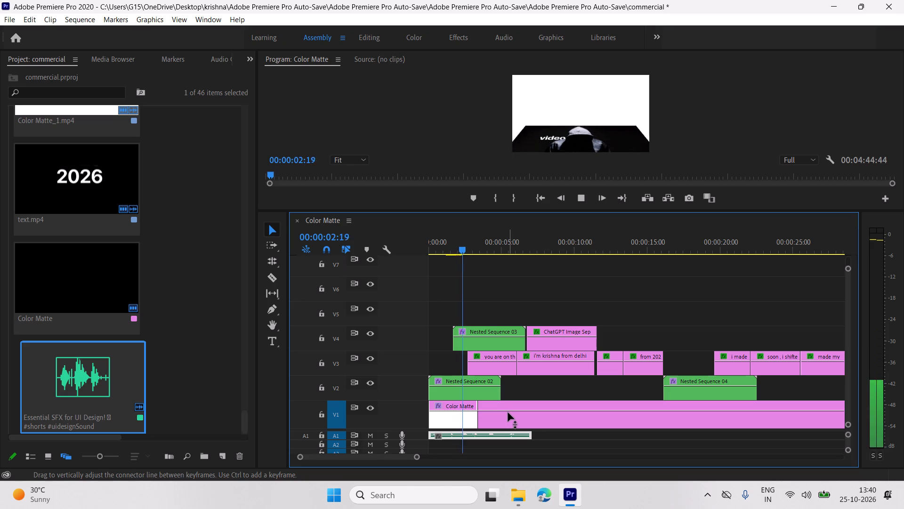
{"action": "key", "text": "space"}
{"action": "key", "text": "space"}
{"action": "key", "text": "space"}
{"action": "key", "text": "space"}
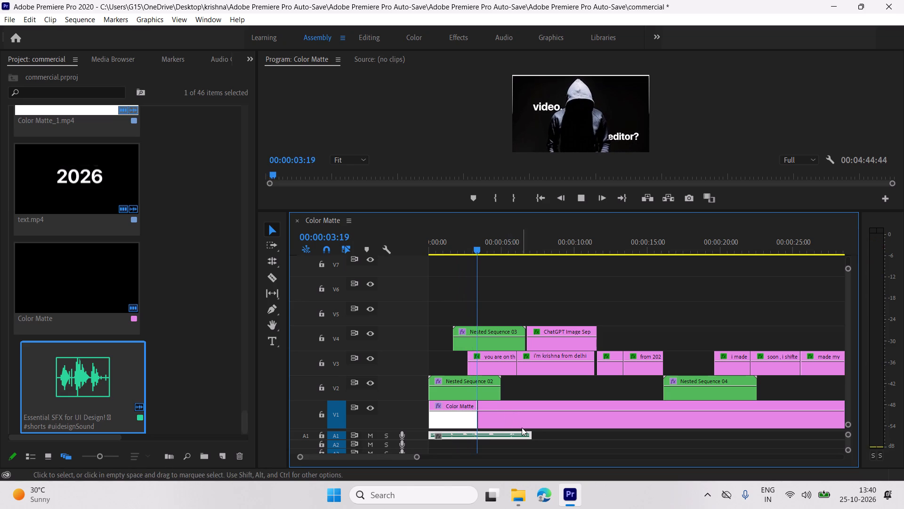
{"action": "key", "text": "space"}
{"action": "left_click_drag", "start_coordinate": [477, 251], "coordinate": [428, 294]}
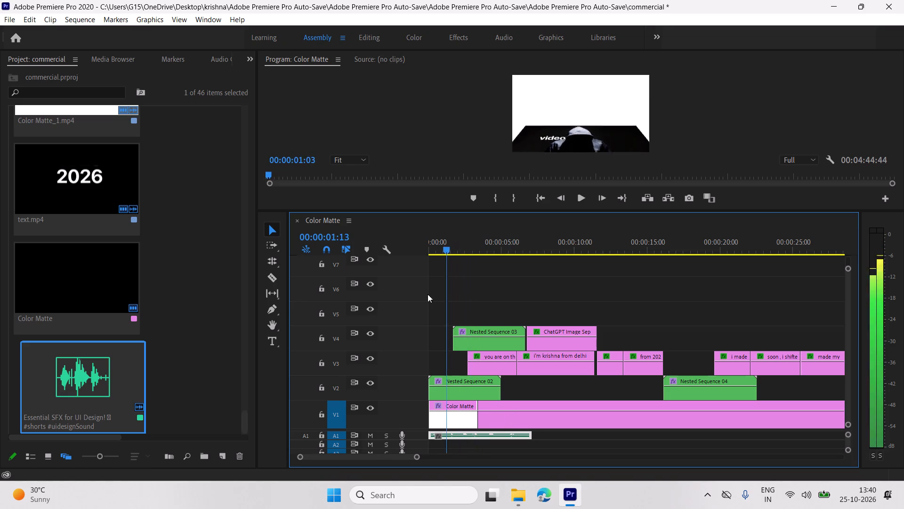
{"action": "left_click_drag", "start_coordinate": [428, 294], "coordinate": [393, 326]}
{"action": "key", "text": "space"}
{"action": "key", "text": "space"}
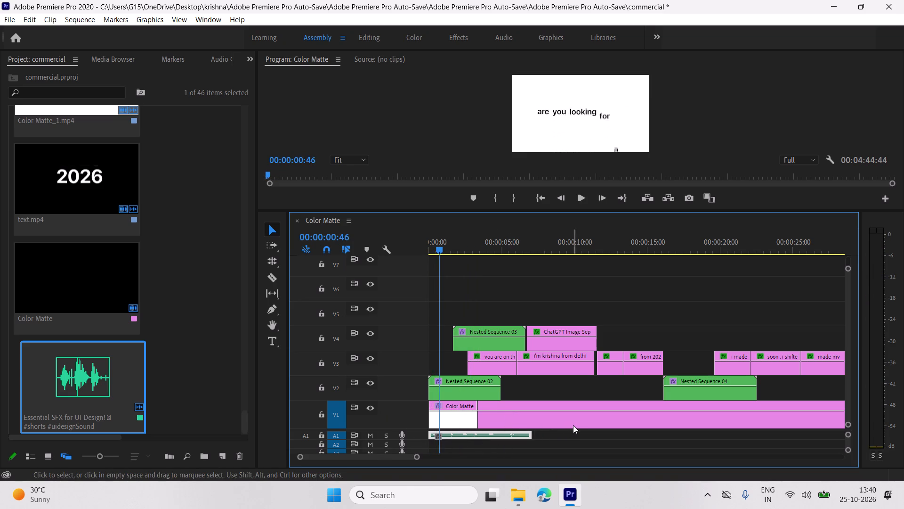
{"action": "key", "text": "space"}
{"action": "key", "text": "space"}
{"action": "key", "text": "space"}
{"action": "key", "text": "space"}
Give the audio area more room and enlarge track A1 so the SFX clip's waveform is readable at the sequence start.
{"action": "scroll", "coordinate": [460, 401], "scroll_direction": "down", "scroll_amount": 4}
{"action": "scroll", "coordinate": [457, 400], "scroll_direction": "up", "scroll_amount": 2}
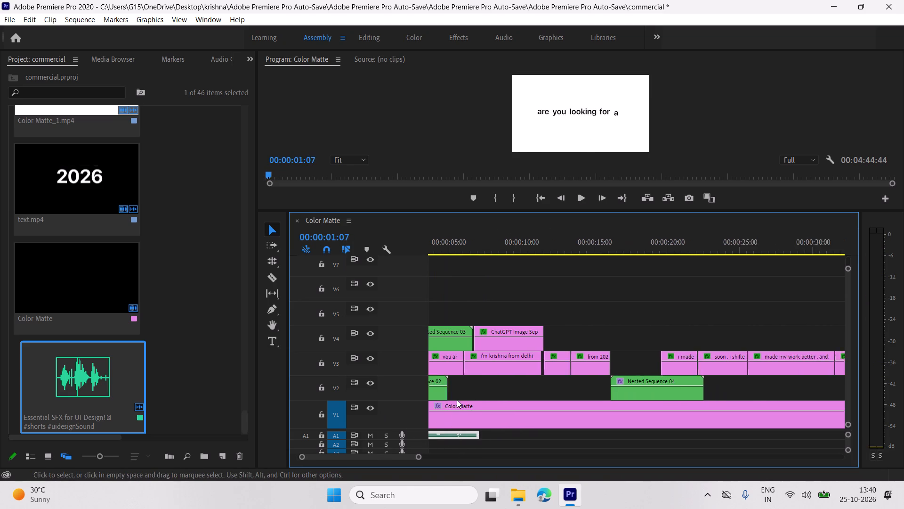
{"action": "scroll", "coordinate": [457, 400], "scroll_direction": "up", "scroll_amount": 3}
{"action": "key", "text": "equal"}
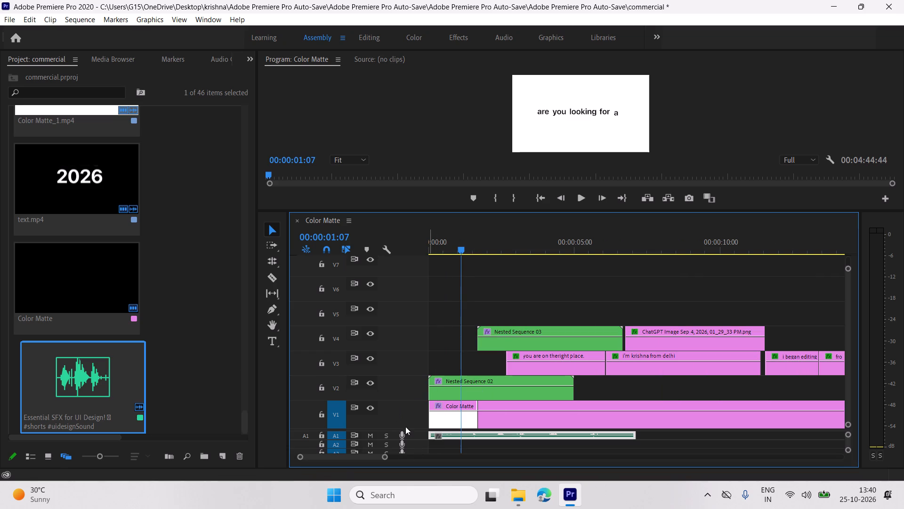
{"action": "left_click_drag", "start_coordinate": [406, 428], "coordinate": [405, 413]}
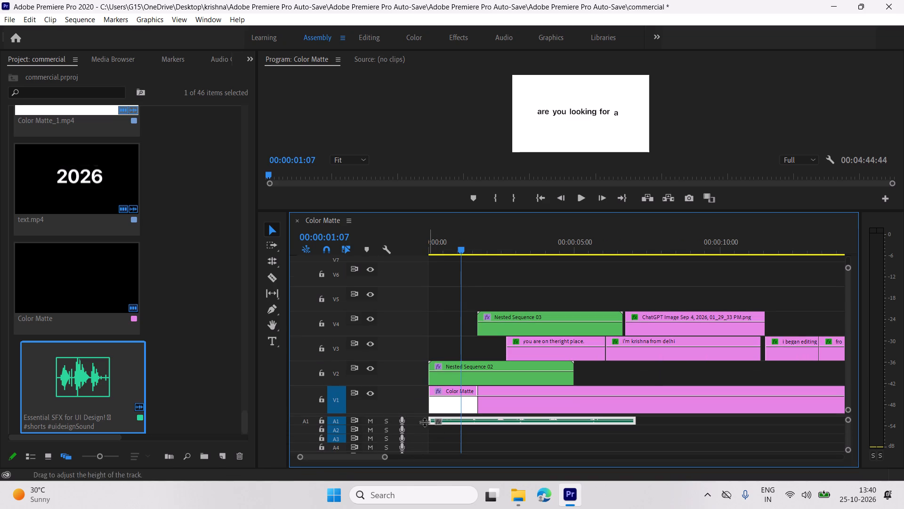
{"action": "left_click", "coordinate": [850, 421]}
{"action": "left_click_drag", "start_coordinate": [848, 420], "coordinate": [849, 417]}
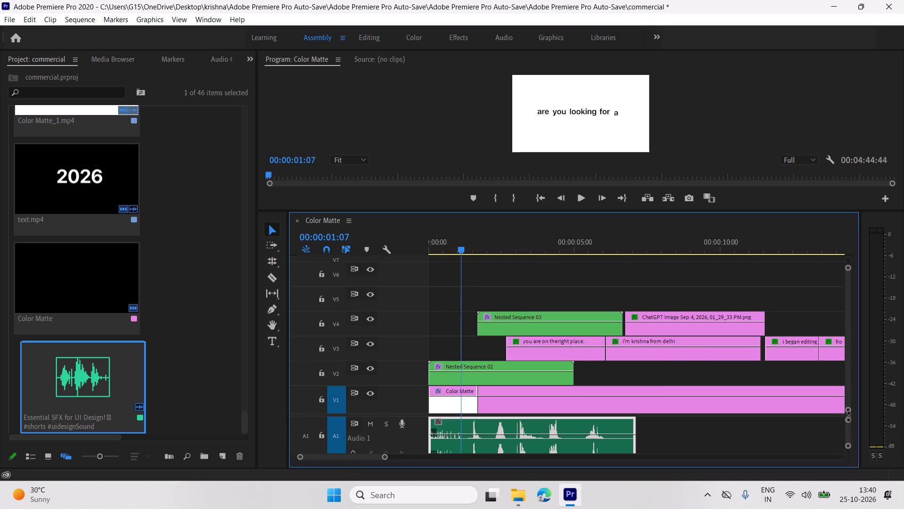
{"action": "left_click_drag", "start_coordinate": [849, 417], "coordinate": [849, 414]}
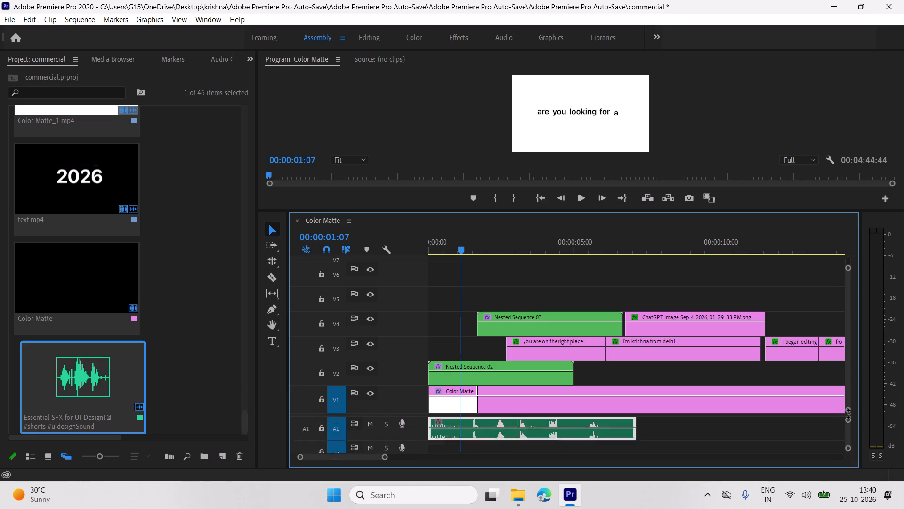
{"action": "left_click_drag", "start_coordinate": [849, 414], "coordinate": [847, 412]}
{"action": "left_click", "coordinate": [847, 411]}
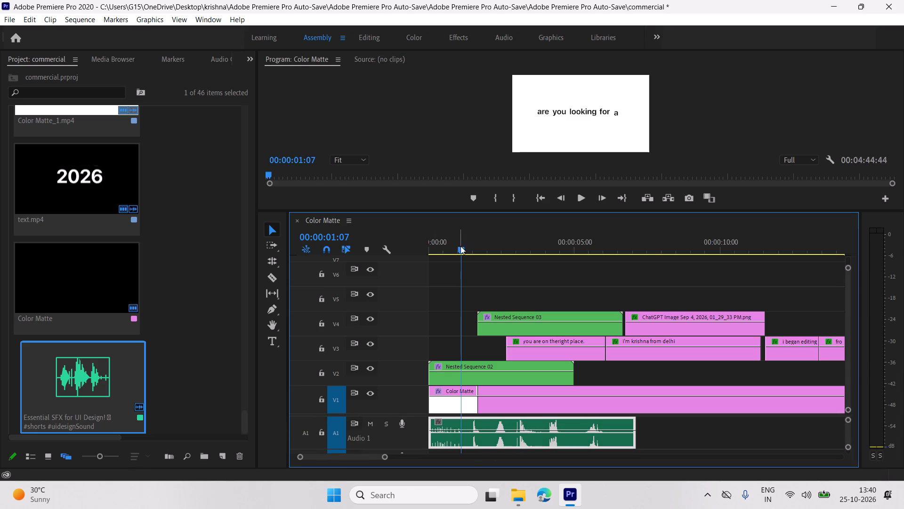
Cut the SFX clip on A1 with the Razor tool at 00:00:01:07.
{"action": "left_click", "coordinate": [266, 276]}
{"action": "left_click", "coordinate": [463, 433]}
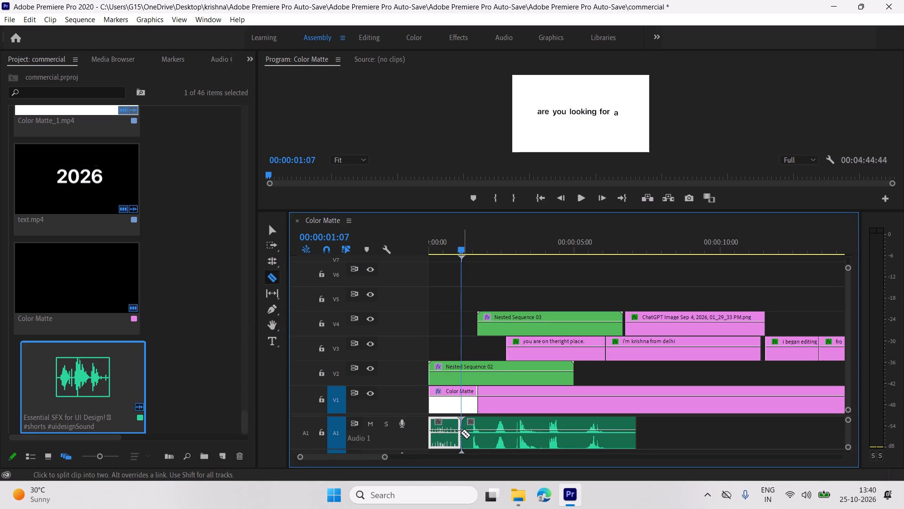
Play on past the cut and trim the quiet beginning of the second SFX clip on A1 up to its first sound.
{"action": "left_click", "coordinate": [268, 232]}
{"action": "key", "text": "space"}
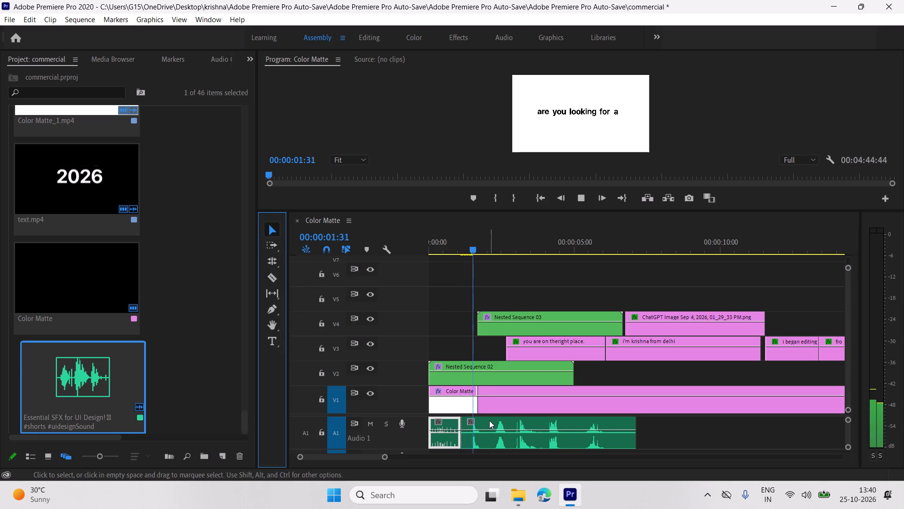
{"action": "key", "text": "space"}
{"action": "left_click_drag", "start_coordinate": [462, 423], "coordinate": [470, 427]}
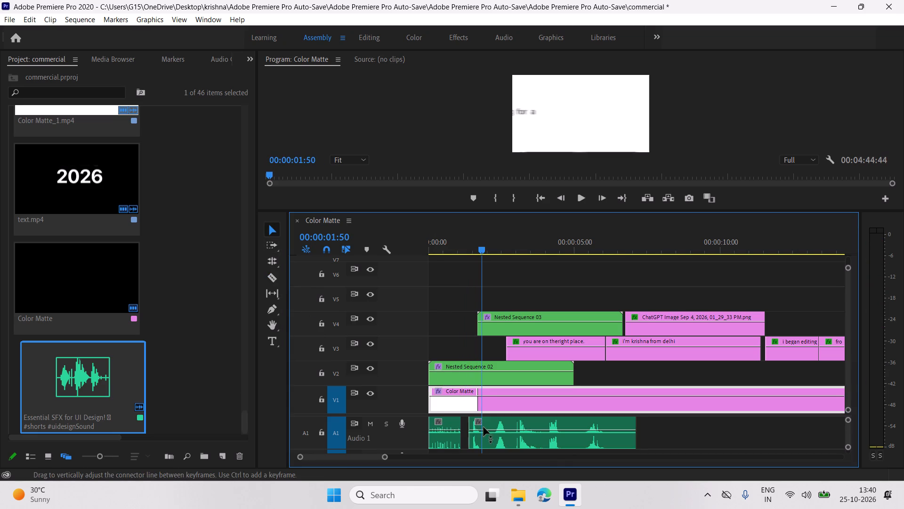
Move the second SFX clip on A1 so it starts together with Nested Sequence 03, playing it to judge the timing.
{"action": "left_click_drag", "start_coordinate": [488, 427], "coordinate": [530, 426]}
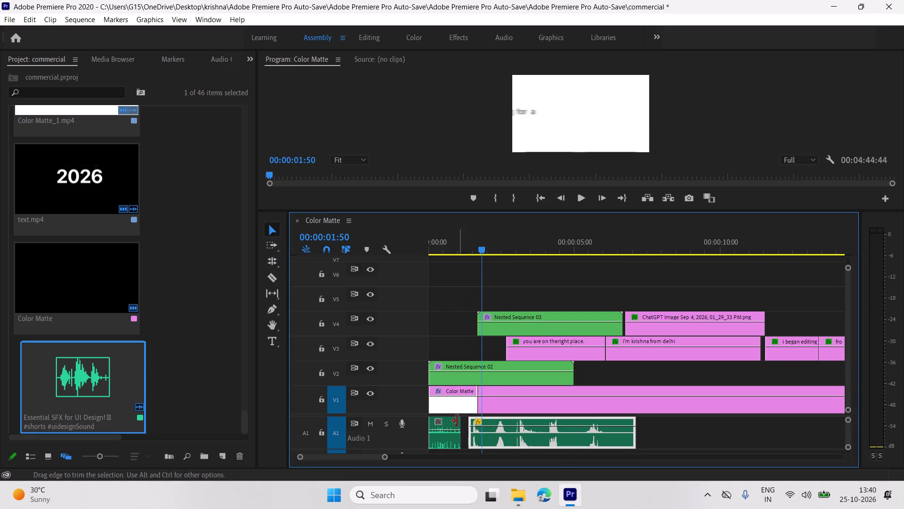
{"action": "left_click_drag", "start_coordinate": [491, 420], "coordinate": [509, 420]}
{"action": "key", "text": "space"}
{"action": "key", "text": "space"}
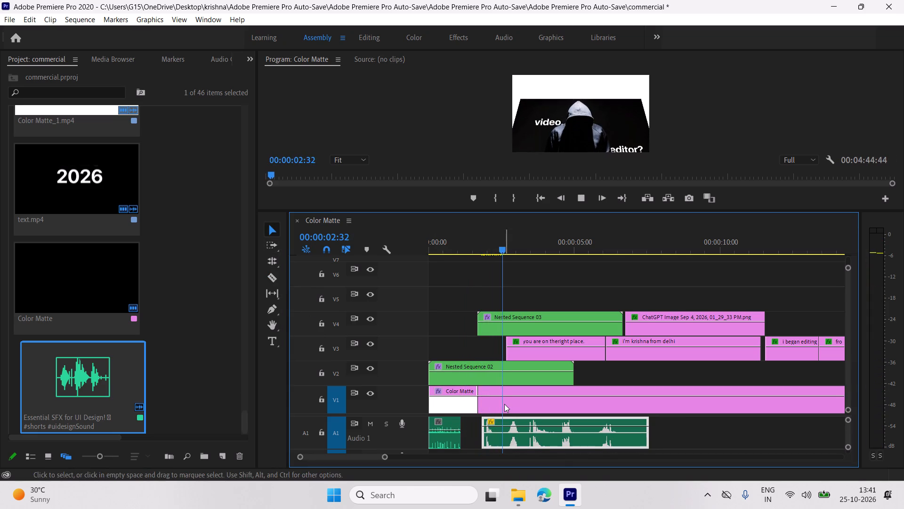
{"action": "left_click_drag", "start_coordinate": [505, 419], "coordinate": [500, 419]}
Play the start of Nested Sequence 03 and trim the second SFX clip's end back to about 00:00:02:25.
{"action": "left_click_drag", "start_coordinate": [502, 244], "coordinate": [482, 253]}
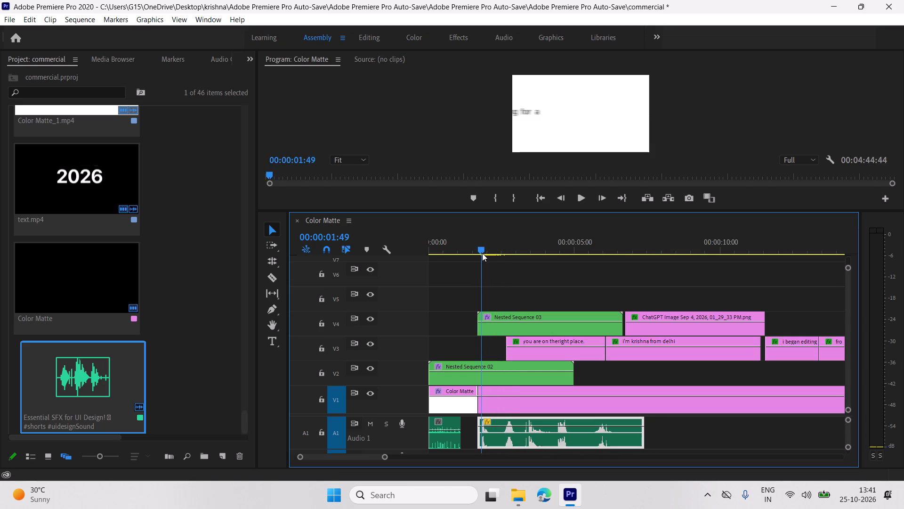
{"action": "left_click_drag", "start_coordinate": [482, 253], "coordinate": [482, 254]}
{"action": "key", "text": "space"}
{"action": "key", "text": "space"}
{"action": "key", "text": "space"}
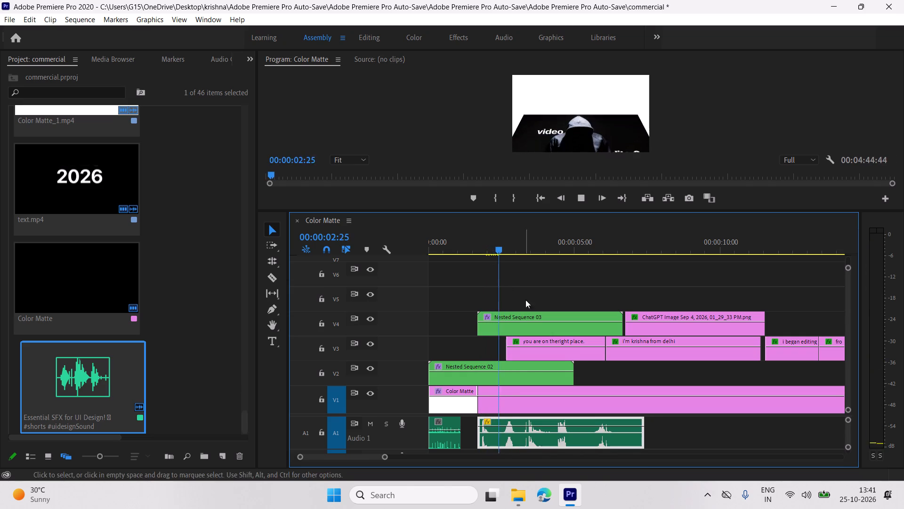
{"action": "key", "text": "space"}
{"action": "left_click_drag", "start_coordinate": [645, 430], "coordinate": [561, 432]}
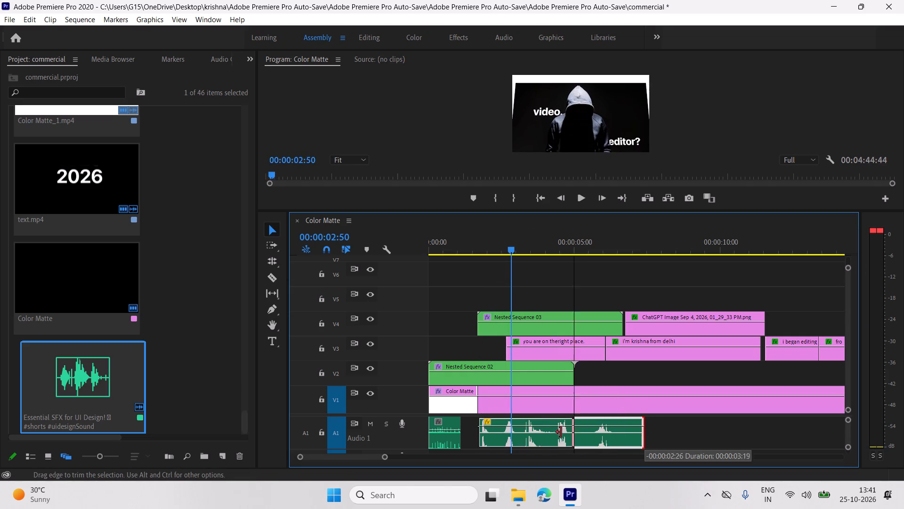
{"action": "left_click_drag", "start_coordinate": [561, 432], "coordinate": [500, 435]}
Play the opening from the sequence start to check both SFX clips against the text and hooded-figure animations.
{"action": "left_click_drag", "start_coordinate": [509, 246], "coordinate": [349, 274]}
{"action": "key", "text": "space"}
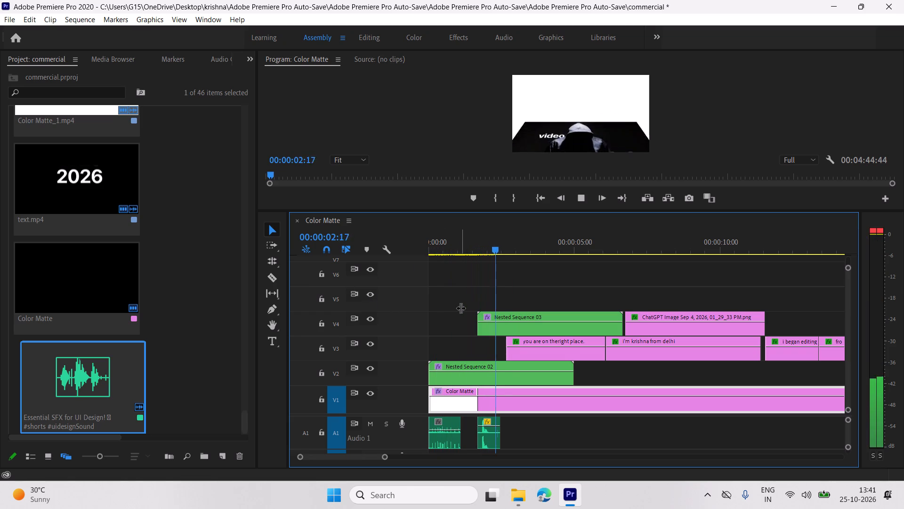
{"action": "key", "text": "space"}
{"action": "key", "text": "space"}
{"action": "key", "text": "space"}
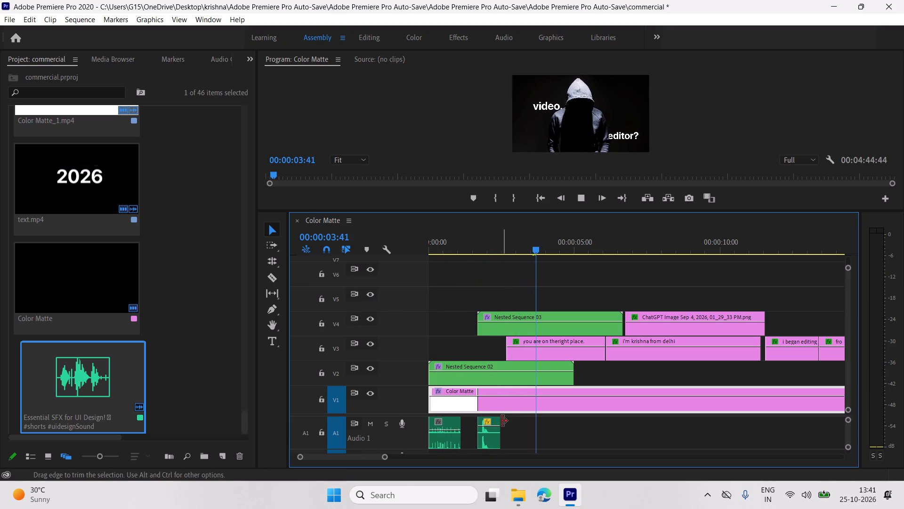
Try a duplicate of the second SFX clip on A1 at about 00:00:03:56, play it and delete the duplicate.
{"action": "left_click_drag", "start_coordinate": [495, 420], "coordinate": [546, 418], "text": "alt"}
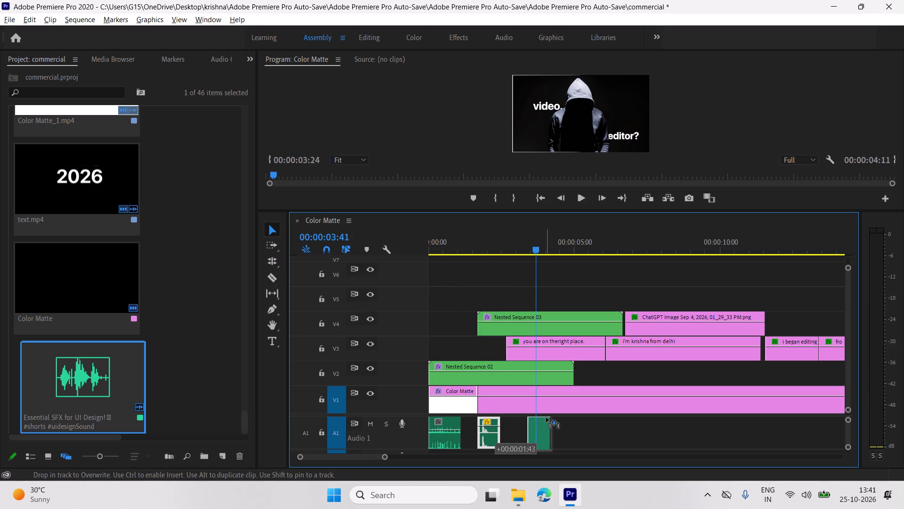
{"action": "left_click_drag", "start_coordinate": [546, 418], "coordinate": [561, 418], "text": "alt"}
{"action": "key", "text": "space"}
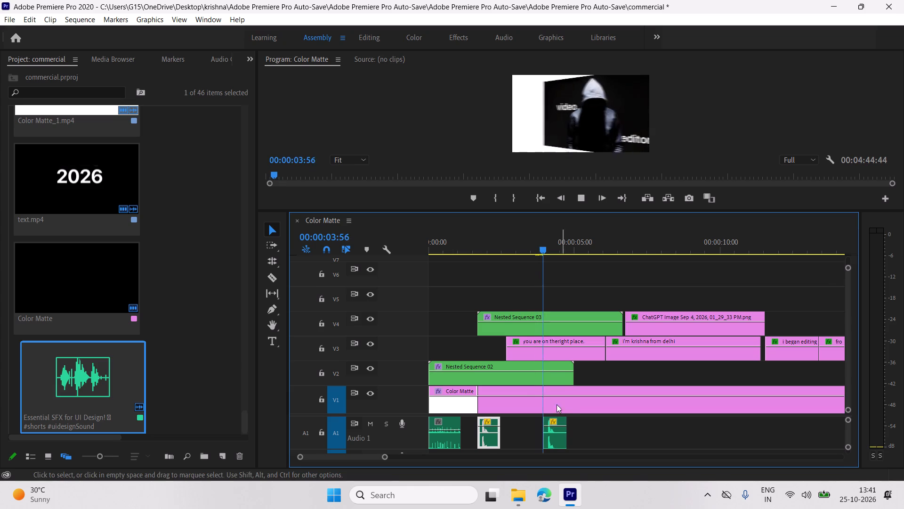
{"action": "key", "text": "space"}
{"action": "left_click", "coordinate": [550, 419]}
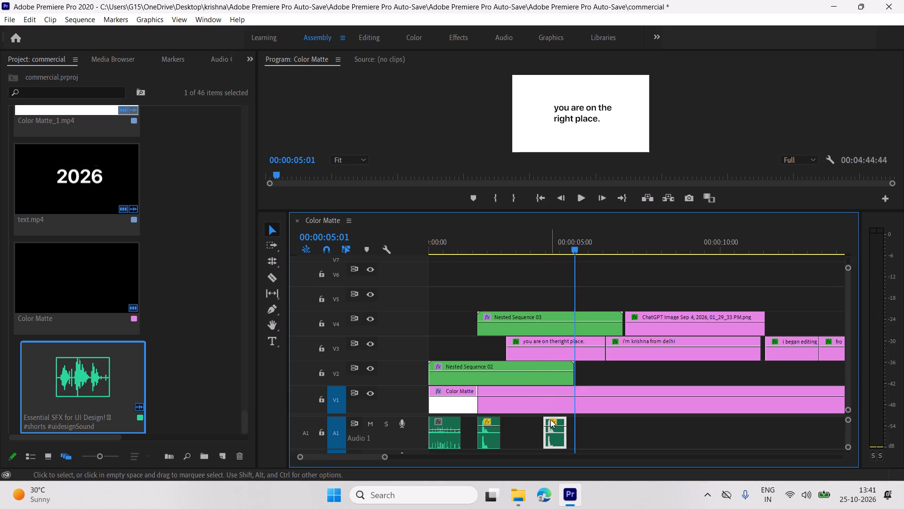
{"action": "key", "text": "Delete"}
Import apple watch edites.png from the Downloads folder into the project.
{"action": "scroll", "coordinate": [213, 325], "scroll_direction": "down", "scroll_amount": 3}
{"action": "double_click", "coordinate": [180, 325]}
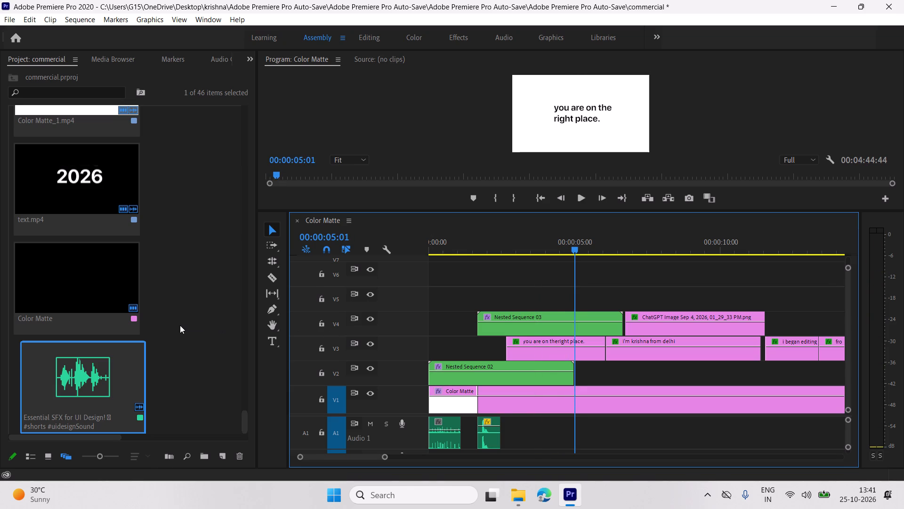
{"action": "double_click", "coordinate": [180, 325]}
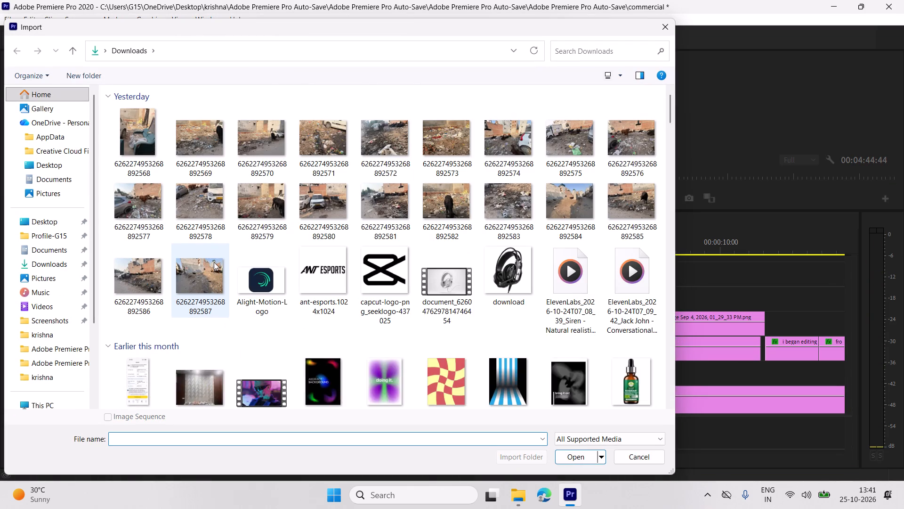
{"action": "scroll", "coordinate": [262, 282], "scroll_direction": "down", "scroll_amount": 2}
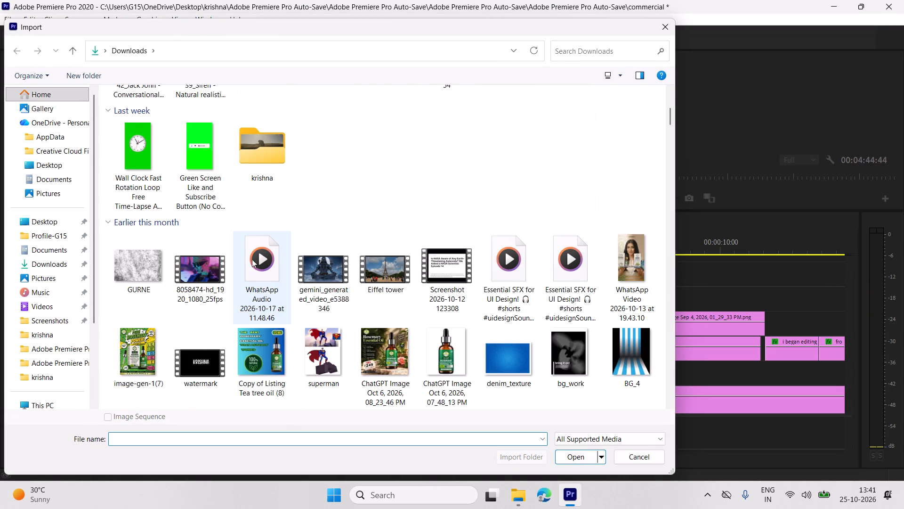
{"action": "scroll", "coordinate": [245, 266], "scroll_direction": "down", "scroll_amount": 3}
{"action": "scroll", "coordinate": [326, 291], "scroll_direction": "up", "scroll_amount": 1}
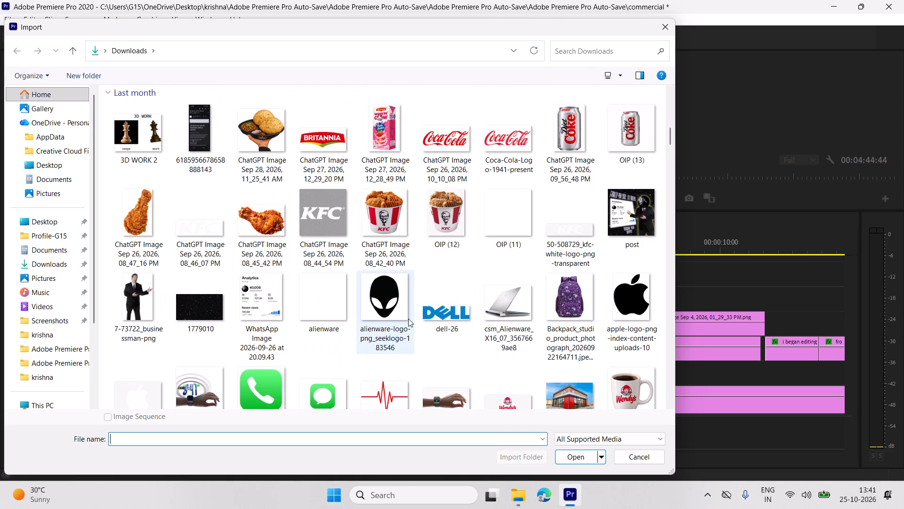
{"action": "scroll", "coordinate": [399, 317], "scroll_direction": "down", "scroll_amount": 1}
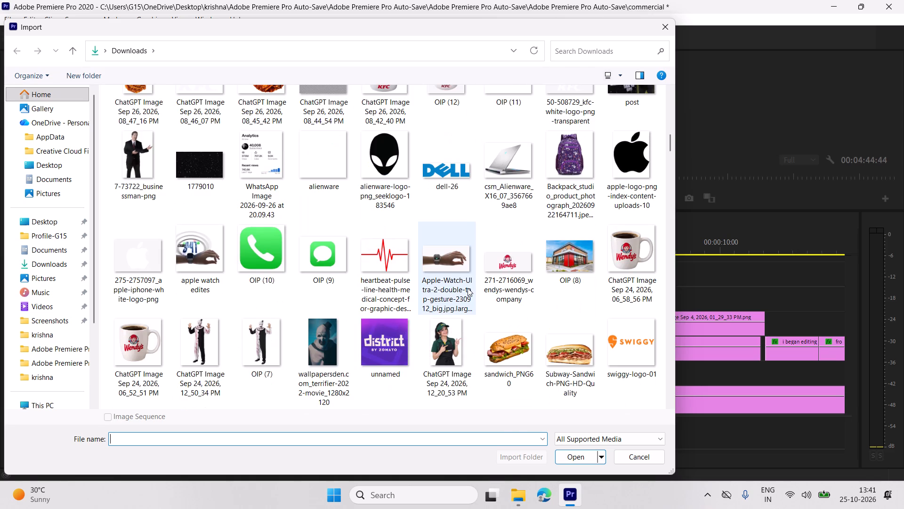
{"action": "left_click", "coordinate": [212, 272]}
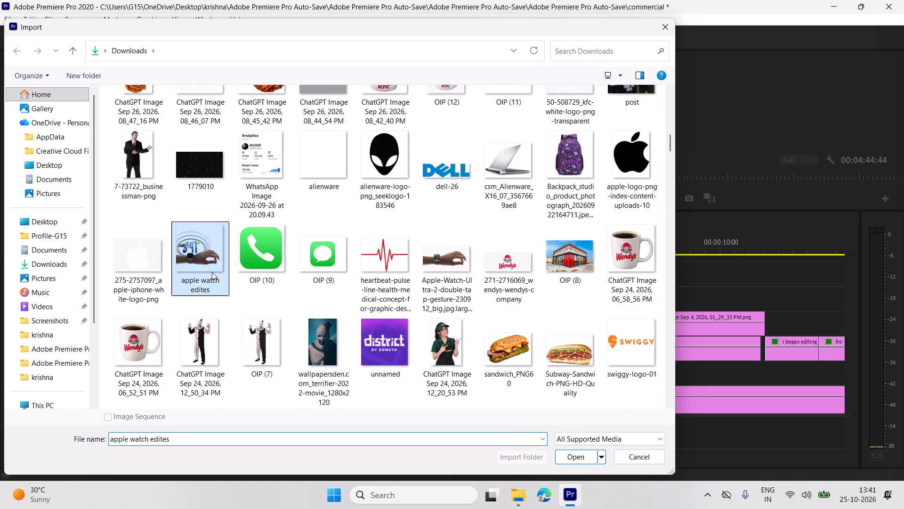
{"action": "left_click", "coordinate": [573, 457]}
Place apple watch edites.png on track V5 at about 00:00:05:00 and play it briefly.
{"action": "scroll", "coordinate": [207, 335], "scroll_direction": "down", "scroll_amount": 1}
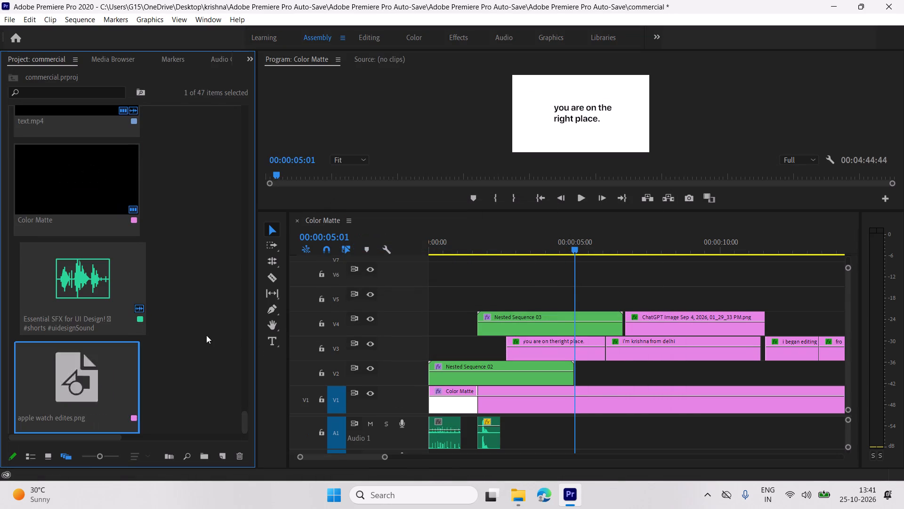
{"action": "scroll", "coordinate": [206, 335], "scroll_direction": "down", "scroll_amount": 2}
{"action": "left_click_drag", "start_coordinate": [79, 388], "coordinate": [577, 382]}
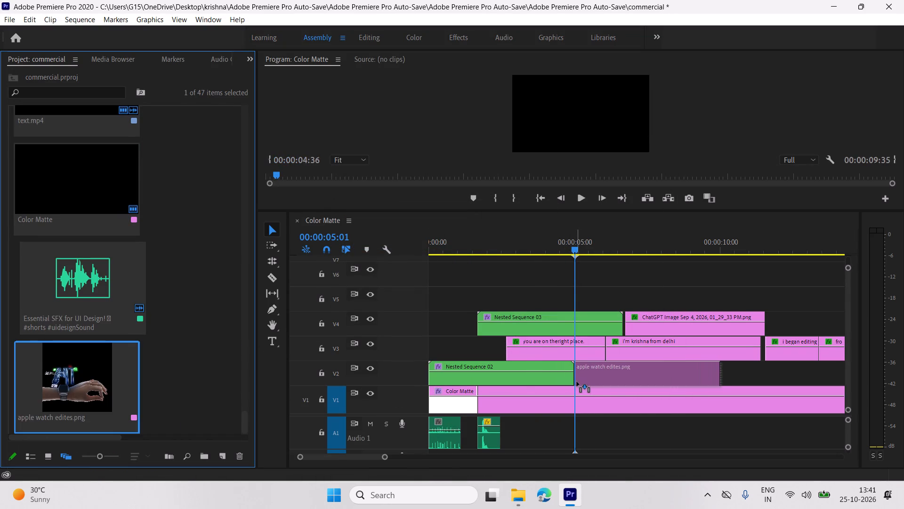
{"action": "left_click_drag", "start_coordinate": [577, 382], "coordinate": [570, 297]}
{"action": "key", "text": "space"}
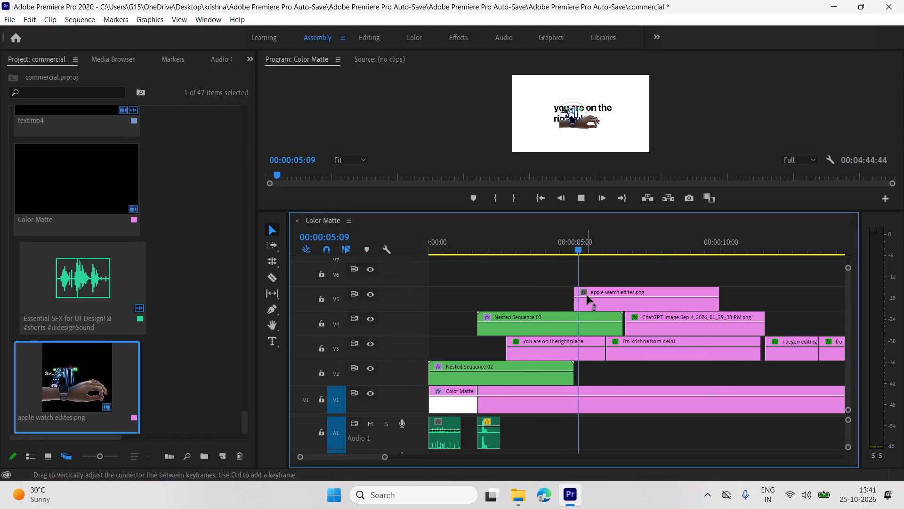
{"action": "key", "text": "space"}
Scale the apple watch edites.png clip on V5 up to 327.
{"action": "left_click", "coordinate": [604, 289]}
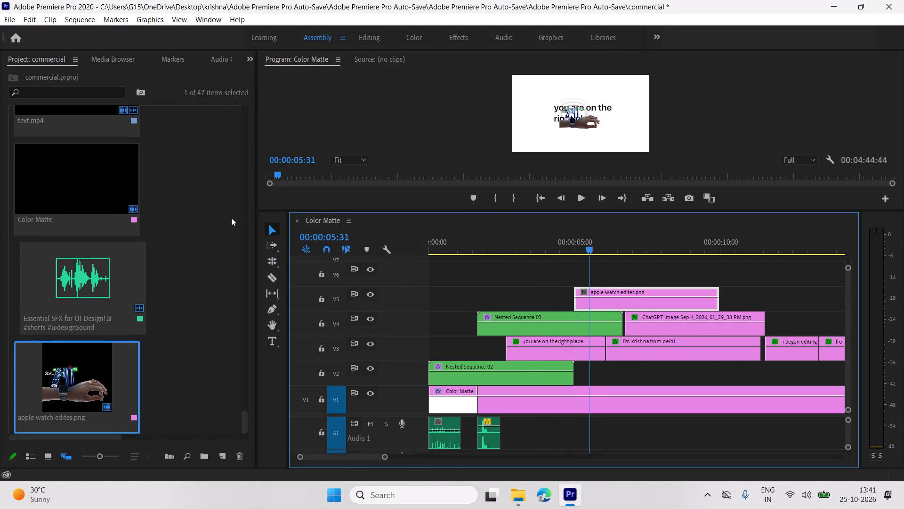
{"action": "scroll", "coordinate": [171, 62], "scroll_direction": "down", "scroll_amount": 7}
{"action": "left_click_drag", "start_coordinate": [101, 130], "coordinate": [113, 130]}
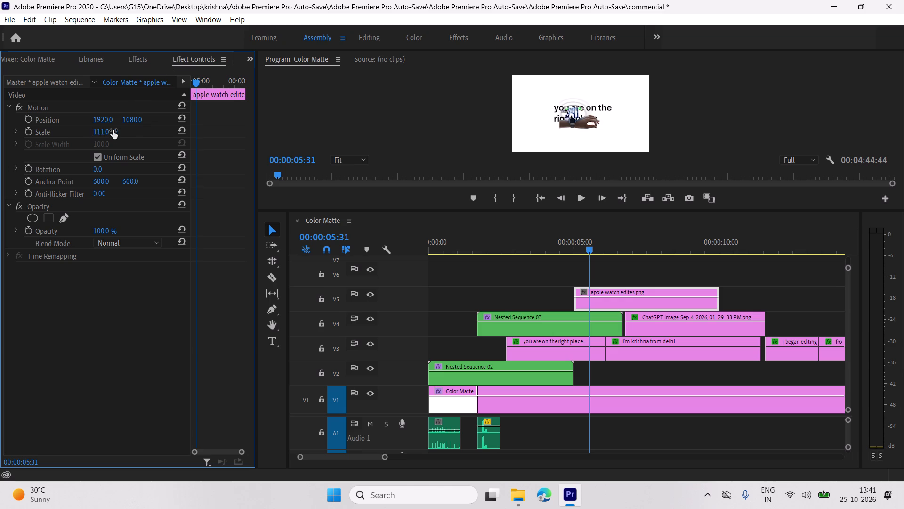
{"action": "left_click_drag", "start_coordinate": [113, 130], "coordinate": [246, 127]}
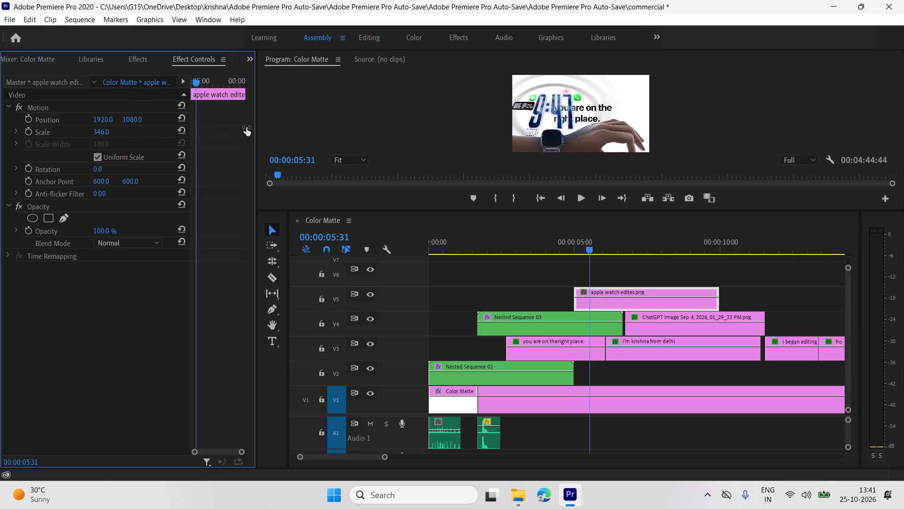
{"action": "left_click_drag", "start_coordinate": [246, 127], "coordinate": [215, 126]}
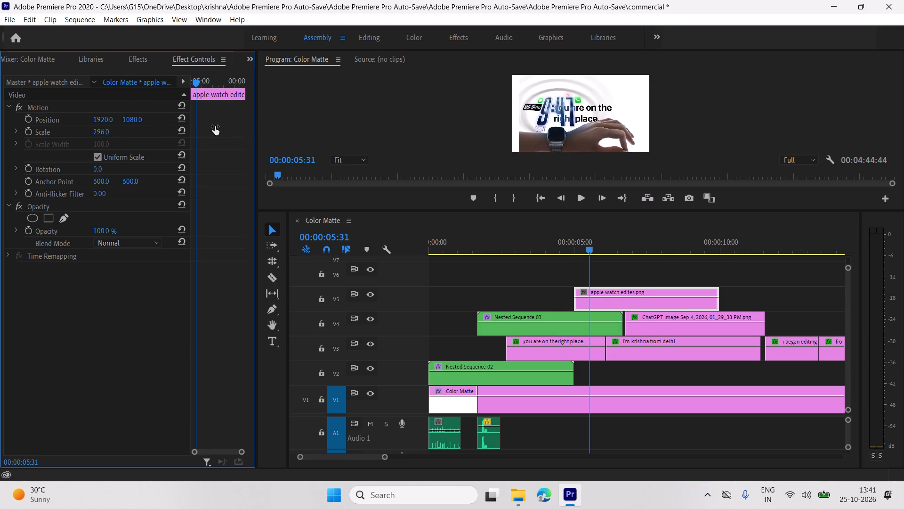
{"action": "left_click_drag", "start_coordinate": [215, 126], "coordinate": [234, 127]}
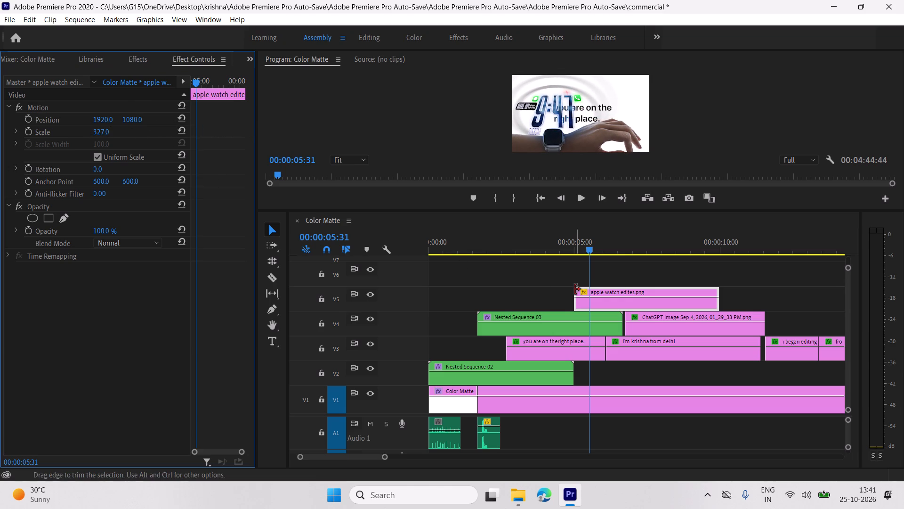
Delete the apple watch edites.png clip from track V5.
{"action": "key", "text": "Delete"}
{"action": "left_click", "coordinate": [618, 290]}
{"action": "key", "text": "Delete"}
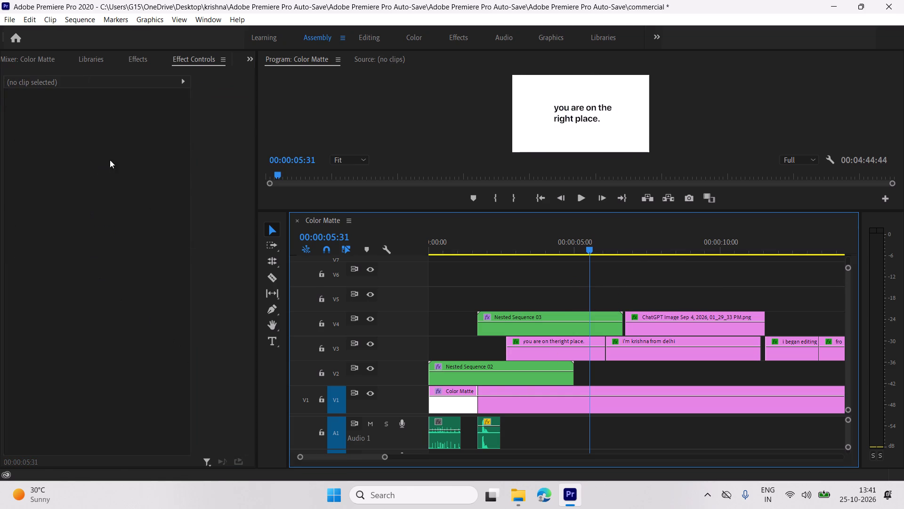
Play the "video editor?" section of Nested Sequence 03 and park the playhead at 00:00:03:35, before its exit animation.
{"action": "left_click_drag", "start_coordinate": [587, 247], "coordinate": [497, 270]}
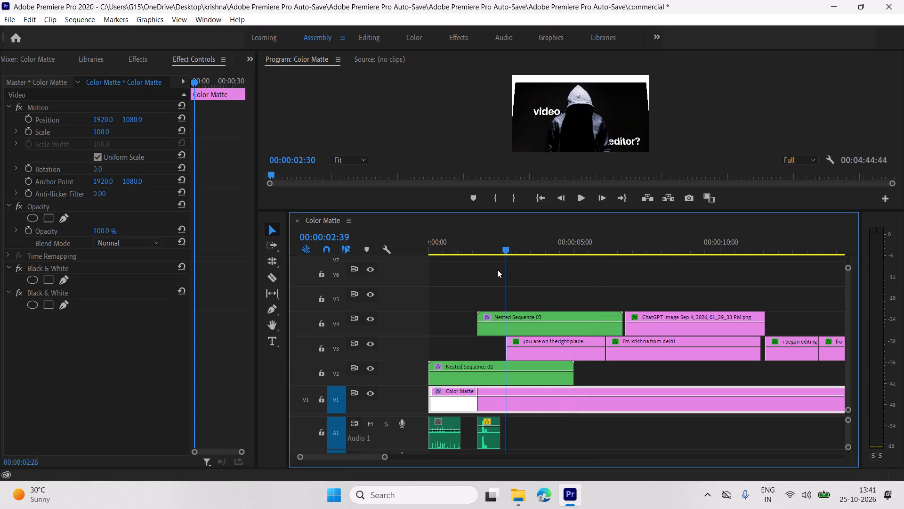
{"action": "left_click_drag", "start_coordinate": [497, 270], "coordinate": [498, 270]}
{"action": "key", "text": "space"}
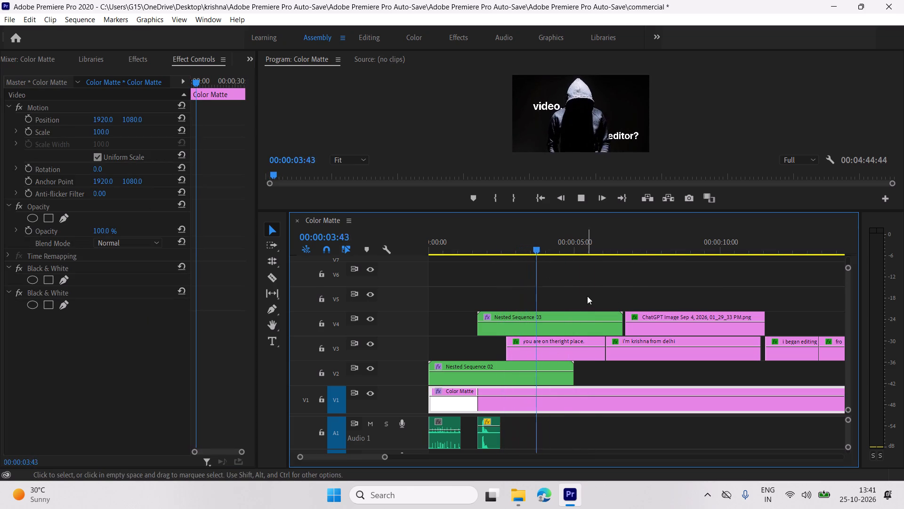
{"action": "key", "text": "space"}
{"action": "left_click_drag", "start_coordinate": [544, 248], "coordinate": [530, 247]}
Import the two "Essential SFX for UI Design!" audio files from the Downloads folder into the project.
{"action": "scroll", "coordinate": [113, 55], "scroll_direction": "up", "scroll_amount": 6}
{"action": "scroll", "coordinate": [204, 275], "scroll_direction": "down", "scroll_amount": 2}
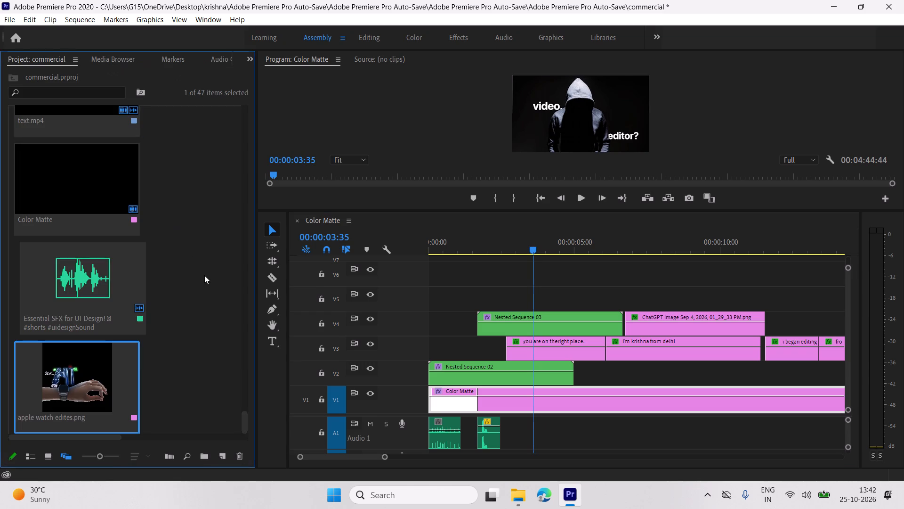
{"action": "double_click", "coordinate": [204, 275]}
{"action": "left_click", "coordinate": [204, 275]}
{"action": "double_click", "coordinate": [204, 275]}
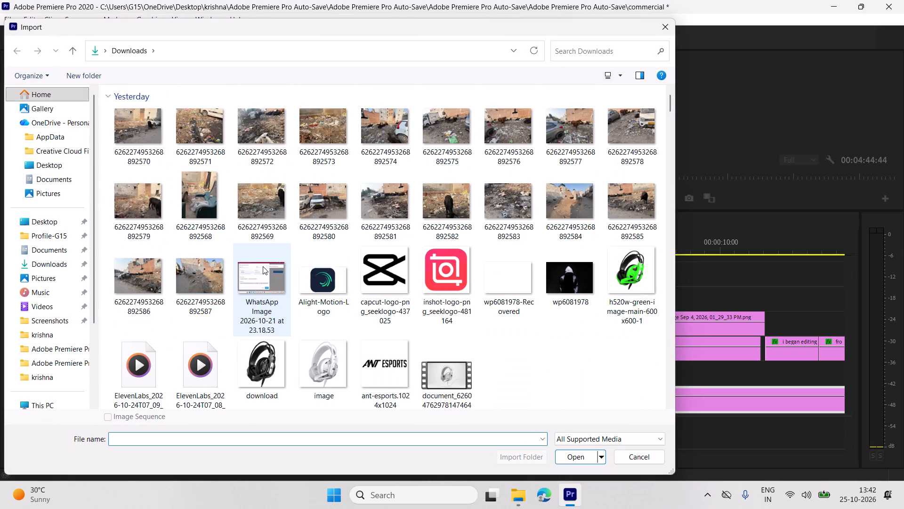
{"action": "scroll", "coordinate": [263, 266], "scroll_direction": "down", "scroll_amount": 4}
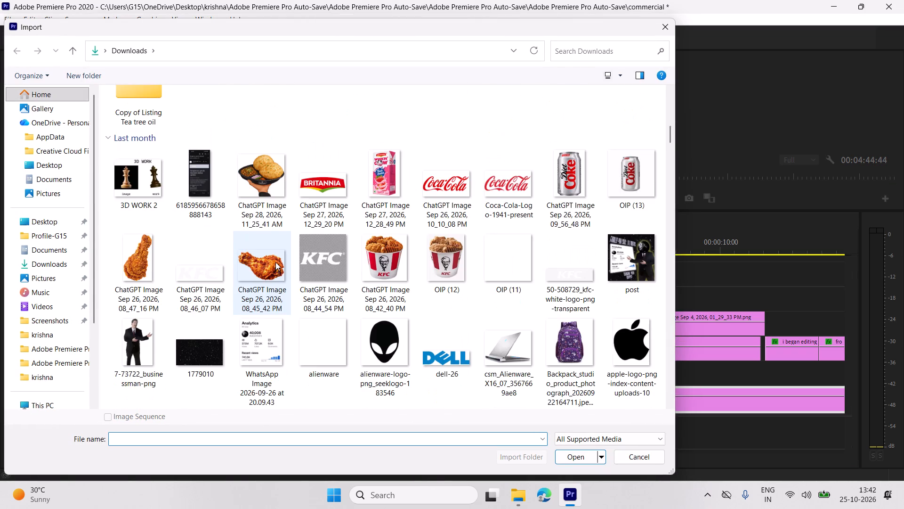
{"action": "scroll", "coordinate": [275, 262], "scroll_direction": "up", "scroll_amount": 2}
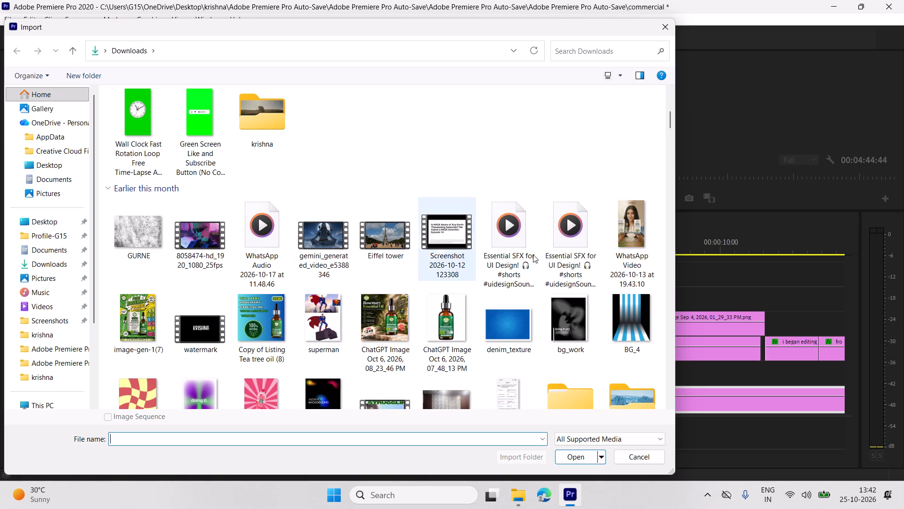
{"action": "left_click", "coordinate": [533, 249]}
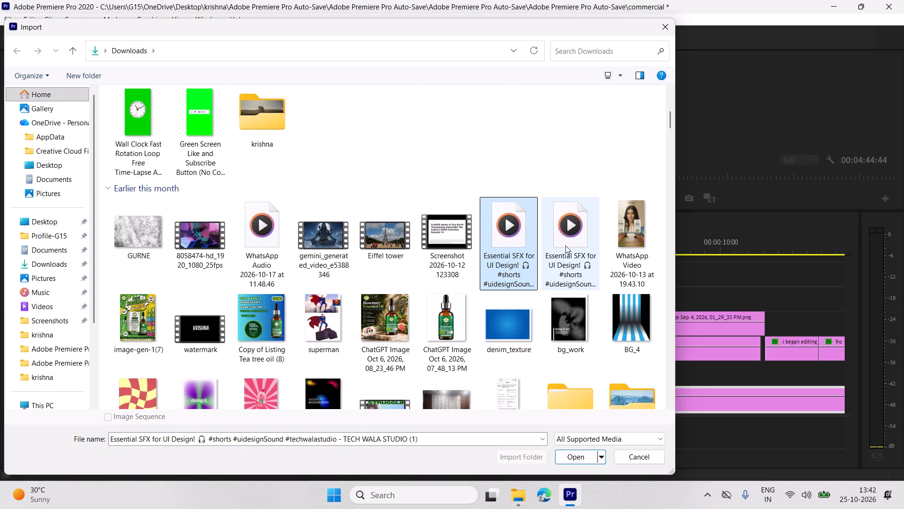
{"action": "left_click", "coordinate": [565, 246]}
{"action": "left_click", "coordinate": [515, 238], "text": "shift"}
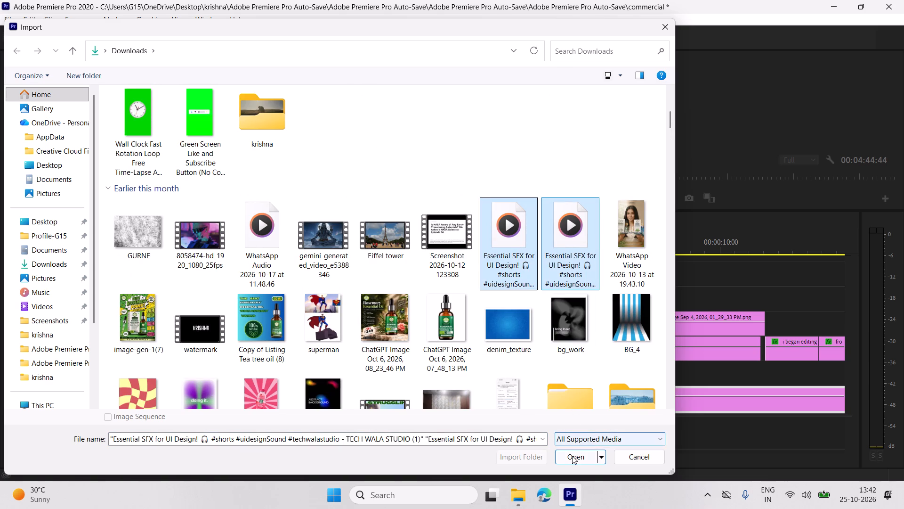
{"action": "left_click", "coordinate": [572, 456]}
{"action": "scroll", "coordinate": [180, 260], "scroll_direction": "down", "scroll_amount": 4}
{"action": "left_click", "coordinate": [187, 292]}
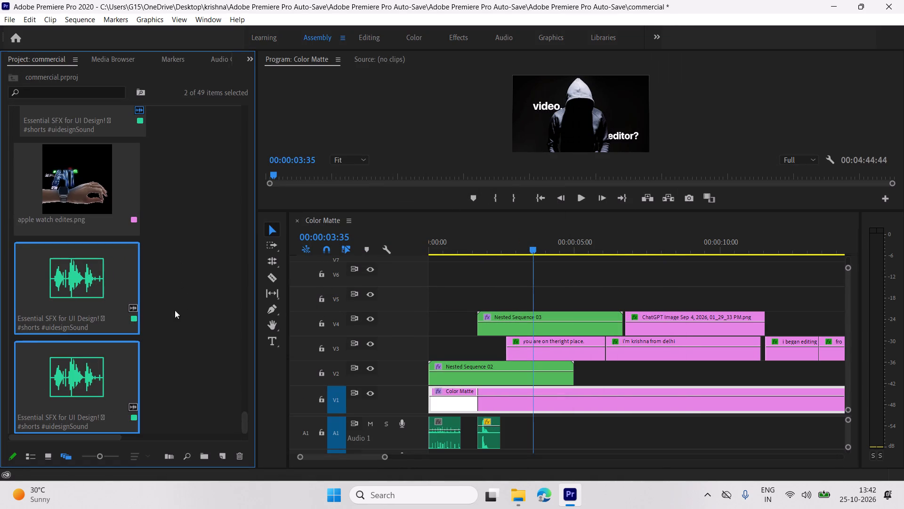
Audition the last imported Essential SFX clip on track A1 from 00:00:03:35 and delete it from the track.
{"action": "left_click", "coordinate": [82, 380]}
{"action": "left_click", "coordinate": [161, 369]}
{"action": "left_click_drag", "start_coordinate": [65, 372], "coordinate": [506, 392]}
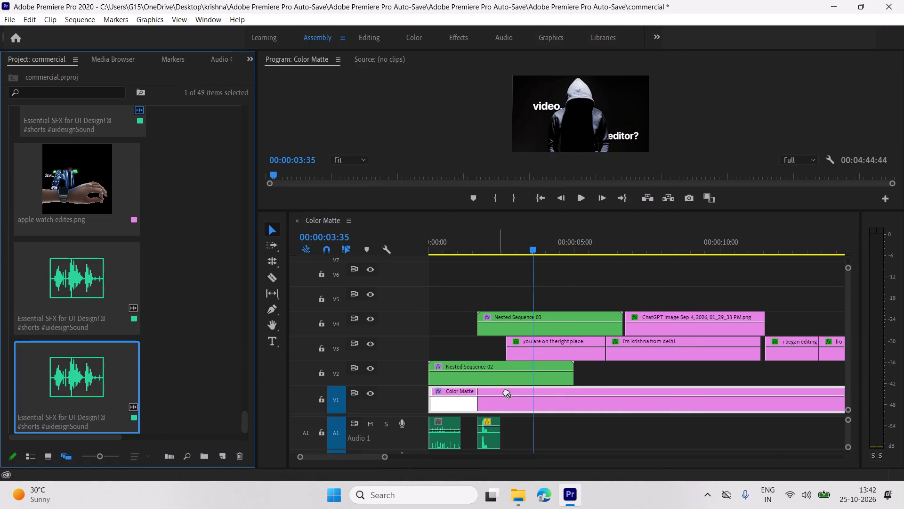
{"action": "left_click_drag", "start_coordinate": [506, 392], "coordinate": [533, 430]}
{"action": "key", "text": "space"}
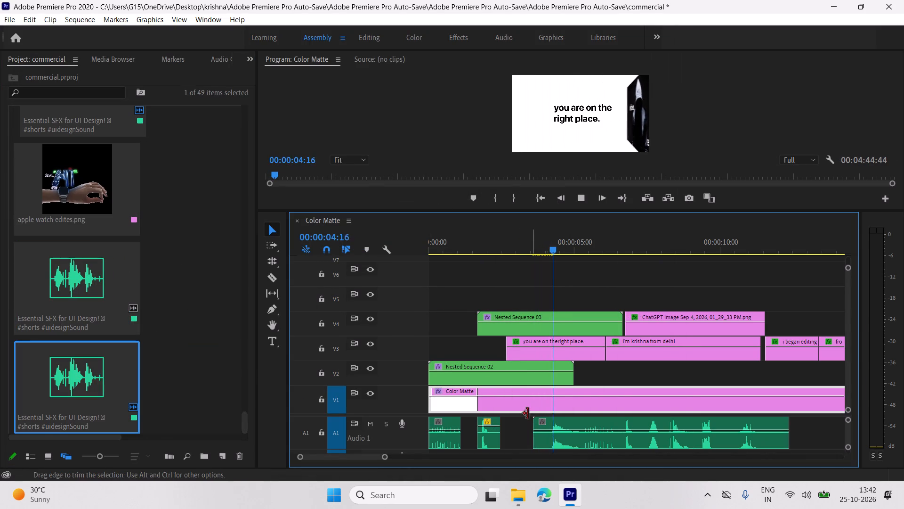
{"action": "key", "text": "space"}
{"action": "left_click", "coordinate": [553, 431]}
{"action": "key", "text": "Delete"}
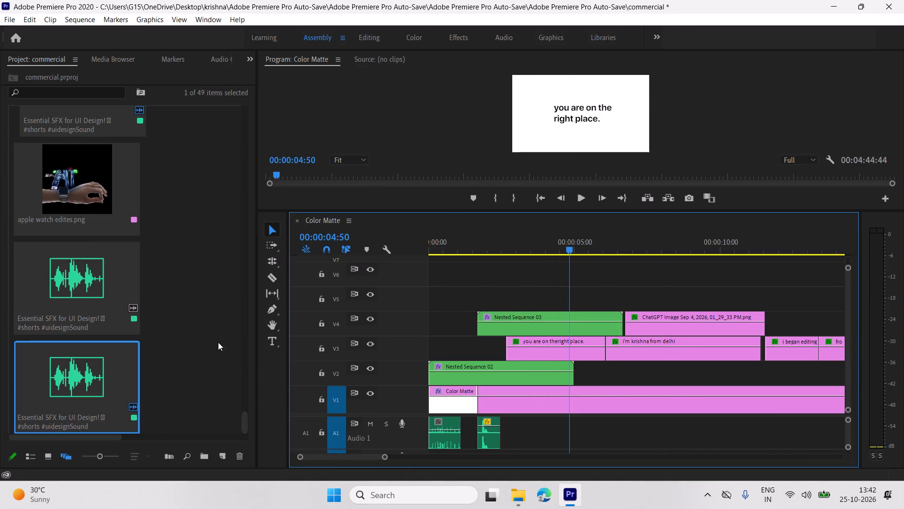
Place the other imported Essential SFX clip on A1 at about 00:00:05:00 and trim 00:00:01:41 off its start.
{"action": "left_click_drag", "start_coordinate": [91, 279], "coordinate": [562, 441]}
{"action": "key", "text": "space"}
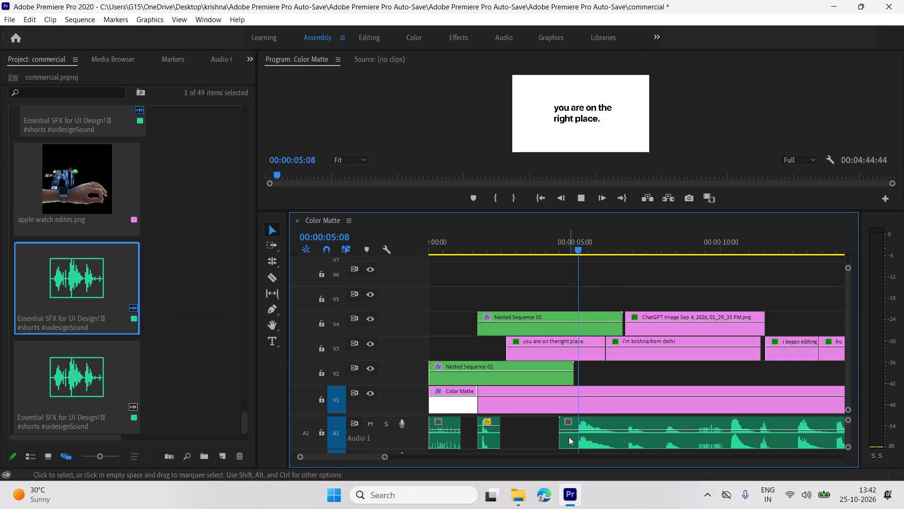
{"action": "key", "text": "space"}
{"action": "left_click_drag", "start_coordinate": [563, 435], "coordinate": [578, 441]}
{"action": "key", "text": "space"}
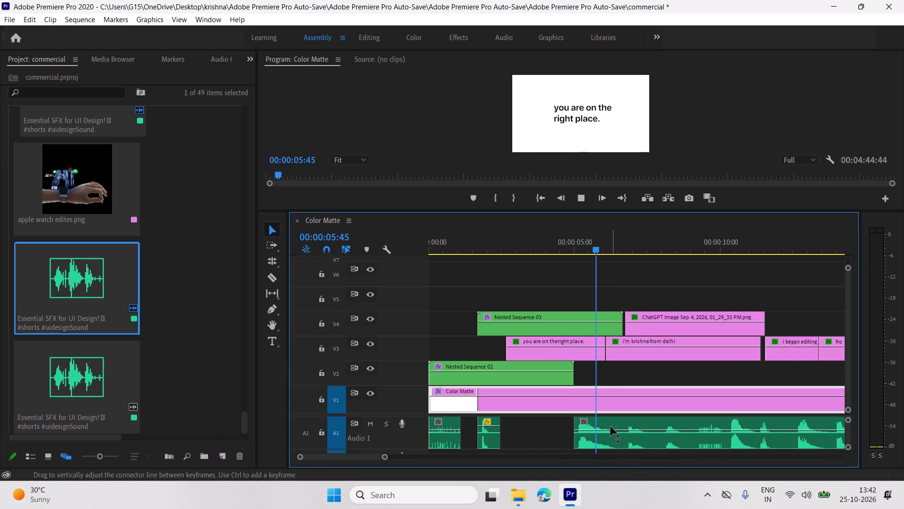
{"action": "key", "text": "space"}
{"action": "left_click_drag", "start_coordinate": [574, 435], "coordinate": [623, 440]}
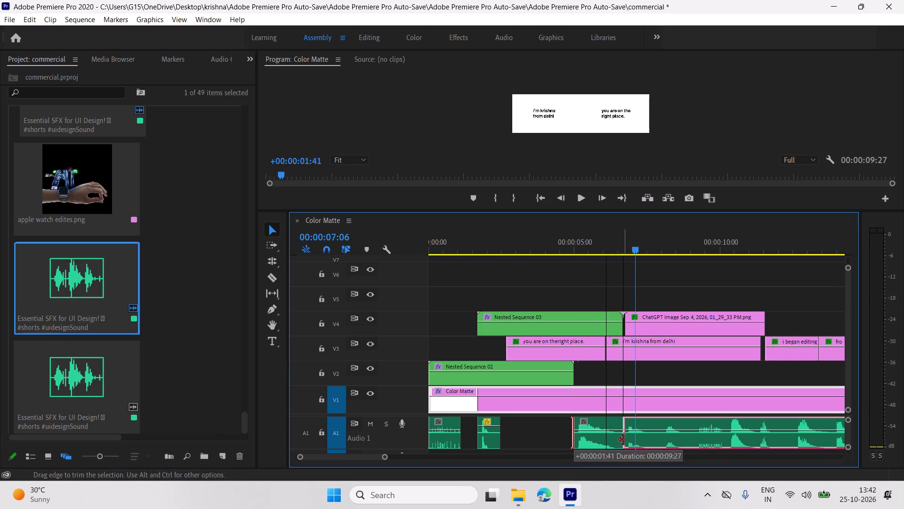
{"action": "left_click_drag", "start_coordinate": [623, 440], "coordinate": [624, 439]}
Move the trimmed SFX clip to start at about 00:00:03:35 on A1, checking its timing against Nested Sequence 03's exit animation.
{"action": "left_click_drag", "start_coordinate": [647, 421], "coordinate": [565, 425]}
{"action": "left_click_drag", "start_coordinate": [630, 249], "coordinate": [591, 253]}
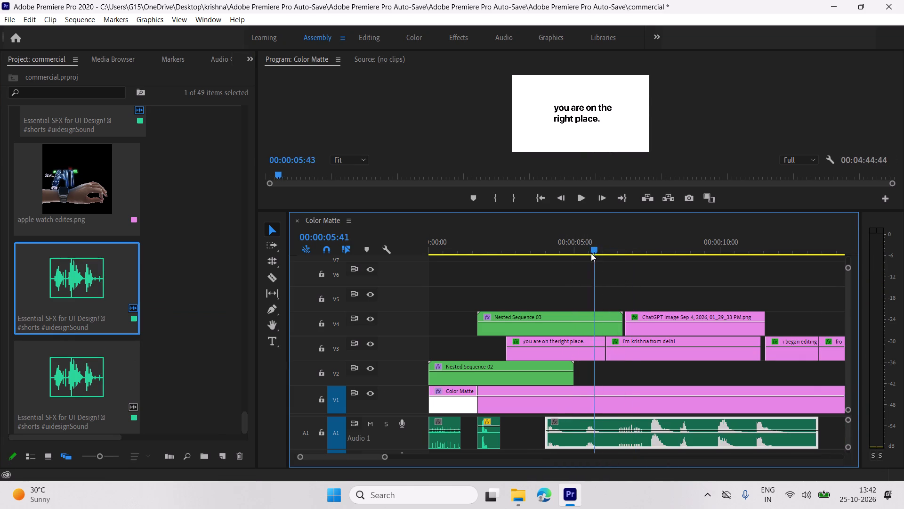
{"action": "left_click_drag", "start_coordinate": [591, 253], "coordinate": [509, 271]}
{"action": "key", "text": "space"}
{"action": "key", "text": "space"}
{"action": "key", "text": "space"}
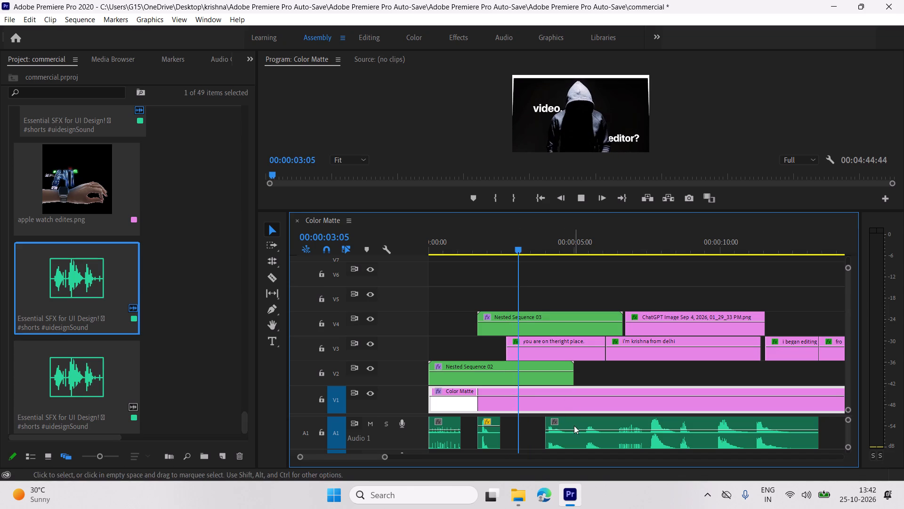
{"action": "key", "text": "space"}
{"action": "left_click_drag", "start_coordinate": [574, 421], "coordinate": [562, 422]}
{"action": "key", "text": "space"}
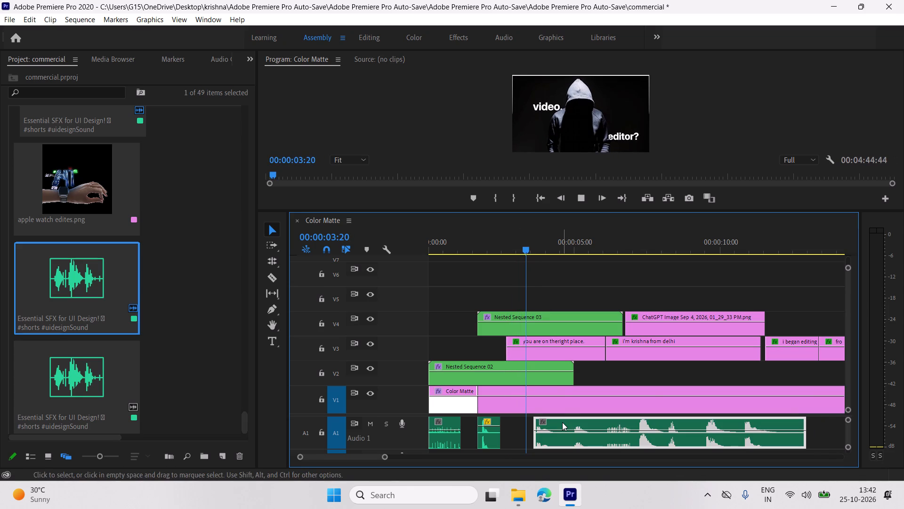
{"action": "key", "text": "space"}
{"action": "key", "text": "space"}
{"action": "key", "text": "space"}
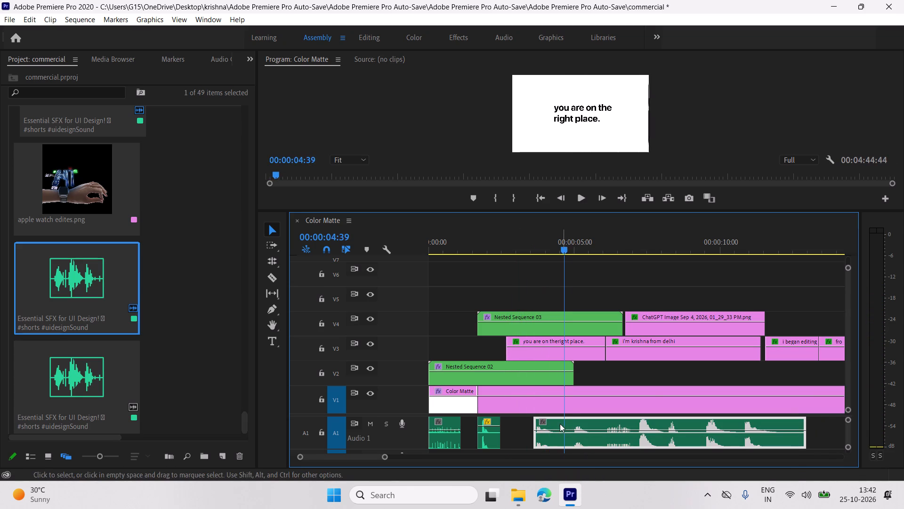
Split the SFX clip at 00:00:04:39 and move the remaining part to the start of the "i'm krishna from delhi" clip.
{"action": "left_click", "coordinate": [274, 277]}
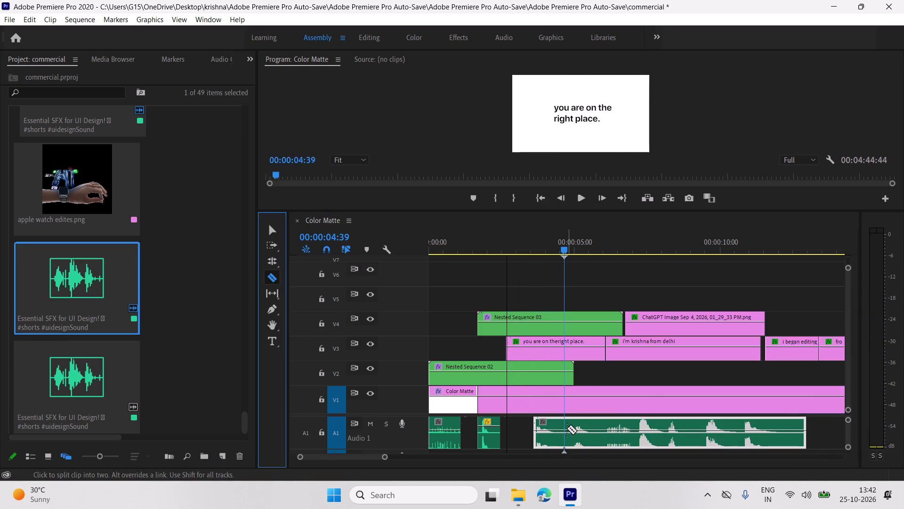
{"action": "left_click", "coordinate": [567, 428]}
{"action": "left_click", "coordinate": [275, 225]}
{"action": "left_click_drag", "start_coordinate": [599, 419], "coordinate": [638, 420]}
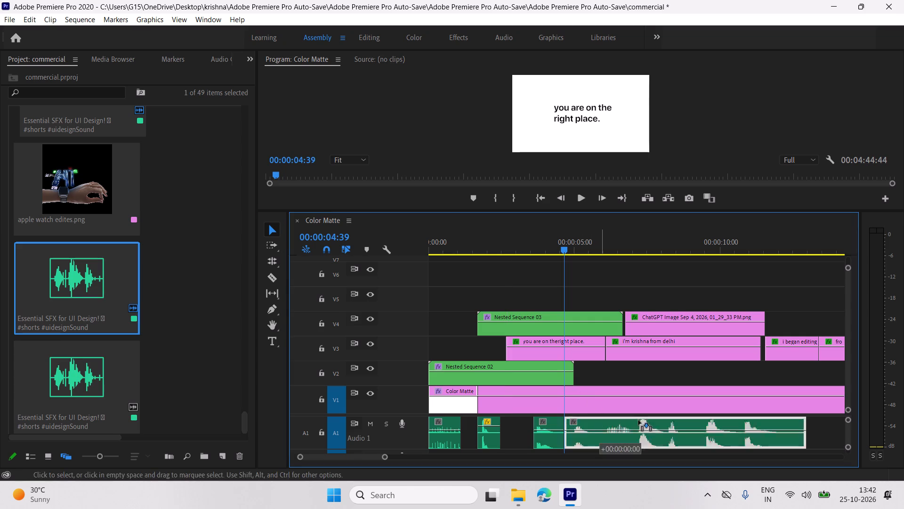
{"action": "left_click_drag", "start_coordinate": [638, 420], "coordinate": [639, 420]}
Realign the remaining SFX part with the start of the ChatGPT Image clip on V4 and play that section.
{"action": "key", "text": "space"}
{"action": "key", "text": "space"}
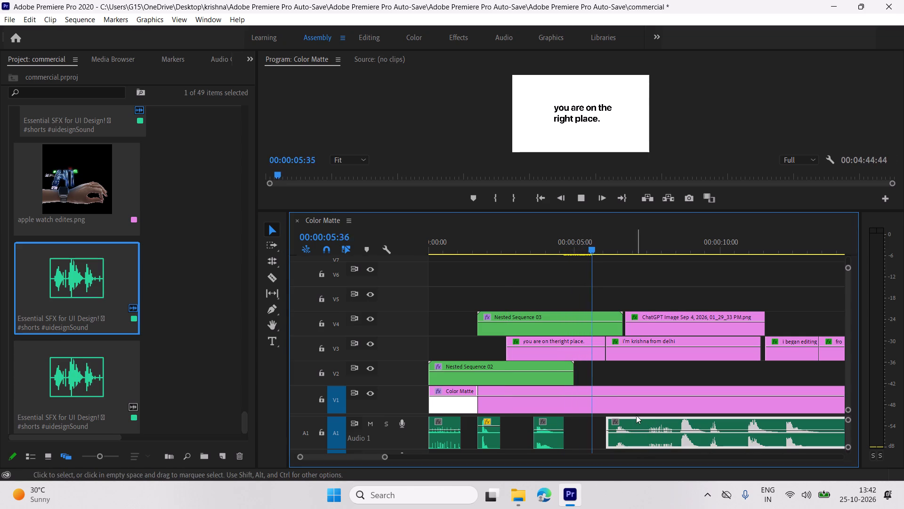
{"action": "key", "text": "space"}
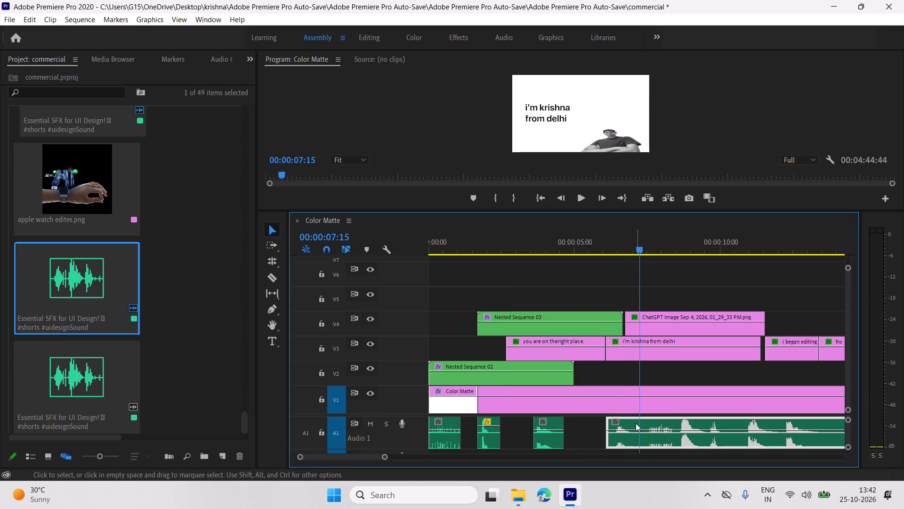
{"action": "left_click_drag", "start_coordinate": [636, 423], "coordinate": [658, 424]}
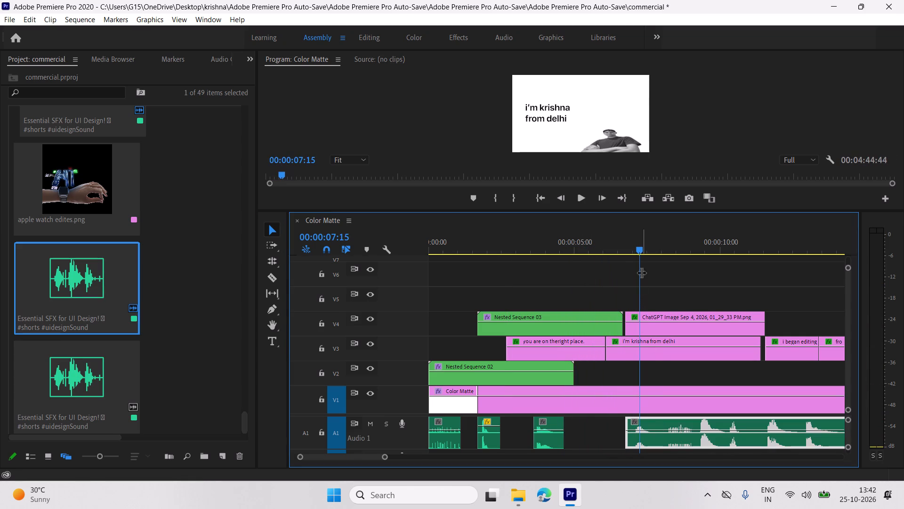
{"action": "left_click_drag", "start_coordinate": [638, 258], "coordinate": [631, 258]}
{"action": "key", "text": "space"}
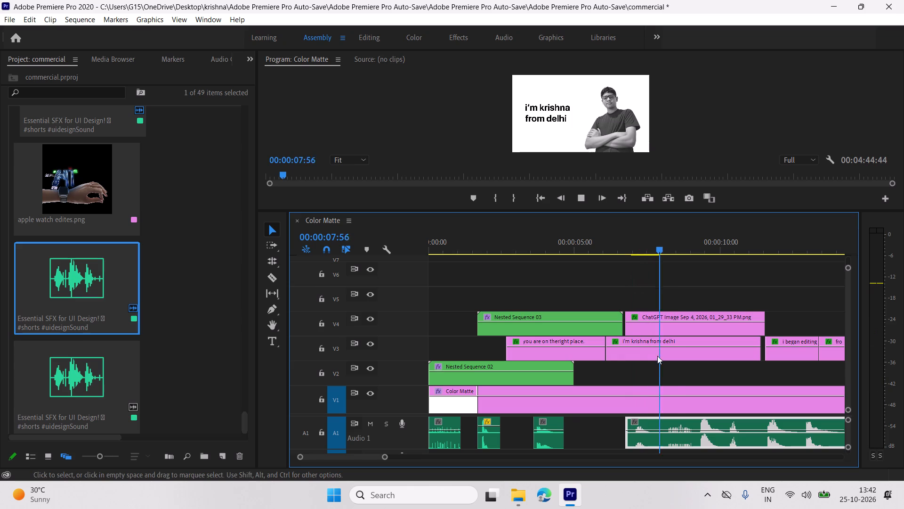
{"action": "key", "text": "space"}
Split the SFX clip on A1 at 00:00:08:07, after the portrait's entrance sound.
{"action": "left_click_drag", "start_coordinate": [674, 249], "coordinate": [671, 250]}
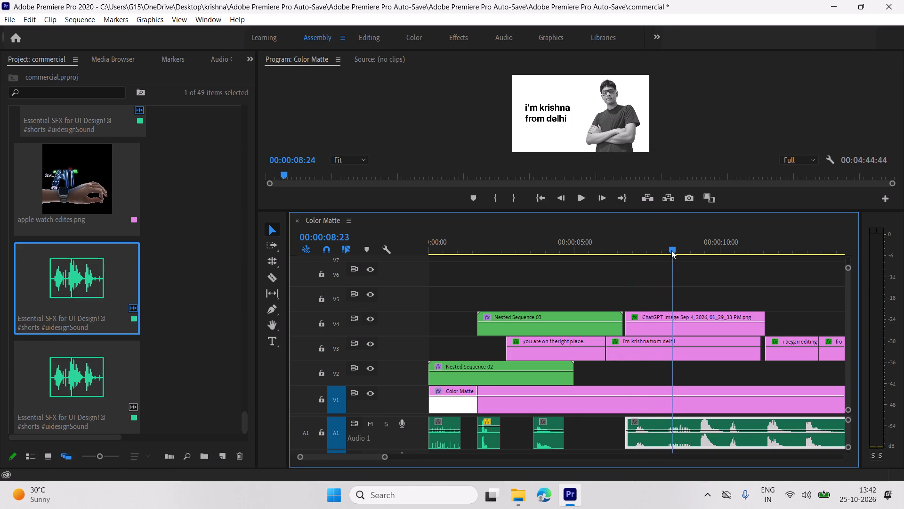
{"action": "left_click_drag", "start_coordinate": [671, 250], "coordinate": [664, 253]}
{"action": "left_click", "coordinate": [269, 277]}
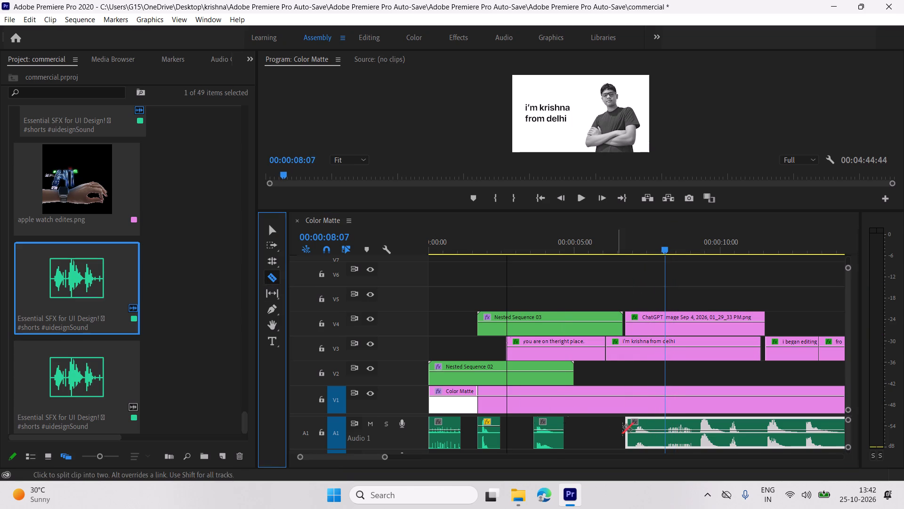
{"action": "left_click", "coordinate": [663, 427]}
{"action": "left_click", "coordinate": [265, 227]}
{"action": "key", "text": "space"}
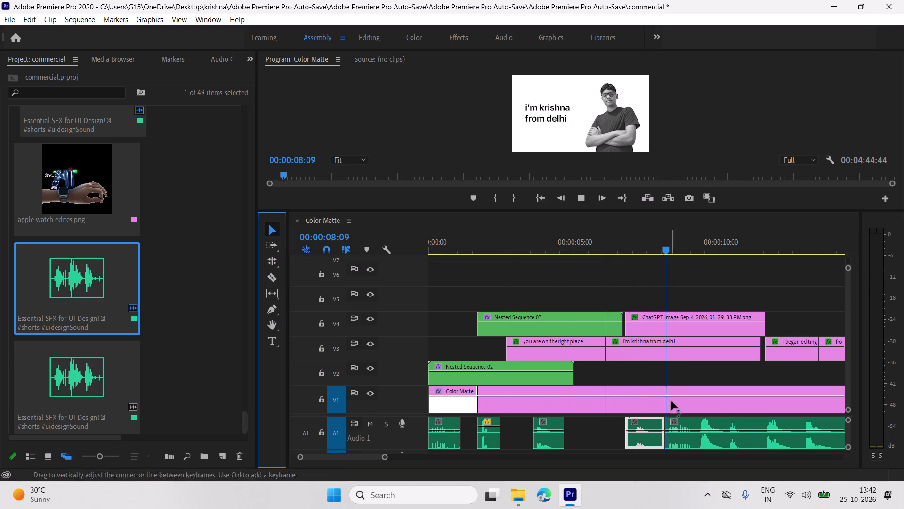
Move the leftover SFX part along A1 to the start of Nested Sequence 04, playing the text clips in between.
{"action": "left_click_drag", "start_coordinate": [686, 419], "coordinate": [752, 420]}
{"action": "scroll", "coordinate": [661, 407], "scroll_direction": "down", "scroll_amount": 6}
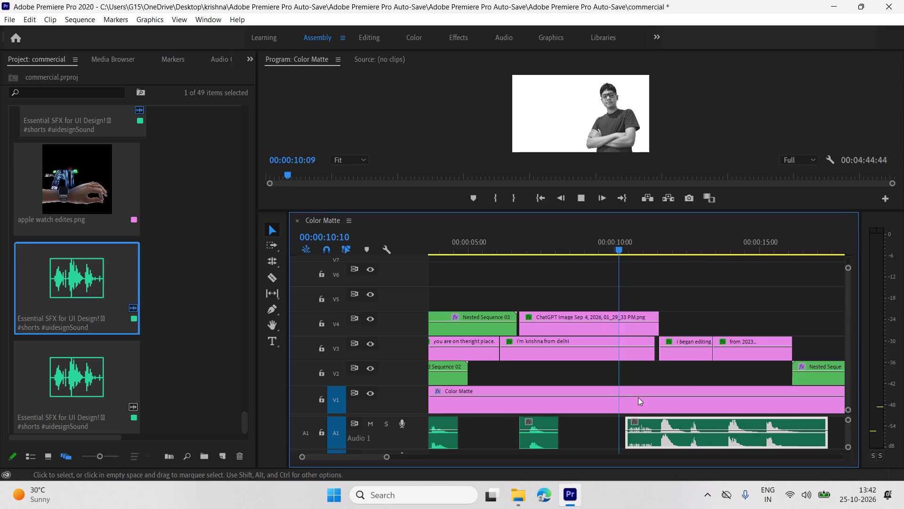
{"action": "key", "text": "space"}
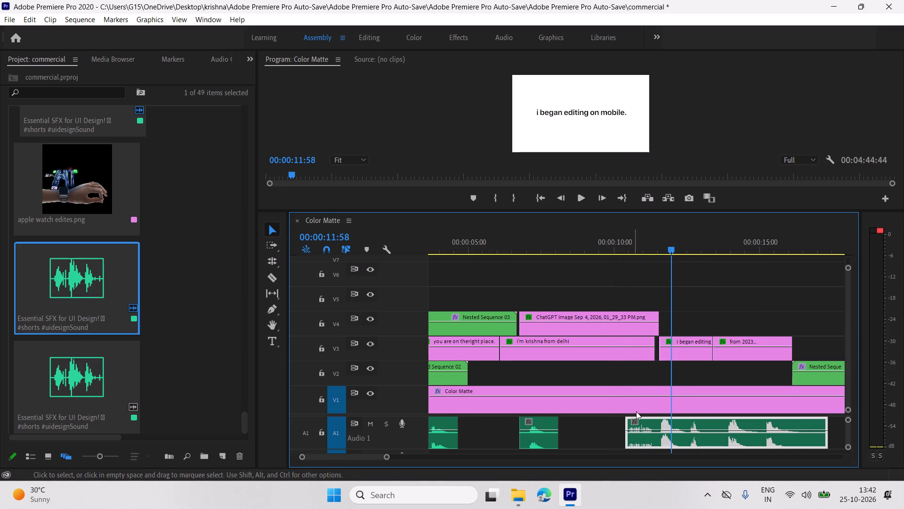
{"action": "left_click_drag", "start_coordinate": [648, 419], "coordinate": [706, 420]}
{"action": "key", "text": "space"}
{"action": "scroll", "coordinate": [691, 420], "scroll_direction": "down", "scroll_amount": 3}
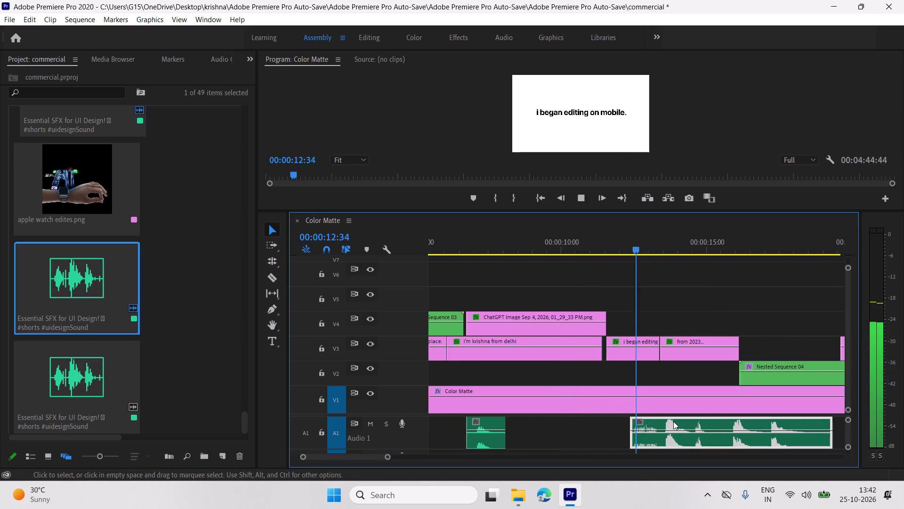
{"action": "scroll", "coordinate": [673, 421], "scroll_direction": "down", "scroll_amount": 3}
{"action": "key", "text": "space"}
{"action": "left_click_drag", "start_coordinate": [621, 423], "coordinate": [725, 421]}
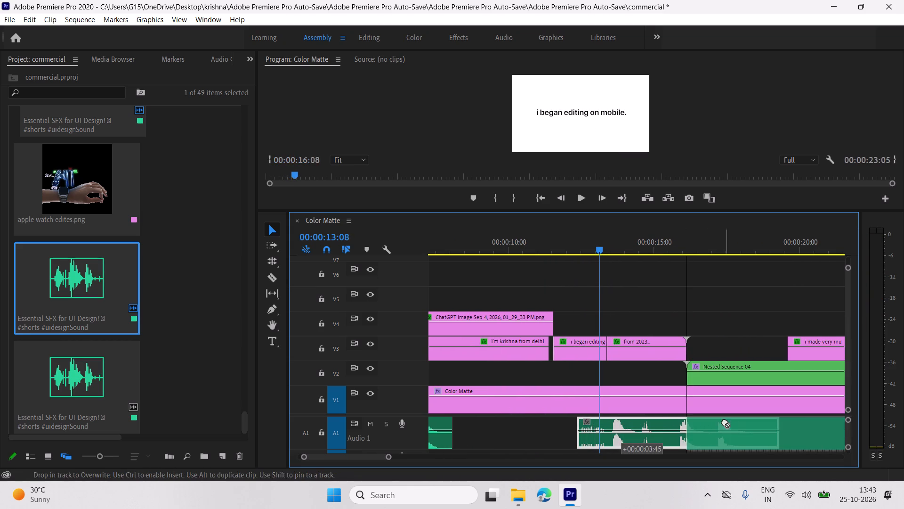
Play the SFX against the app-logo animation in Nested Sequence 04 and return the playhead to 00:00:16:28.
{"action": "key", "text": "space"}
{"action": "scroll", "coordinate": [682, 427], "scroll_direction": "down", "scroll_amount": 9}
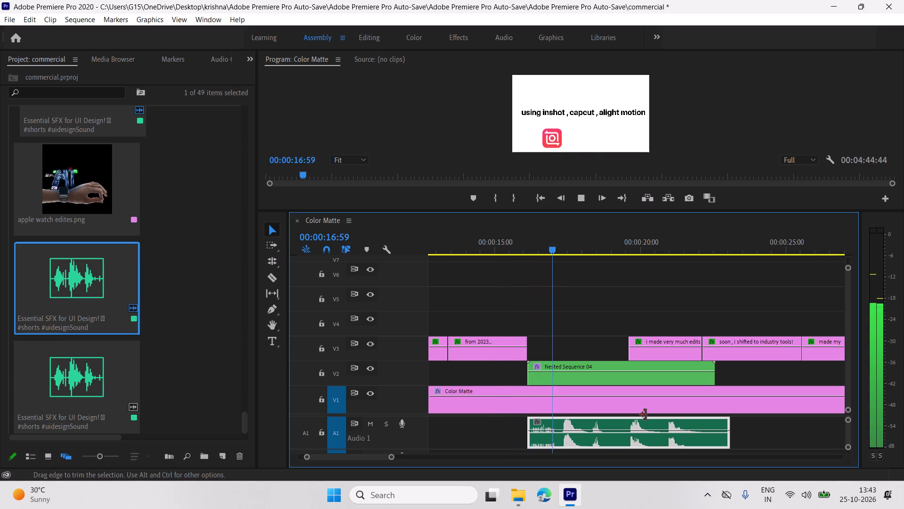
{"action": "key", "text": "space"}
{"action": "key", "text": "space"}
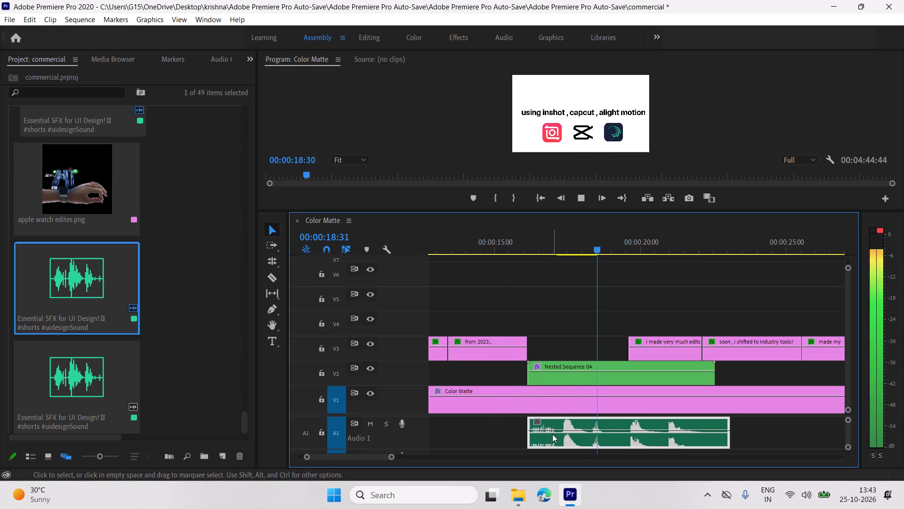
{"action": "key", "text": "space"}
{"action": "key", "text": "space"}
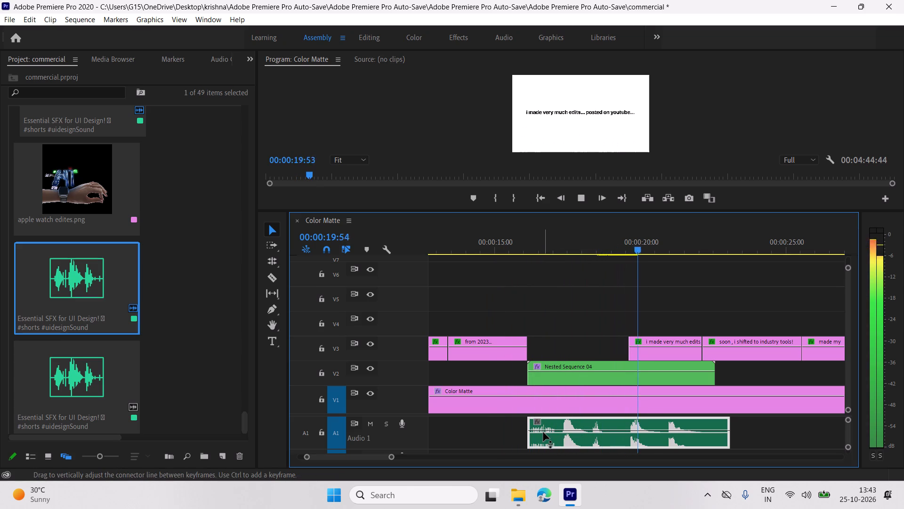
{"action": "key", "text": "space"}
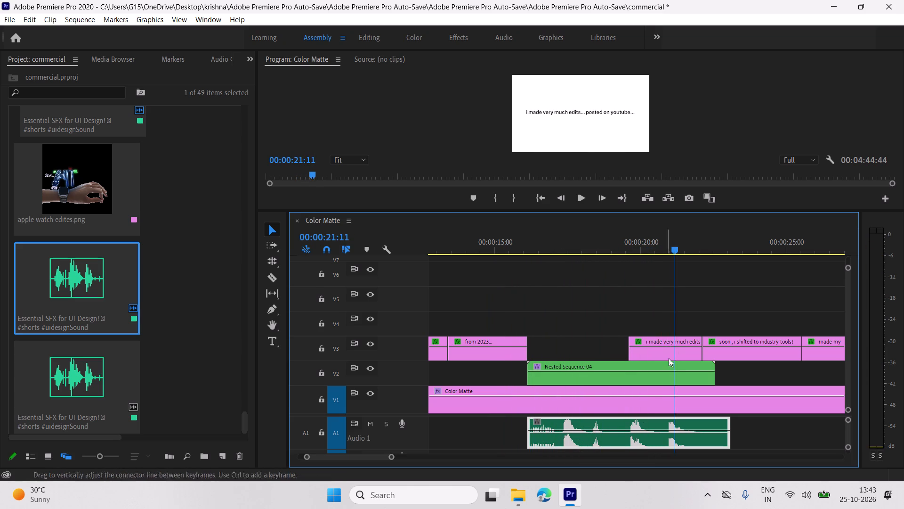
{"action": "left_click_drag", "start_coordinate": [673, 250], "coordinate": [536, 331]}
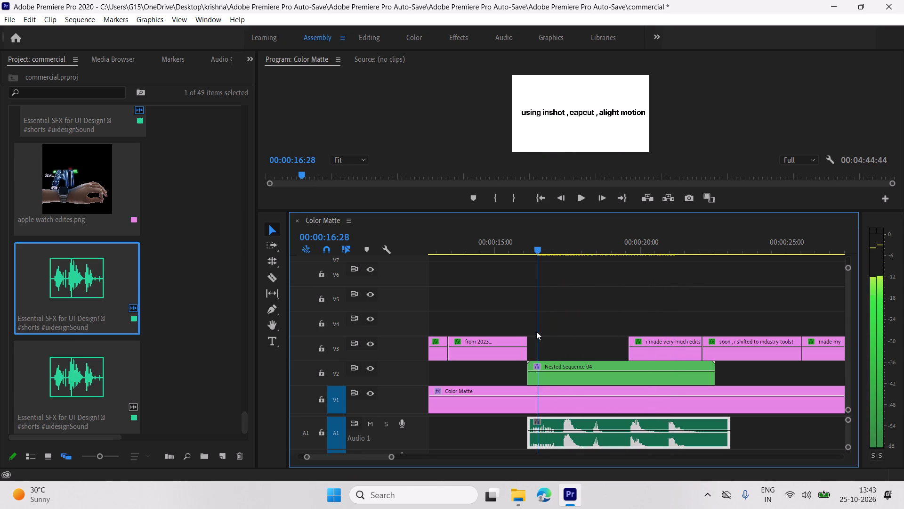
Play the first logo entrances in Nested Sequence 04, and lower the volume of the SFX clip below it to about -7.1 dB.
{"action": "left_click_drag", "start_coordinate": [536, 331], "coordinate": [541, 338]}
{"action": "key", "text": "space"}
{"action": "key", "text": "space"}
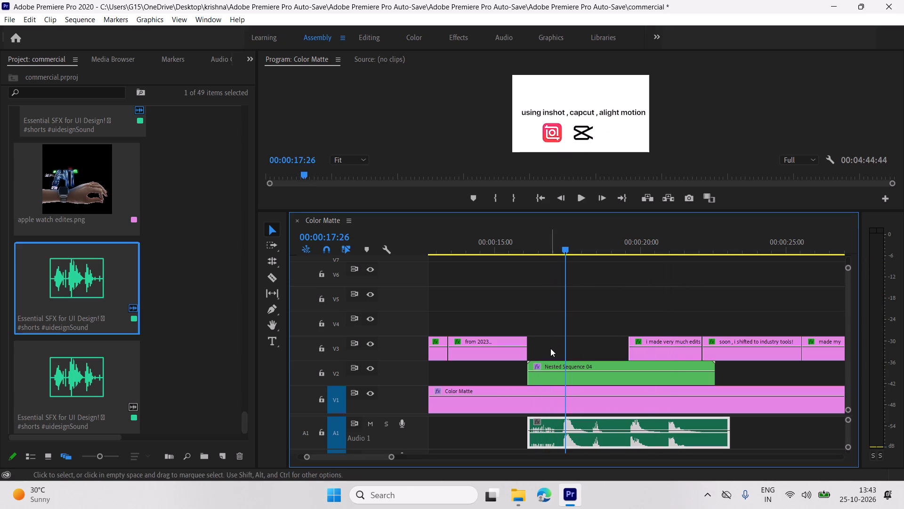
{"action": "left_click_drag", "start_coordinate": [728, 427], "coordinate": [666, 434]}
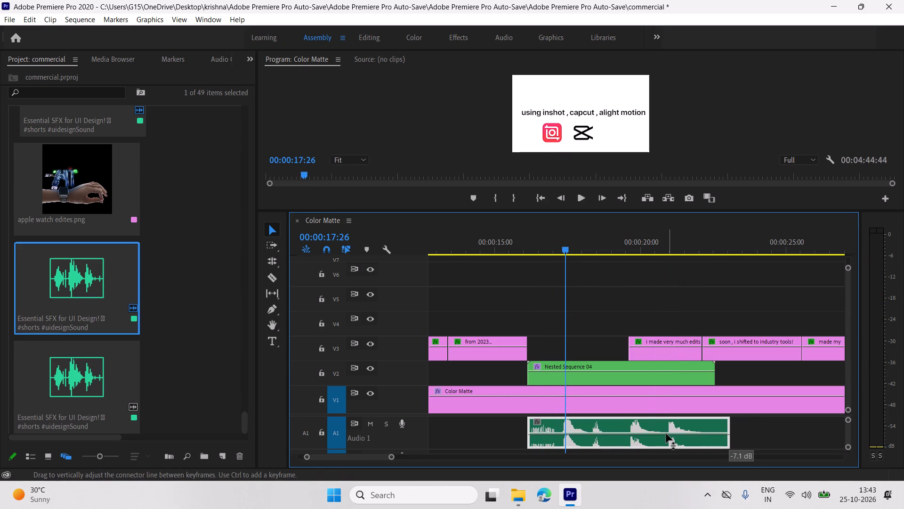
{"action": "left_click_drag", "start_coordinate": [666, 434], "coordinate": [667, 435]}
Trim the end of the SFX clip under Nested Sequence 04 back to just before 00:00:17:26 and play the logo animation.
{"action": "left_click_drag", "start_coordinate": [732, 427], "coordinate": [584, 439]}
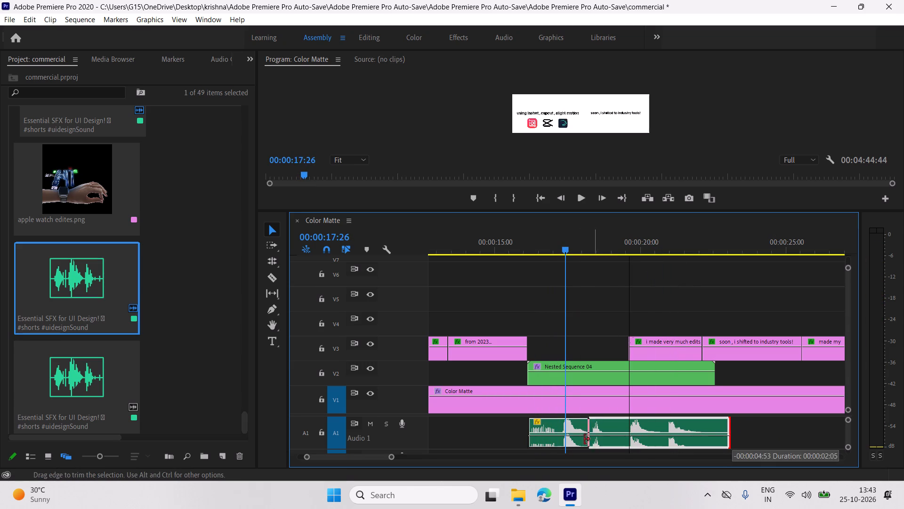
{"action": "left_click_drag", "start_coordinate": [584, 439], "coordinate": [561, 442]}
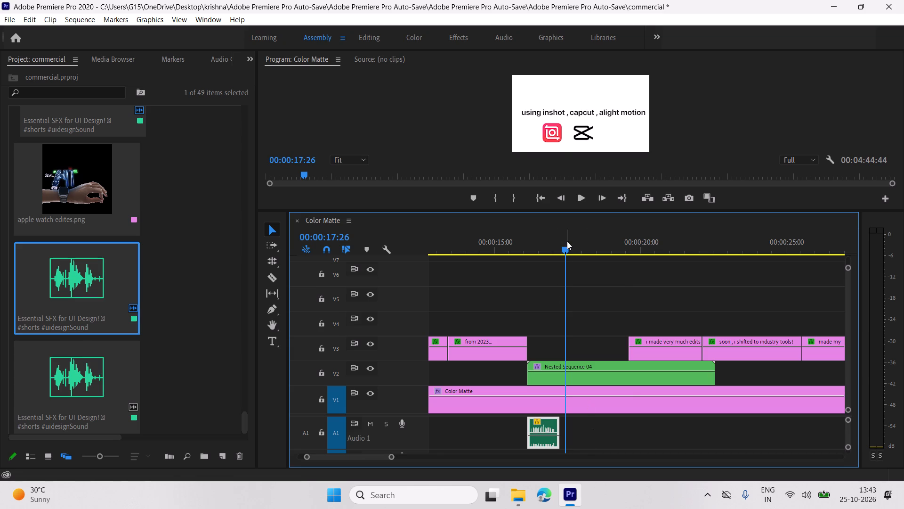
{"action": "left_click_drag", "start_coordinate": [565, 241], "coordinate": [524, 259]}
{"action": "key", "text": "space"}
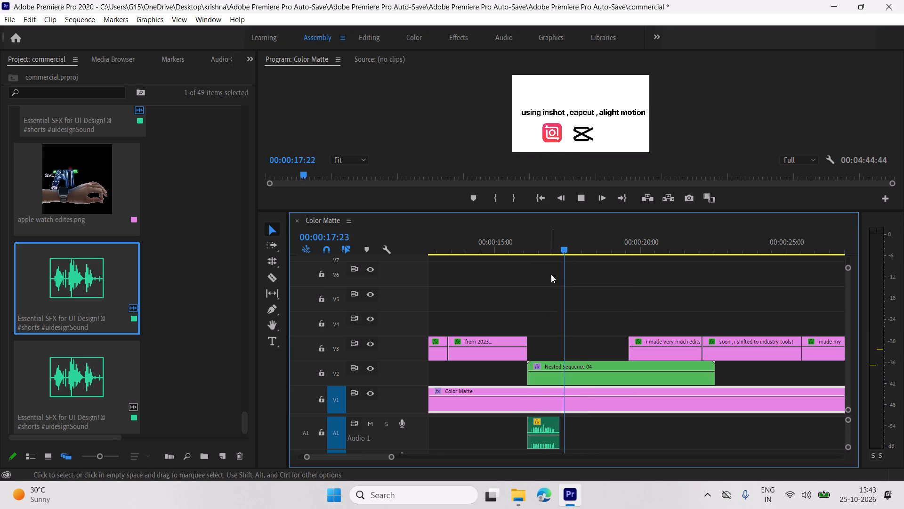
{"action": "key", "text": "space"}
Set the speed of the trimmed SFX clip under Nested Sequence 04 to 60% and play it against the logos.
{"action": "right_click", "coordinate": [538, 421]}
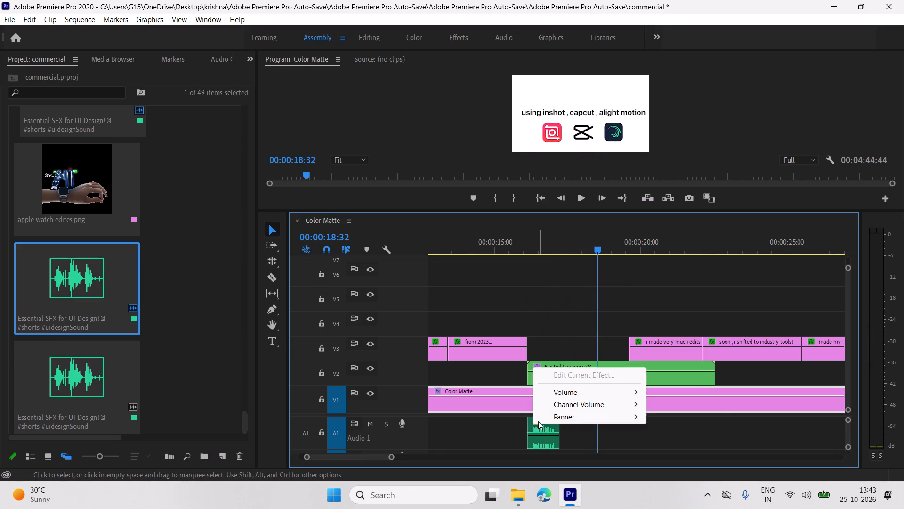
{"action": "left_click", "coordinate": [538, 421]}
{"action": "left_click", "coordinate": [525, 436]}
{"action": "left_click", "coordinate": [533, 426]}
{"action": "right_click", "coordinate": [539, 425]}
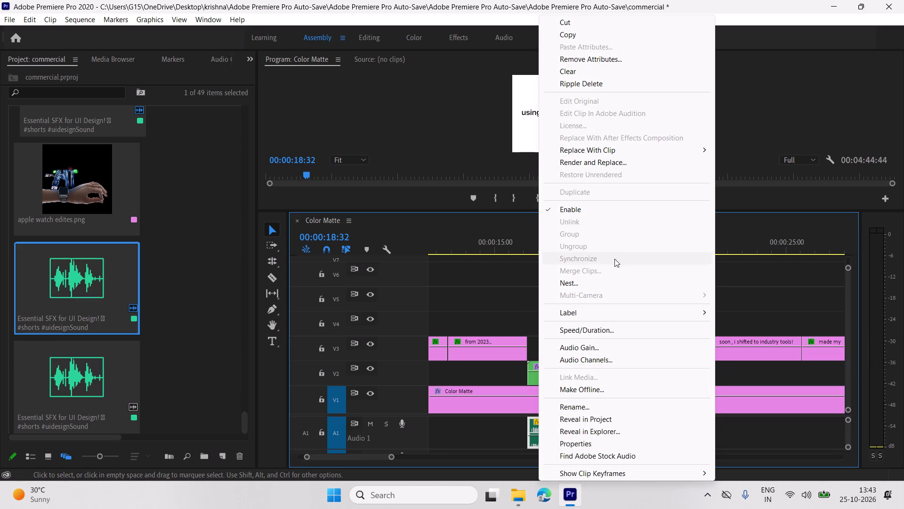
{"action": "left_click", "coordinate": [615, 327]}
{"action": "key", "text": "6"}
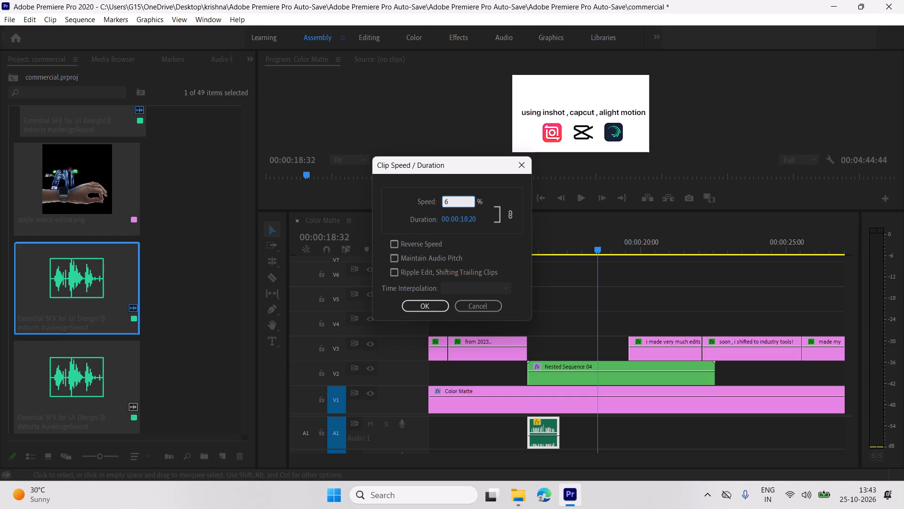
{"action": "key", "text": "0"}
{"action": "key", "text": "Return"}
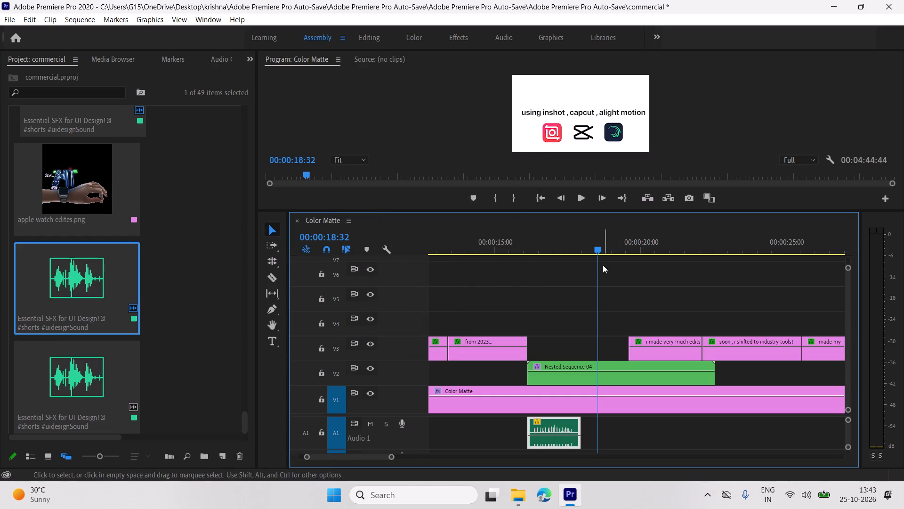
{"action": "left_click_drag", "start_coordinate": [596, 242], "coordinate": [539, 267]}
{"action": "key", "text": "space"}
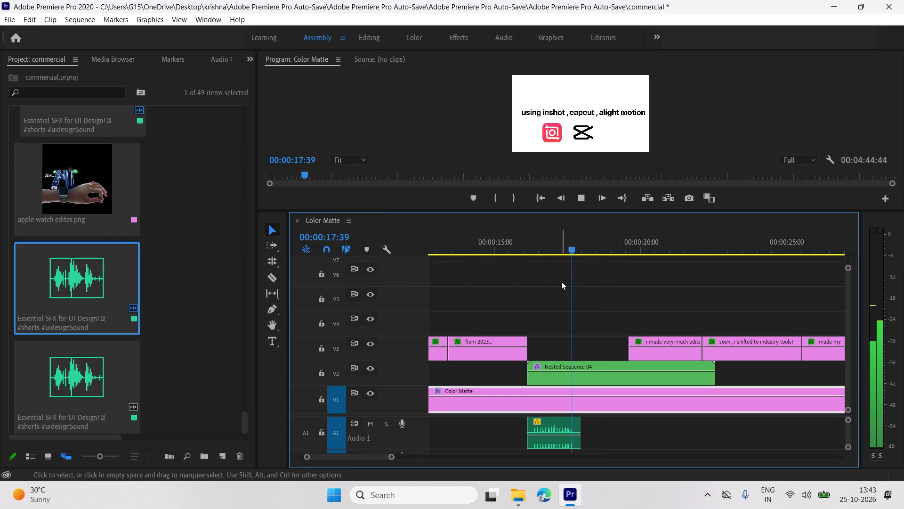
{"action": "key", "text": "space"}
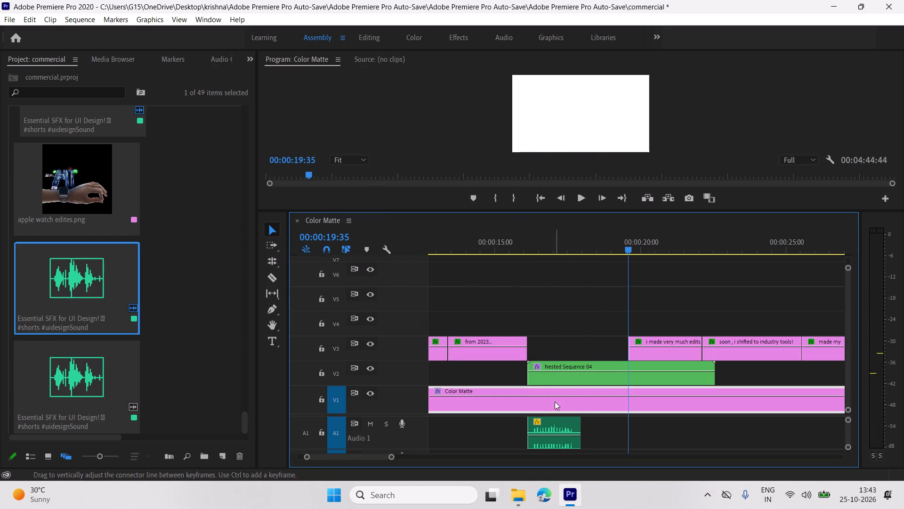
Place the last Essential SFX for UI Design audio item on A1 at 00:00:19:55, under "i made very much edits", and play it.
{"action": "key", "text": "space"}
{"action": "key", "text": "space"}
{"action": "scroll", "coordinate": [211, 314], "scroll_direction": "down", "scroll_amount": 2}
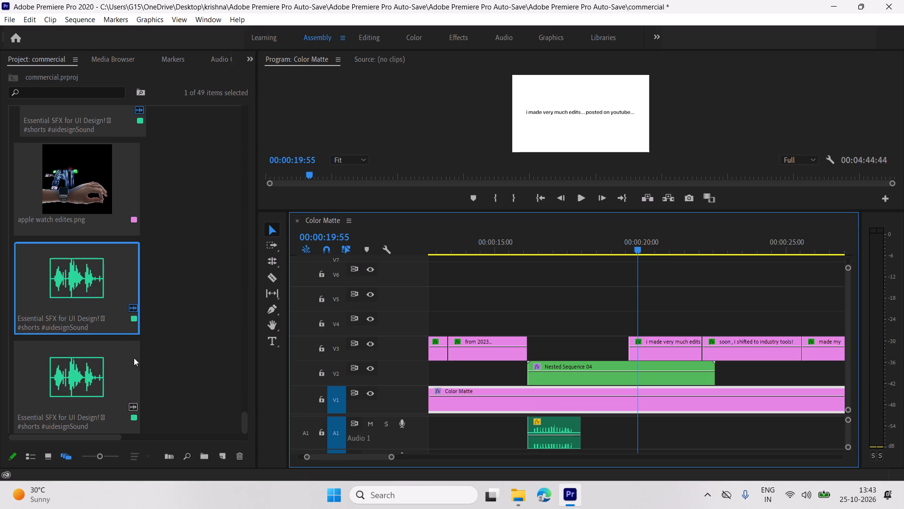
{"action": "left_click_drag", "start_coordinate": [81, 365], "coordinate": [639, 425]}
{"action": "key", "text": "space"}
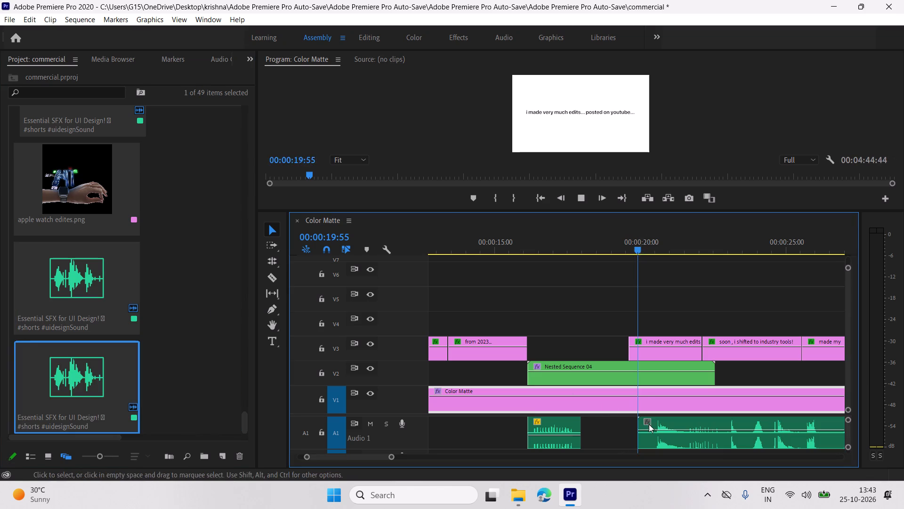
{"action": "key", "text": "space"}
Trim the silent start off the new SFX clip, shift it back near the beginning of "i made very much edits" and play it.
{"action": "left_click_drag", "start_coordinate": [641, 435], "coordinate": [653, 442]}
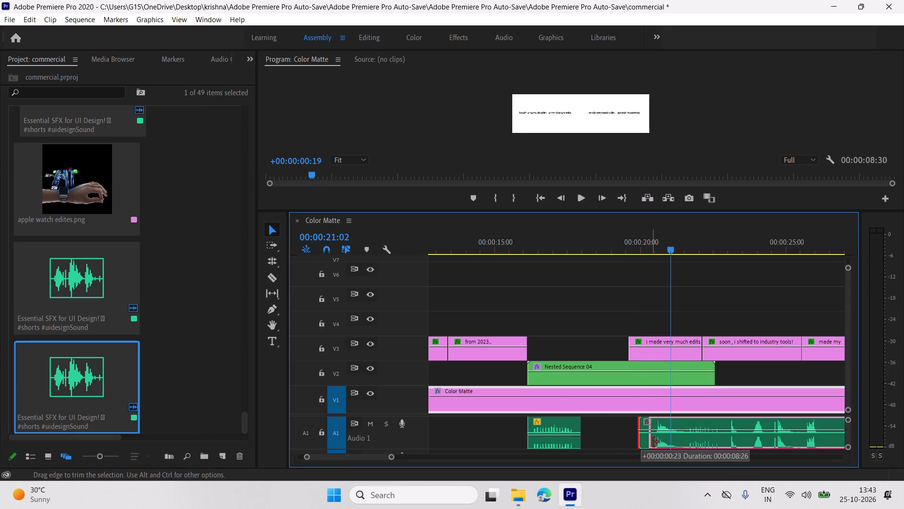
{"action": "left_click_drag", "start_coordinate": [653, 442], "coordinate": [655, 442]}
{"action": "left_click_drag", "start_coordinate": [678, 420], "coordinate": [667, 420]}
{"action": "left_click_drag", "start_coordinate": [668, 245], "coordinate": [638, 251]}
{"action": "key", "text": "space"}
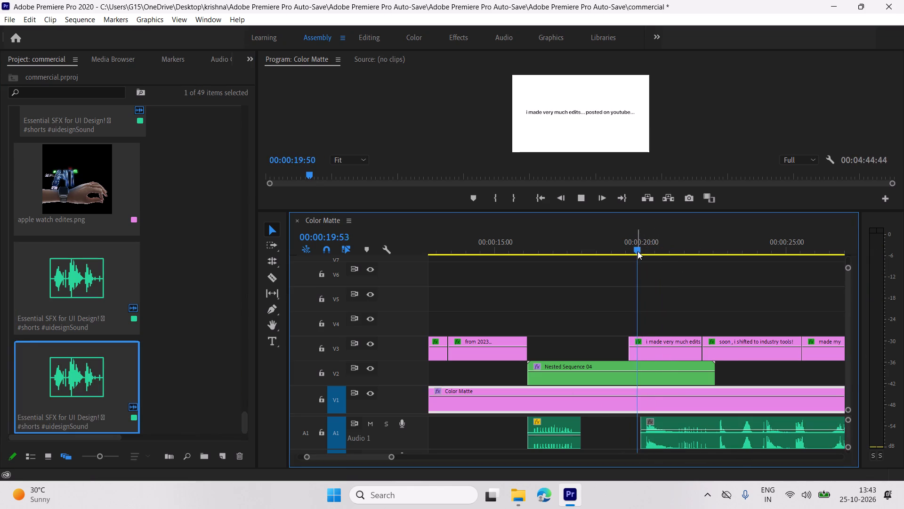
{"action": "key", "text": "space"}
{"action": "key", "text": "space"}
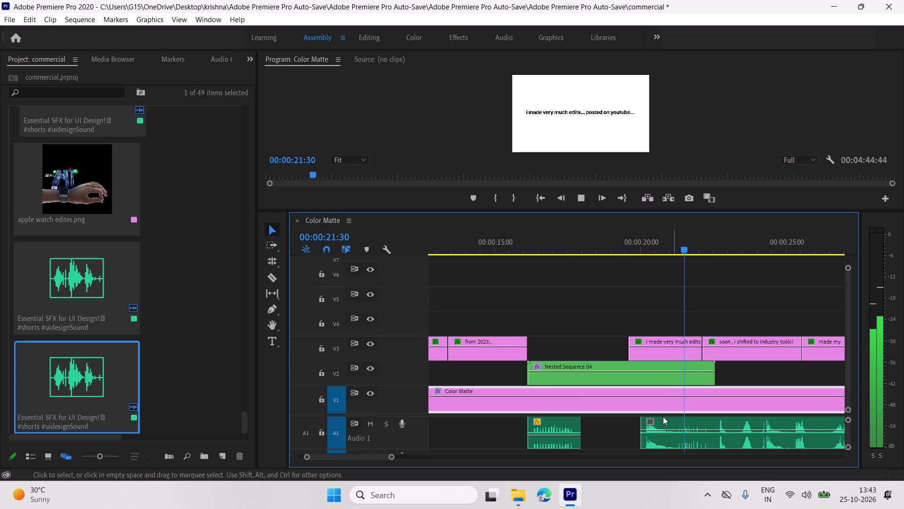
Move the new SFX clip along A1, past the following text clips, to the start of the Color Matte on V2.
{"action": "scroll", "coordinate": [661, 417], "scroll_direction": "down", "scroll_amount": 10}
{"action": "left_click_drag", "start_coordinate": [575, 421], "coordinate": [705, 419]}
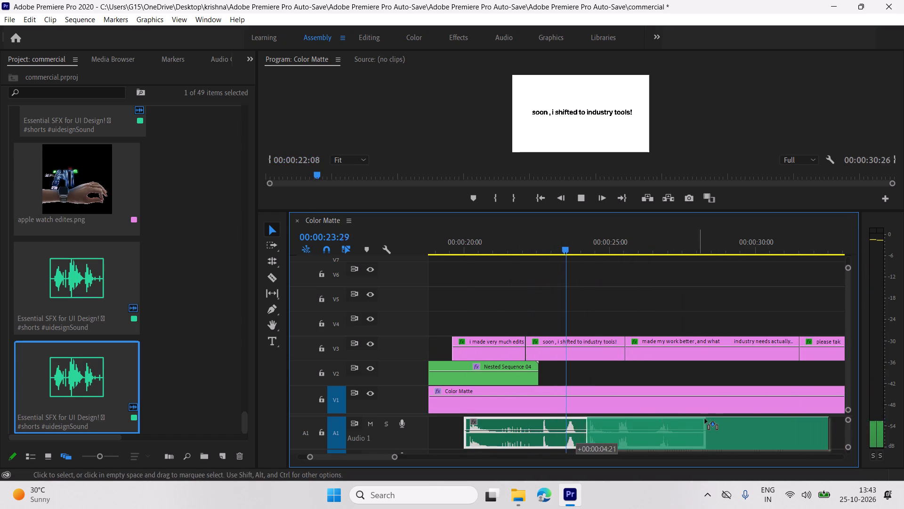
{"action": "left_click_drag", "start_coordinate": [705, 419], "coordinate": [734, 419]}
{"action": "scroll", "coordinate": [632, 419], "scroll_direction": "down", "scroll_amount": 5}
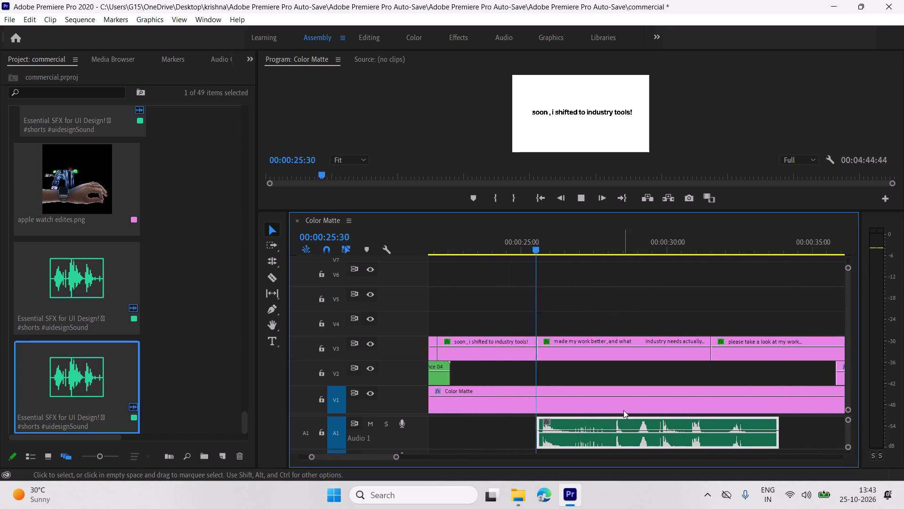
{"action": "key", "text": "space"}
{"action": "left_click_drag", "start_coordinate": [562, 421], "coordinate": [727, 421]}
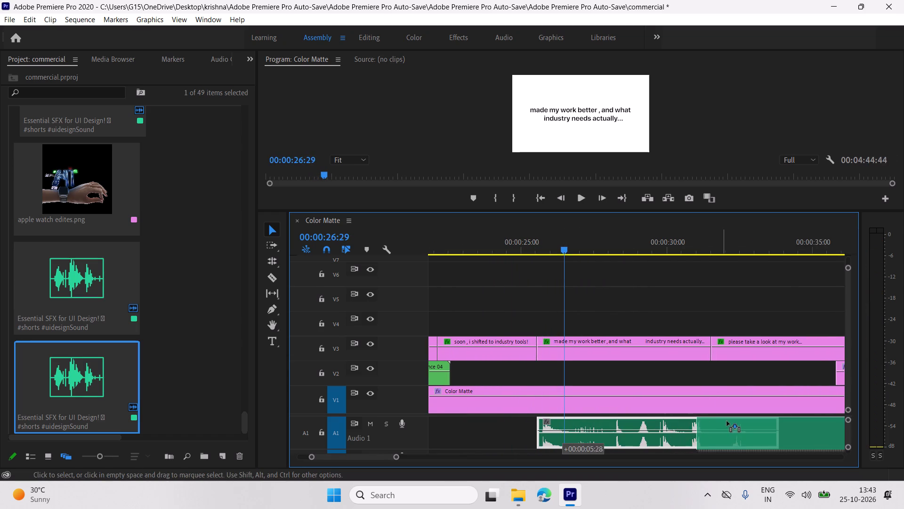
{"action": "left_click_drag", "start_coordinate": [727, 421], "coordinate": [734, 422]}
{"action": "scroll", "coordinate": [648, 419], "scroll_direction": "down", "scroll_amount": 6}
{"action": "left_click_drag", "start_coordinate": [462, 254], "coordinate": [514, 254]}
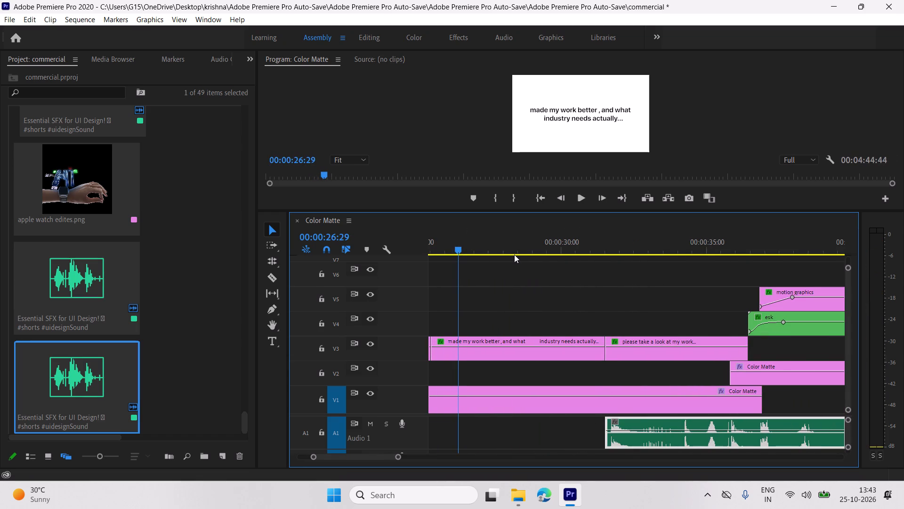
{"action": "left_click_drag", "start_coordinate": [514, 254], "coordinate": [503, 254]}
{"action": "left_click_drag", "start_coordinate": [459, 248], "coordinate": [623, 266]}
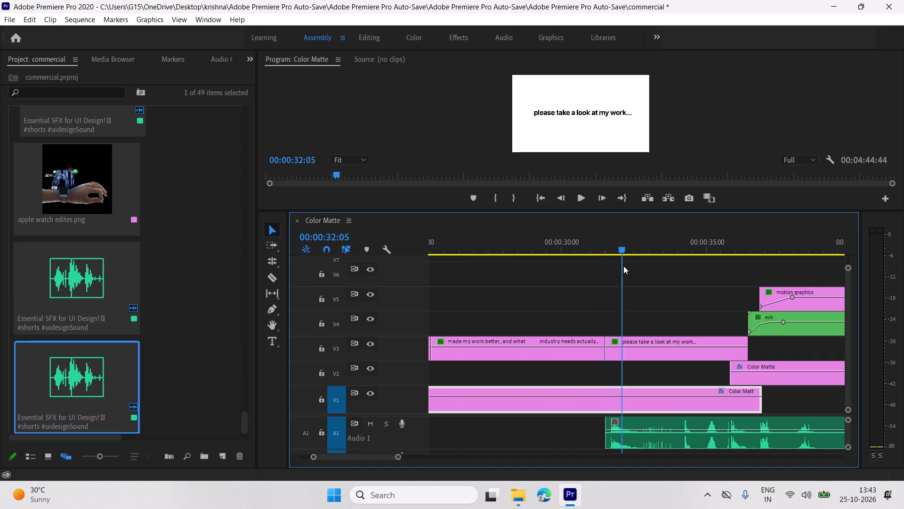
{"action": "left_click_drag", "start_coordinate": [623, 266], "coordinate": [729, 298]}
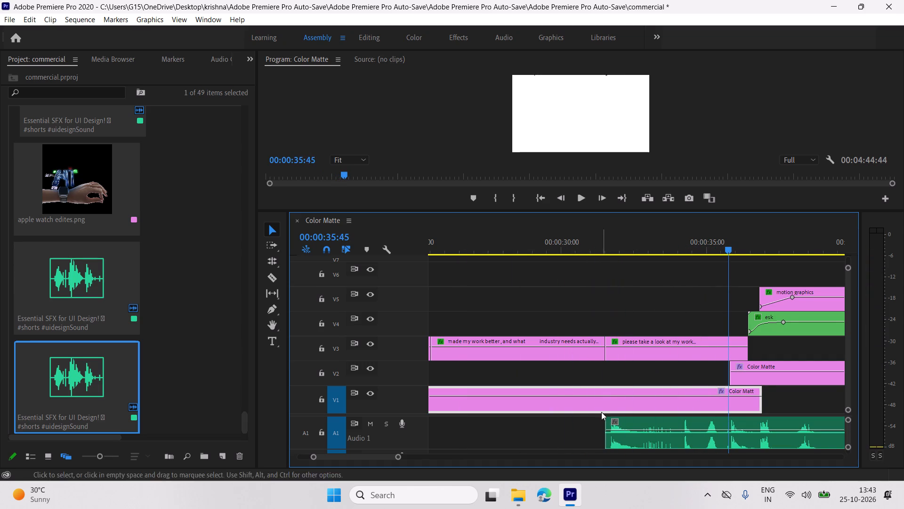
{"action": "scroll", "coordinate": [630, 423], "scroll_direction": "down", "scroll_amount": 10}
{"action": "left_click_drag", "start_coordinate": [573, 424], "coordinate": [703, 418]}
Play the motion graphics opening, trim the end of the SFX clip to just after 00:00:38:12, and replay it.
{"action": "key", "text": "space"}
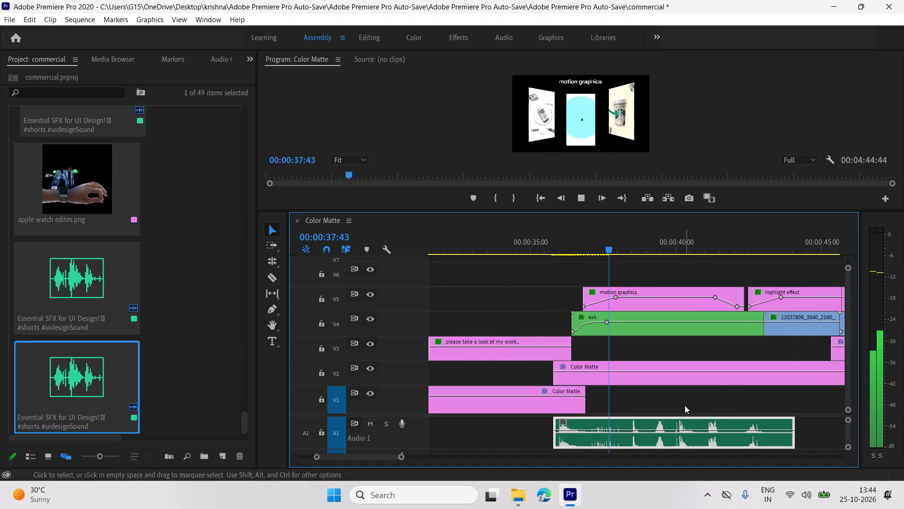
{"action": "key", "text": "space"}
{"action": "key", "text": "space"}
{"action": "key", "text": "space"}
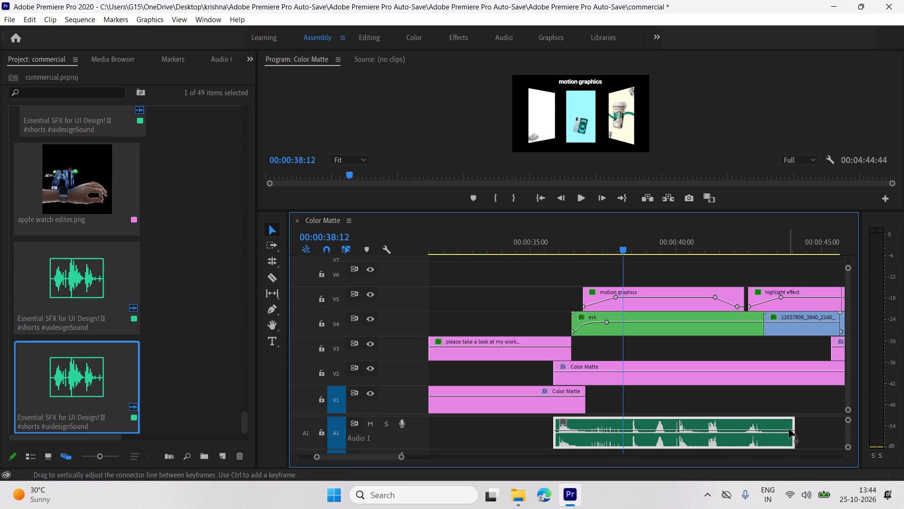
{"action": "left_click_drag", "start_coordinate": [797, 429], "coordinate": [630, 442]}
{"action": "left_click_drag", "start_coordinate": [622, 250], "coordinate": [554, 279]}
{"action": "key", "text": "space"}
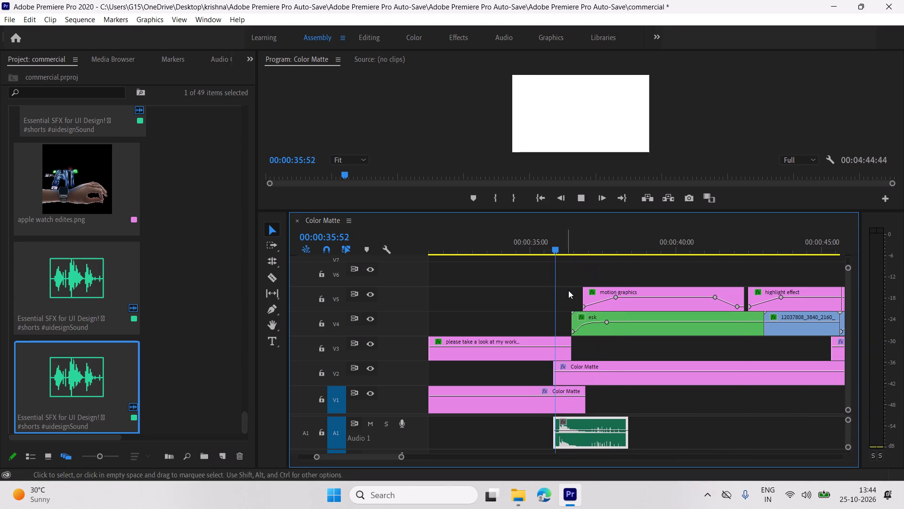
{"action": "key", "text": "space"}
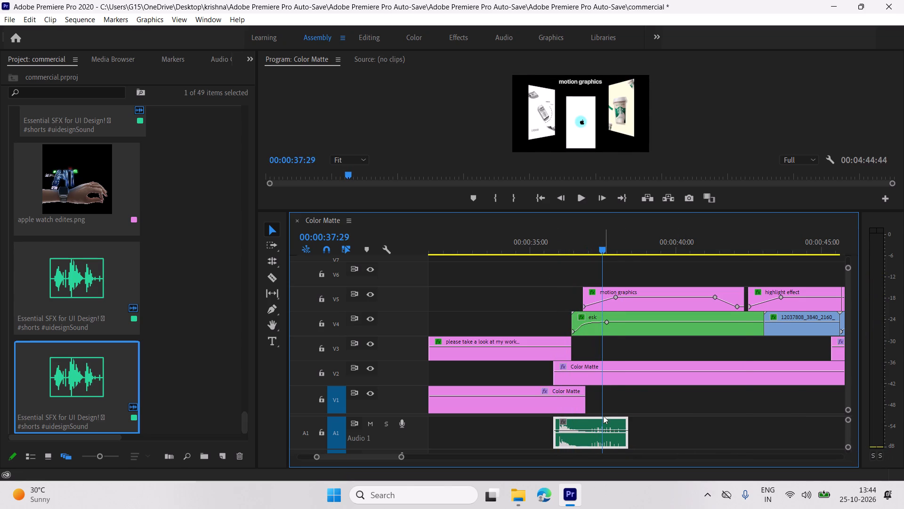
Split the SFX clip on A1 at the end of the V1 Color Matte.
{"action": "left_click", "coordinate": [273, 279]}
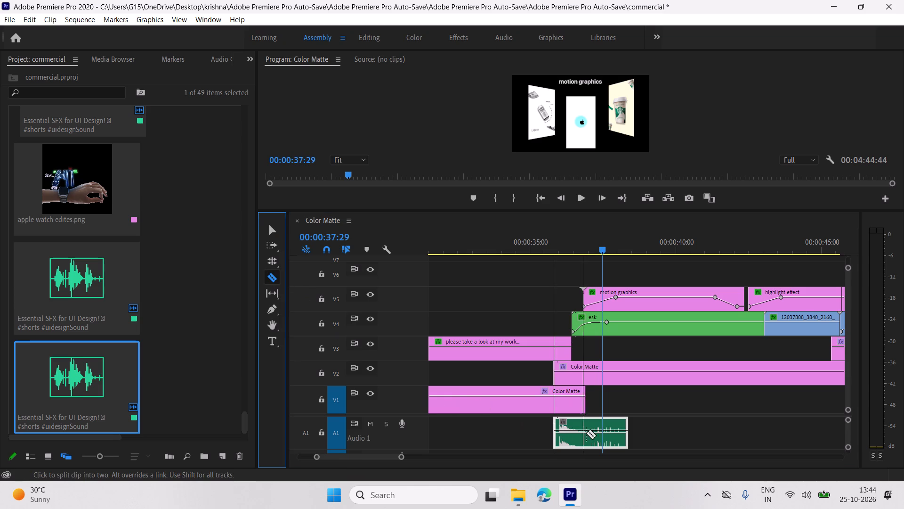
{"action": "left_click", "coordinate": [590, 435]}
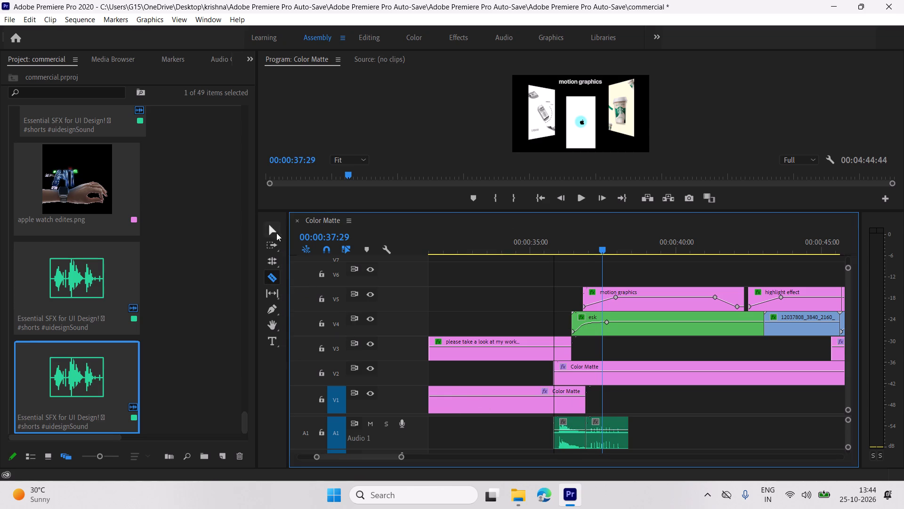
{"action": "left_click", "coordinate": [275, 231]}
Shift the second SFX part on A1 back to the start of the motion graphics clip and play that section.
{"action": "scroll", "coordinate": [554, 400], "scroll_direction": "down", "scroll_amount": 4}
{"action": "left_click_drag", "start_coordinate": [542, 422], "coordinate": [541, 441]}
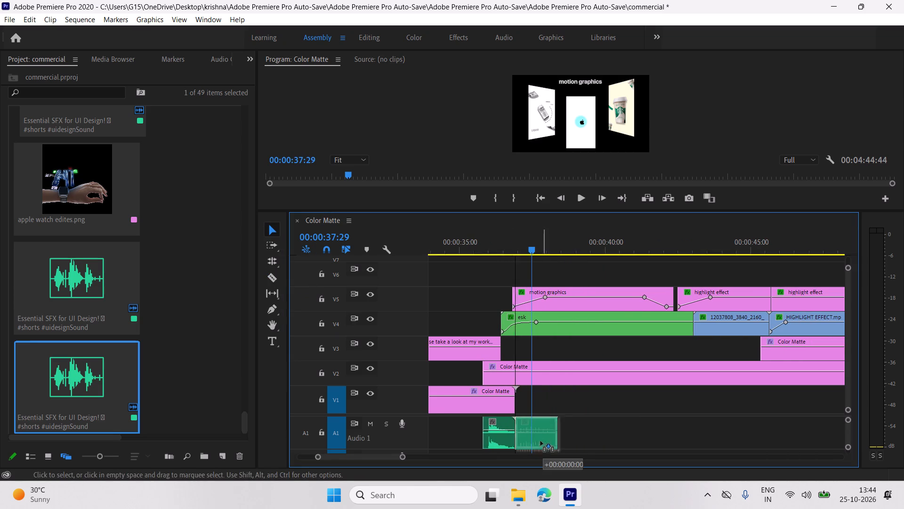
{"action": "left_click_drag", "start_coordinate": [541, 441], "coordinate": [538, 445]}
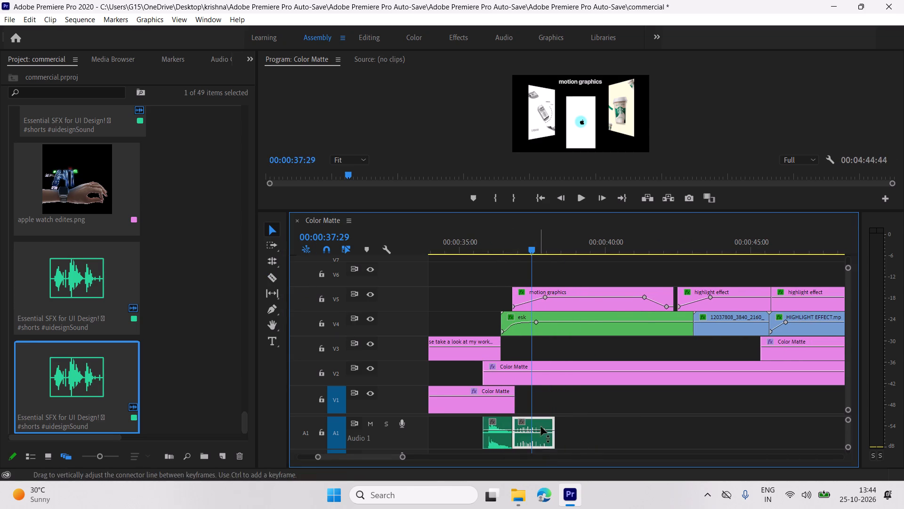
{"action": "scroll", "coordinate": [542, 426], "scroll_direction": "down", "scroll_amount": 5}
{"action": "scroll", "coordinate": [543, 419], "scroll_direction": "up", "scroll_amount": 5}
{"action": "left_click_drag", "start_coordinate": [530, 247], "coordinate": [525, 248]}
{"action": "left_click", "coordinate": [520, 249]}
{"action": "left_click", "coordinate": [517, 250]}
{"action": "key", "text": "space"}
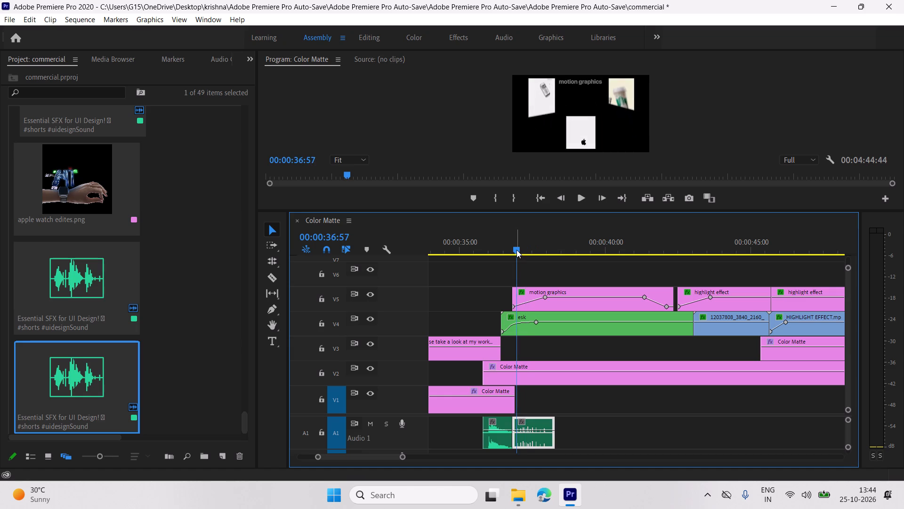
{"action": "key", "text": "space"}
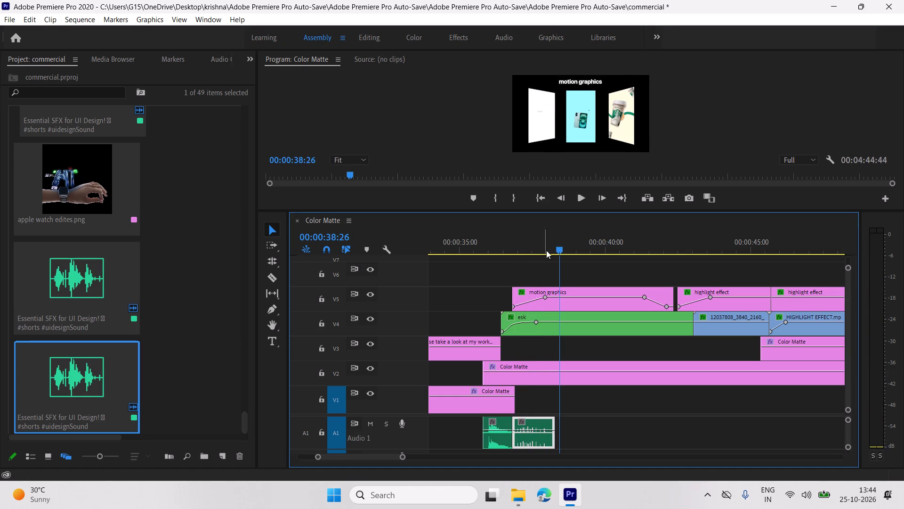
{"action": "left_click_drag", "start_coordinate": [556, 247], "coordinate": [477, 269]}
{"action": "key", "text": "space"}
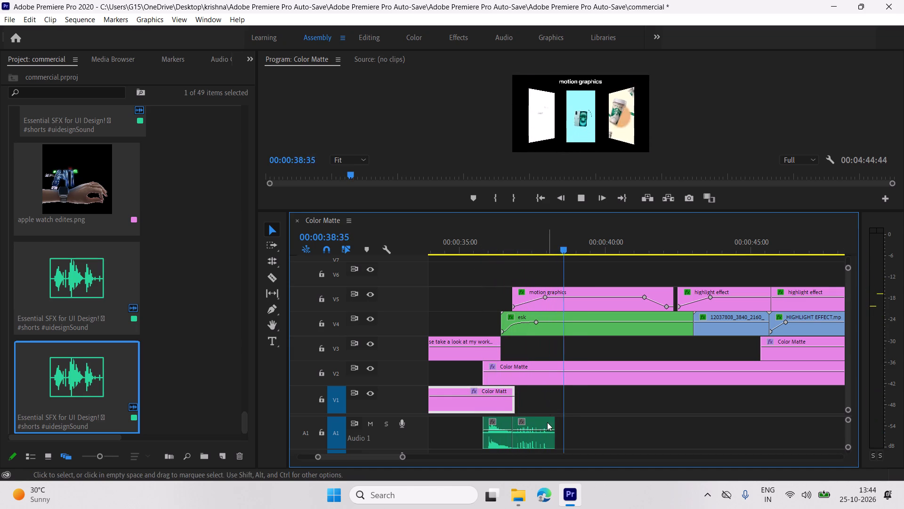
Duplicate the second SFX part on A1 to the start of the 12037808_3840_2160 clip on V4 and play that section.
{"action": "left_click", "coordinate": [573, 423]}
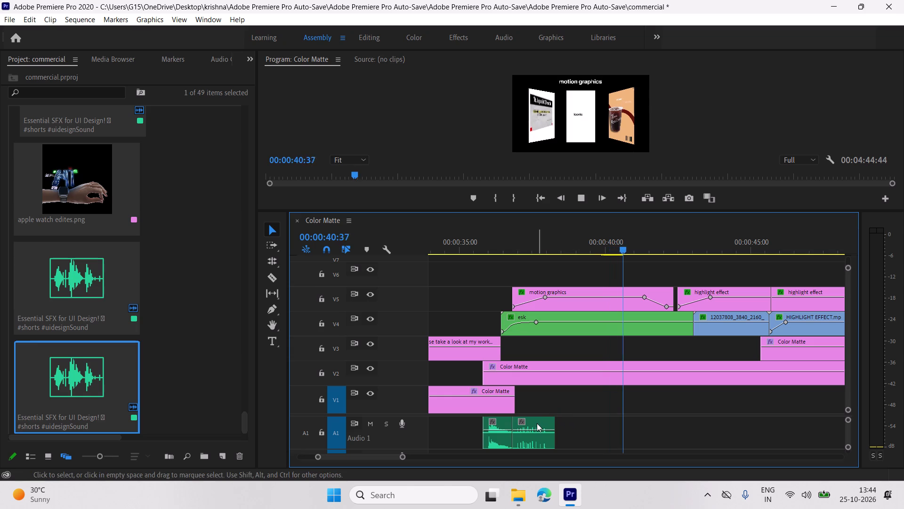
{"action": "left_click", "coordinate": [537, 424]}
{"action": "left_click_drag", "start_coordinate": [537, 424], "coordinate": [637, 426], "text": "alt"}
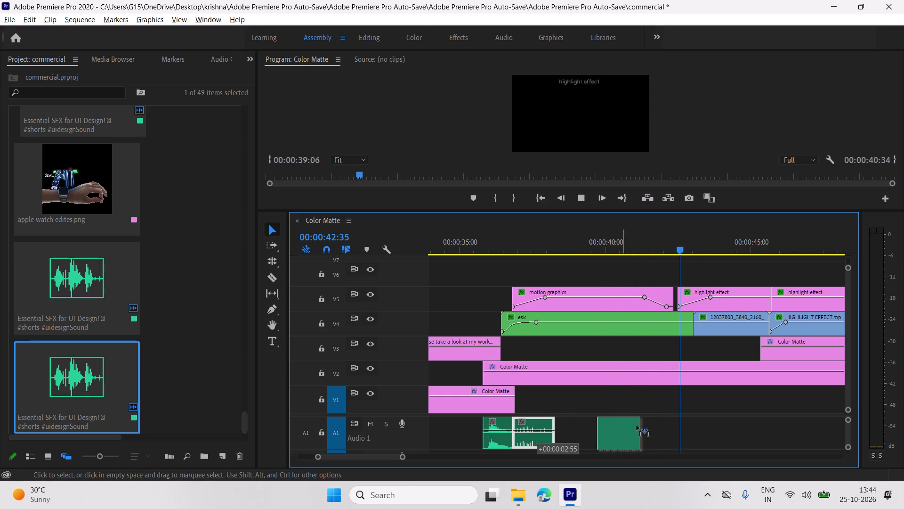
{"action": "left_click_drag", "start_coordinate": [637, 426], "coordinate": [721, 426], "text": "alt"}
{"action": "key", "text": "space"}
{"action": "left_click_drag", "start_coordinate": [710, 252], "coordinate": [696, 253]}
{"action": "key", "text": "space"}
{"action": "key", "text": "space"}
{"action": "key", "text": "space"}
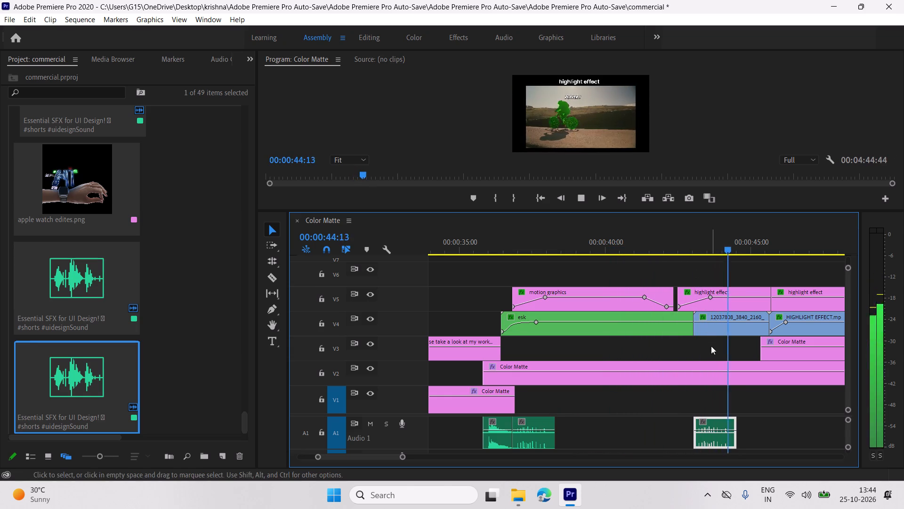
{"action": "scroll", "coordinate": [694, 416], "scroll_direction": "down", "scroll_amount": 4}
{"action": "key", "text": "space"}
Set the speed of the duplicated SFX clip under the highlight effect section to 130%.
{"action": "right_click_drag", "start_coordinate": [640, 420], "coordinate": [640, 415]}
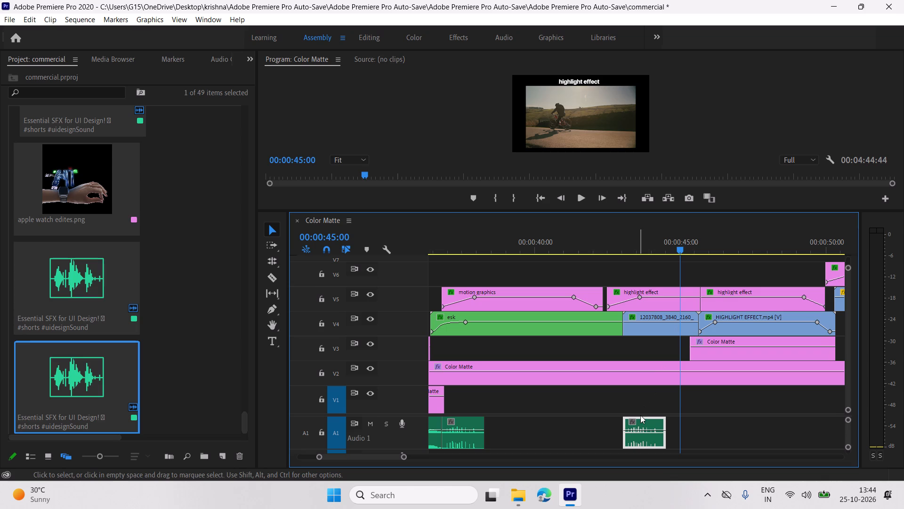
{"action": "right_click_drag", "start_coordinate": [640, 415], "coordinate": [641, 414]}
{"action": "right_click", "coordinate": [643, 429]}
{"action": "left_click", "coordinate": [713, 327]}
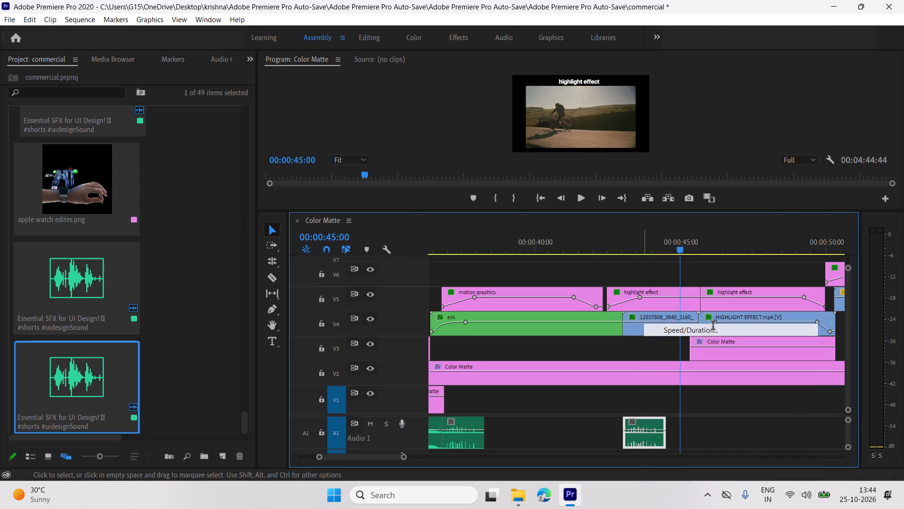
{"action": "type", "text": "13-"}
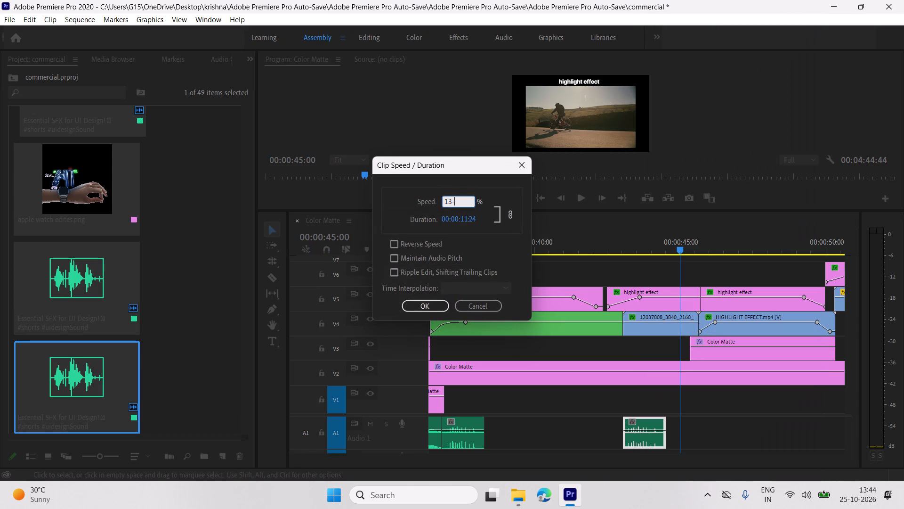
{"action": "key", "text": "BackSpace"}
{"action": "key", "text": "0"}
{"action": "key", "text": "Return"}
Render and play the sequence from the beginning through the highlight effect opening to review the placement of the sound effects.
{"action": "key", "text": "Return"}
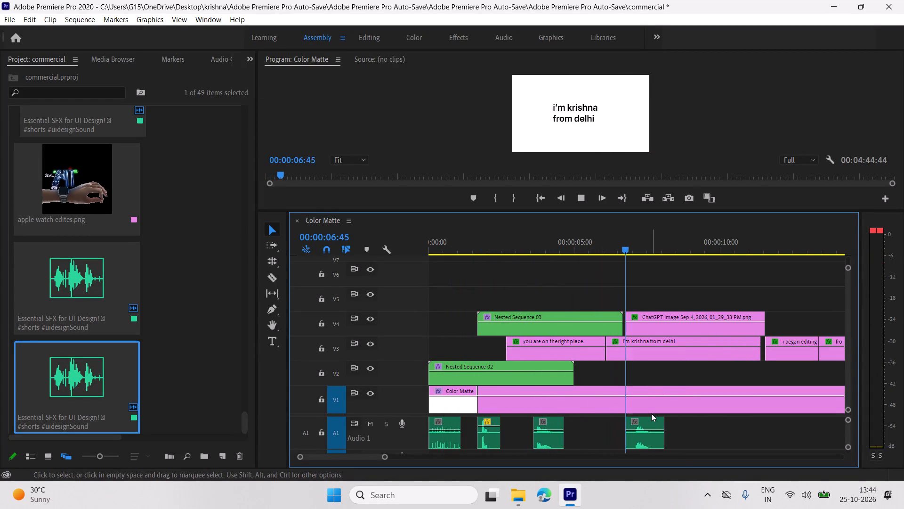
{"action": "scroll", "coordinate": [651, 414], "scroll_direction": "down", "scroll_amount": 4}
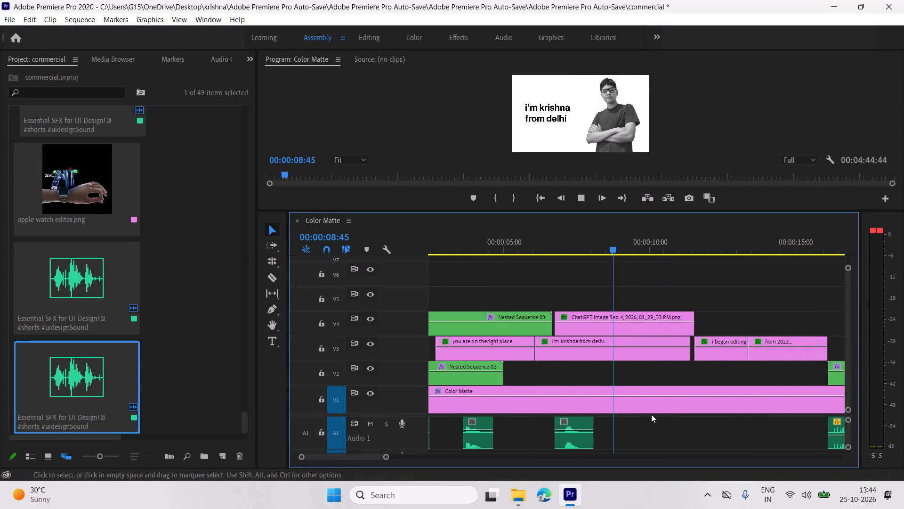
{"action": "scroll", "coordinate": [651, 414], "scroll_direction": "down", "scroll_amount": 6}
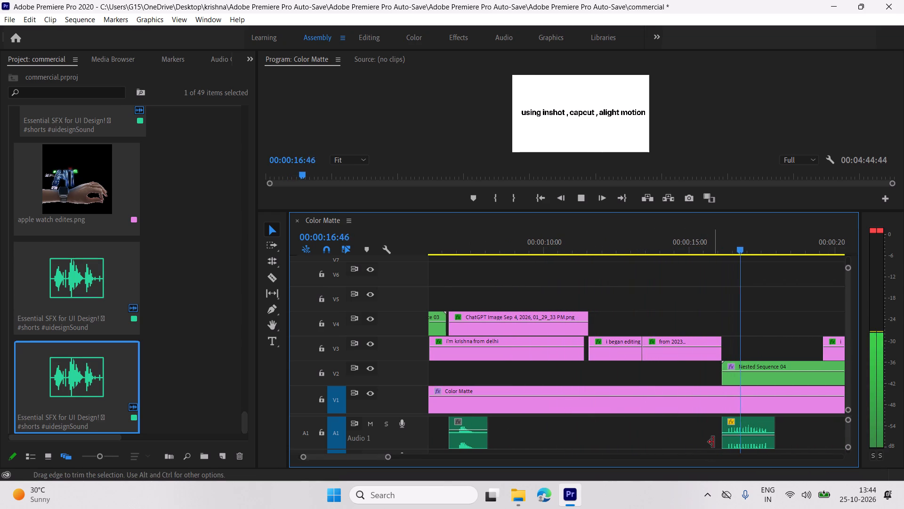
{"action": "scroll", "coordinate": [715, 441], "scroll_direction": "down", "scroll_amount": 8}
{"action": "scroll", "coordinate": [651, 410], "scroll_direction": "down", "scroll_amount": 2}
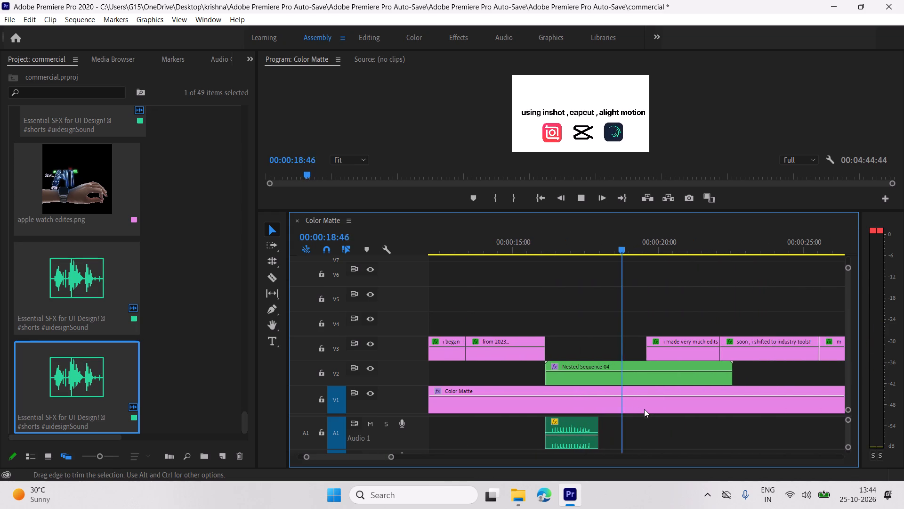
{"action": "scroll", "coordinate": [616, 393], "scroll_direction": "down", "scroll_amount": 3}
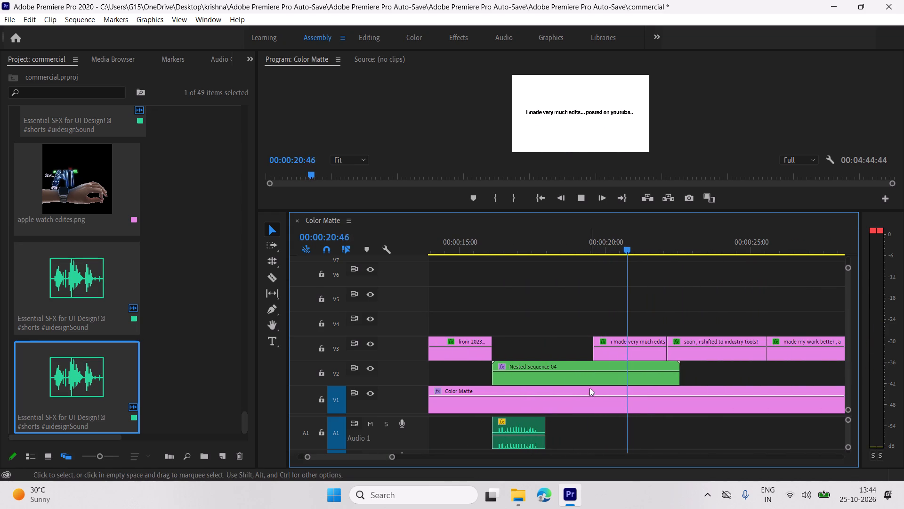
{"action": "scroll", "coordinate": [606, 412], "scroll_direction": "down", "scroll_amount": 3}
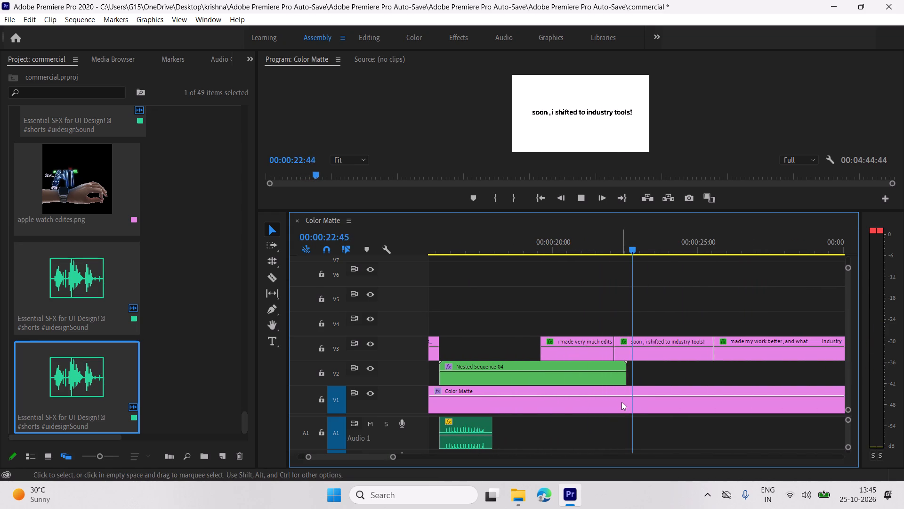
{"action": "scroll", "coordinate": [639, 389], "scroll_direction": "down", "scroll_amount": 4}
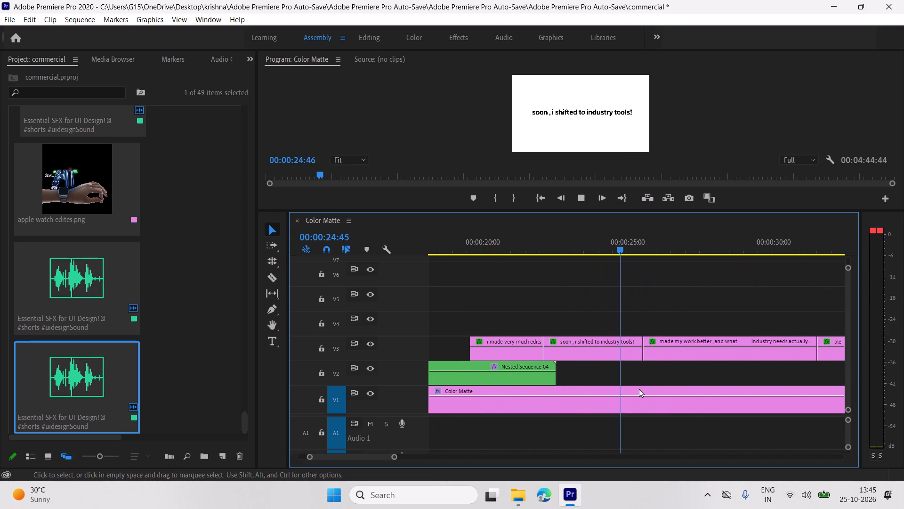
{"action": "scroll", "coordinate": [639, 389], "scroll_direction": "down", "scroll_amount": 6}
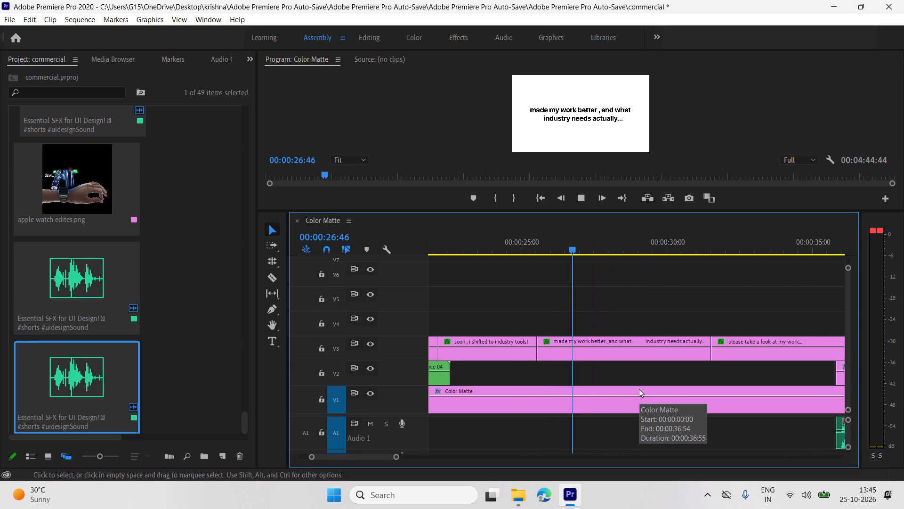
{"action": "scroll", "coordinate": [670, 357], "scroll_direction": "down", "scroll_amount": 4}
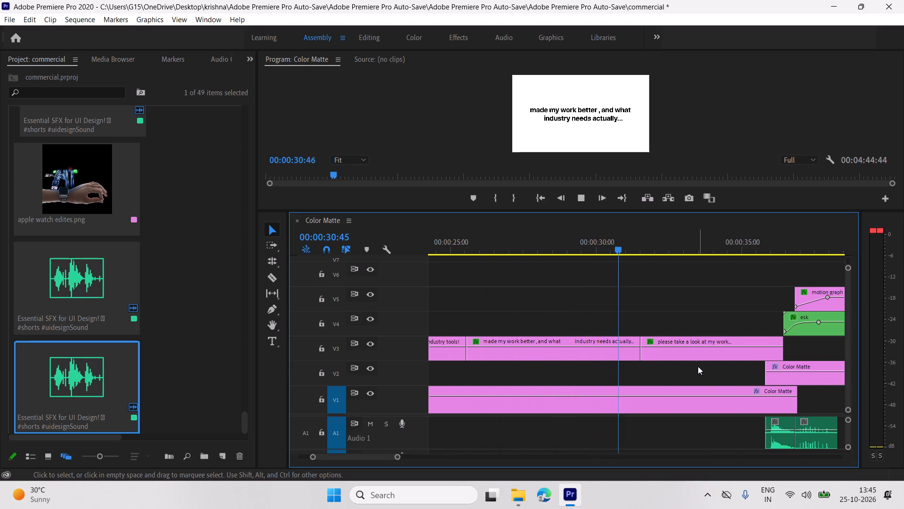
{"action": "scroll", "coordinate": [698, 366], "scroll_direction": "down", "scroll_amount": 5}
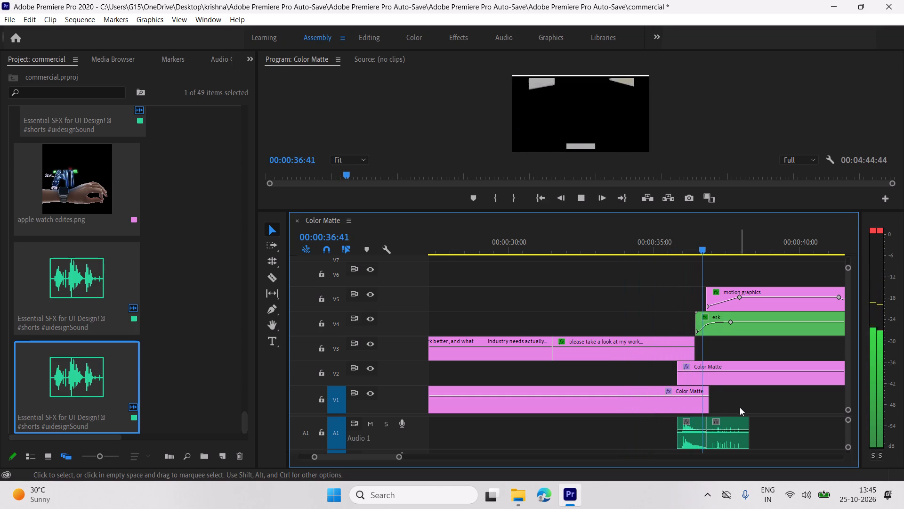
{"action": "scroll", "coordinate": [743, 409], "scroll_direction": "down", "scroll_amount": 4}
{"action": "scroll", "coordinate": [685, 395], "scroll_direction": "down", "scroll_amount": 4}
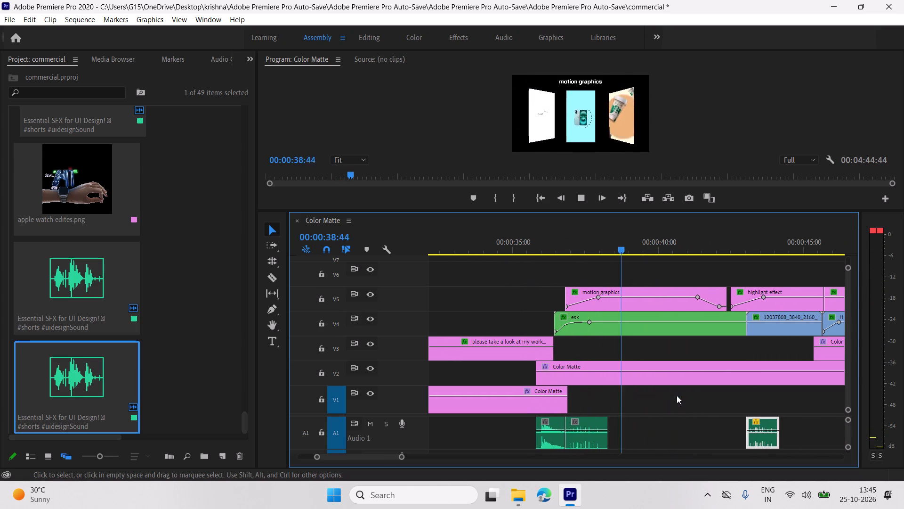
{"action": "scroll", "coordinate": [674, 394], "scroll_direction": "down", "scroll_amount": 3}
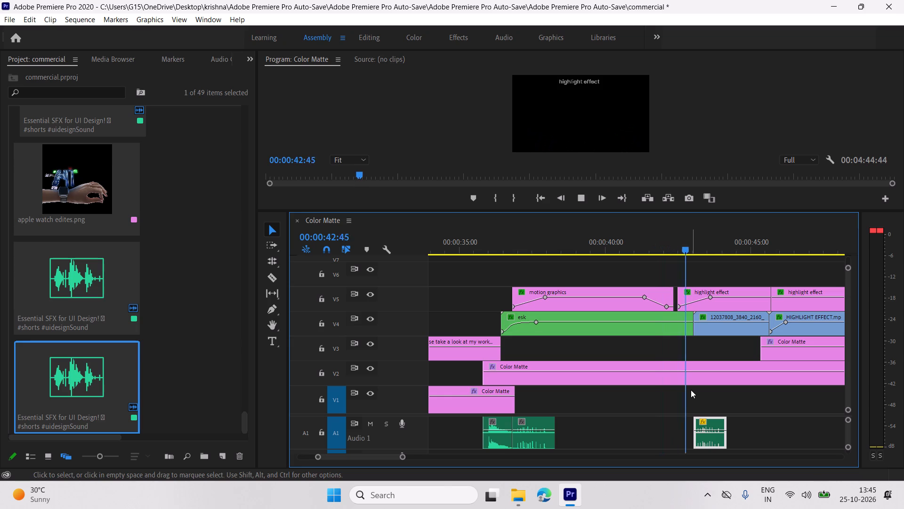
{"action": "key", "text": "space"}
Shift the sped-up SFX clip on A1 earlier, to start at 00:00:42:41 near the beginning of the highlight effect title, and play it.
{"action": "left_click_drag", "start_coordinate": [708, 423], "coordinate": [705, 423]}
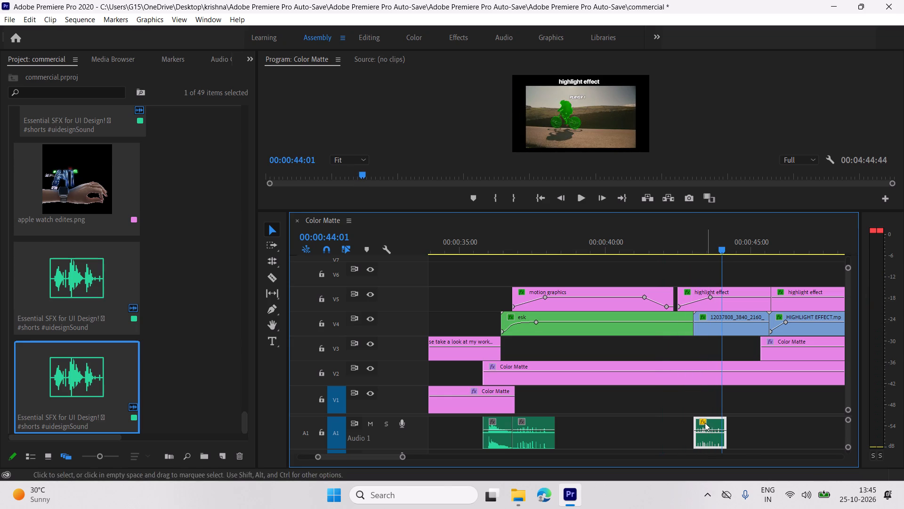
{"action": "left_click_drag", "start_coordinate": [705, 423], "coordinate": [699, 424]}
{"action": "left_click_drag", "start_coordinate": [722, 249], "coordinate": [684, 257]}
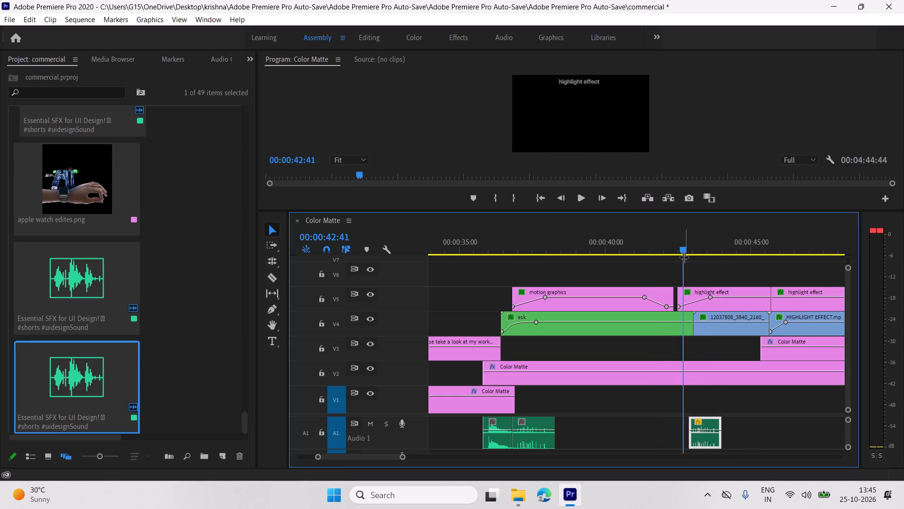
{"action": "left_click_drag", "start_coordinate": [711, 421], "coordinate": [703, 422]}
{"action": "key", "text": "space"}
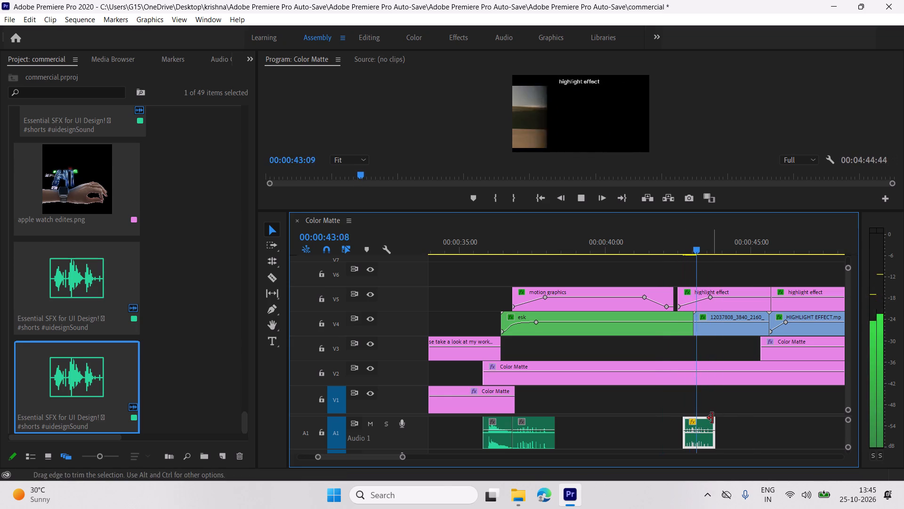
{"action": "scroll", "coordinate": [701, 412], "scroll_direction": "down", "scroll_amount": 5}
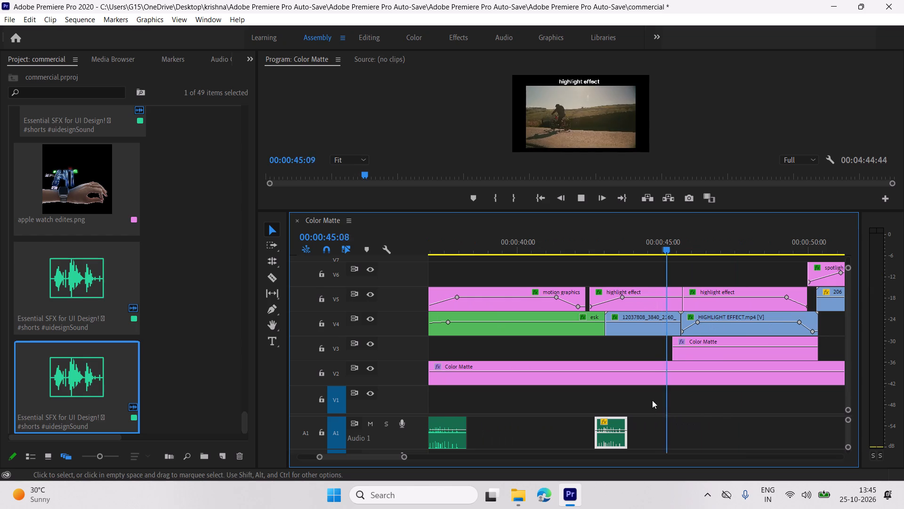
{"action": "key", "text": "space"}
Duplicate the sped-up SFX clip along A1, align the copy with the start of the V3 Color Matte, and play it.
{"action": "left_click_drag", "start_coordinate": [613, 419], "coordinate": [680, 429], "text": "alt"}
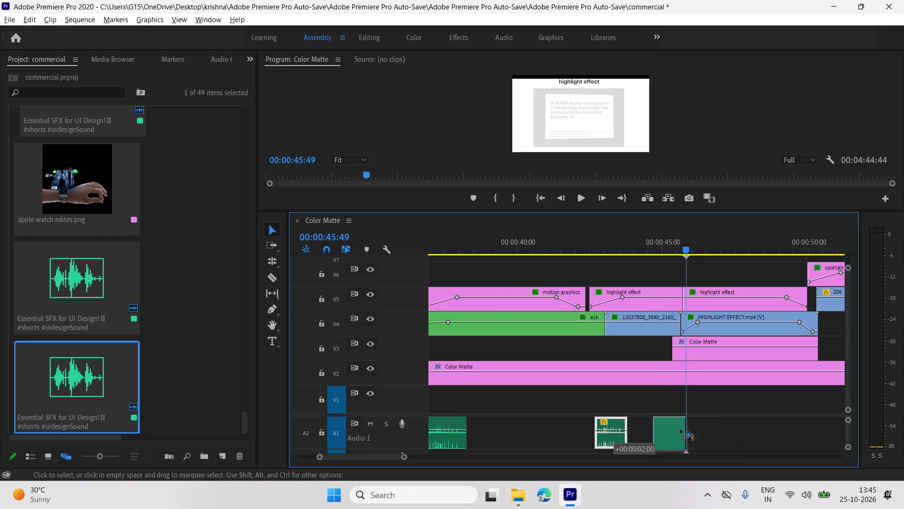
{"action": "left_click_drag", "start_coordinate": [680, 429], "coordinate": [683, 429], "text": "alt"}
{"action": "left_click_drag", "start_coordinate": [683, 251], "coordinate": [668, 252]}
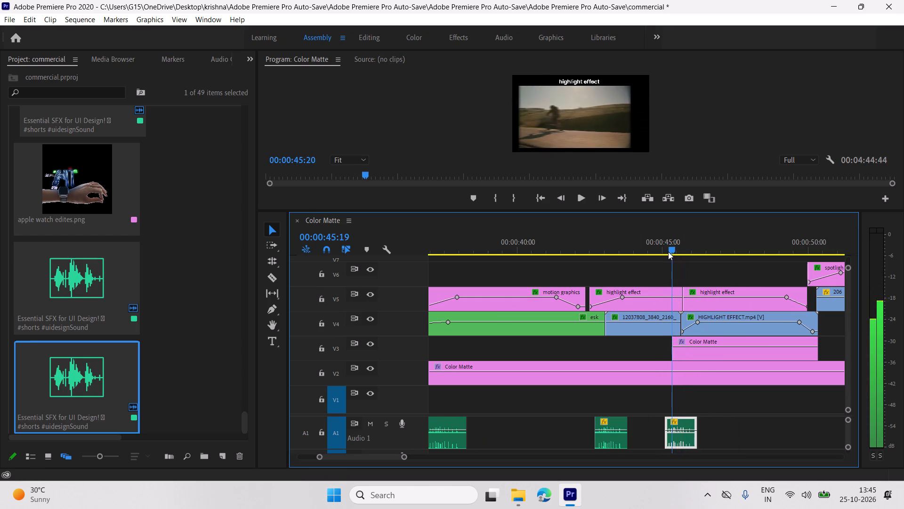
{"action": "left_click_drag", "start_coordinate": [668, 252], "coordinate": [665, 253]}
{"action": "left_click_drag", "start_coordinate": [683, 425], "coordinate": [690, 426]}
{"action": "key", "text": "space"}
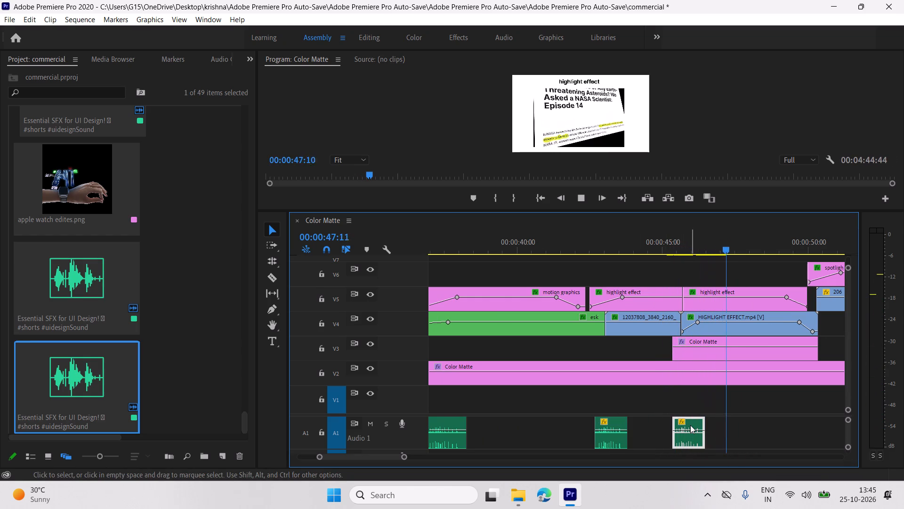
Duplicate the SFX clip again to 00:00:49:36 on A1, across the change to the spotlight + motion track title, and play it.
{"action": "left_click_drag", "start_coordinate": [693, 425], "coordinate": [770, 427], "text": "alt"}
{"action": "scroll", "coordinate": [726, 415], "scroll_direction": "down", "scroll_amount": 5}
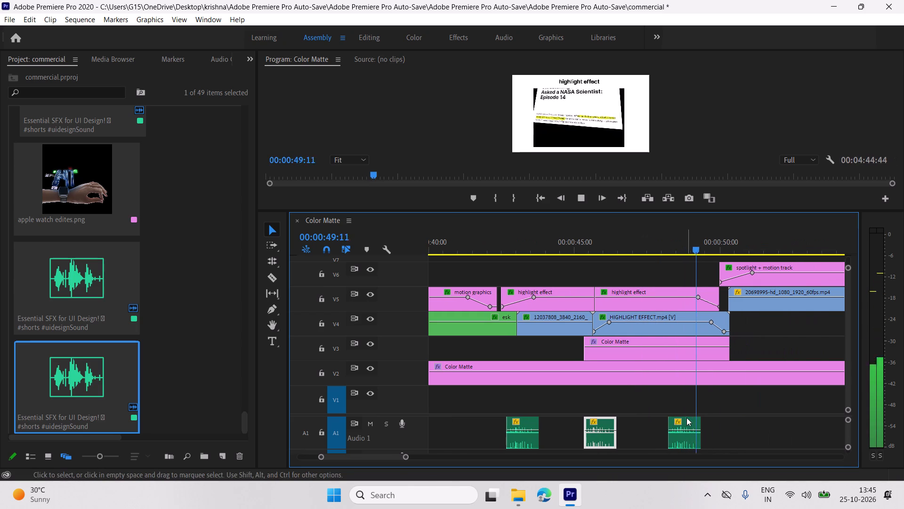
{"action": "left_click_drag", "start_coordinate": [689, 420], "coordinate": [733, 419]}
{"action": "key", "text": "space"}
{"action": "left_click", "coordinate": [728, 419]}
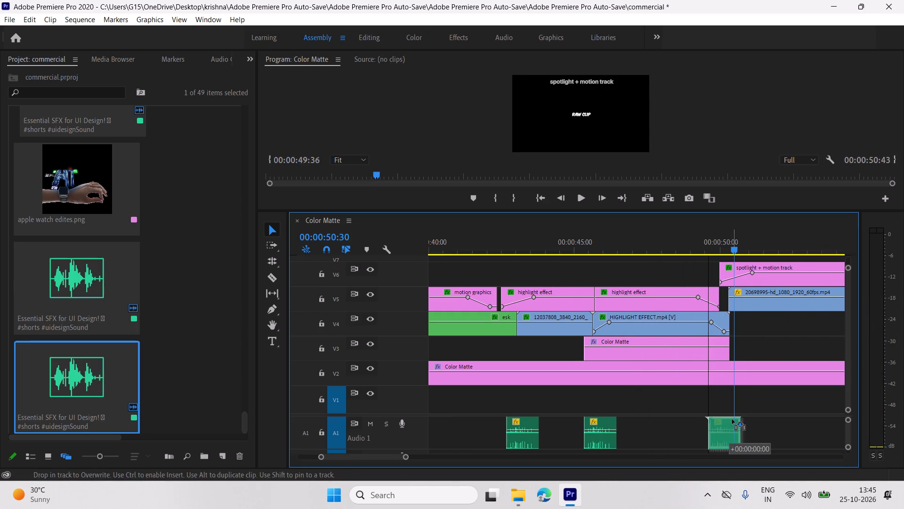
{"action": "left_click_drag", "start_coordinate": [726, 240], "coordinate": [716, 243]}
{"action": "key", "text": "space"}
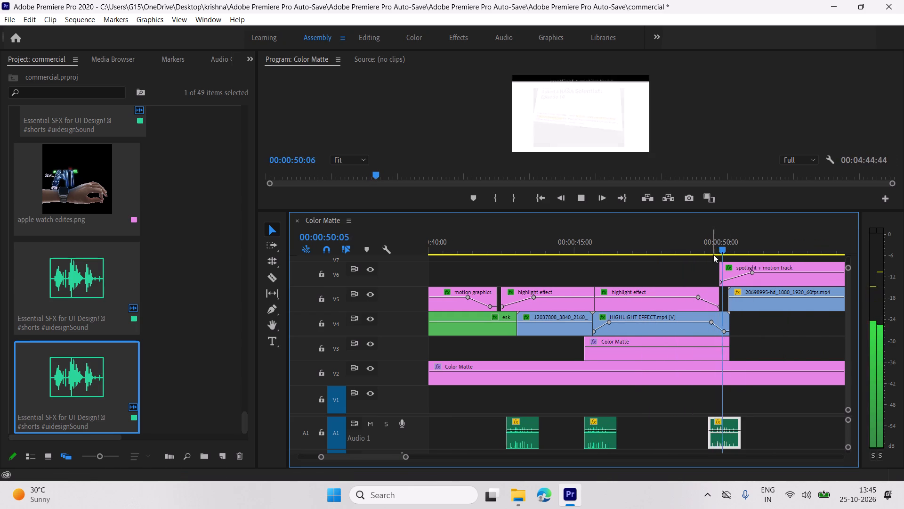
{"action": "key", "text": "space"}
Reverse the speed of the SFX clip at the spotlight + motion track transition and play it.
{"action": "right_click", "coordinate": [720, 431]}
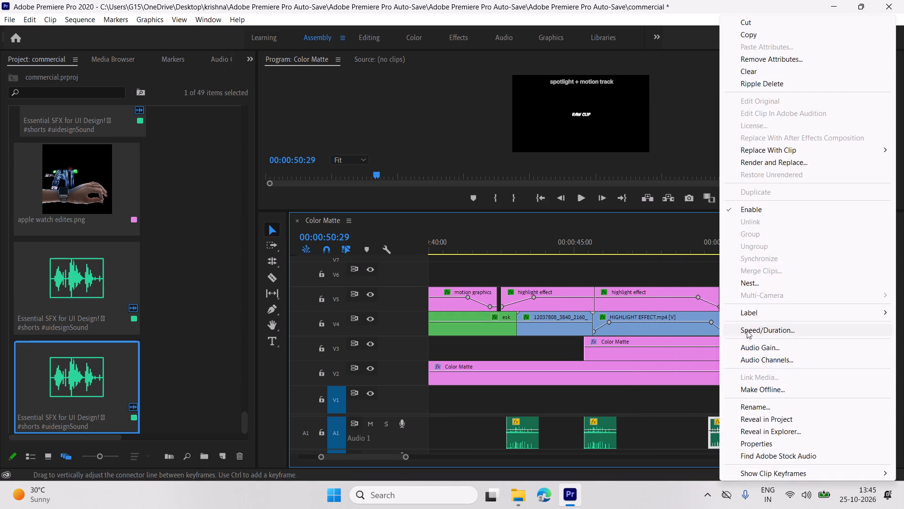
{"action": "left_click", "coordinate": [747, 330]}
{"action": "left_click", "coordinate": [412, 246]}
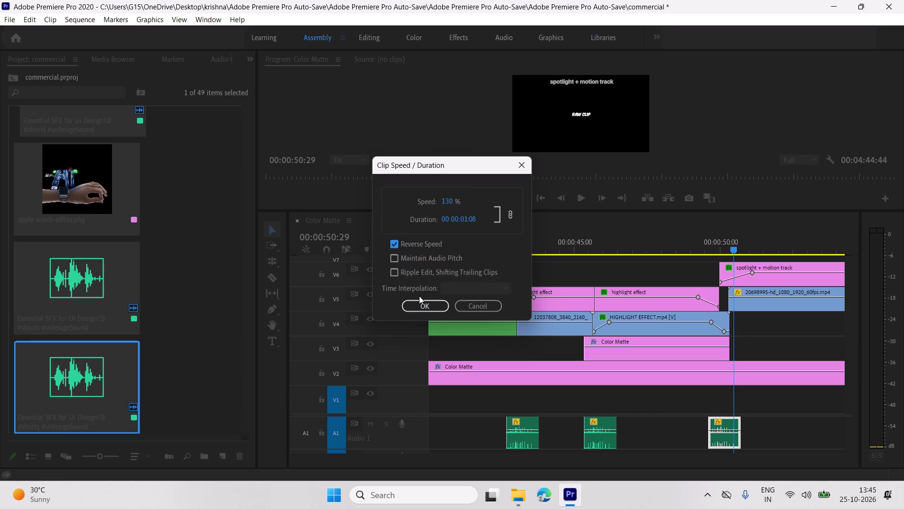
{"action": "left_click", "coordinate": [420, 306]}
{"action": "left_click_drag", "start_coordinate": [730, 246], "coordinate": [706, 248]}
{"action": "key", "text": "space"}
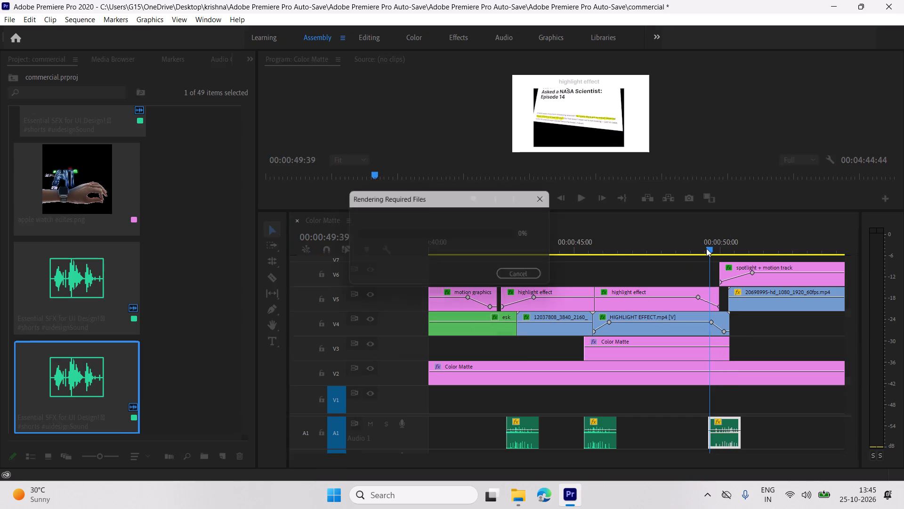
{"action": "key", "text": "space"}
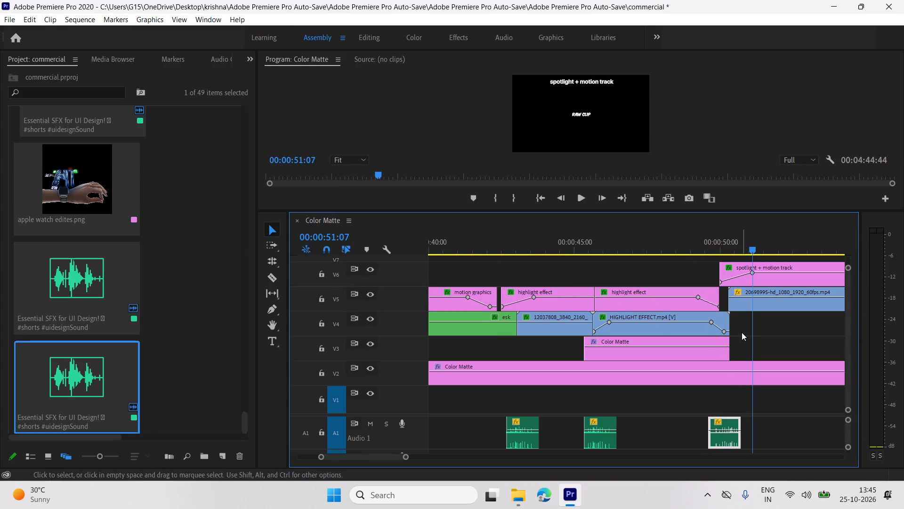
Set the reversed SFX clip's speed to 150%.
{"action": "scroll", "coordinate": [721, 375], "scroll_direction": "down", "scroll_amount": 3}
{"action": "right_click", "coordinate": [677, 427]}
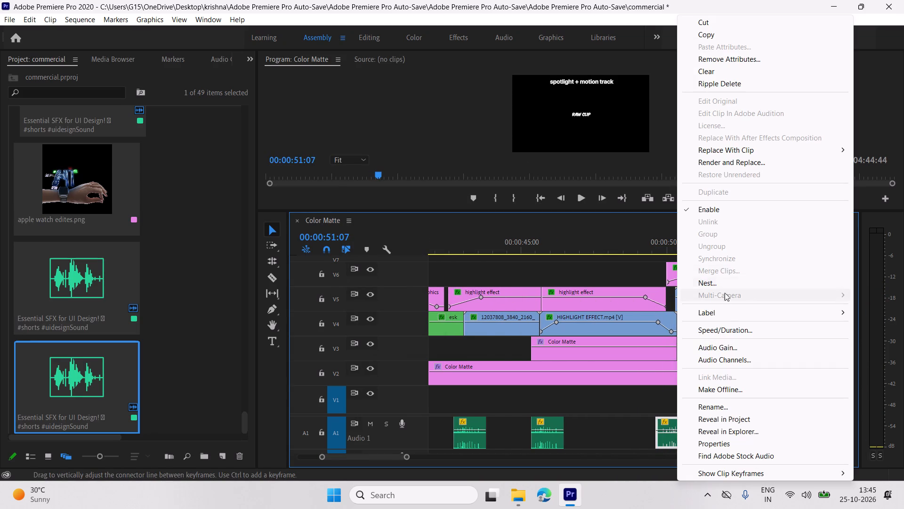
{"action": "left_click", "coordinate": [722, 330]}
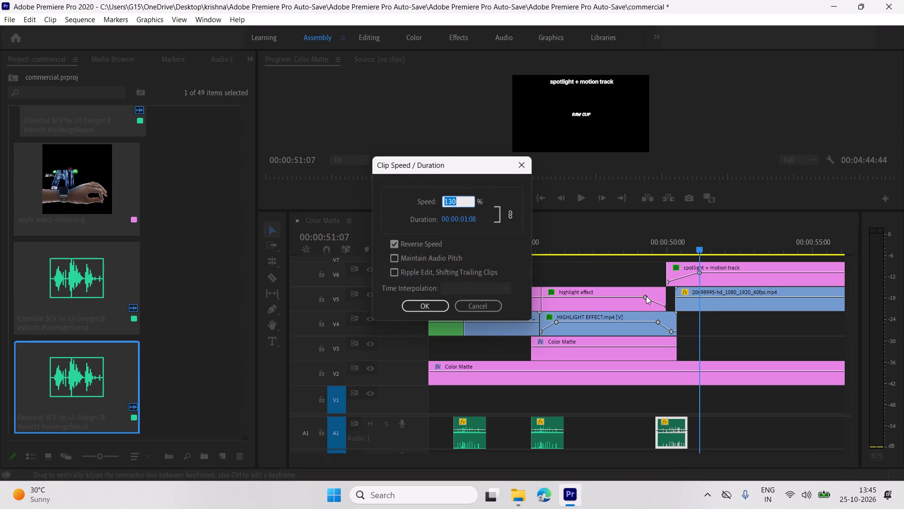
{"action": "key", "text": "1"}
{"action": "type", "text": "50"}
{"action": "key", "text": "Return"}
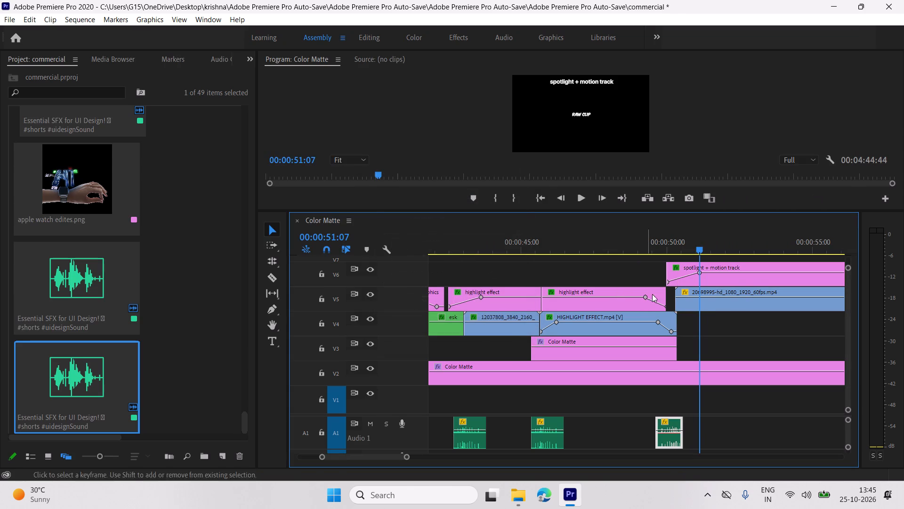
Play the transition into the spotlight + motion track section with the faster reversed SFX.
{"action": "left_click_drag", "start_coordinate": [699, 249], "coordinate": [668, 257]}
{"action": "key", "text": "space"}
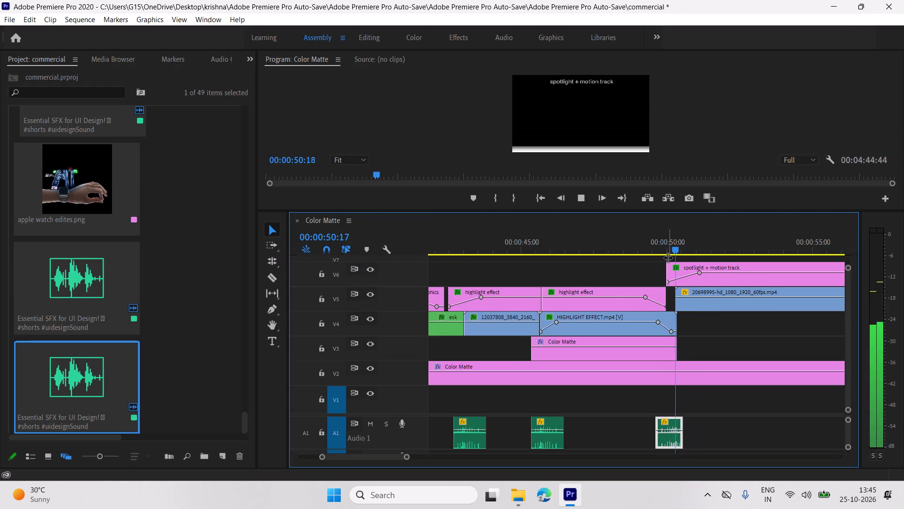
Place an Essential SFX for UI Design clip on A1 under the spotlight + motion track section and trim its start to about 00:00:56:41.
{"action": "scroll", "coordinate": [678, 342], "scroll_direction": "down", "scroll_amount": 6}
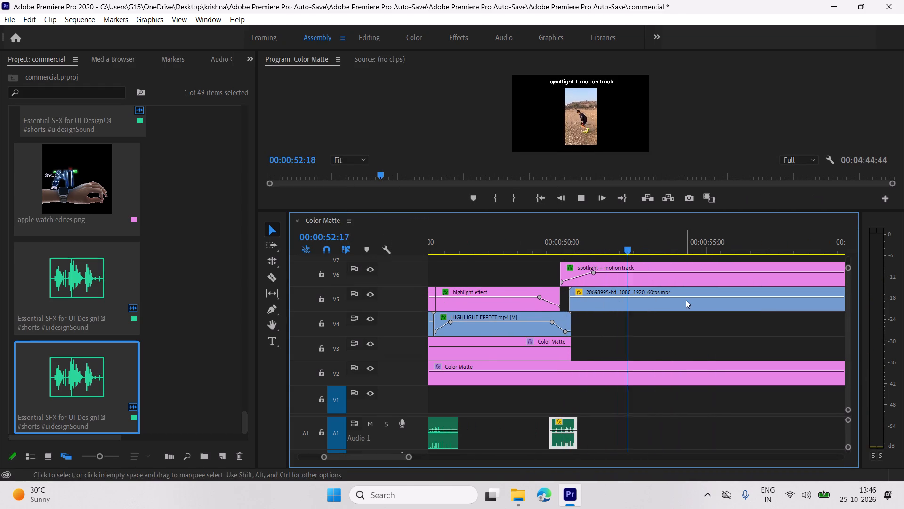
{"action": "scroll", "coordinate": [617, 366], "scroll_direction": "down", "scroll_amount": 5}
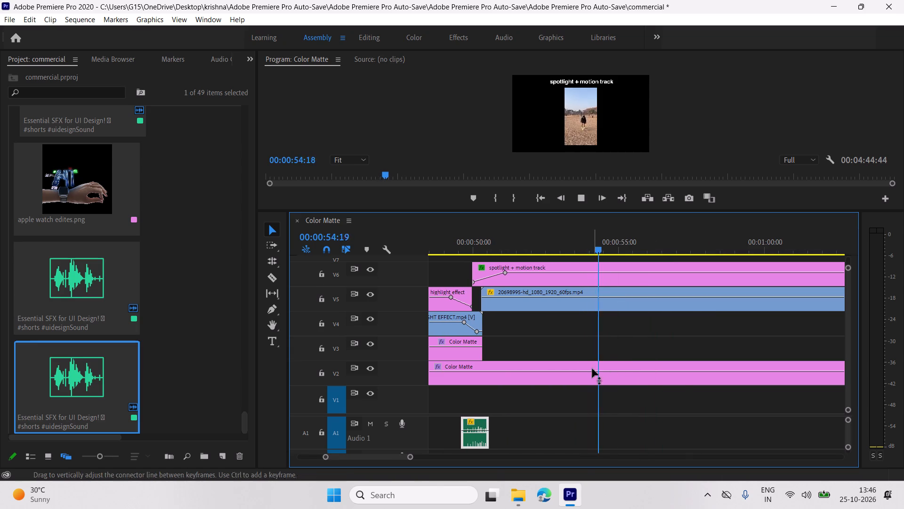
{"action": "left_click_drag", "start_coordinate": [101, 293], "coordinate": [598, 427]}
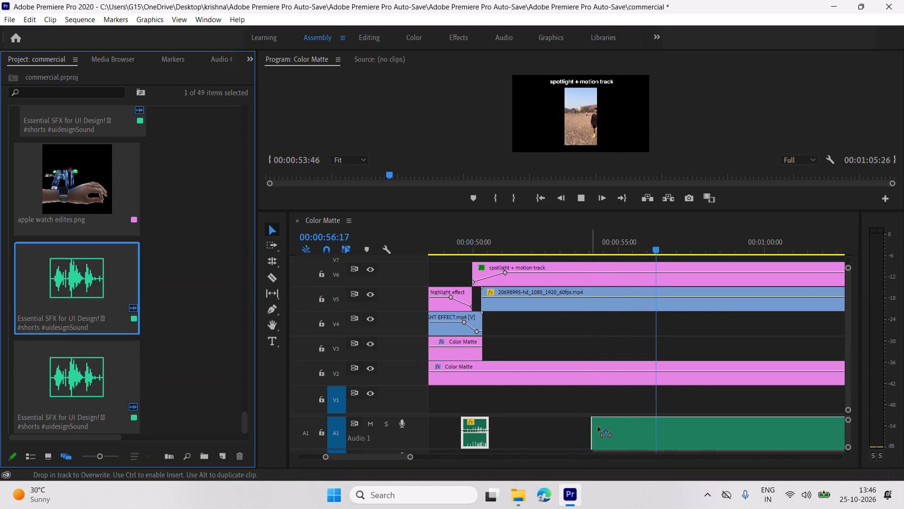
{"action": "left_click_drag", "start_coordinate": [598, 427], "coordinate": [601, 427]}
{"action": "scroll", "coordinate": [574, 418], "scroll_direction": "down", "scroll_amount": 4}
{"action": "key", "text": "space"}
{"action": "left_click_drag", "start_coordinate": [532, 427], "coordinate": [560, 428]}
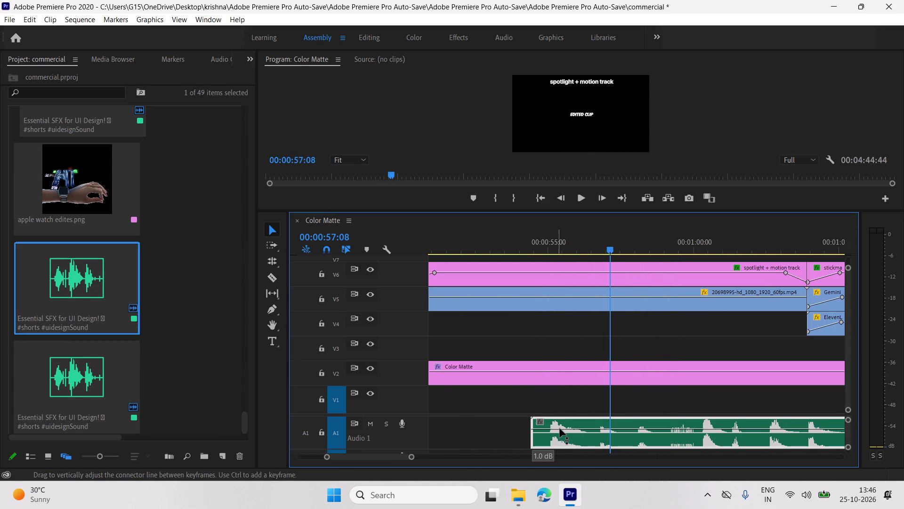
{"action": "left_click_drag", "start_coordinate": [560, 428], "coordinate": [544, 428]}
{"action": "left_click_drag", "start_coordinate": [530, 428], "coordinate": [591, 430]}
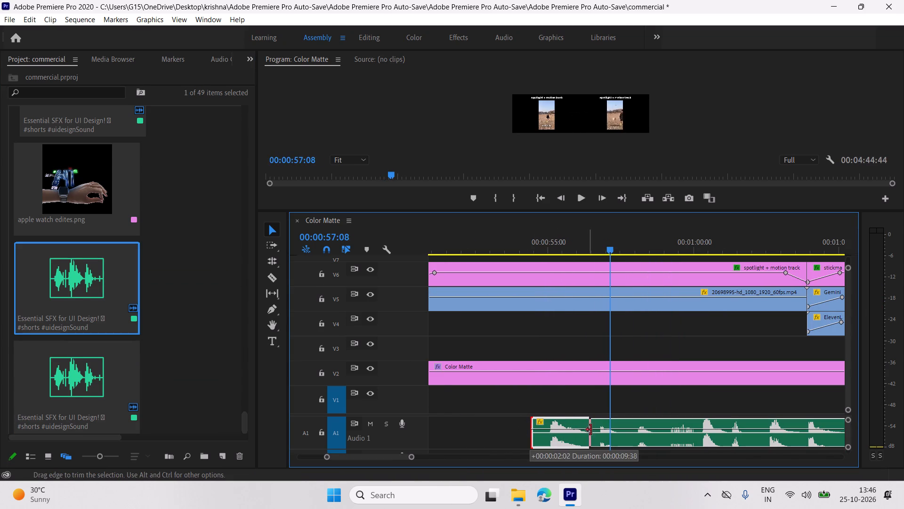
{"action": "left_click_drag", "start_coordinate": [591, 430], "coordinate": [597, 430]}
Play the trimmed SFX at the EDITED CLIP text and split it on A1 at 00:00:57:49.
{"action": "left_click_drag", "start_coordinate": [609, 253], "coordinate": [603, 253]}
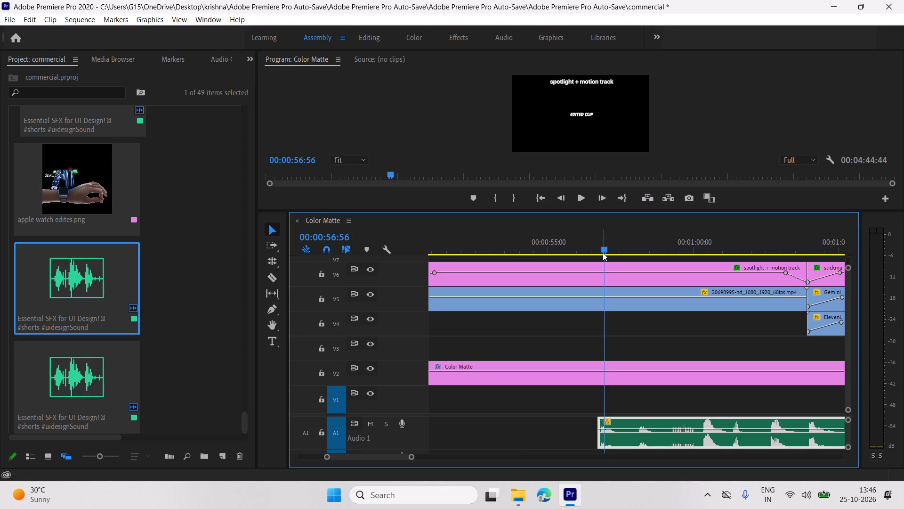
{"action": "left_click_drag", "start_coordinate": [597, 246], "coordinate": [588, 246]}
{"action": "key", "text": "space"}
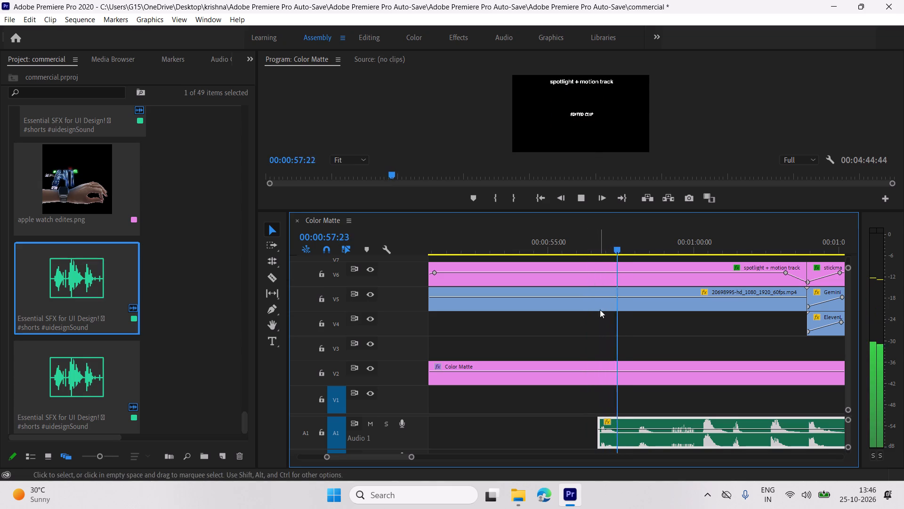
{"action": "key", "text": "space"}
{"action": "left_click", "coordinate": [274, 277]}
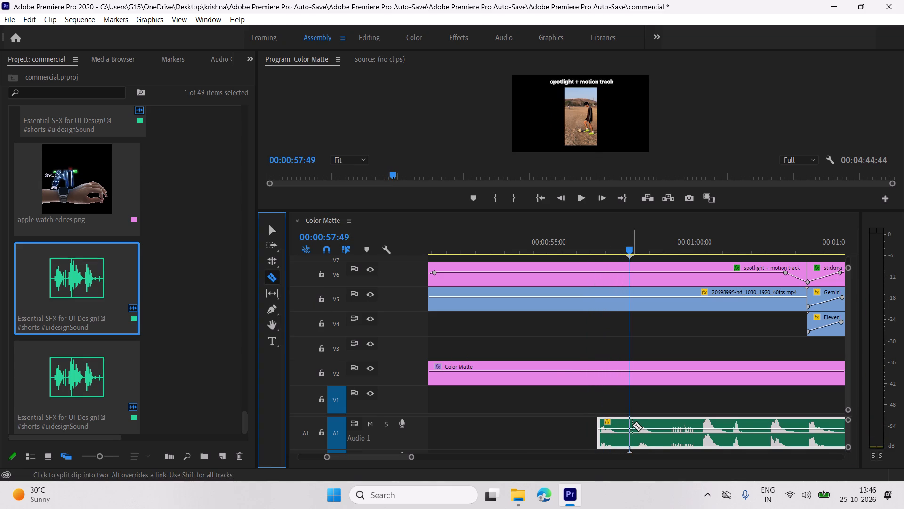
{"action": "left_click", "coordinate": [632, 425]}
{"action": "left_click", "coordinate": [274, 234]}
Move the second part of the split SFX along A1 to the start of the stickman videos (ai based) title.
{"action": "scroll", "coordinate": [625, 427], "scroll_direction": "down", "scroll_amount": 5}
{"action": "left_click_drag", "start_coordinate": [605, 425], "coordinate": [604, 424]}
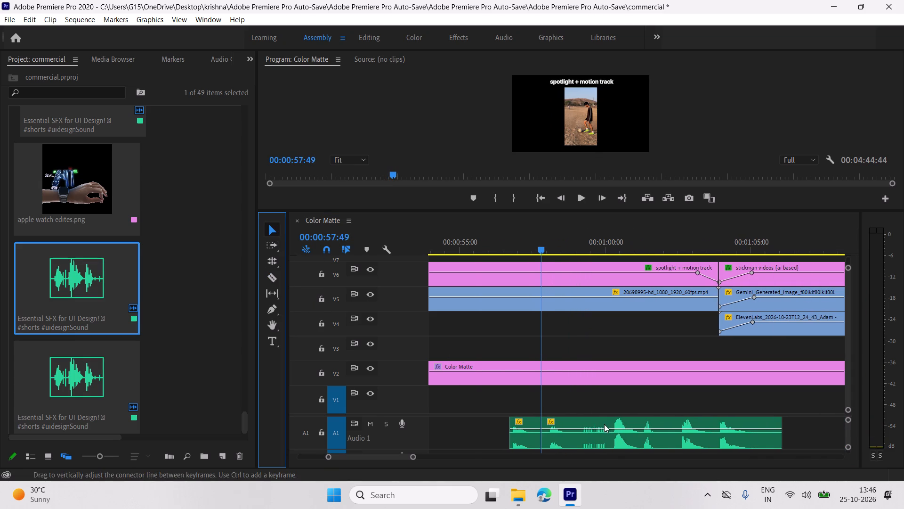
{"action": "left_click_drag", "start_coordinate": [604, 424], "coordinate": [688, 420]}
{"action": "left_click_drag", "start_coordinate": [660, 418], "coordinate": [736, 414]}
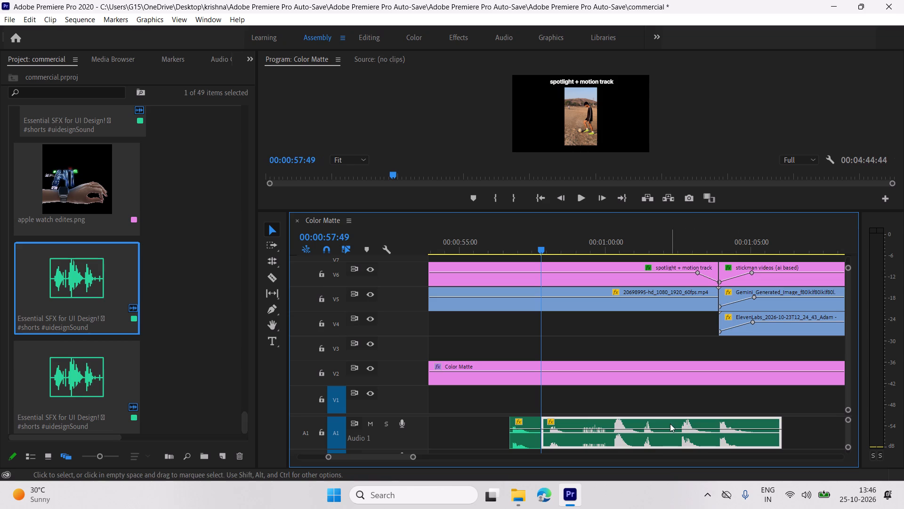
{"action": "left_click_drag", "start_coordinate": [670, 424], "coordinate": [756, 423]}
{"action": "key", "text": "space"}
{"action": "scroll", "coordinate": [644, 416], "scroll_direction": "down", "scroll_amount": 4}
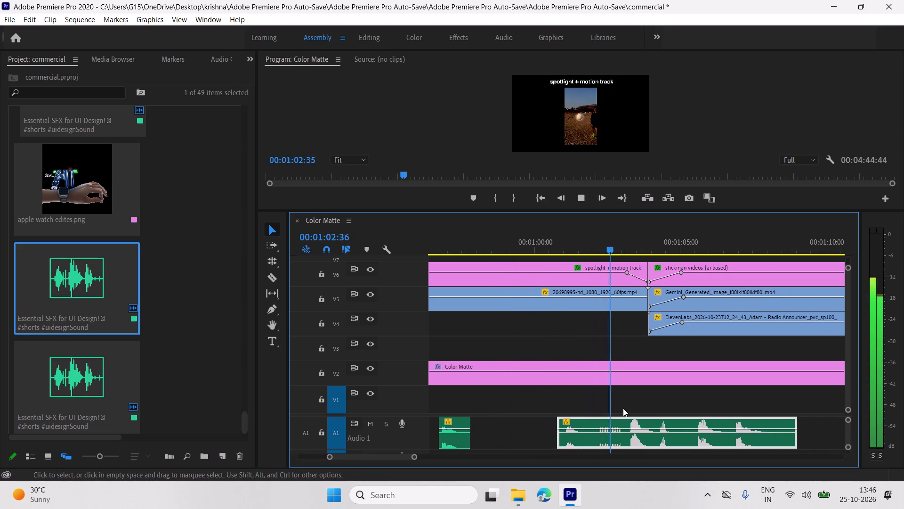
{"action": "key", "text": "space"}
{"action": "key", "text": "space"}
{"action": "key", "text": "space"}
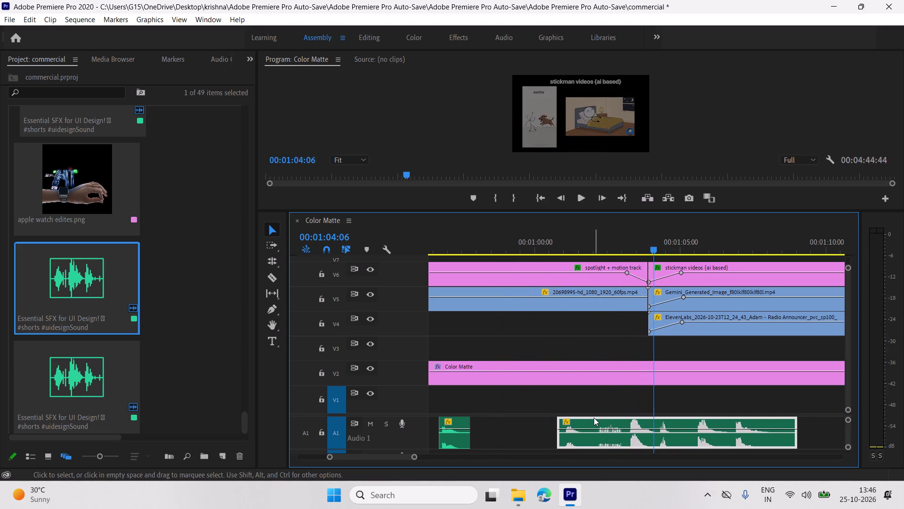
{"action": "left_click_drag", "start_coordinate": [596, 419], "coordinate": [686, 427]}
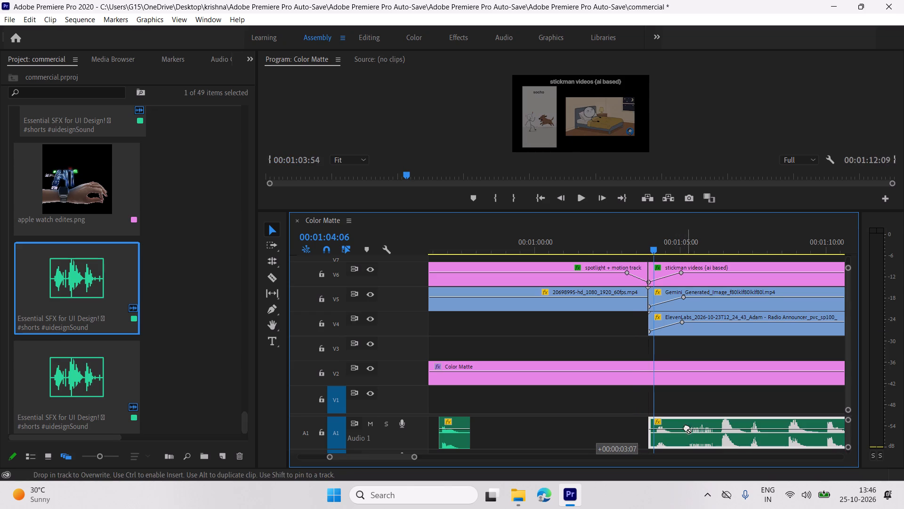
Play the SFX at the stickman videos title and trim its end so the clip lasts about 1 second 20 frames.
{"action": "key", "text": "space"}
{"action": "scroll", "coordinate": [649, 392], "scroll_direction": "down", "scroll_amount": 5}
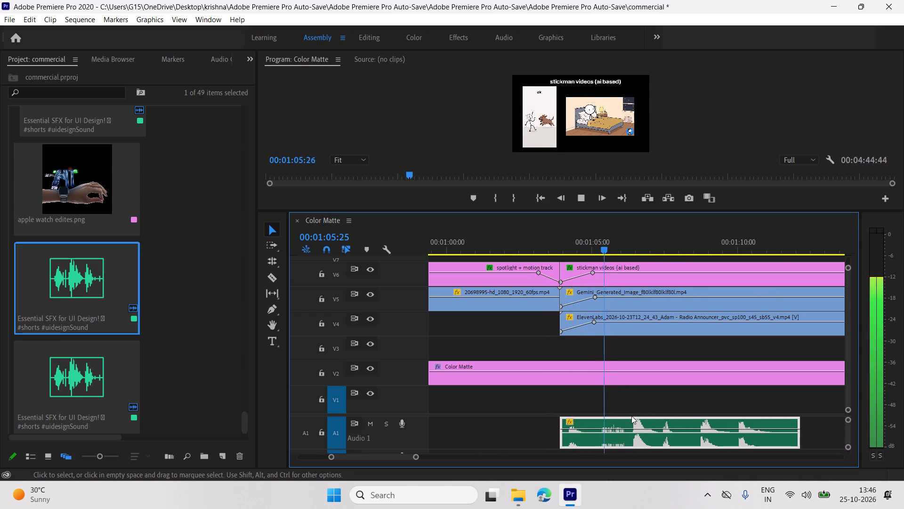
{"action": "key", "text": "space"}
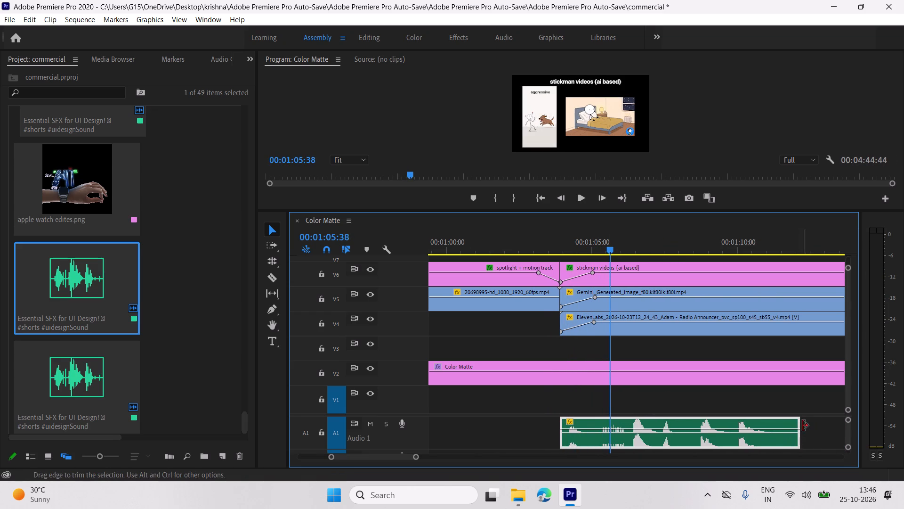
{"action": "left_click_drag", "start_coordinate": [803, 426], "coordinate": [601, 437]}
{"action": "key", "text": "space"}
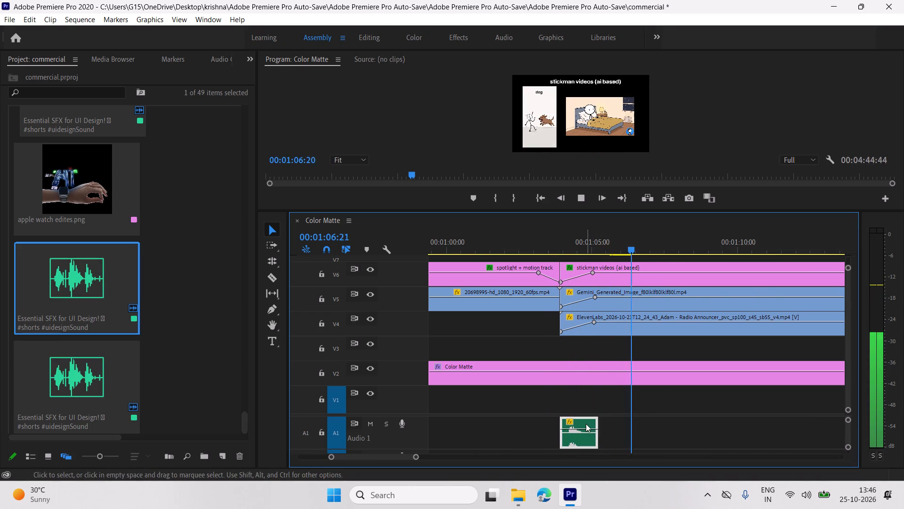
Duplicate the short SFX clip along A1 and align the copy with the start of the yt video editing with captions title.
{"action": "left_click_drag", "start_coordinate": [586, 422], "coordinate": [764, 431], "text": "alt"}
{"action": "scroll", "coordinate": [700, 423], "scroll_direction": "down", "scroll_amount": 5}
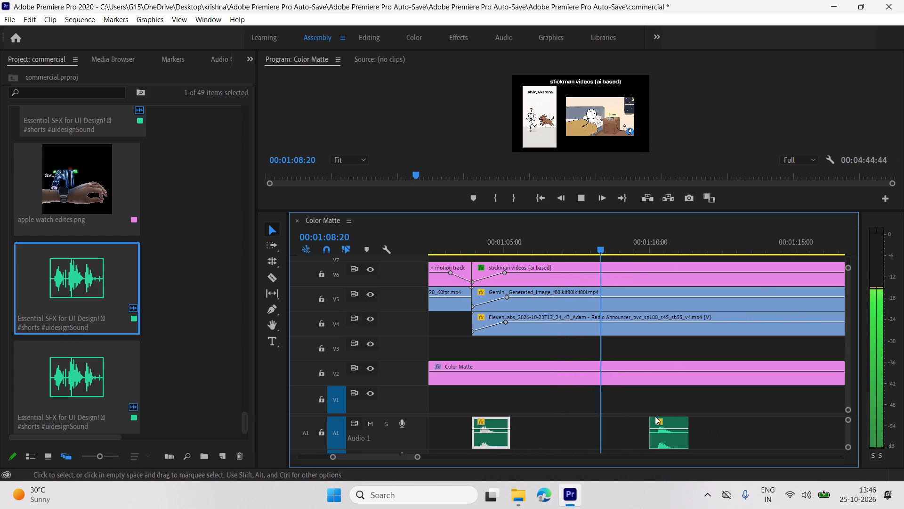
{"action": "scroll", "coordinate": [655, 416], "scroll_direction": "down", "scroll_amount": 4}
{"action": "left_click_drag", "start_coordinate": [605, 418], "coordinate": [825, 420]}
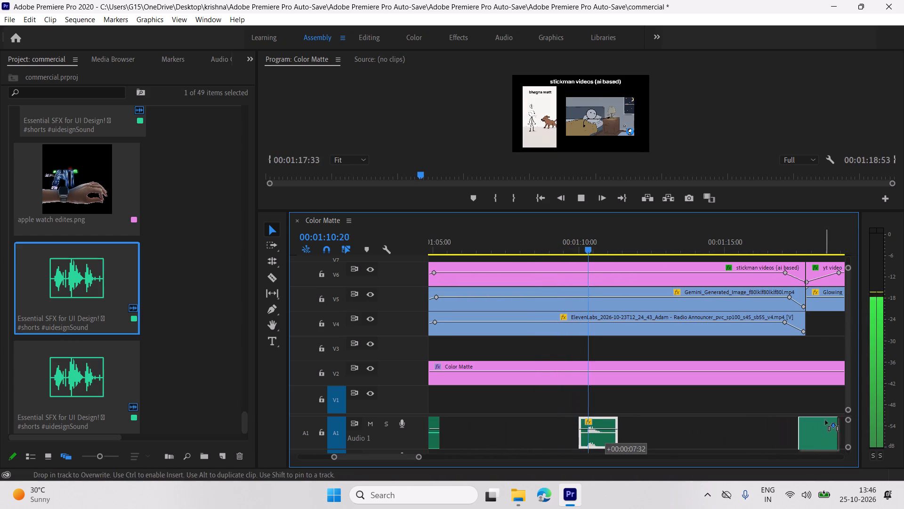
{"action": "left_click_drag", "start_coordinate": [825, 420], "coordinate": [835, 421]}
Play the end of the stickman videos section and the SFX at the start of the yt video editing with captions section.
{"action": "scroll", "coordinate": [726, 418], "scroll_direction": "down", "scroll_amount": 5}
{"action": "scroll", "coordinate": [666, 418], "scroll_direction": "down", "scroll_amount": 9}
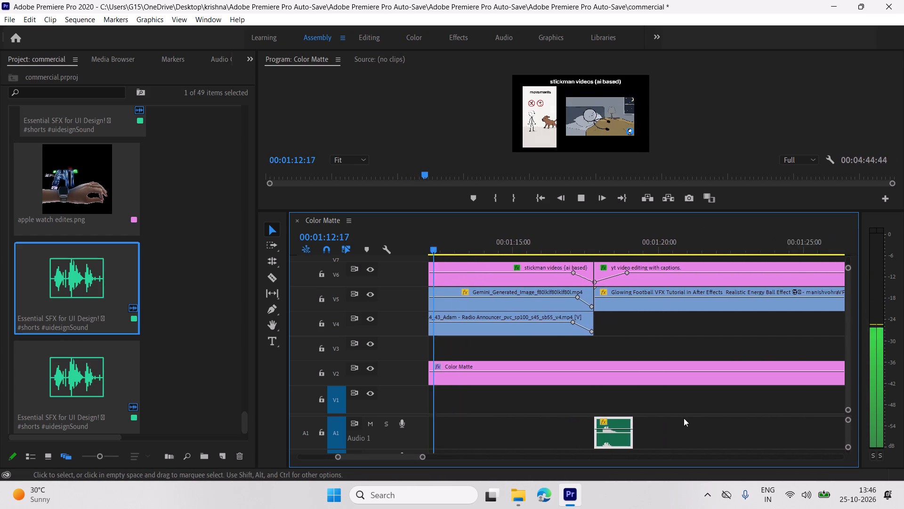
{"action": "scroll", "coordinate": [644, 411], "scroll_direction": "down", "scroll_amount": 15}
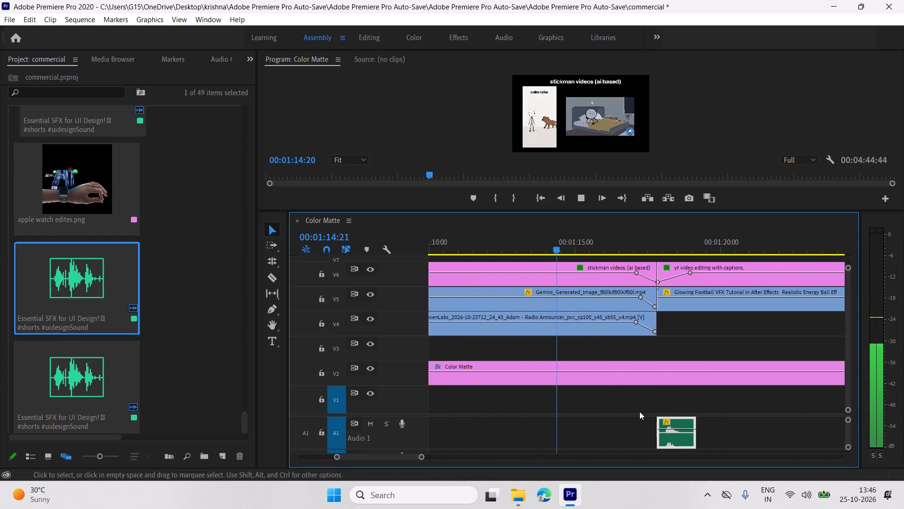
{"action": "scroll", "coordinate": [639, 411], "scroll_direction": "down", "scroll_amount": 3}
{"action": "key", "text": "space"}
{"action": "left_click_drag", "start_coordinate": [545, 246], "coordinate": [552, 253]}
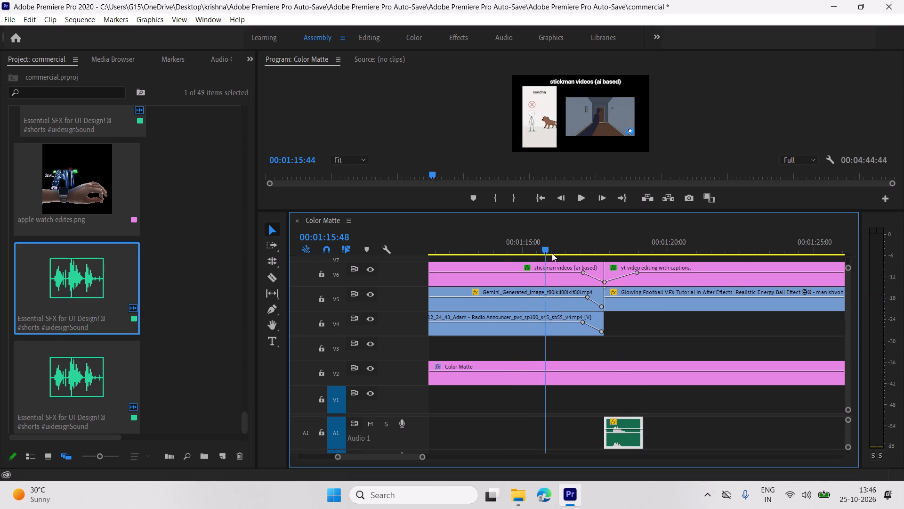
{"action": "left_click_drag", "start_coordinate": [552, 253], "coordinate": [611, 277]}
{"action": "key", "text": "space"}
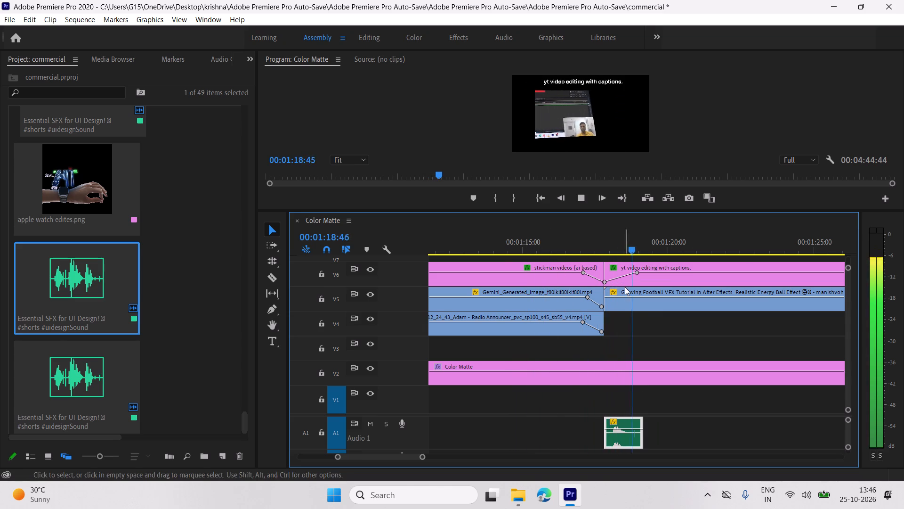
{"action": "key", "text": "space"}
Duplicate the SFX clip on A1, place the copy at about 00:01:26:37 under the Glowing Football VFX video, and scrub through to it.
{"action": "left_click_drag", "start_coordinate": [622, 419], "coordinate": [659, 418], "text": "alt"}
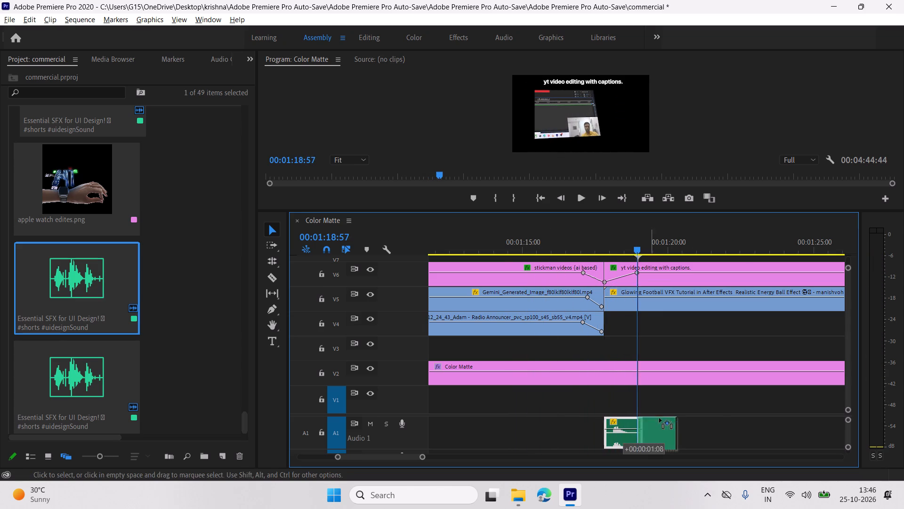
{"action": "left_click_drag", "start_coordinate": [659, 418], "coordinate": [738, 417], "text": "alt"}
{"action": "scroll", "coordinate": [620, 380], "scroll_direction": "down", "scroll_amount": 9}
{"action": "left_click_drag", "start_coordinate": [589, 418], "coordinate": [590, 418]}
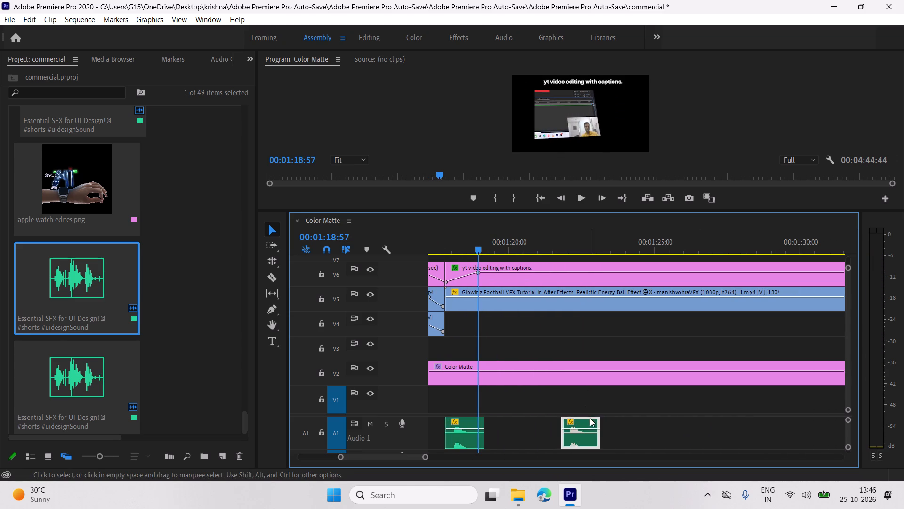
{"action": "left_click_drag", "start_coordinate": [590, 418], "coordinate": [729, 421]}
{"action": "scroll", "coordinate": [584, 375], "scroll_direction": "down", "scroll_amount": 6}
{"action": "key", "text": "space"}
{"action": "key", "text": "space"}
{"action": "scroll", "coordinate": [555, 349], "scroll_direction": "down", "scroll_amount": 5}
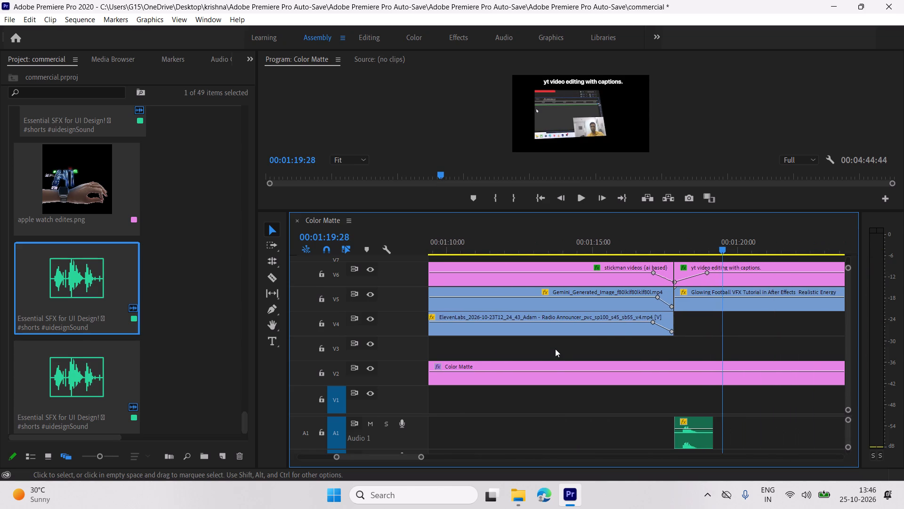
{"action": "scroll", "coordinate": [555, 348], "scroll_direction": "down", "scroll_amount": 13}
{"action": "left_click_drag", "start_coordinate": [490, 246], "coordinate": [503, 253]}
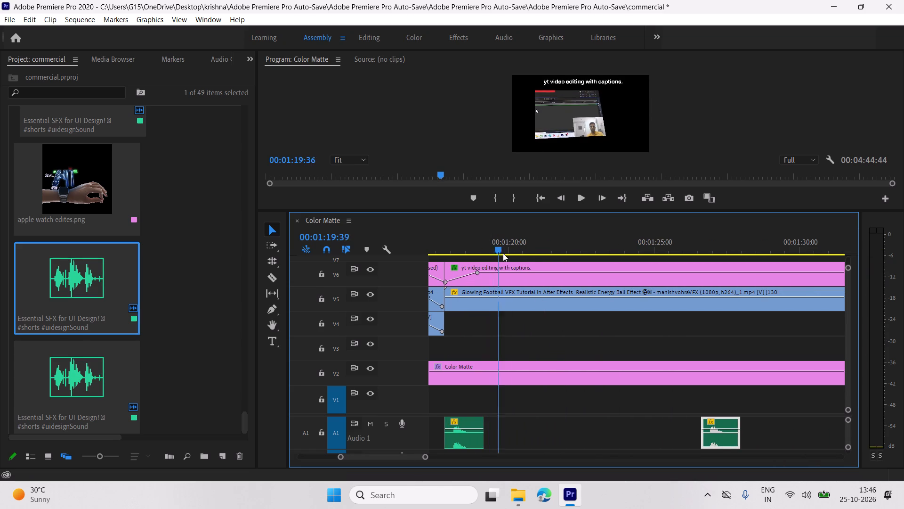
{"action": "left_click_drag", "start_coordinate": [503, 253], "coordinate": [712, 309]}
Move the SFX clip in stages along A1 under the Glowing Football VFX video to about 00:01:43, scrubbing ahead between moves.
{"action": "scroll", "coordinate": [654, 341], "scroll_direction": "down", "scroll_amount": 3}
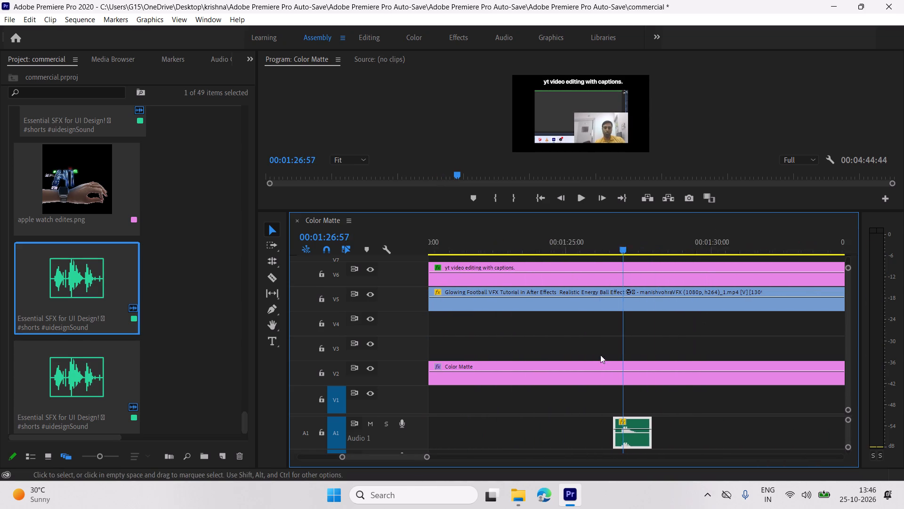
{"action": "scroll", "coordinate": [600, 355], "scroll_direction": "down", "scroll_amount": 6}
{"action": "left_click_drag", "start_coordinate": [565, 418], "coordinate": [696, 419]}
{"action": "scroll", "coordinate": [586, 353], "scroll_direction": "down", "scroll_amount": 6}
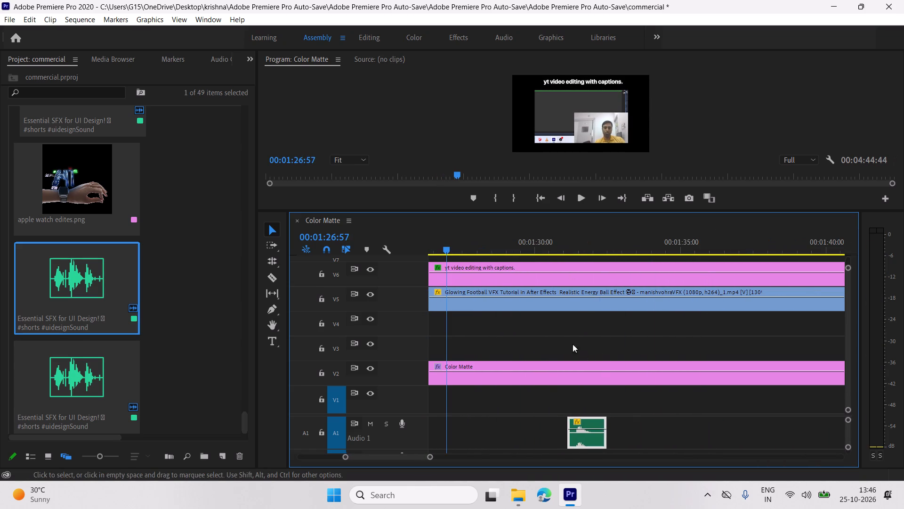
{"action": "left_click_drag", "start_coordinate": [448, 252], "coordinate": [637, 298]}
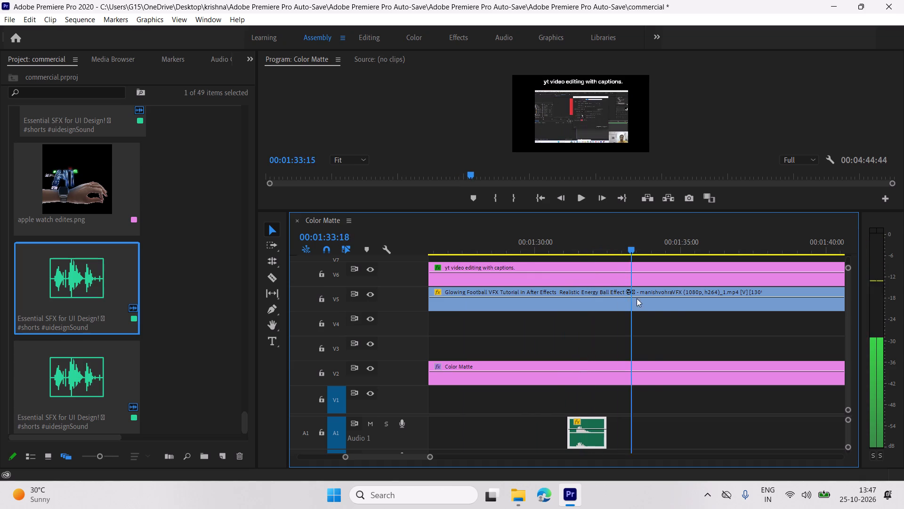
{"action": "left_click_drag", "start_coordinate": [637, 298], "coordinate": [677, 315]}
{"action": "left_click_drag", "start_coordinate": [591, 418], "coordinate": [736, 416]}
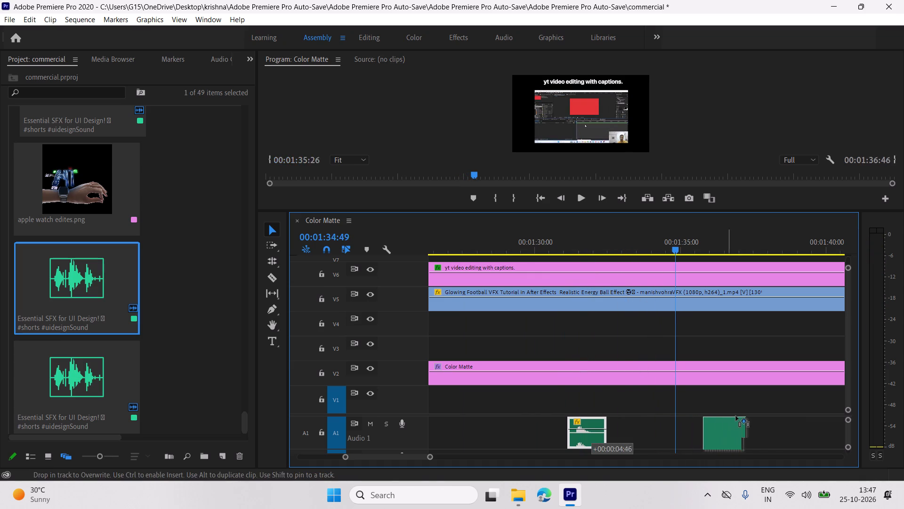
{"action": "left_click_drag", "start_coordinate": [736, 416], "coordinate": [757, 417]}
{"action": "scroll", "coordinate": [673, 379], "scroll_direction": "down", "scroll_amount": 10}
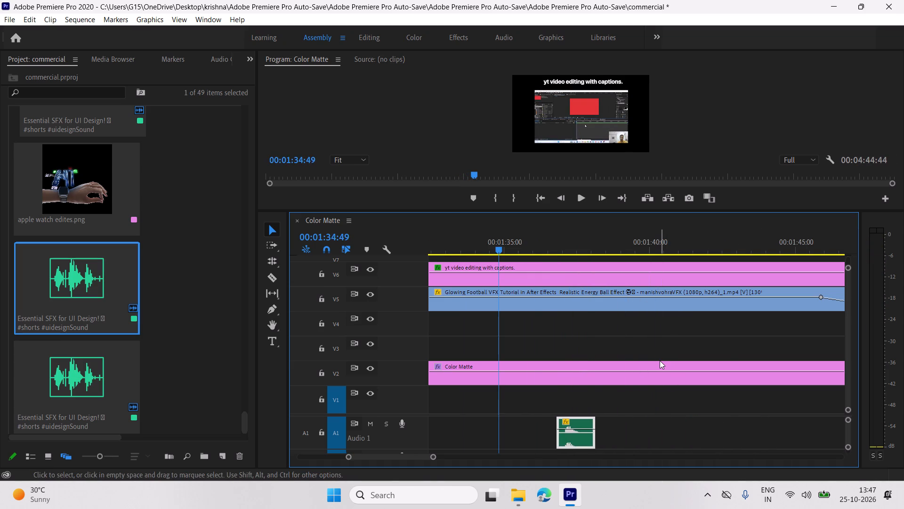
{"action": "left_click_drag", "start_coordinate": [500, 249], "coordinate": [563, 257]}
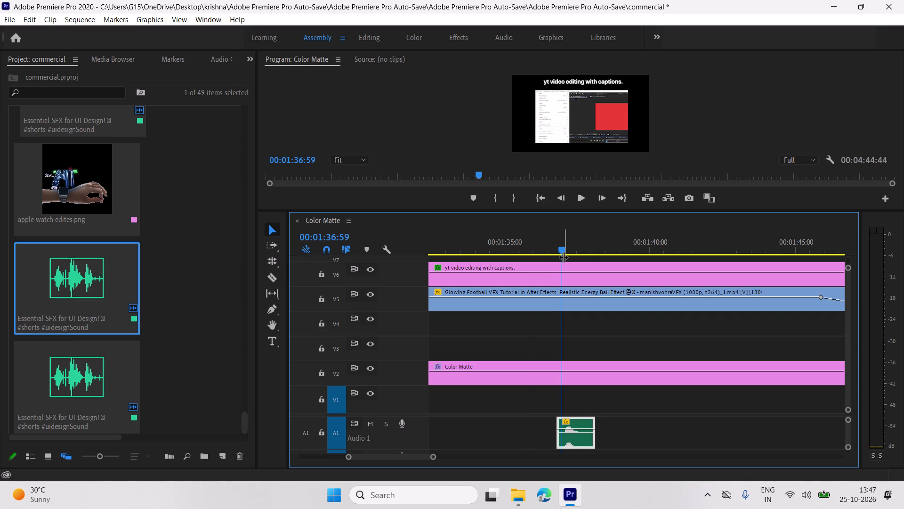
{"action": "left_click_drag", "start_coordinate": [561, 247], "coordinate": [690, 276]}
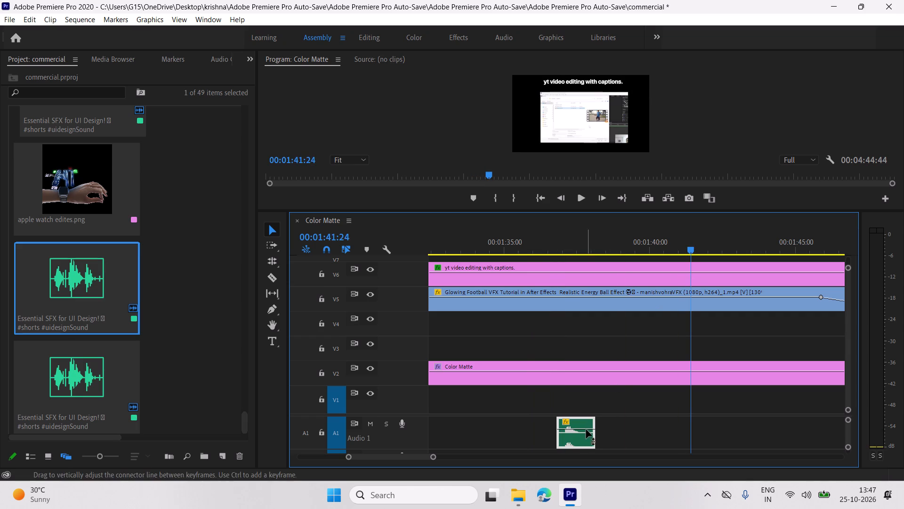
{"action": "left_click_drag", "start_coordinate": [581, 423], "coordinate": [757, 423]}
{"action": "scroll", "coordinate": [654, 392], "scroll_direction": "down", "scroll_amount": 11}
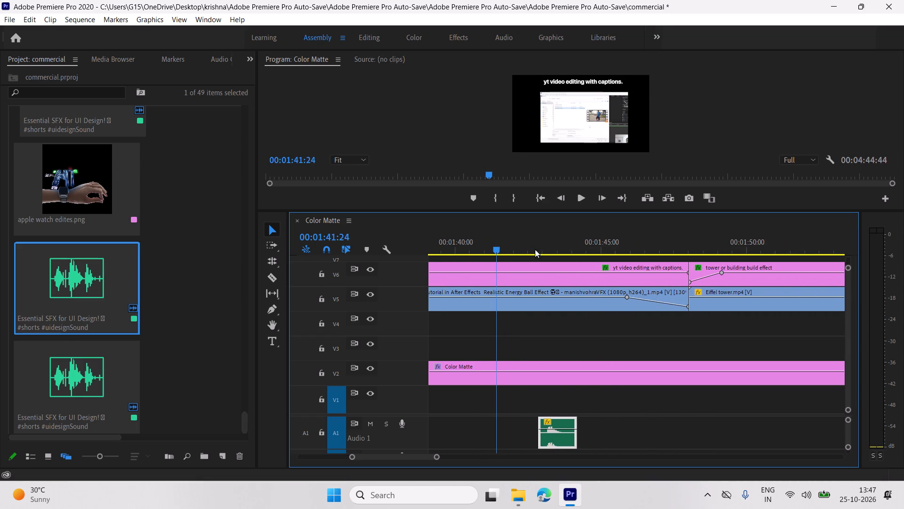
Move the SFX clip to just before the start of the tower or building build effect section and play it.
{"action": "left_click_drag", "start_coordinate": [494, 251], "coordinate": [662, 280]}
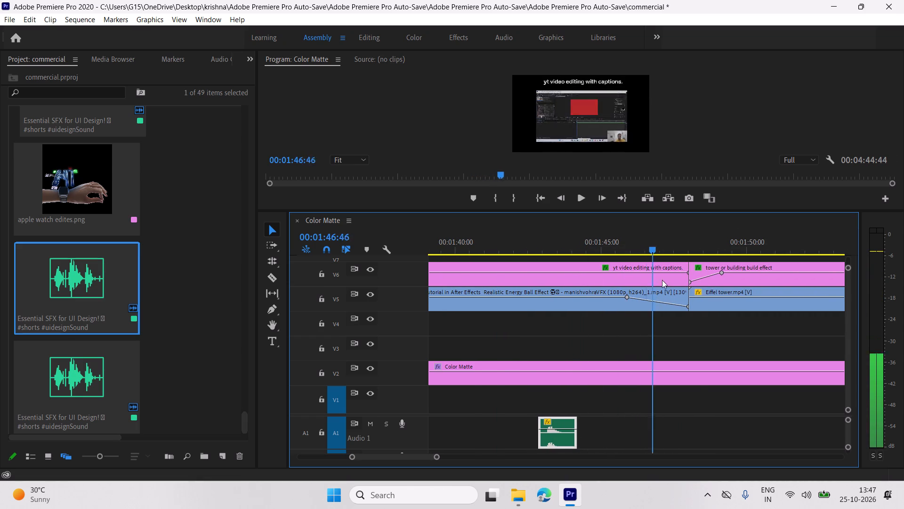
{"action": "left_click_drag", "start_coordinate": [662, 280], "coordinate": [688, 296]}
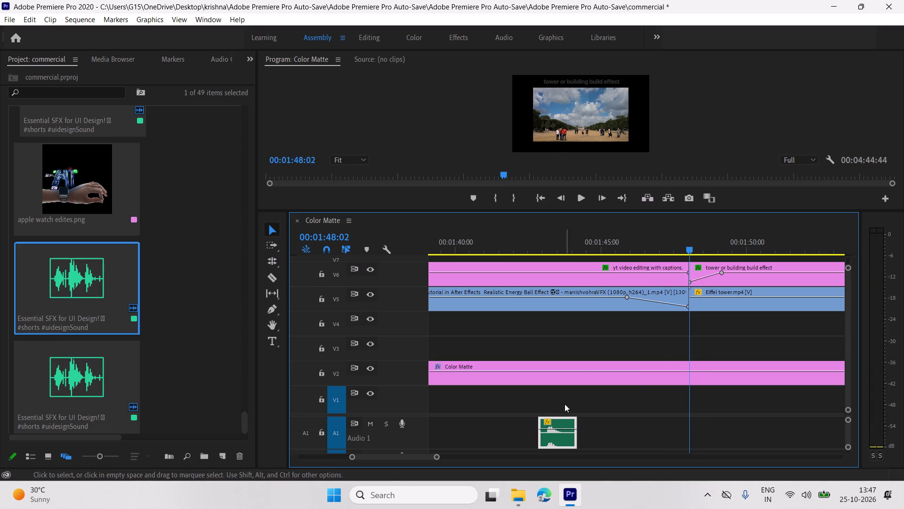
{"action": "left_click_drag", "start_coordinate": [559, 419], "coordinate": [704, 418]}
{"action": "key", "text": "space"}
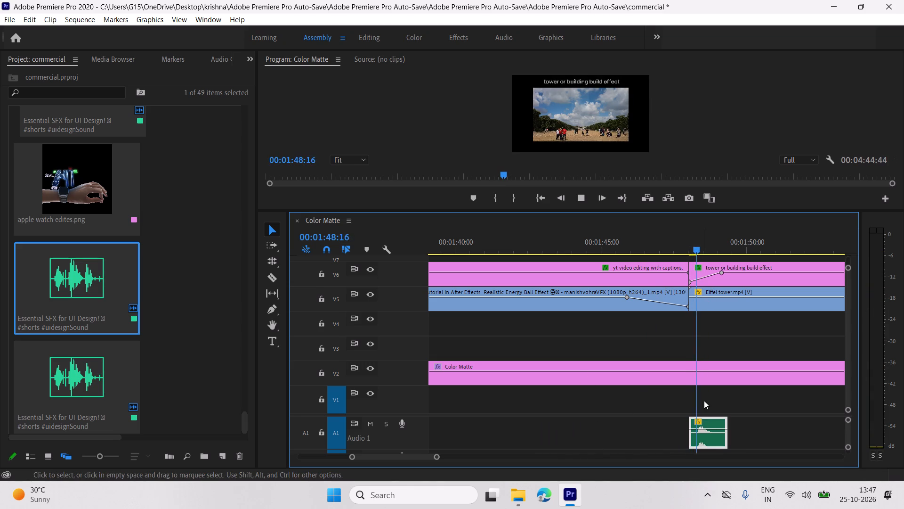
{"action": "key", "text": "space"}
{"action": "left_click_drag", "start_coordinate": [710, 418], "coordinate": [701, 418]}
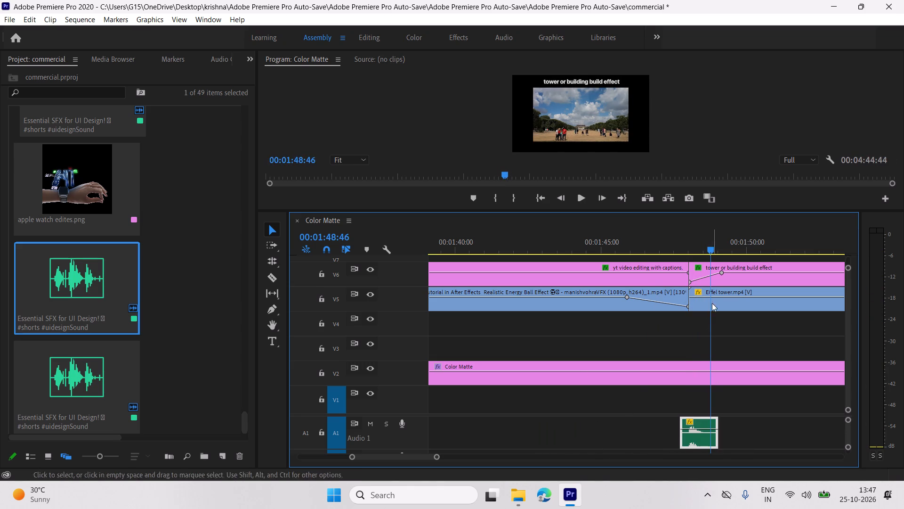
{"action": "left_click_drag", "start_coordinate": [710, 249], "coordinate": [693, 248]}
{"action": "key", "text": "space"}
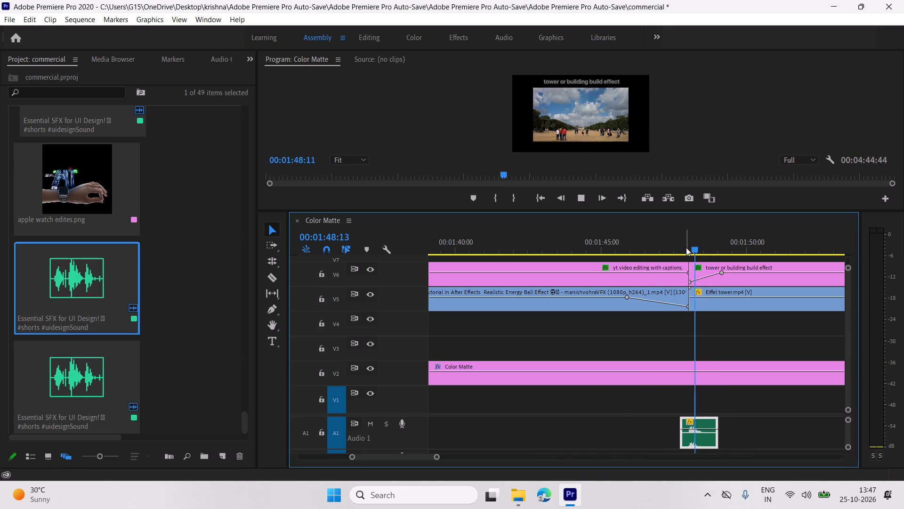
Duplicate the SFX clip on A1 and start the copy at 00:01:56:45, just before the day to night effect conversion title.
{"action": "scroll", "coordinate": [679, 344], "scroll_direction": "down", "scroll_amount": 10}
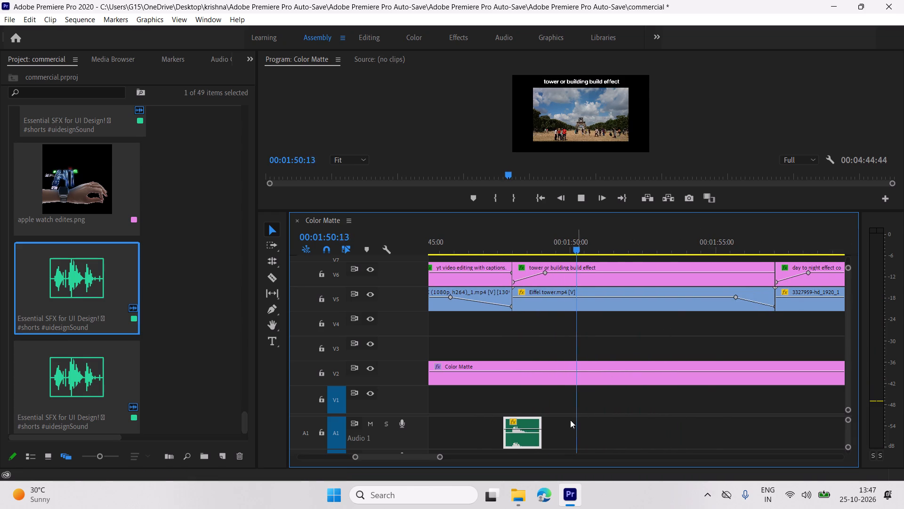
{"action": "left_click_drag", "start_coordinate": [527, 421], "coordinate": [779, 426], "text": "alt"}
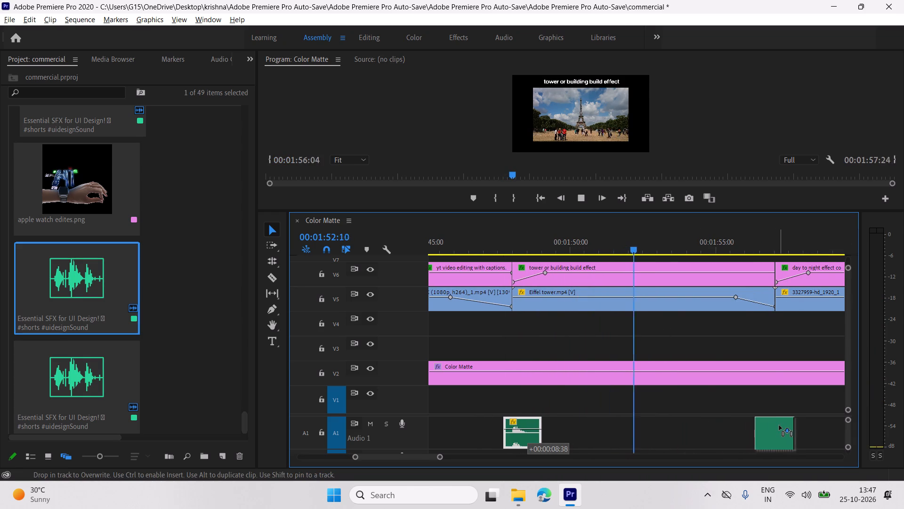
{"action": "left_click_drag", "start_coordinate": [779, 426], "coordinate": [795, 427], "text": "alt"}
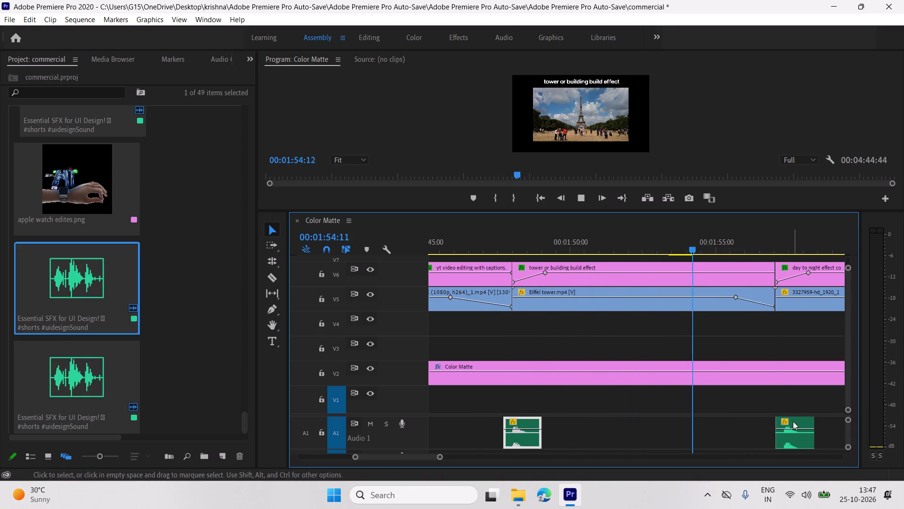
{"action": "left_click_drag", "start_coordinate": [794, 420], "coordinate": [785, 419]}
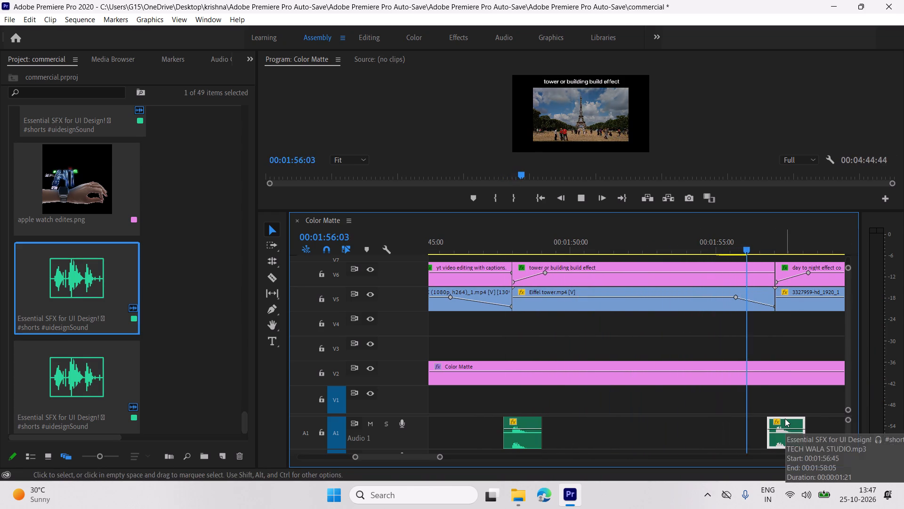
Duplicate the SFX clip again on A1, placing the copy at about 00:02:07 under the day to night video.
{"action": "scroll", "coordinate": [725, 395], "scroll_direction": "down", "scroll_amount": 6}
{"action": "scroll", "coordinate": [674, 374], "scroll_direction": "down", "scroll_amount": 2}
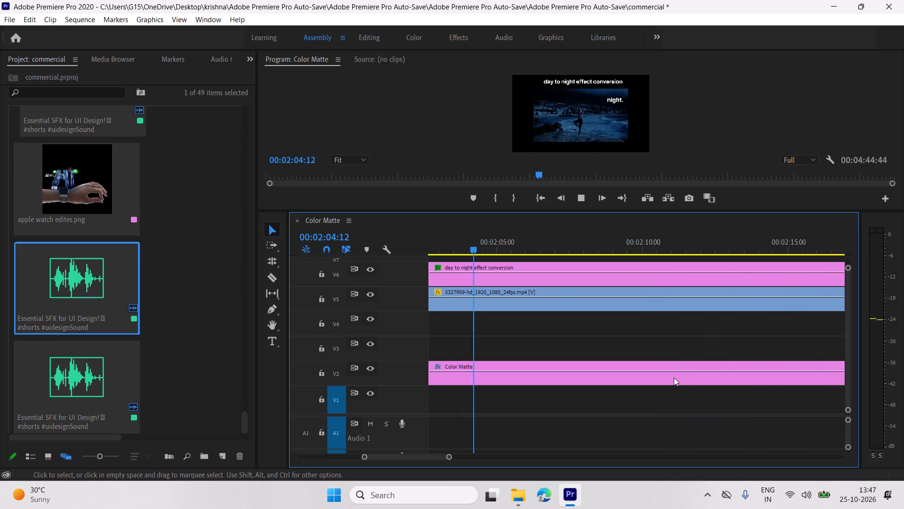
{"action": "scroll", "coordinate": [674, 378], "scroll_direction": "up", "scroll_amount": 13}
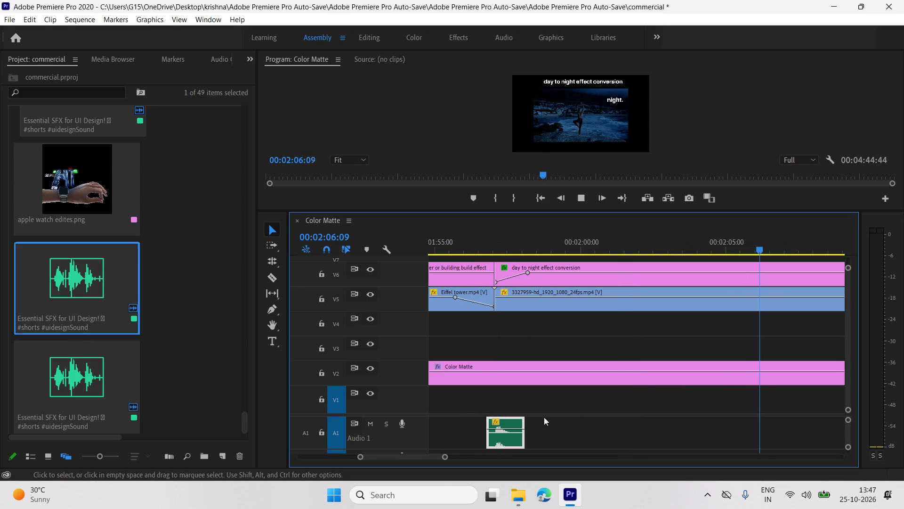
{"action": "left_click_drag", "start_coordinate": [501, 421], "coordinate": [806, 423], "text": "alt"}
Move the new SFX copy along A1 to the start of the split screen view title at 00:02:22:23.
{"action": "scroll", "coordinate": [782, 422], "scroll_direction": "down", "scroll_amount": 7}
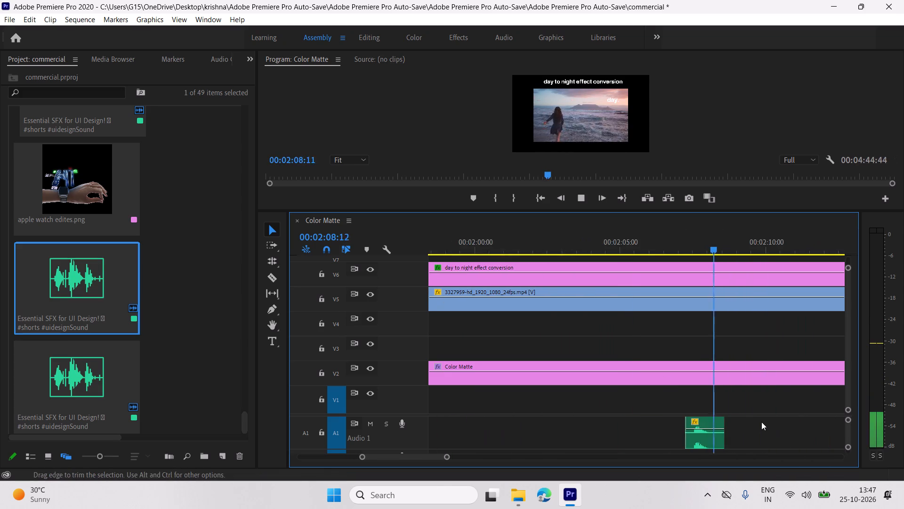
{"action": "scroll", "coordinate": [761, 422], "scroll_direction": "down", "scroll_amount": 10}
{"action": "left_click_drag", "start_coordinate": [510, 421], "coordinate": [536, 422], "text": "alt"}
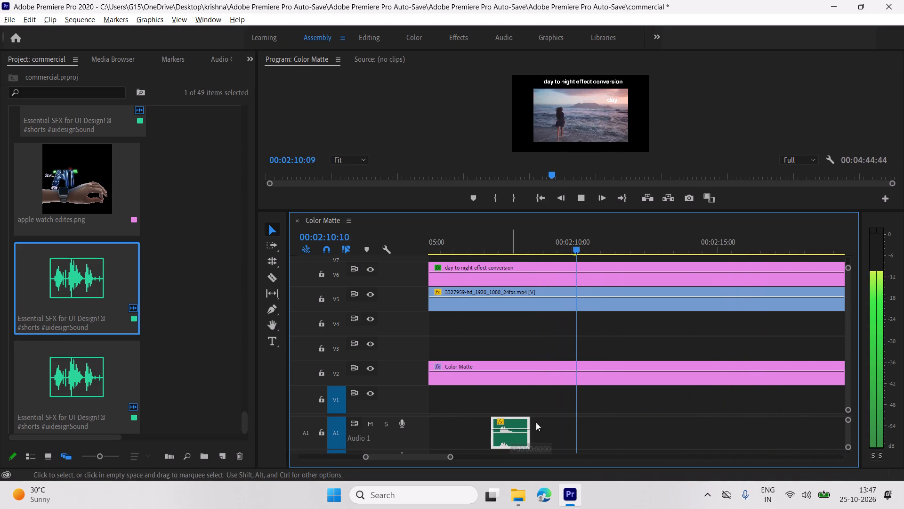
{"action": "left_click_drag", "start_coordinate": [536, 422], "coordinate": [739, 412], "text": "alt"}
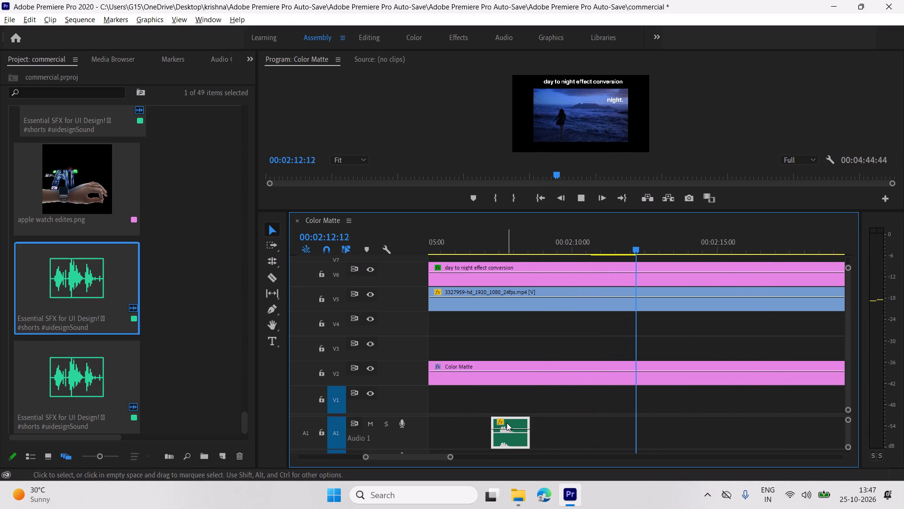
{"action": "left_click_drag", "start_coordinate": [509, 423], "coordinate": [758, 410]}
{"action": "left_click_drag", "start_coordinate": [516, 419], "coordinate": [523, 421]}
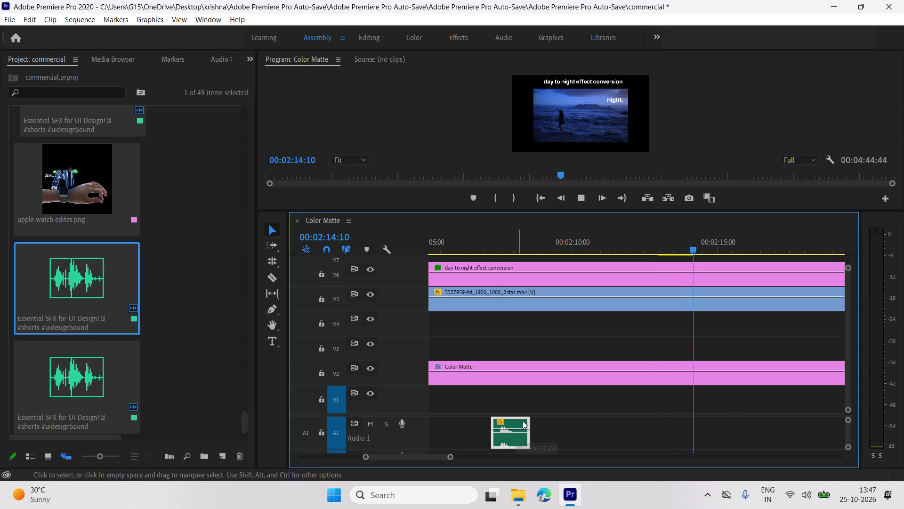
{"action": "left_click_drag", "start_coordinate": [523, 421], "coordinate": [759, 421]}
{"action": "scroll", "coordinate": [741, 418], "scroll_direction": "down", "scroll_amount": 10}
{"action": "left_click_drag", "start_coordinate": [570, 421], "coordinate": [600, 423]}
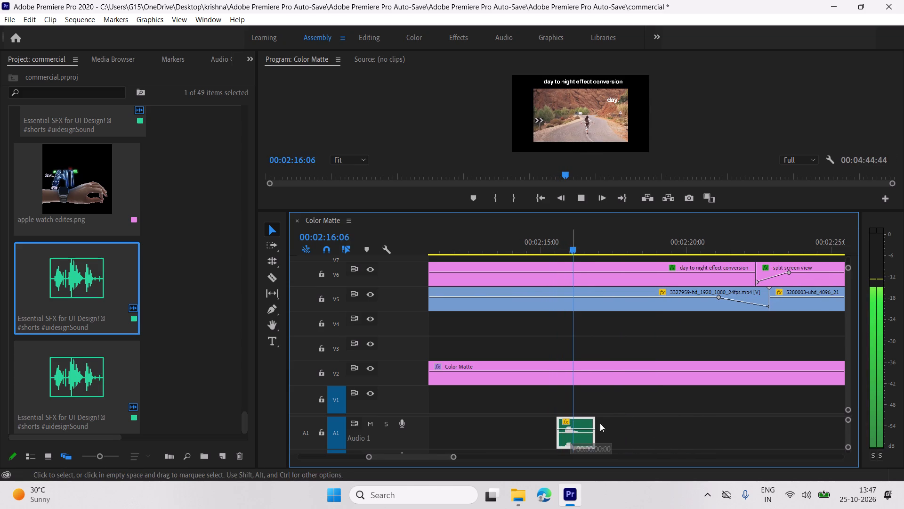
{"action": "left_click_drag", "start_coordinate": [600, 423], "coordinate": [760, 429]}
{"action": "scroll", "coordinate": [710, 426], "scroll_direction": "down", "scroll_amount": 5}
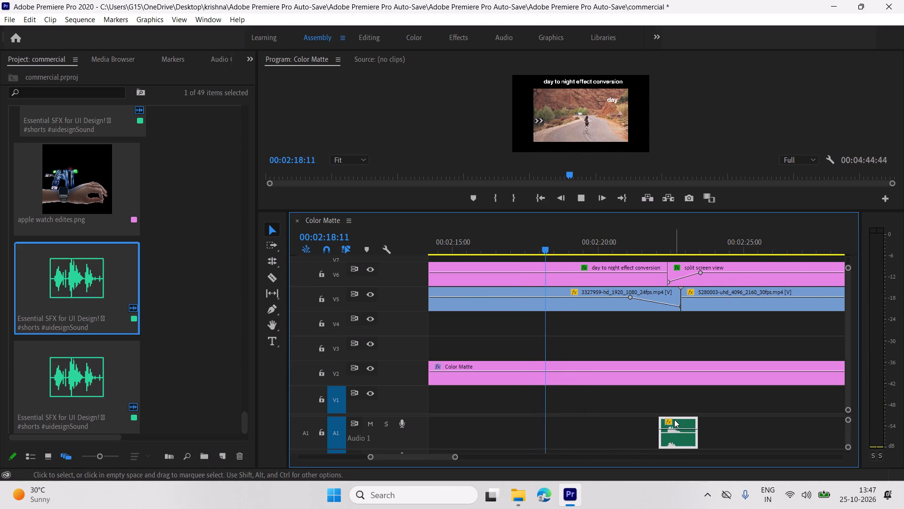
{"action": "left_click_drag", "start_coordinate": [674, 419], "coordinate": [686, 421]}
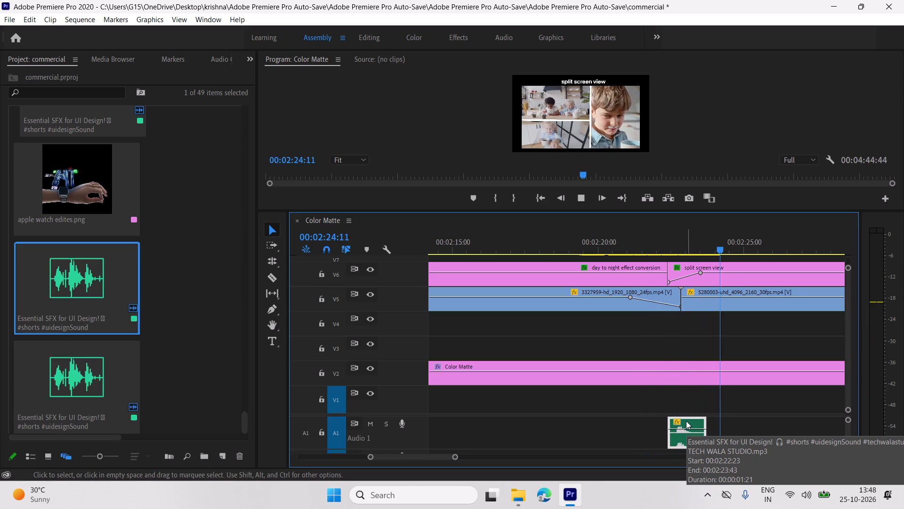
Duplicate the SFX clip on A1, align the copy with the diagonal split screen change at about 00:02:27, and play it.
{"action": "scroll", "coordinate": [674, 389], "scroll_direction": "down", "scroll_amount": 6}
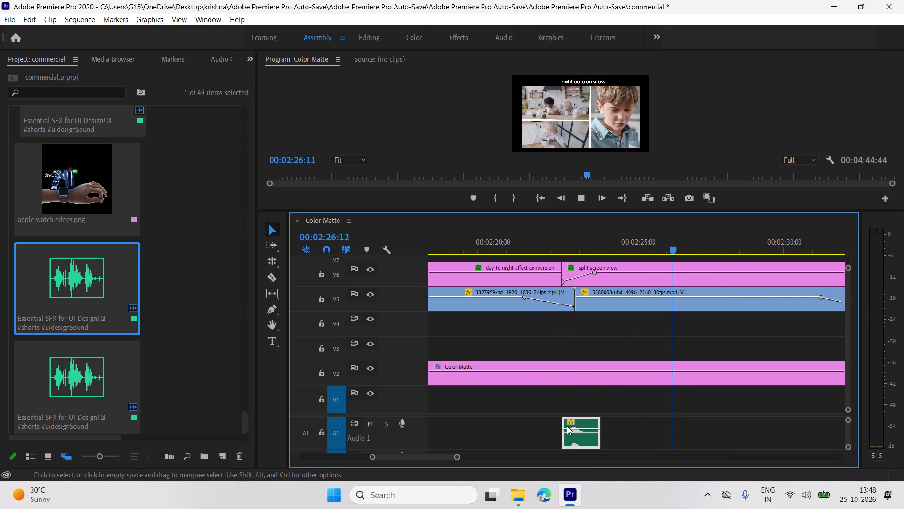
{"action": "left_click_drag", "start_coordinate": [581, 422], "coordinate": [757, 417], "text": "alt"}
{"action": "left_click_drag", "start_coordinate": [757, 418], "coordinate": [751, 419]}
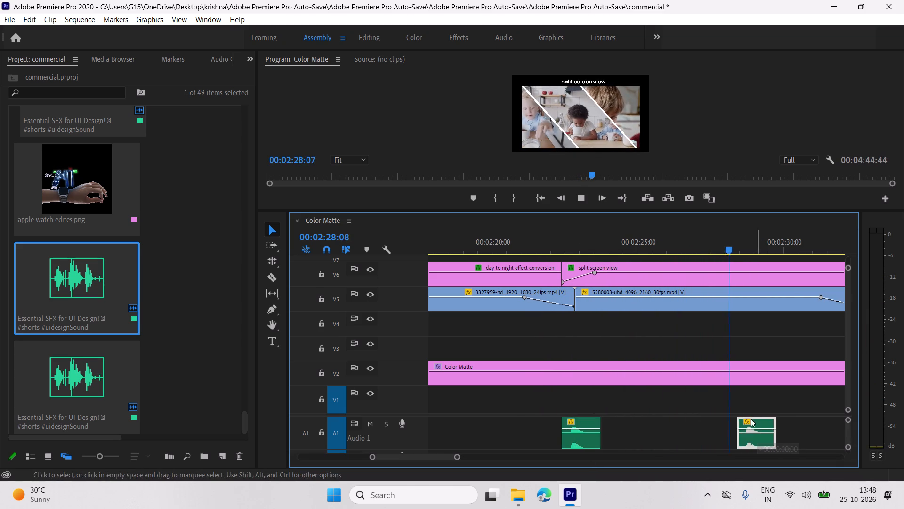
{"action": "left_click_drag", "start_coordinate": [751, 419], "coordinate": [735, 418]}
{"action": "key", "text": "space"}
{"action": "left_click_drag", "start_coordinate": [755, 247], "coordinate": [714, 262]}
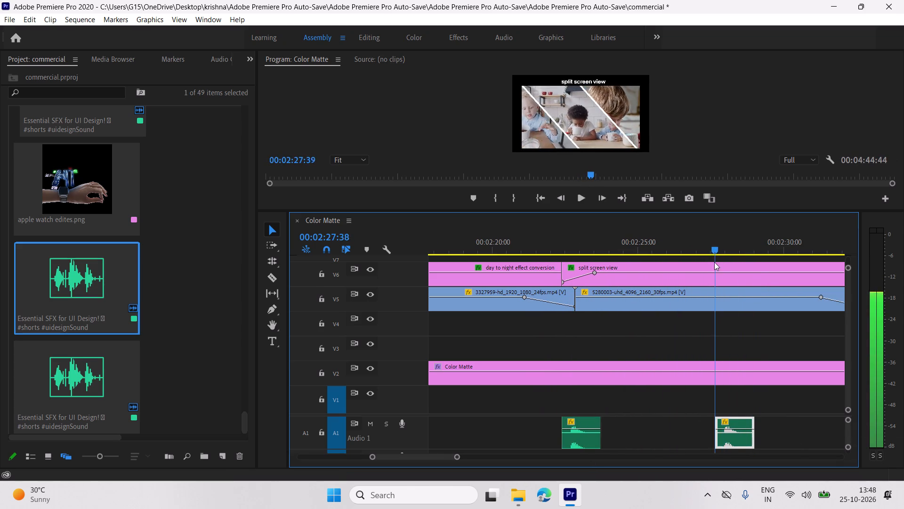
{"action": "left_click_drag", "start_coordinate": [714, 262], "coordinate": [701, 273]}
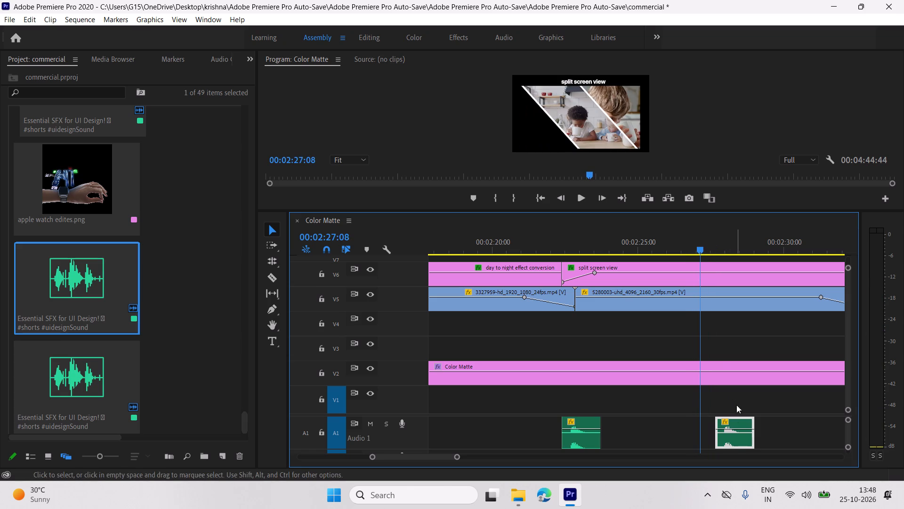
{"action": "left_click_drag", "start_coordinate": [737, 421], "coordinate": [711, 422]}
{"action": "key", "text": "space"}
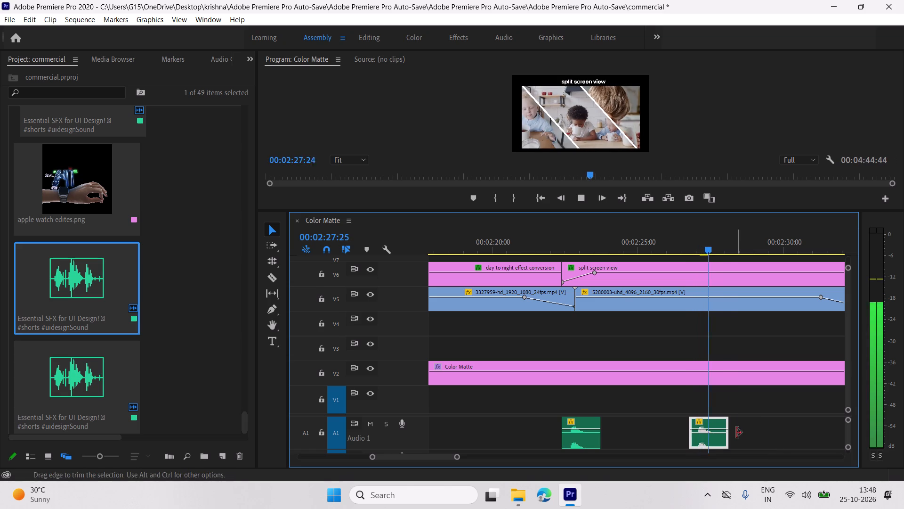
Duplicate the SFX clip on A1, starting the copy at 00:02:32:42 for the ghost effect section, and play through it.
{"action": "scroll", "coordinate": [729, 422], "scroll_direction": "down", "scroll_amount": 5}
{"action": "scroll", "coordinate": [683, 416], "scroll_direction": "down", "scroll_amount": 3}
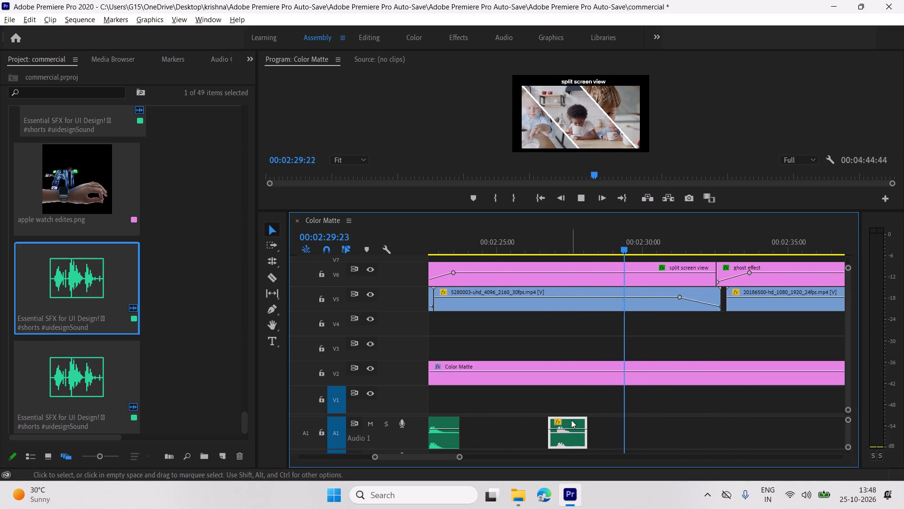
{"action": "left_click_drag", "start_coordinate": [573, 420], "coordinate": [749, 416], "text": "alt"}
{"action": "left_click_drag", "start_coordinate": [750, 418], "coordinate": [746, 418]}
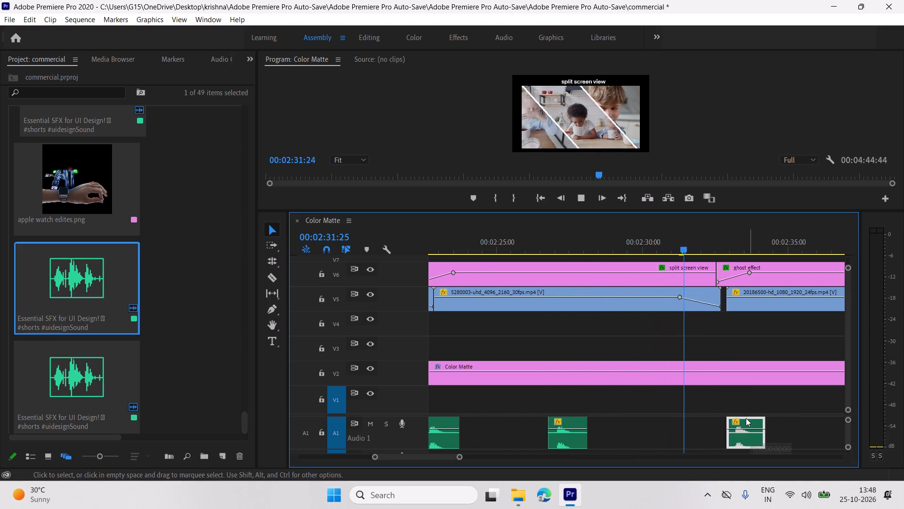
{"action": "left_click_drag", "start_coordinate": [746, 418], "coordinate": [742, 418]}
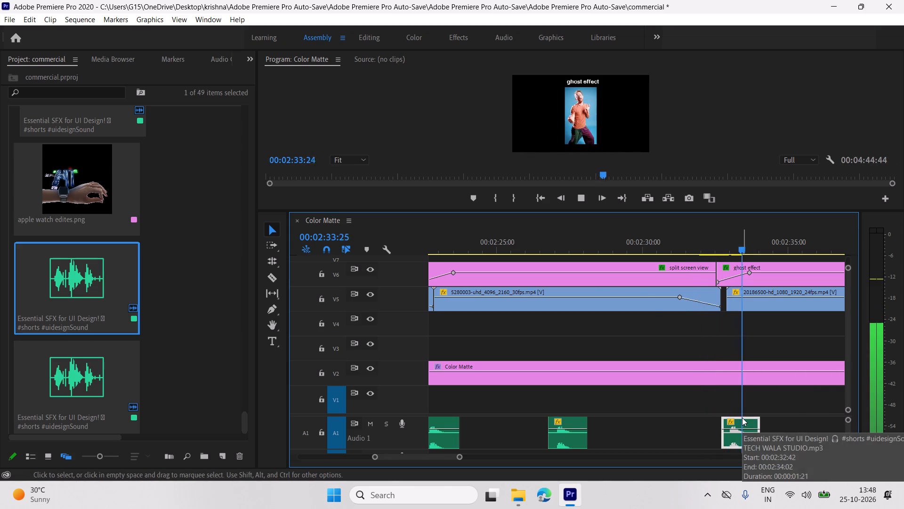
{"action": "scroll", "coordinate": [742, 418], "scroll_direction": "down", "scroll_amount": 5}
{"action": "scroll", "coordinate": [703, 410], "scroll_direction": "down", "scroll_amount": 4}
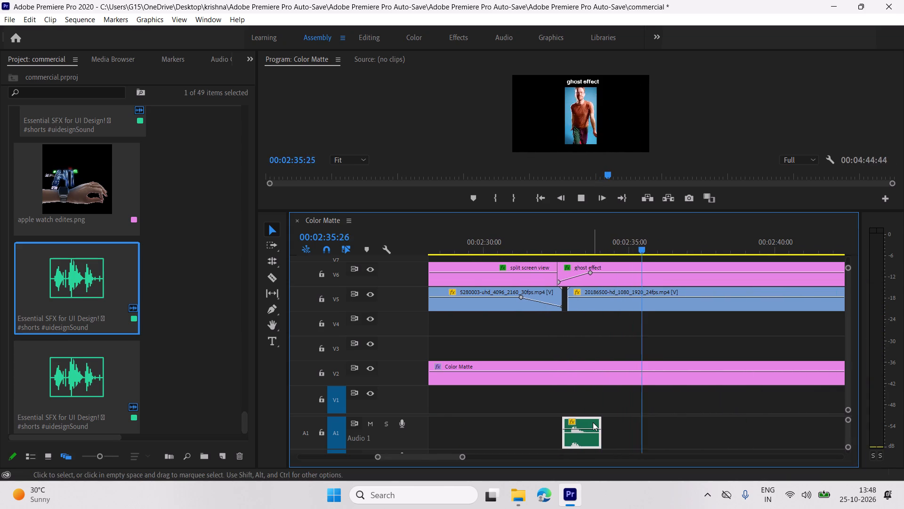
Duplicate the SFX clip on A1 and move the copy to 00:02:42:28 at the start of the text behind the object title.
{"action": "left_click_drag", "start_coordinate": [592, 422], "coordinate": [752, 422], "text": "alt"}
{"action": "scroll", "coordinate": [657, 408], "scroll_direction": "down", "scroll_amount": 4}
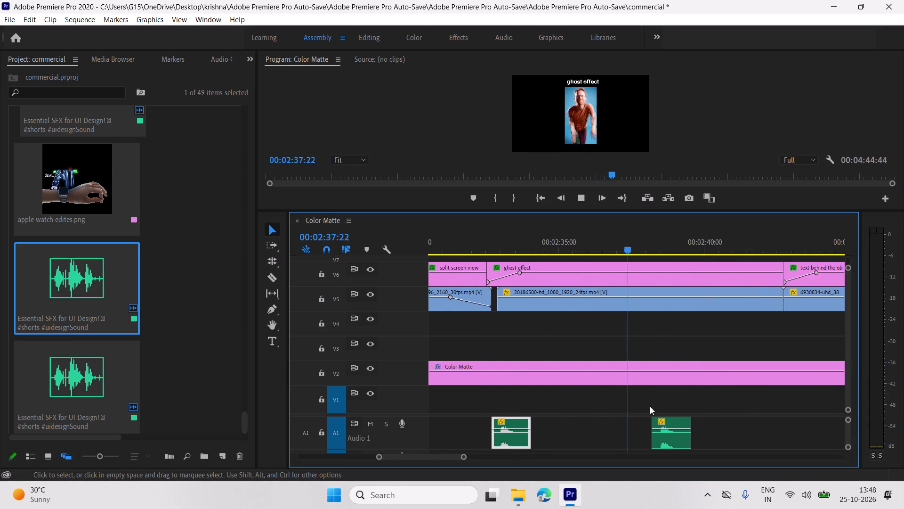
{"action": "scroll", "coordinate": [650, 406], "scroll_direction": "down", "scroll_amount": 3}
{"action": "left_click_drag", "start_coordinate": [628, 419], "coordinate": [751, 417]}
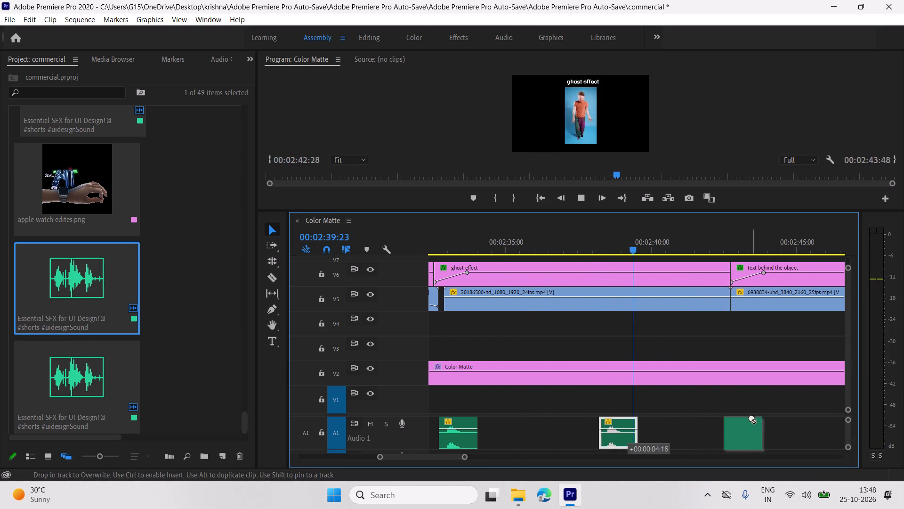
Duplicate the SFX clip on A1 to about 00:02:50 for the time remap / speed ramp title and play it.
{"action": "scroll", "coordinate": [751, 417], "scroll_direction": "down", "scroll_amount": 6}
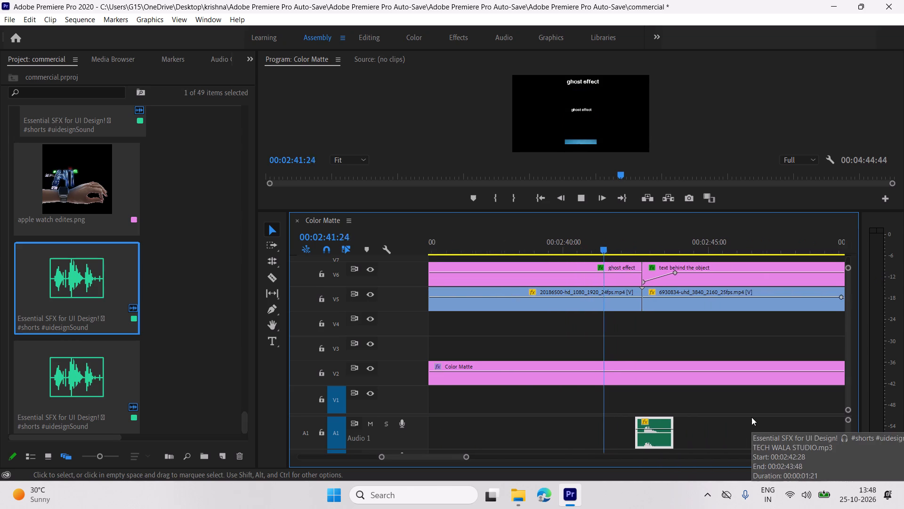
{"action": "scroll", "coordinate": [751, 417], "scroll_direction": "down", "scroll_amount": 1}
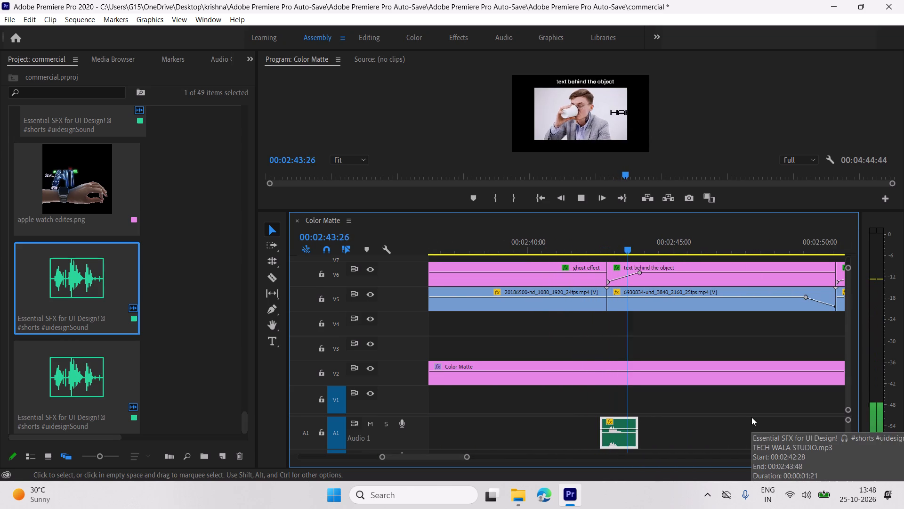
{"action": "scroll", "coordinate": [736, 414], "scroll_direction": "down", "scroll_amount": 4}
{"action": "left_click_drag", "start_coordinate": [557, 420], "coordinate": [772, 421], "text": "alt"}
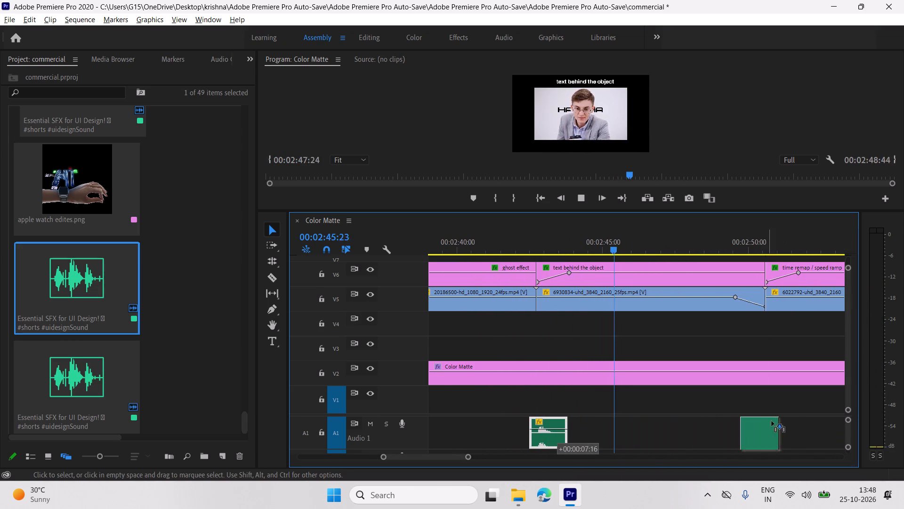
{"action": "left_click_drag", "start_coordinate": [772, 421], "coordinate": [785, 421], "text": "alt"}
{"action": "scroll", "coordinate": [784, 420], "scroll_direction": "down", "scroll_amount": 5}
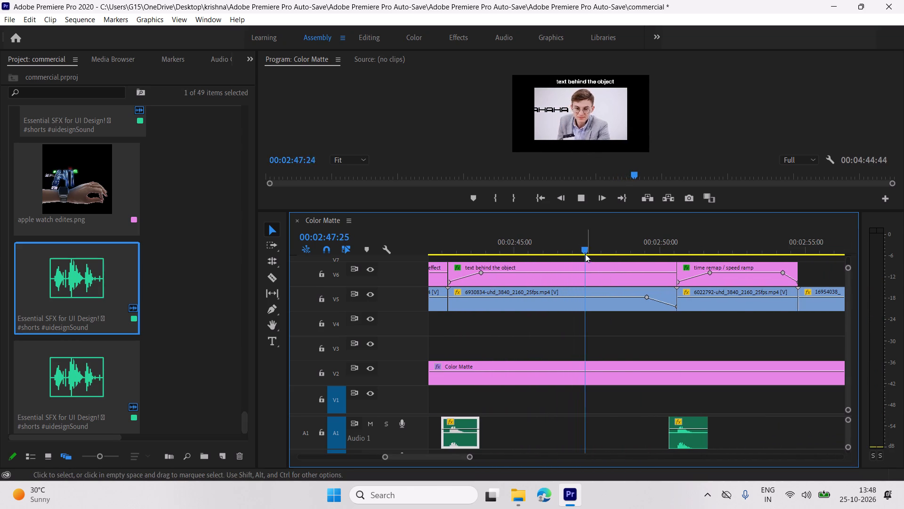
{"action": "left_click_drag", "start_coordinate": [591, 253], "coordinate": [665, 262]}
{"action": "key", "text": "space"}
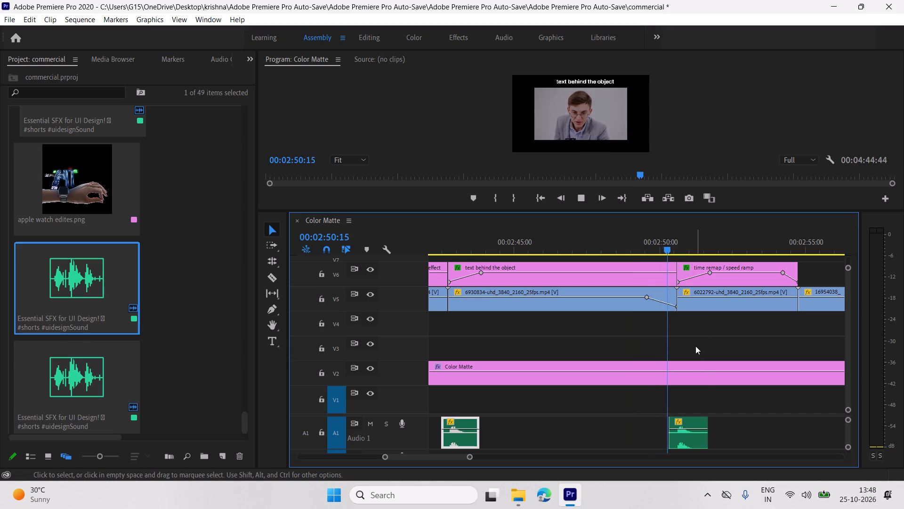
Duplicate the SFX clip on A1, placing the copy at about 00:02:54 where the color correction video begins.
{"action": "scroll", "coordinate": [701, 379], "scroll_direction": "down", "scroll_amount": 5}
{"action": "scroll", "coordinate": [653, 397], "scroll_direction": "down", "scroll_amount": 3}
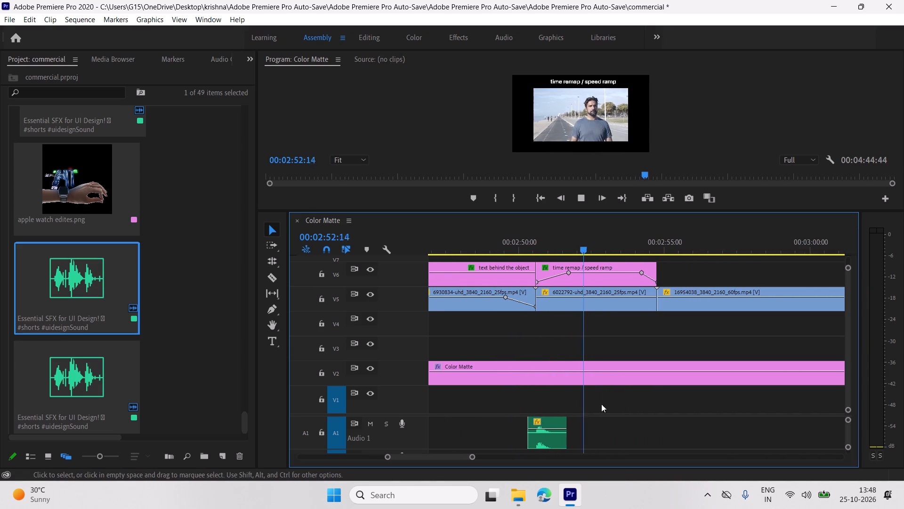
{"action": "left_click_drag", "start_coordinate": [551, 421], "coordinate": [667, 424], "text": "alt"}
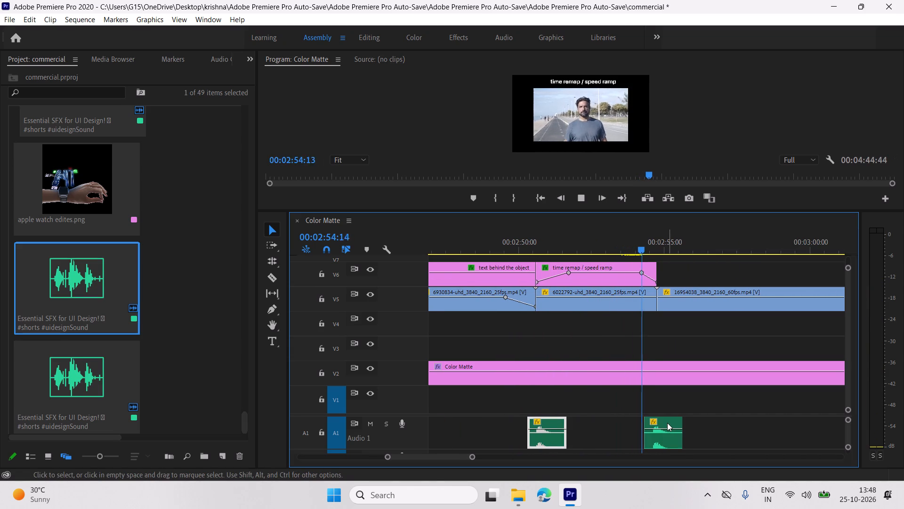
Duplicate the SFX clip on A1 and align the copy with the start of the character intro title at about 00:03:11.
{"action": "scroll", "coordinate": [668, 421], "scroll_direction": "down", "scroll_amount": 5}
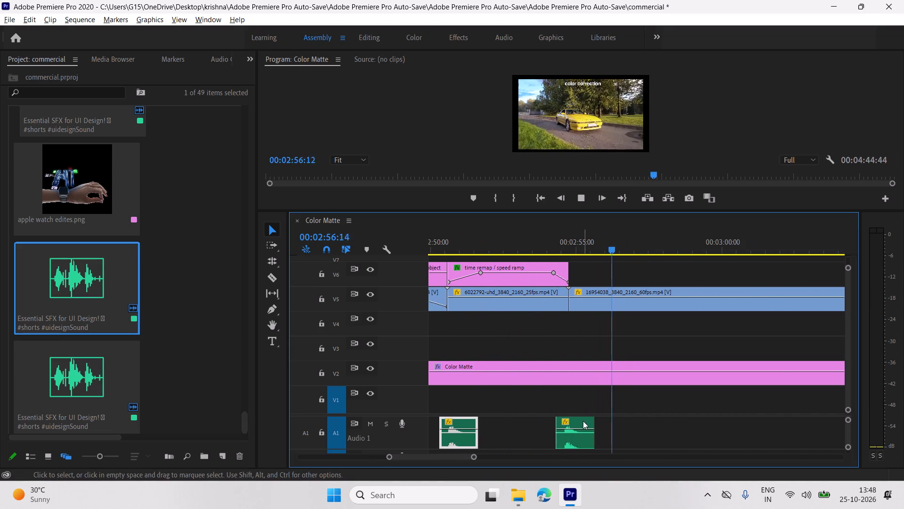
{"action": "left_click_drag", "start_coordinate": [582, 421], "coordinate": [813, 418], "text": "alt"}
{"action": "scroll", "coordinate": [734, 420], "scroll_direction": "down", "scroll_amount": 11}
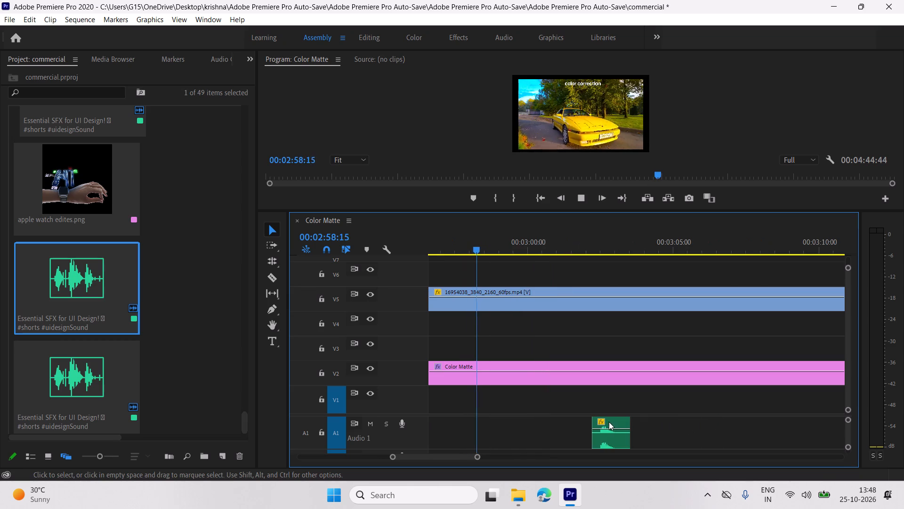
{"action": "left_click_drag", "start_coordinate": [613, 421], "coordinate": [793, 419]}
{"action": "scroll", "coordinate": [732, 408], "scroll_direction": "down", "scroll_amount": 14}
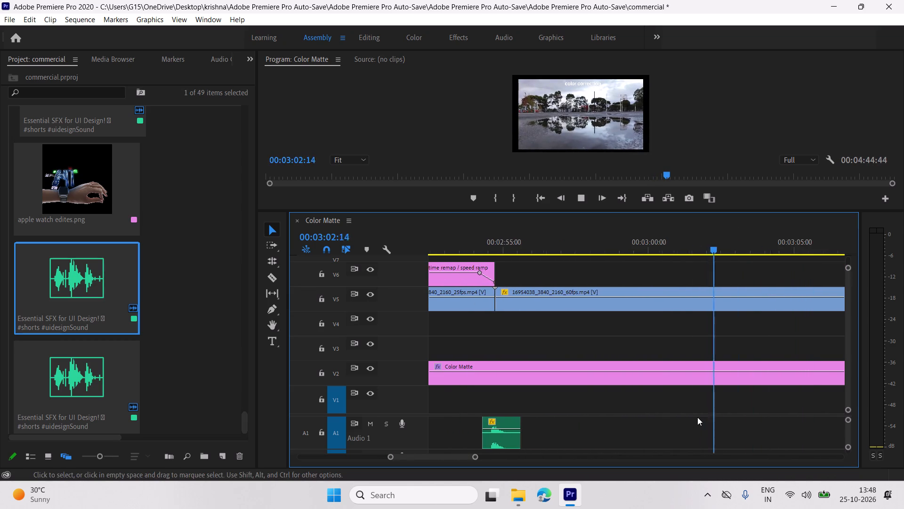
{"action": "scroll", "coordinate": [697, 417], "scroll_direction": "down", "scroll_amount": 13}
{"action": "left_click_drag", "start_coordinate": [672, 419], "coordinate": [736, 419]}
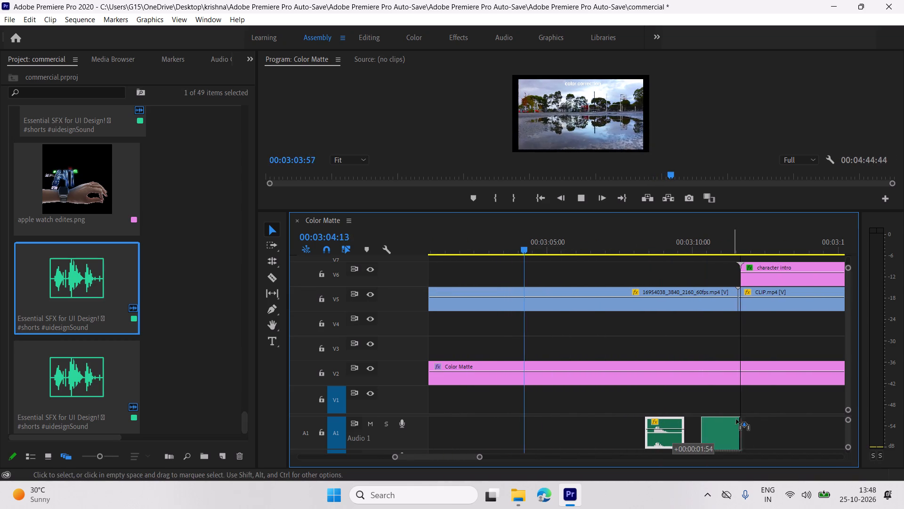
{"action": "left_click_drag", "start_coordinate": [736, 419], "coordinate": [749, 420]}
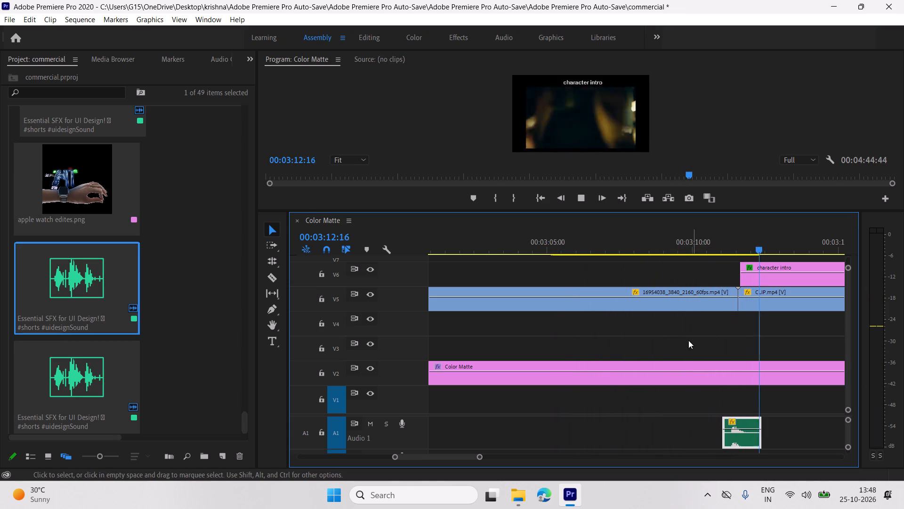
{"action": "scroll", "coordinate": [617, 346], "scroll_direction": "down", "scroll_amount": 3}
{"action": "left_click_drag", "start_coordinate": [692, 417], "coordinate": [700, 420]}
Duplicate the SFX clip on A1, placing the copy at about 00:03:18 for the start of the ink transition title.
{"action": "scroll", "coordinate": [693, 382], "scroll_direction": "down", "scroll_amount": 13}
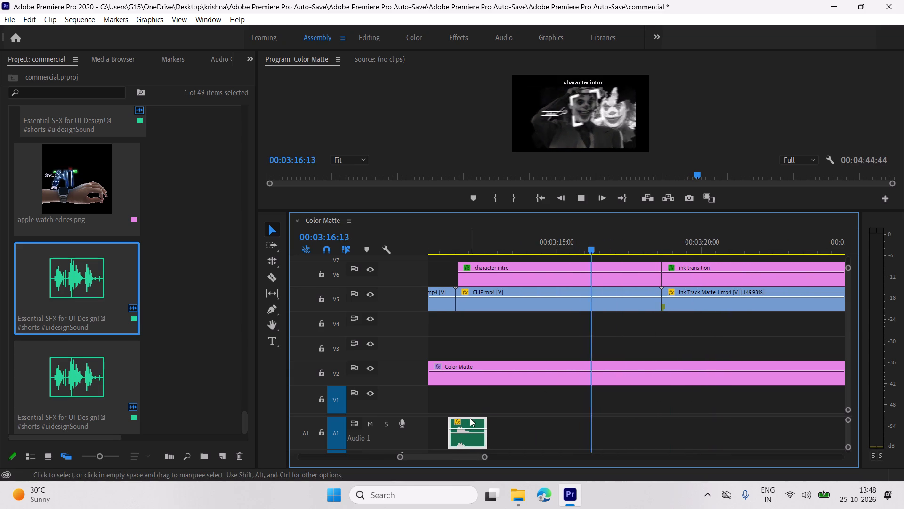
{"action": "left_click_drag", "start_coordinate": [469, 421], "coordinate": [673, 423], "text": "alt"}
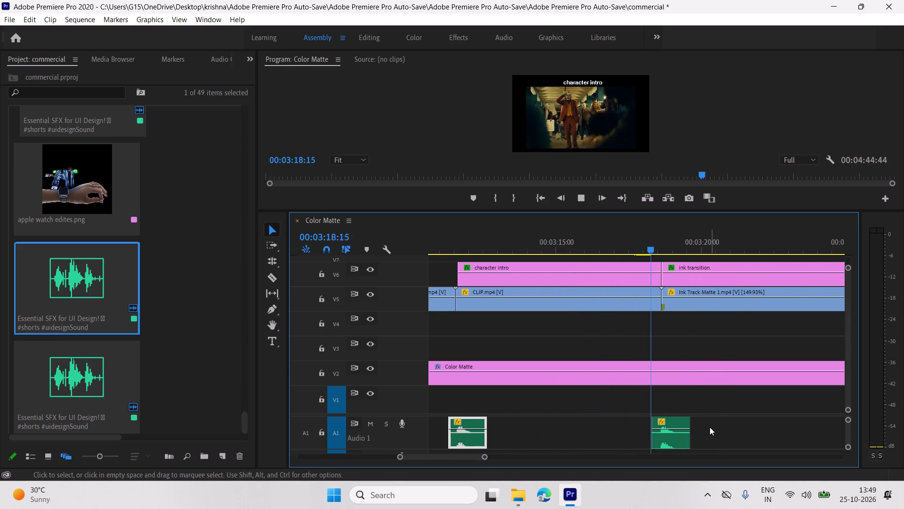
Duplicate the SFX clip on A1, align the copy with the blo*d transition title at about 00:03:30, and play it.
{"action": "scroll", "coordinate": [659, 407], "scroll_direction": "down", "scroll_amount": 7}
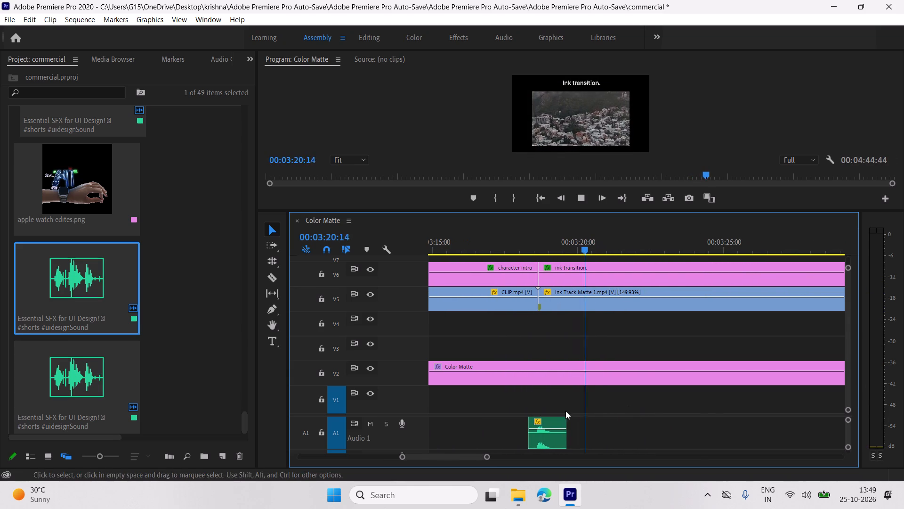
{"action": "left_click_drag", "start_coordinate": [560, 423], "coordinate": [780, 429], "text": "alt"}
{"action": "scroll", "coordinate": [681, 407], "scroll_direction": "down", "scroll_amount": 6}
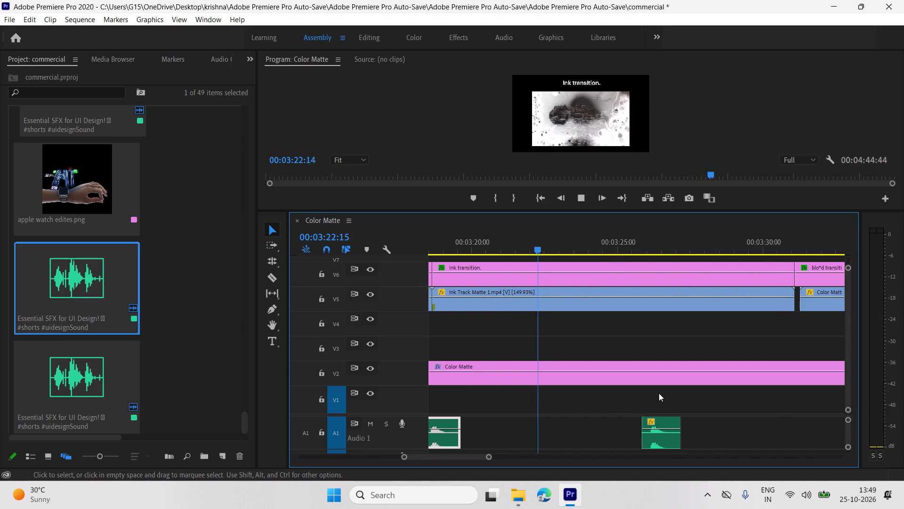
{"action": "scroll", "coordinate": [659, 393], "scroll_direction": "down", "scroll_amount": 1}
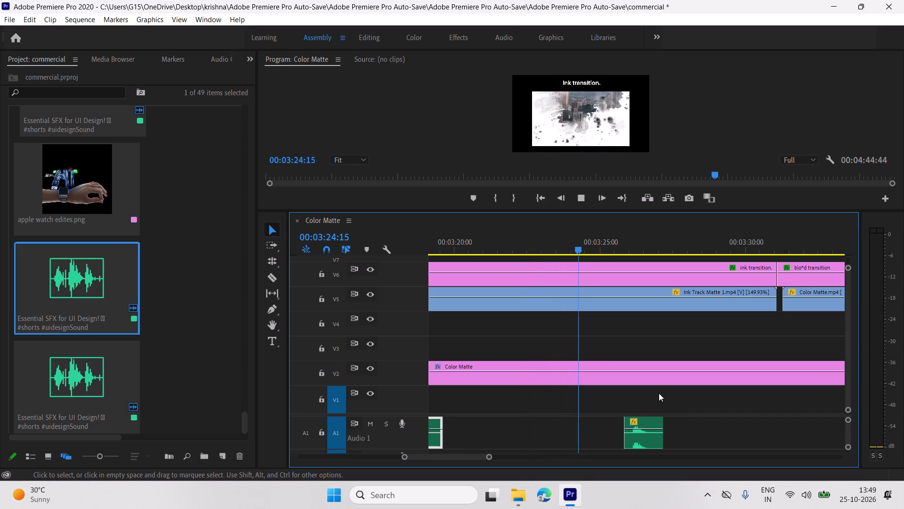
{"action": "left_click_drag", "start_coordinate": [657, 420], "coordinate": [788, 419]}
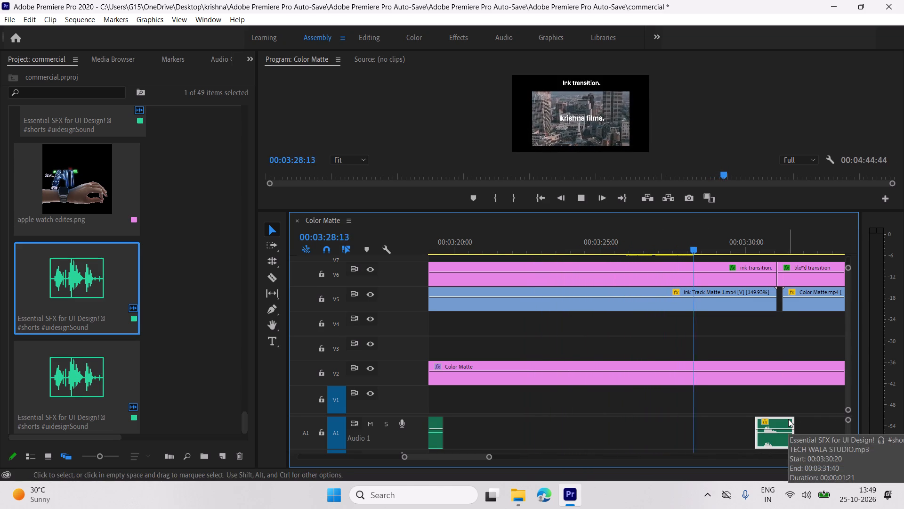
{"action": "scroll", "coordinate": [721, 405], "scroll_direction": "down", "scroll_amount": 10}
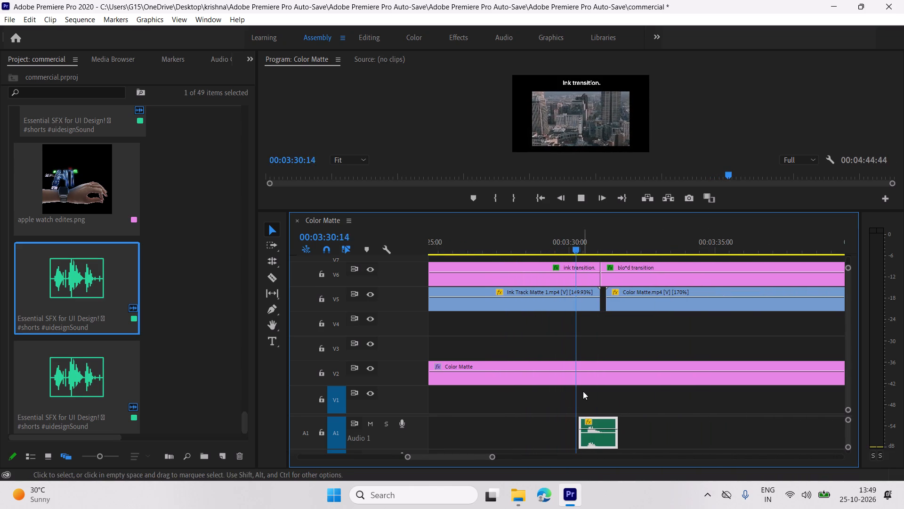
{"action": "key", "text": "space"}
{"action": "left_click_drag", "start_coordinate": [597, 421], "coordinate": [601, 421]}
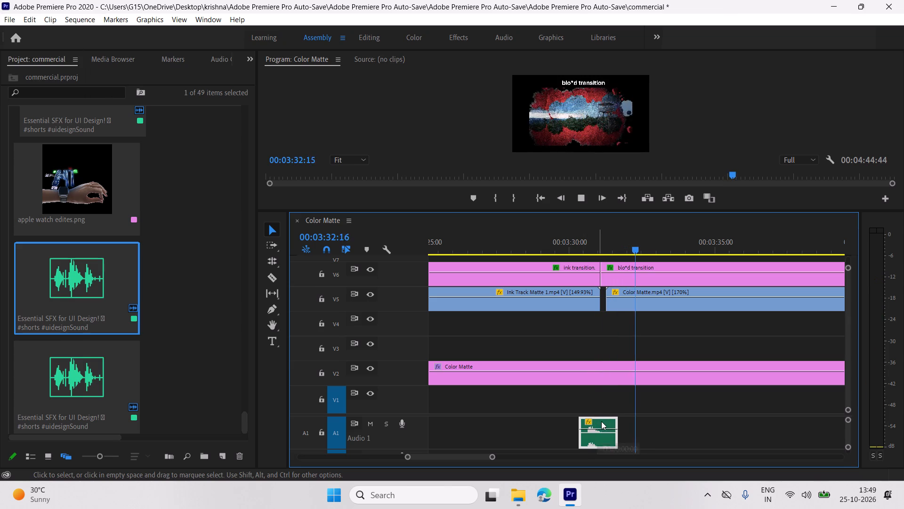
{"action": "left_click_drag", "start_coordinate": [601, 421], "coordinate": [606, 422]}
{"action": "key", "text": "space"}
{"action": "left_click_drag", "start_coordinate": [661, 250], "coordinate": [585, 267]}
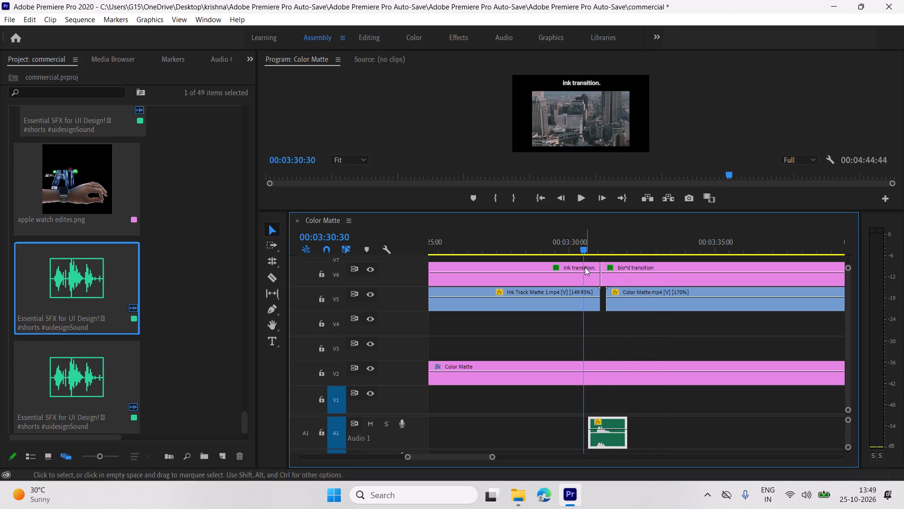
{"action": "key", "text": "space"}
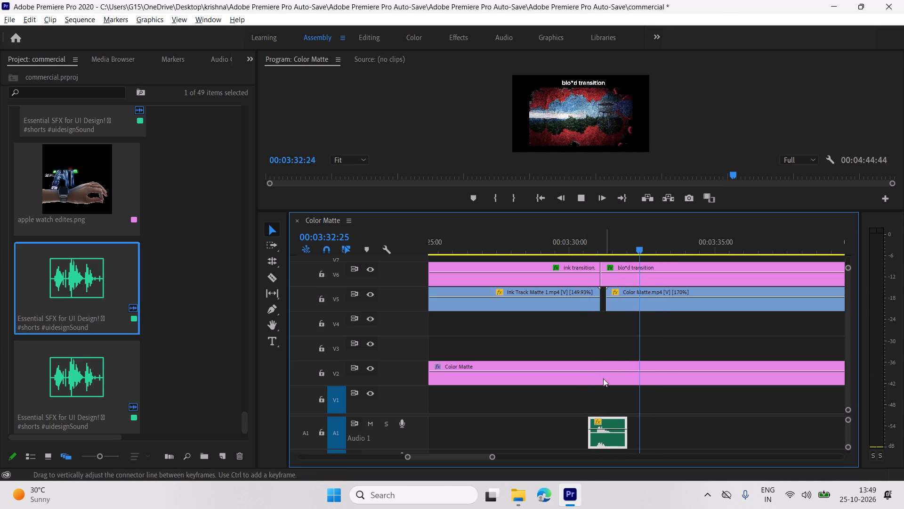
Duplicate the SFX clip on A1 and move the copy to about 00:03:40 at the start of the documentary graphics title.
{"action": "left_click_drag", "start_coordinate": [606, 422], "coordinate": [797, 421], "text": "alt"}
{"action": "scroll", "coordinate": [712, 408], "scroll_direction": "down", "scroll_amount": 10}
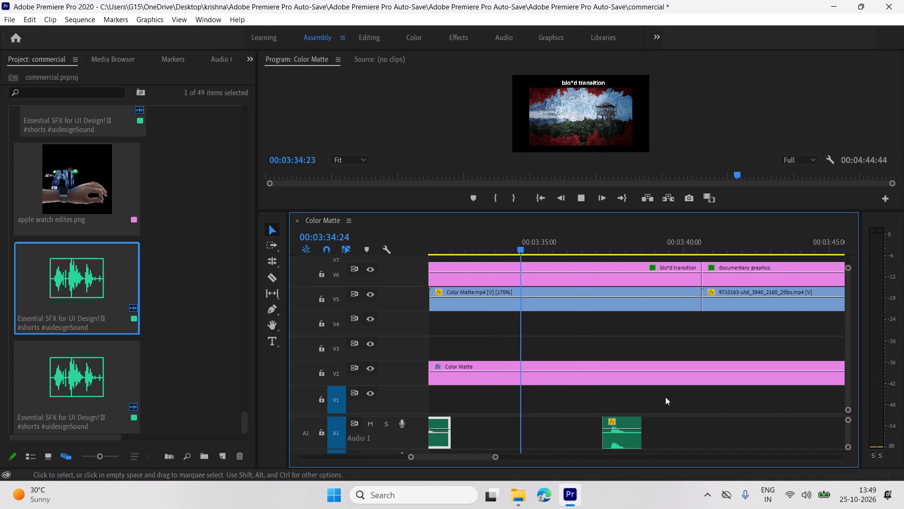
{"action": "left_click_drag", "start_coordinate": [633, 420], "coordinate": [721, 418]}
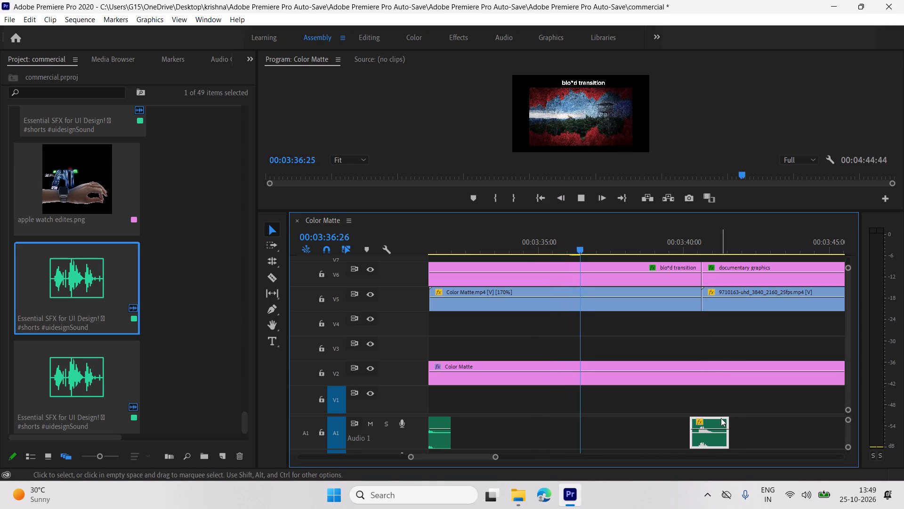
Duplicate the SFX clip on A1, placing the copy at about 00:03:45 for the start of the documentary highlight title.
{"action": "scroll", "coordinate": [718, 411], "scroll_direction": "down", "scroll_amount": 6}
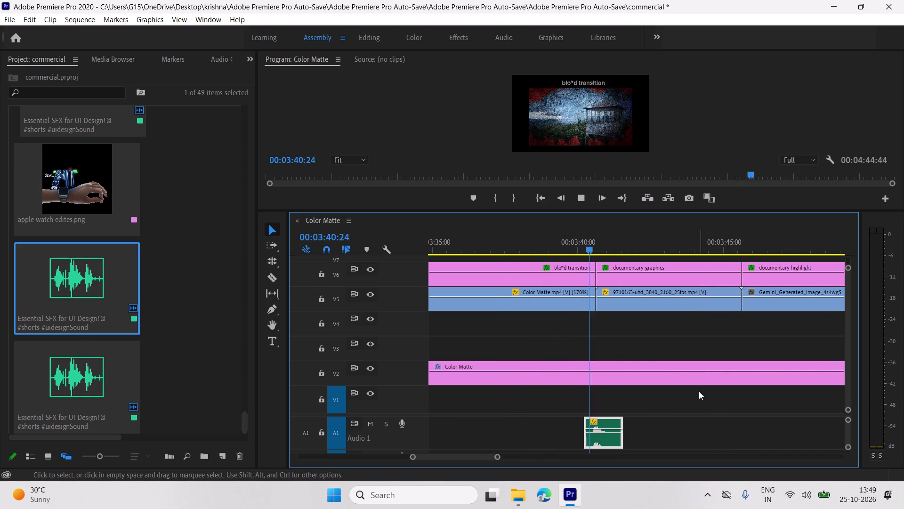
{"action": "left_click", "coordinate": [603, 417], "text": "alt"}
{"action": "left_click_drag", "start_coordinate": [608, 417], "coordinate": [646, 418], "text": "alt"}
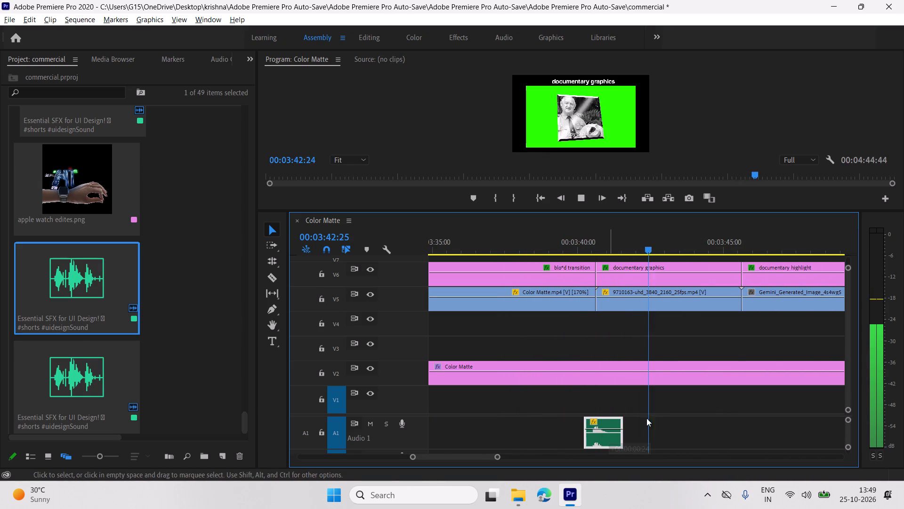
{"action": "left_click_drag", "start_coordinate": [646, 418], "coordinate": [755, 422], "text": "alt"}
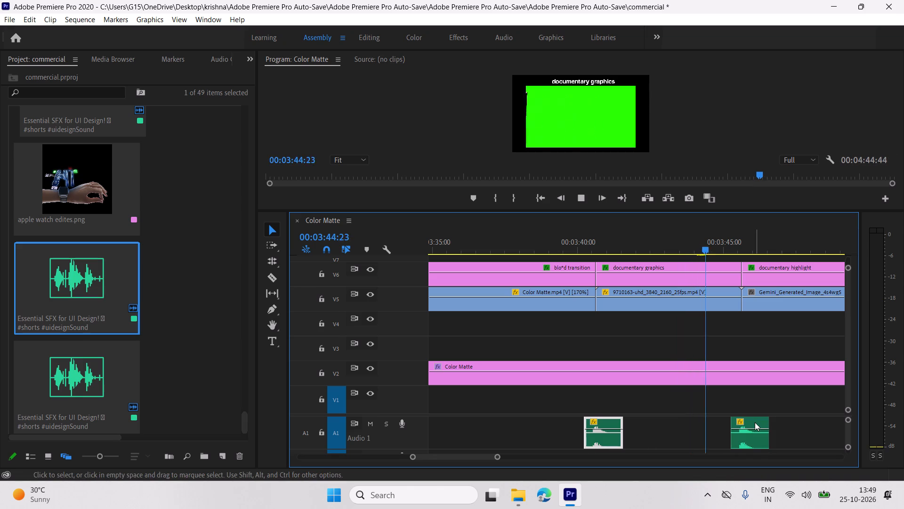
Duplicate the SFX clip on A1, placing the copy at 00:03:50:51 where the PRACTICE FOOTAGE.mp4 clip begins.
{"action": "scroll", "coordinate": [714, 414], "scroll_direction": "down", "scroll_amount": 6}
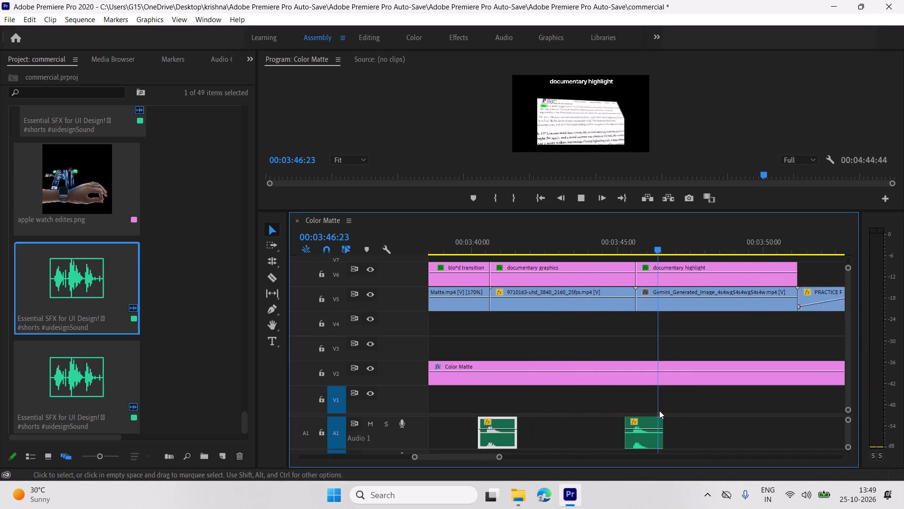
{"action": "scroll", "coordinate": [638, 409], "scroll_direction": "down", "scroll_amount": 3}
{"action": "left_click_drag", "start_coordinate": [594, 419], "coordinate": [766, 416], "text": "alt"}
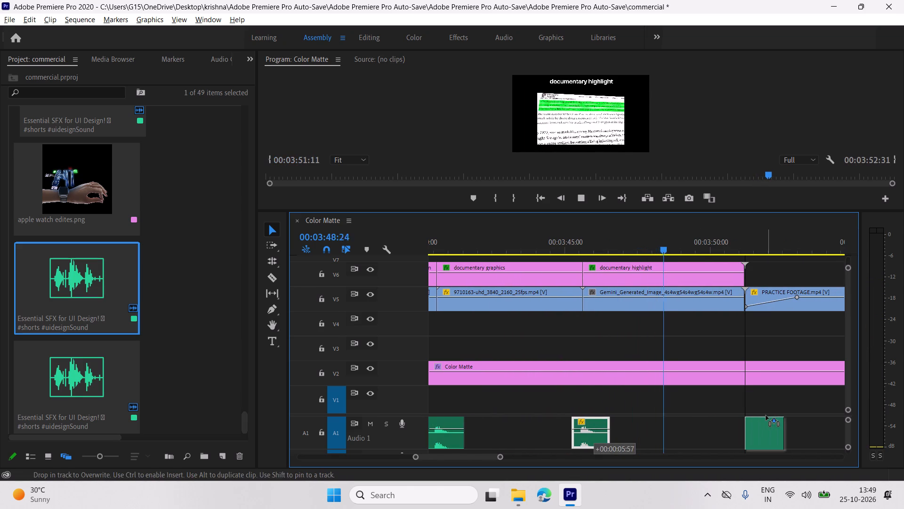
{"action": "left_click_drag", "start_coordinate": [766, 416], "coordinate": [758, 416], "text": "alt"}
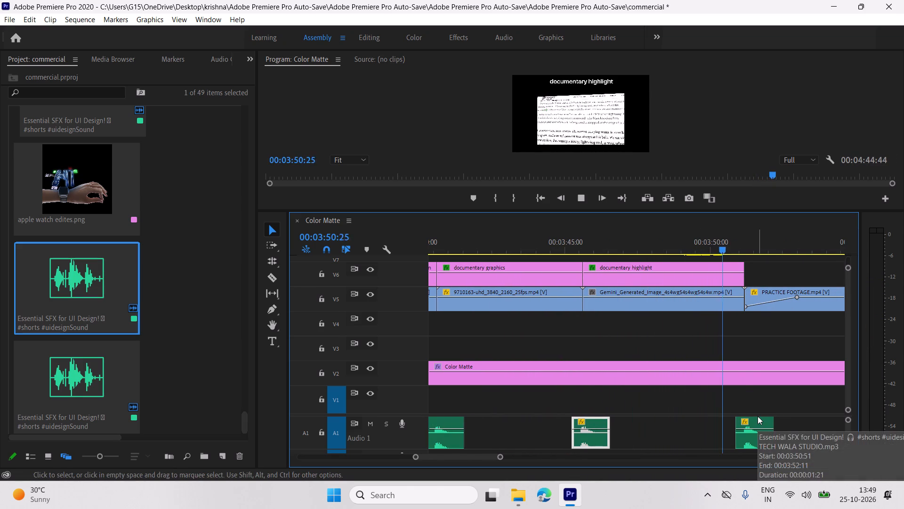
Duplicate the SFX clip on A1, place the copy at 00:04:15:51 for the start of the product visuals title, and play it.
{"action": "scroll", "coordinate": [750, 410], "scroll_direction": "down", "scroll_amount": 10}
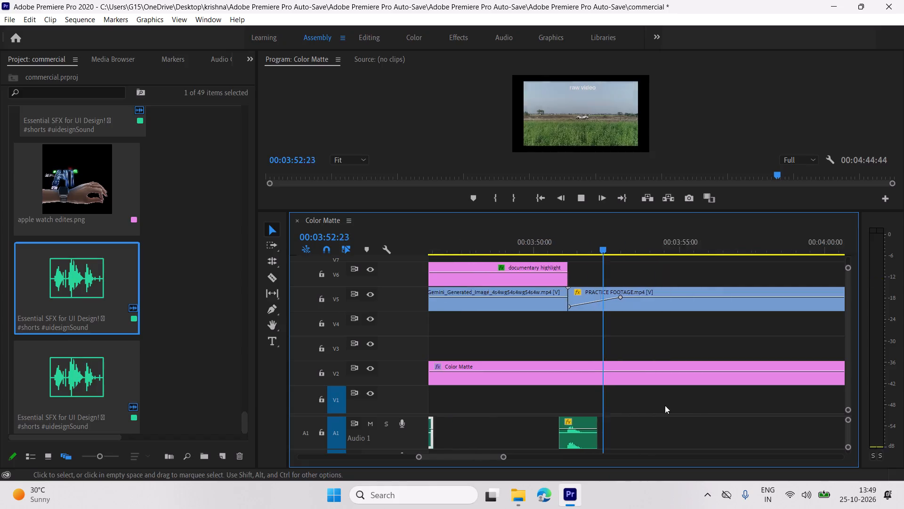
{"action": "left_click_drag", "start_coordinate": [584, 421], "coordinate": [773, 427], "text": "alt"}
{"action": "scroll", "coordinate": [724, 420], "scroll_direction": "down", "scroll_amount": 6}
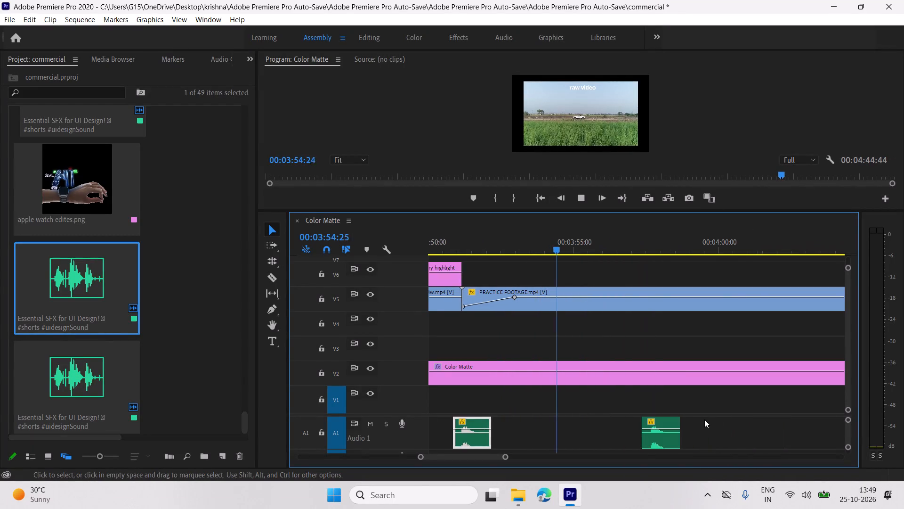
{"action": "scroll", "coordinate": [704, 419], "scroll_direction": "down", "scroll_amount": 3}
{"action": "left_click_drag", "start_coordinate": [618, 417], "coordinate": [743, 425]}
{"action": "scroll", "coordinate": [739, 424], "scroll_direction": "down", "scroll_amount": 5}
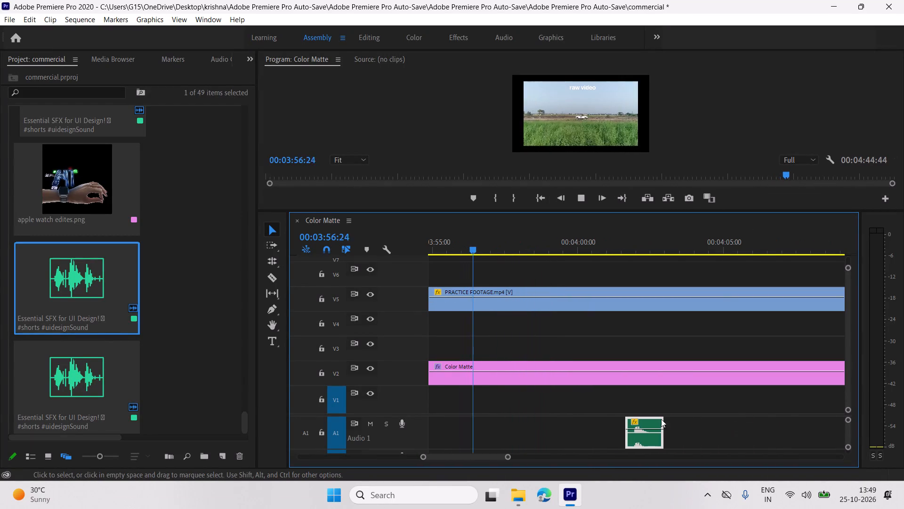
{"action": "left_click_drag", "start_coordinate": [654, 419], "coordinate": [791, 429]}
{"action": "scroll", "coordinate": [760, 425], "scroll_direction": "down", "scroll_amount": 6}
{"action": "scroll", "coordinate": [721, 416], "scroll_direction": "down", "scroll_amount": 4}
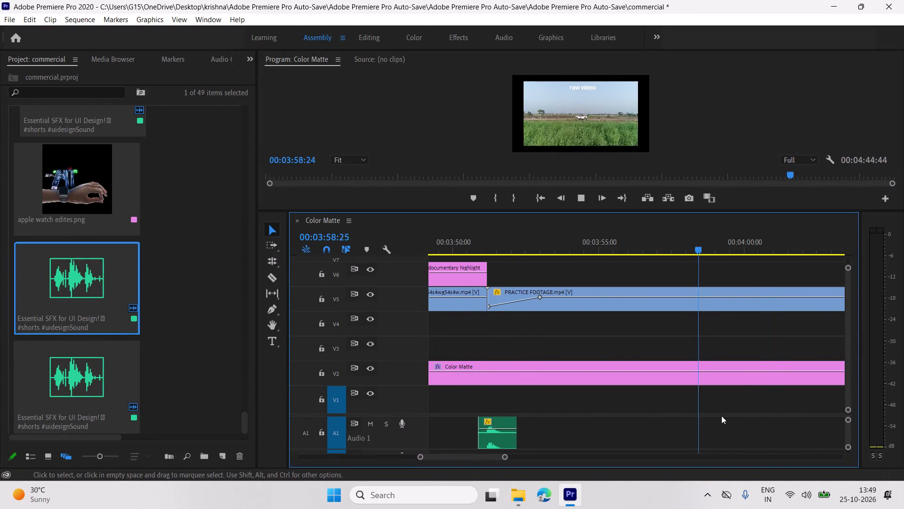
{"action": "scroll", "coordinate": [721, 416], "scroll_direction": "down", "scroll_amount": 15}
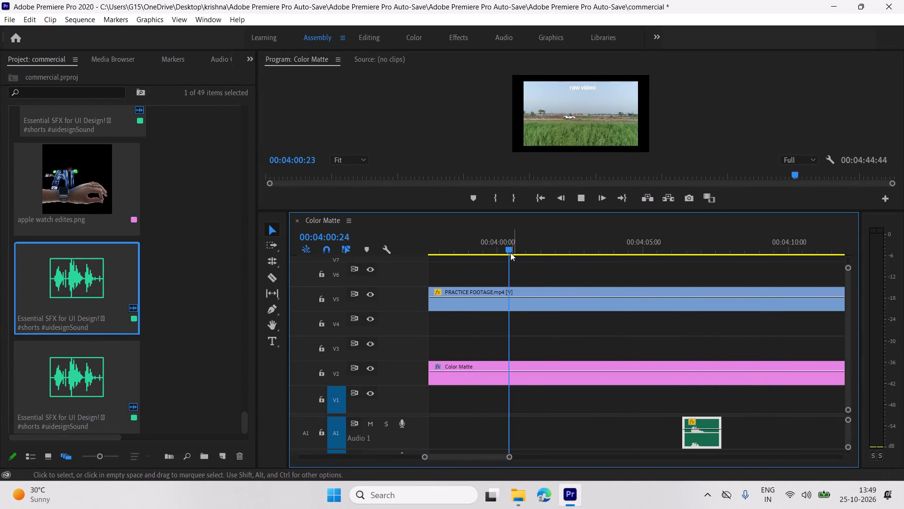
{"action": "left_click_drag", "start_coordinate": [511, 252], "coordinate": [737, 273]}
{"action": "scroll", "coordinate": [691, 410], "scroll_direction": "down", "scroll_amount": 10}
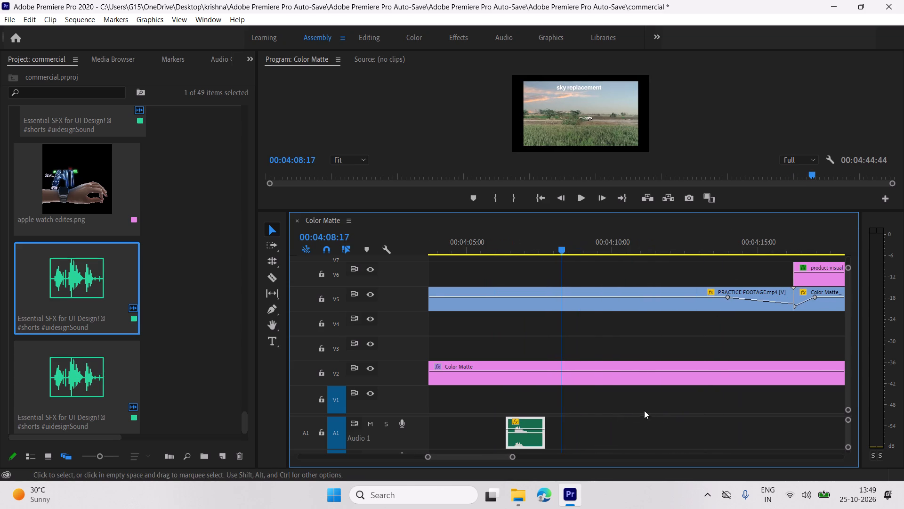
{"action": "left_click_drag", "start_coordinate": [525, 418], "coordinate": [802, 423]}
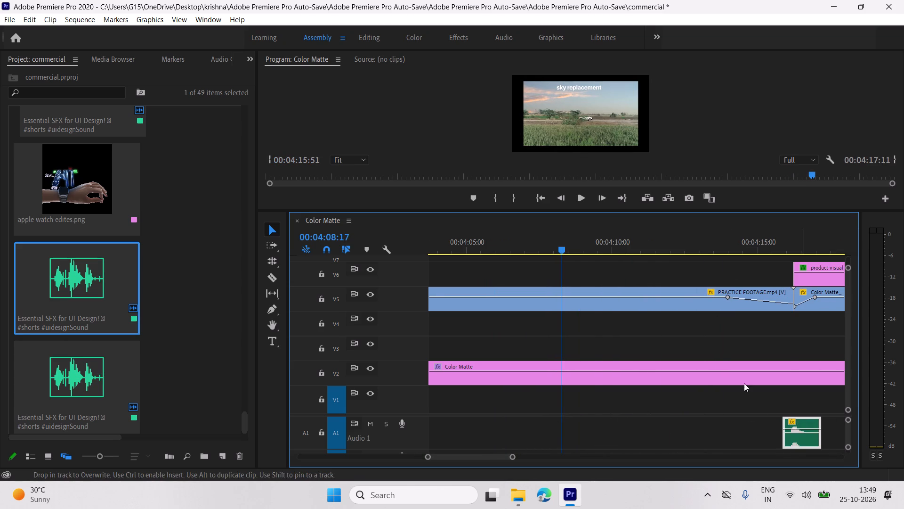
{"action": "left_click_drag", "start_coordinate": [570, 257], "coordinate": [596, 267]}
{"action": "left_click_drag", "start_coordinate": [563, 248], "coordinate": [654, 278]}
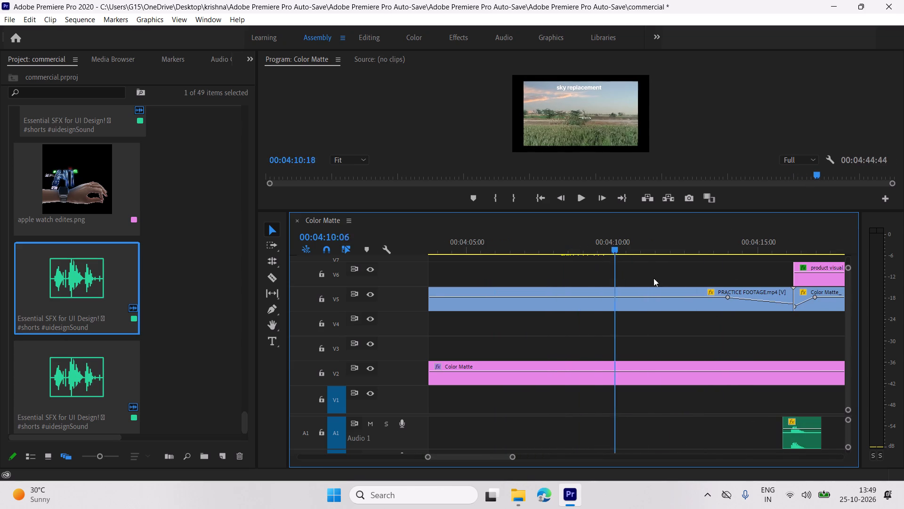
{"action": "left_click_drag", "start_coordinate": [654, 278], "coordinate": [747, 290]}
{"action": "scroll", "coordinate": [738, 308], "scroll_direction": "down", "scroll_amount": 10}
{"action": "key", "text": "space"}
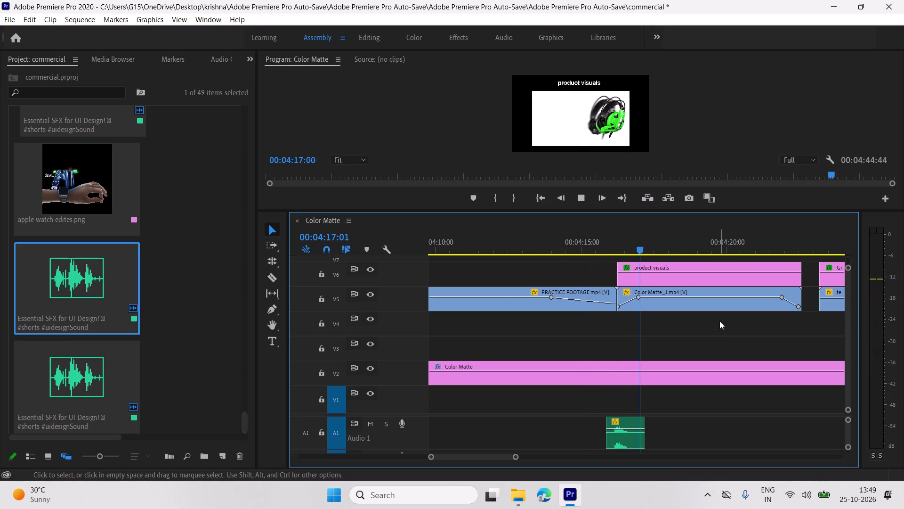
Duplicate the SFX clip on A1, placing one copy at the start of the product visuals title and another at 00:04:22:35 just before text.mp4.
{"action": "scroll", "coordinate": [713, 331], "scroll_direction": "down", "scroll_amount": 4}
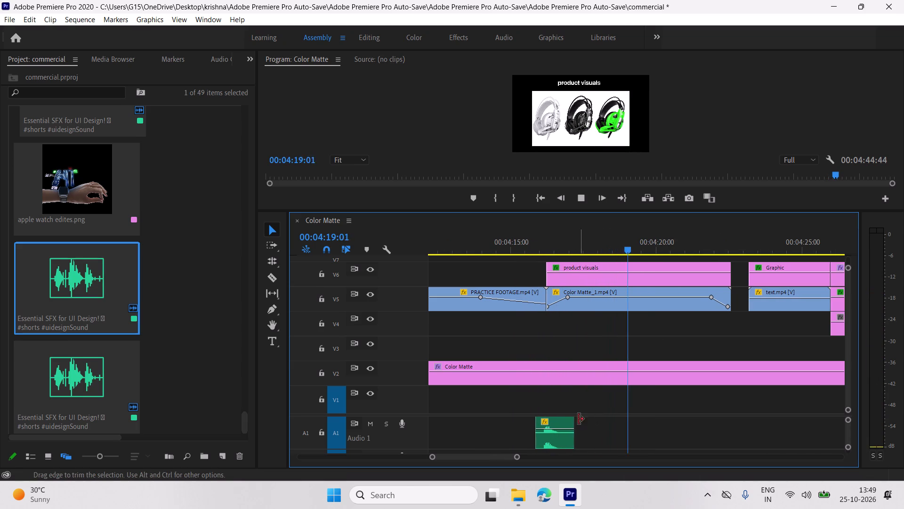
{"action": "left_click_drag", "start_coordinate": [554, 418], "coordinate": [562, 419], "text": "alt"}
{"action": "left_click_drag", "start_coordinate": [576, 419], "coordinate": [741, 419], "text": "alt"}
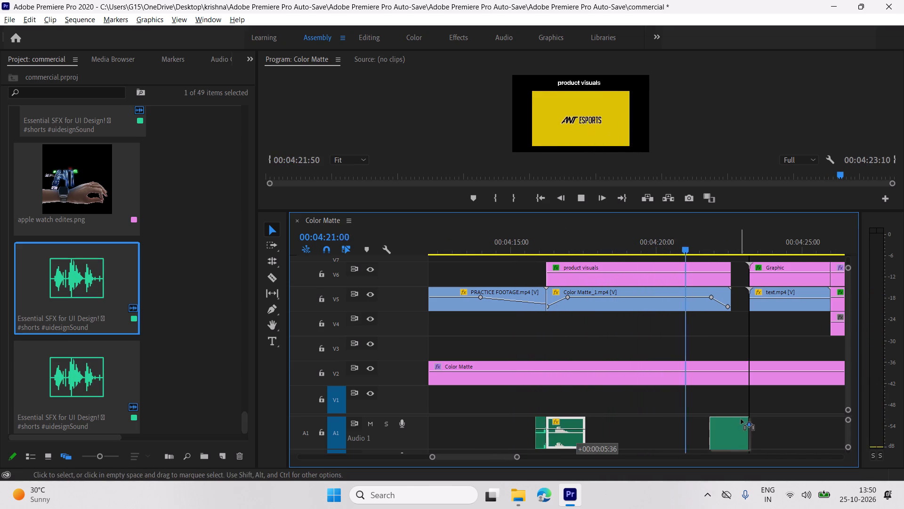
{"action": "left_click_drag", "start_coordinate": [741, 419], "coordinate": [761, 421], "text": "alt"}
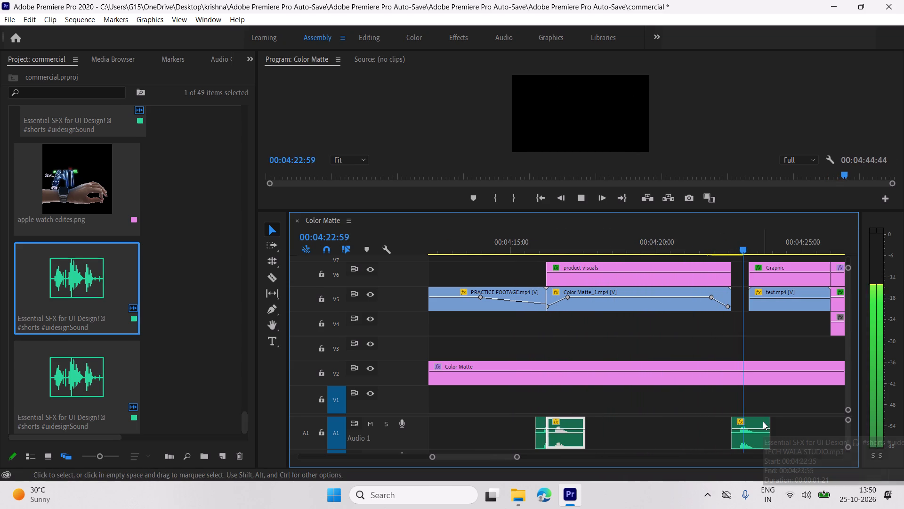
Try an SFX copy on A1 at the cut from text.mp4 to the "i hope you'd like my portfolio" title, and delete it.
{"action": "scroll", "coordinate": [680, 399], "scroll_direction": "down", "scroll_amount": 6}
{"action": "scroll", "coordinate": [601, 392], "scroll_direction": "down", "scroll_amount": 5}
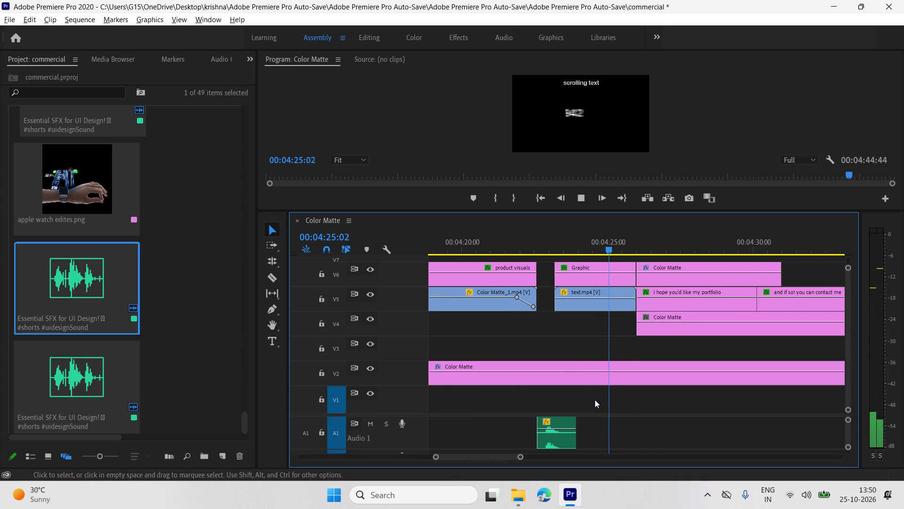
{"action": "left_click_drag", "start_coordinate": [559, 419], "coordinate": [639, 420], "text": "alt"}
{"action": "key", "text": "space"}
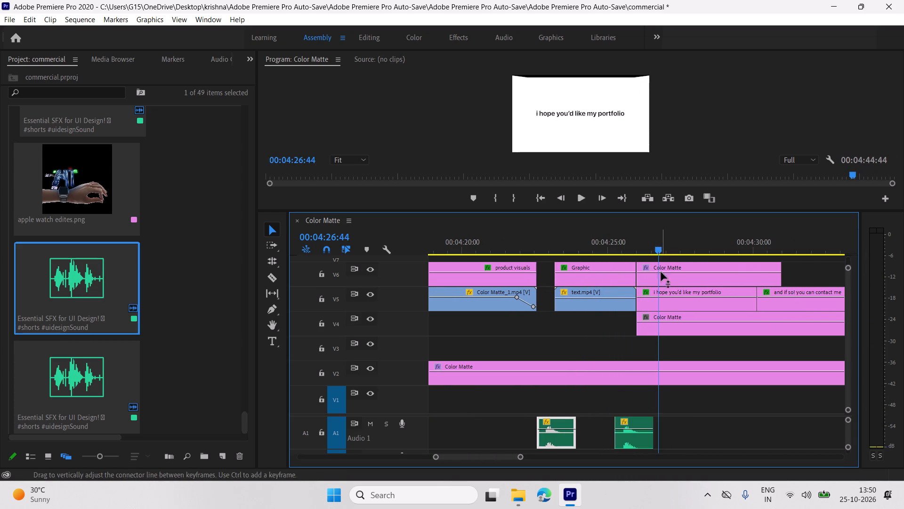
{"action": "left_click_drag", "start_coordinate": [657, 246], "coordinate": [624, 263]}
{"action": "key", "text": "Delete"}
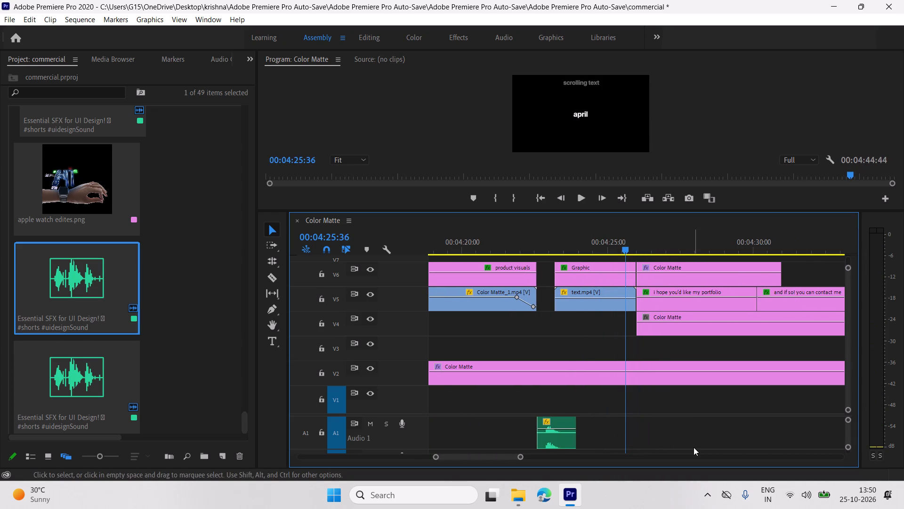
Play the transition from text.mp4 into the "i hope you'd like my portfolio" title.
{"action": "key", "text": "space"}
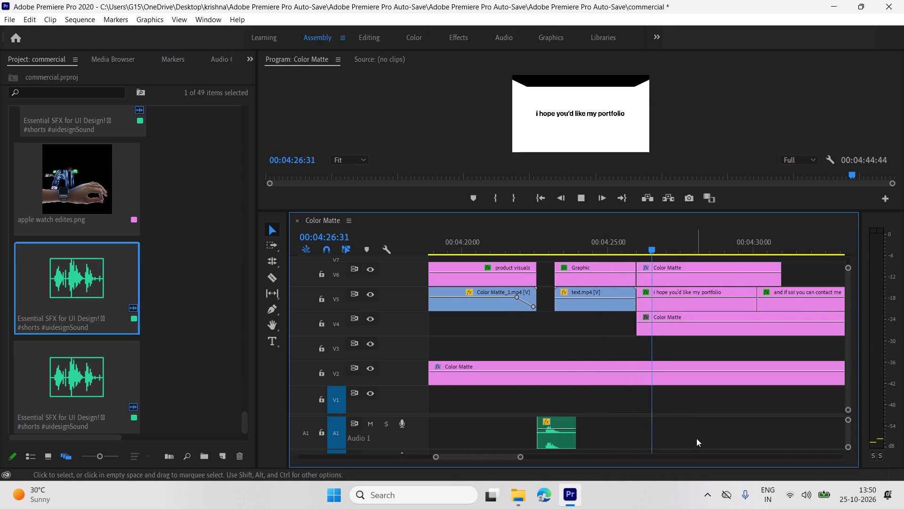
{"action": "key", "text": "space"}
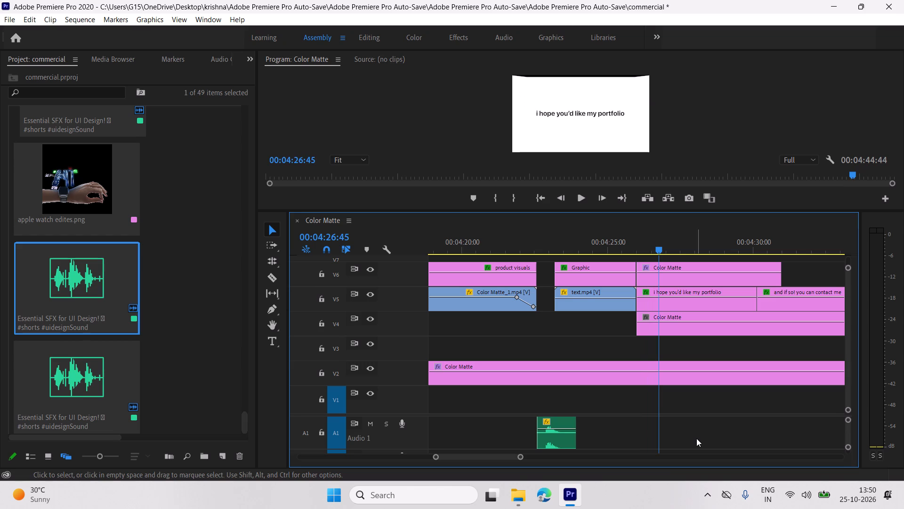
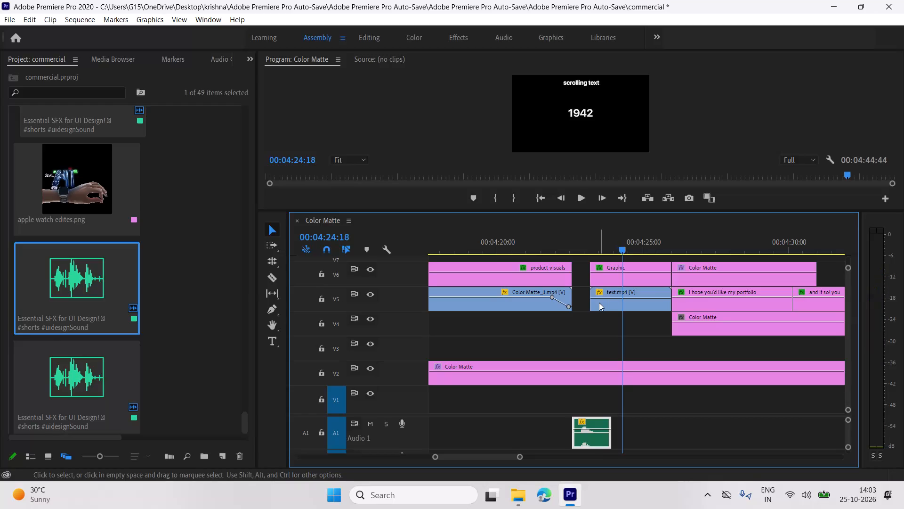
Duplicate the SFX clip on A1, starting the copy just before the "i hope you'd like my portfolio" title, and play the transition.
{"action": "key", "text": "space"}
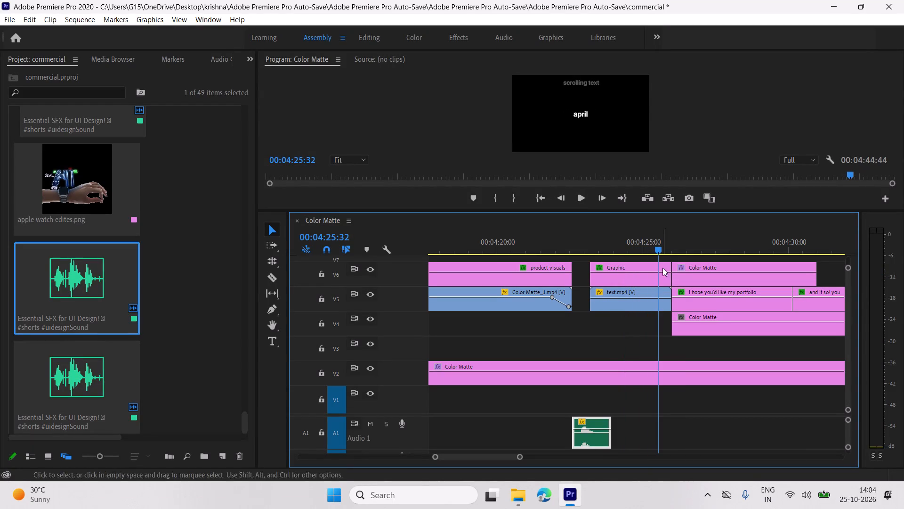
{"action": "key", "text": "space"}
{"action": "key", "text": "space"}
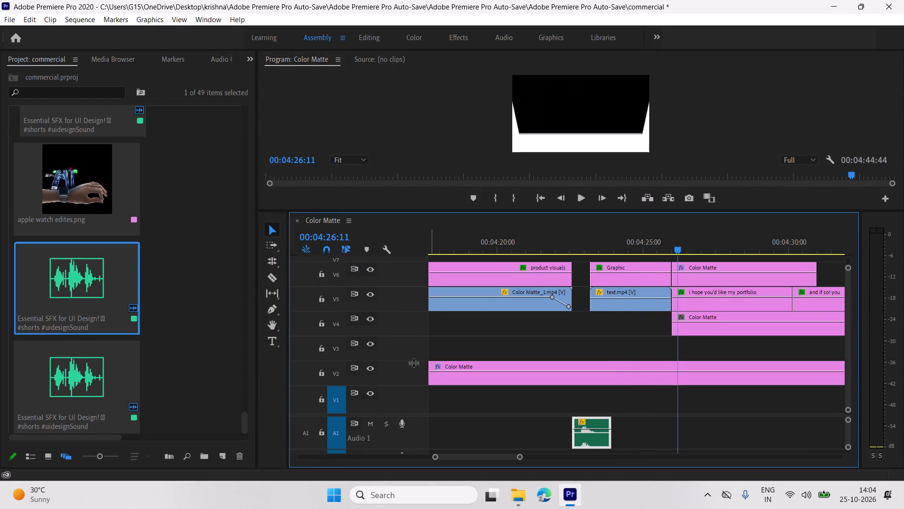
{"action": "left_click_drag", "start_coordinate": [593, 419], "coordinate": [683, 421], "text": "alt"}
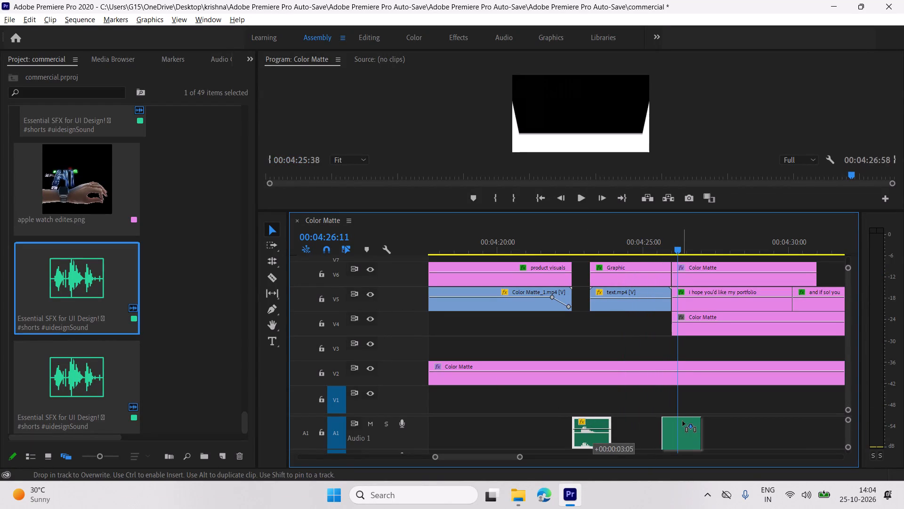
{"action": "left_click_drag", "start_coordinate": [683, 421], "coordinate": [688, 421], "text": "alt"}
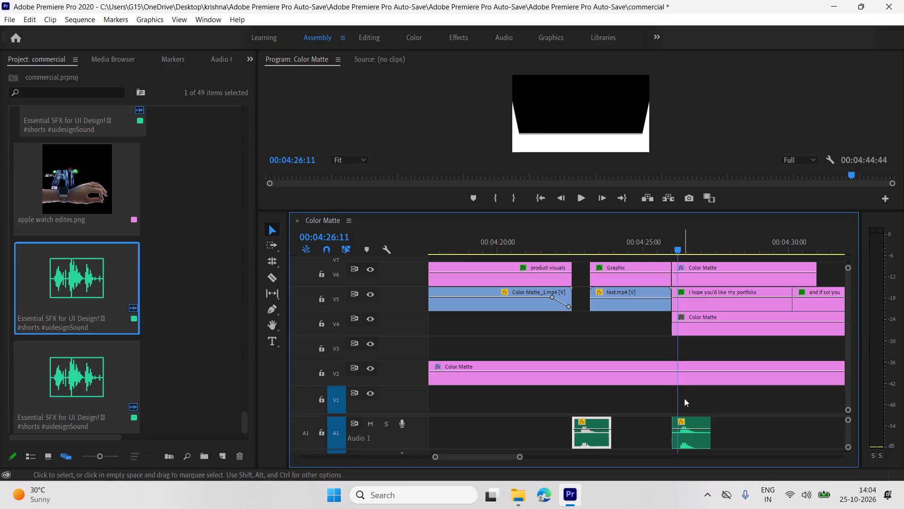
{"action": "left_click_drag", "start_coordinate": [692, 422], "coordinate": [682, 421]}
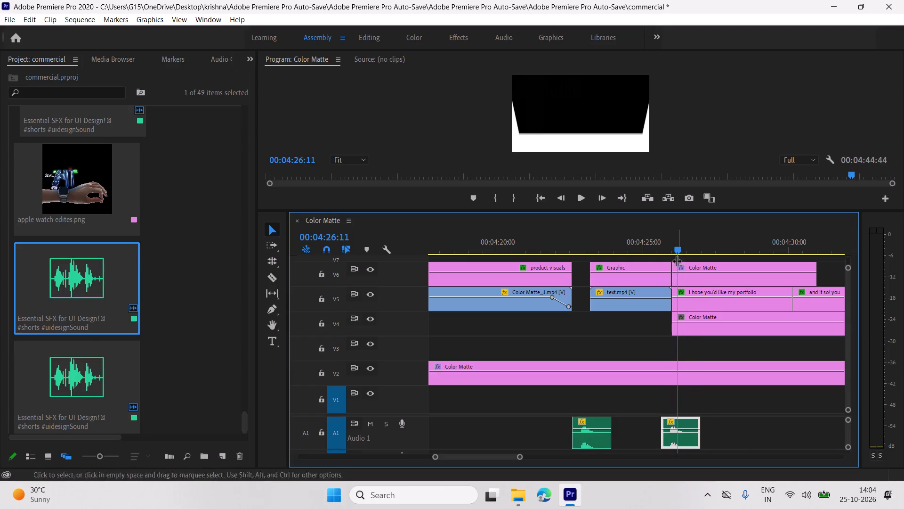
{"action": "left_click_drag", "start_coordinate": [676, 252], "coordinate": [671, 251]}
{"action": "key", "text": "space"}
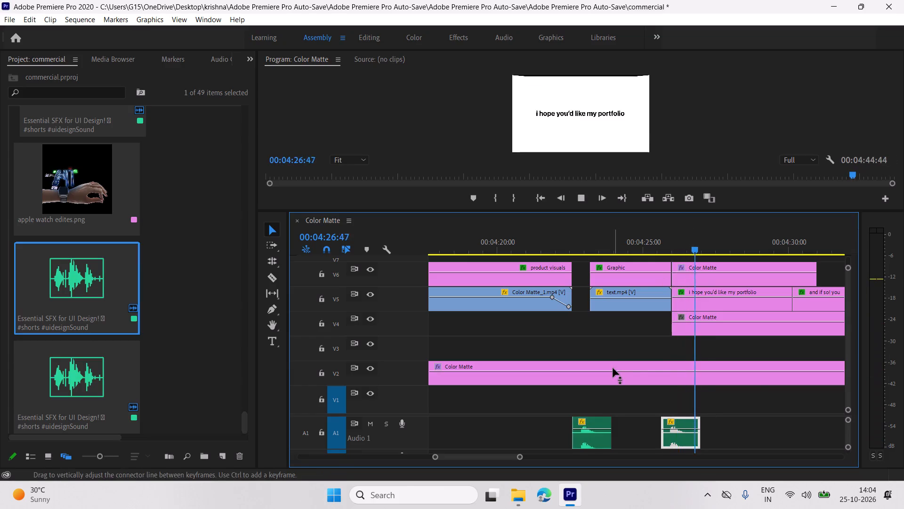
Play the closing titles from "i hope you'd like my portfolio" into the title following "and if so! you can contact me..".
{"action": "scroll", "coordinate": [643, 370], "scroll_direction": "down", "scroll_amount": 6}
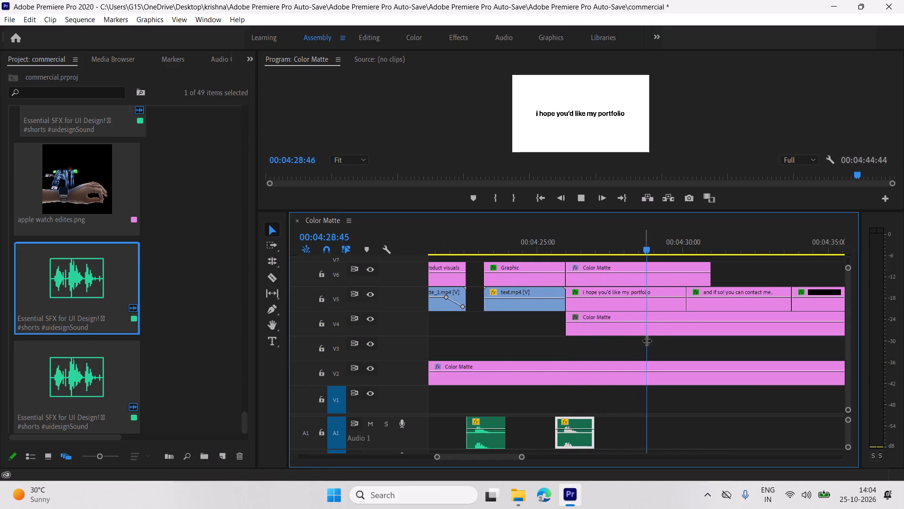
{"action": "key", "text": "space"}
{"action": "key", "text": "space"}
{"action": "scroll", "coordinate": [545, 358], "scroll_direction": "down", "scroll_amount": 5}
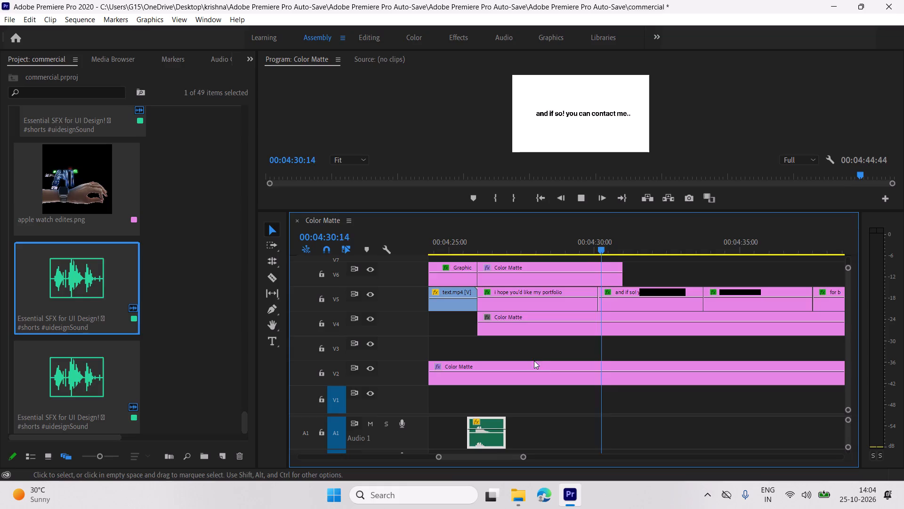
{"action": "scroll", "coordinate": [545, 346], "scroll_direction": "down", "scroll_amount": 4}
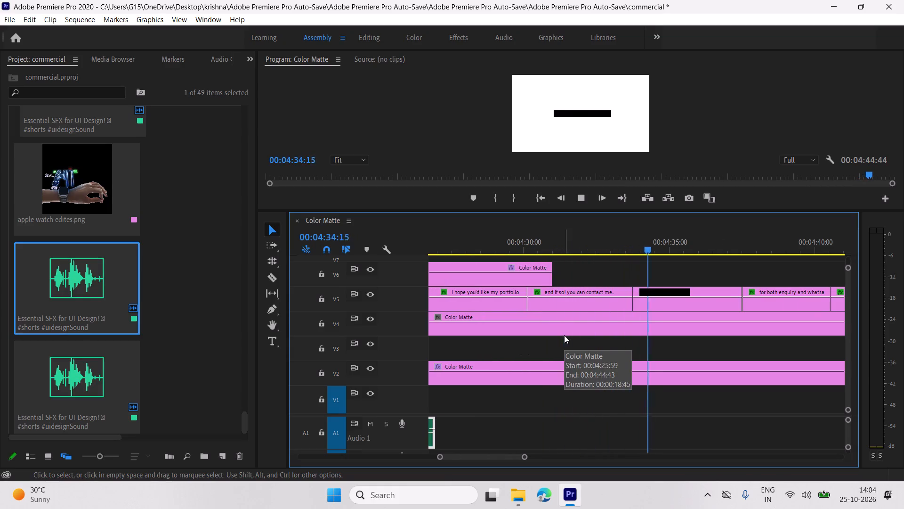
{"action": "key", "text": "space"}
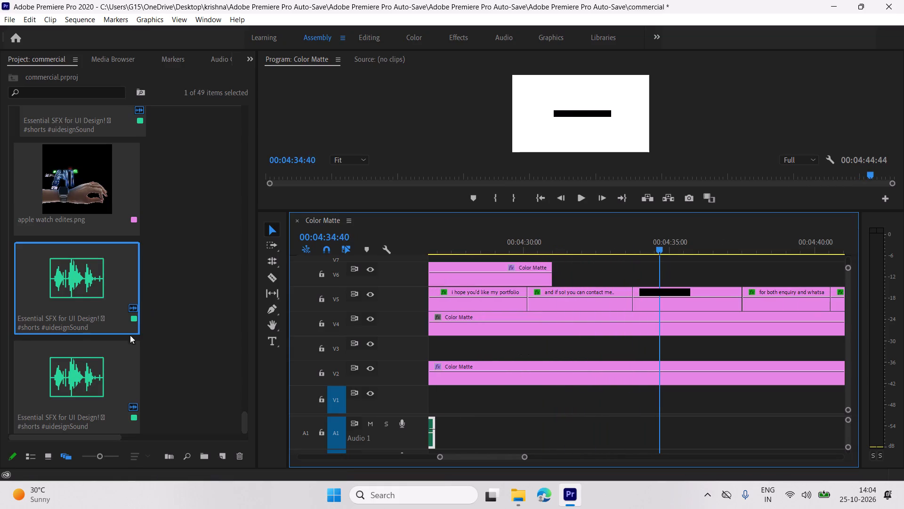
Add the last SFX file in the project to A1, trim its start to about 00:04:34 under the contact title, and play it.
{"action": "left_click_drag", "start_coordinate": [90, 367], "coordinate": [574, 424]}
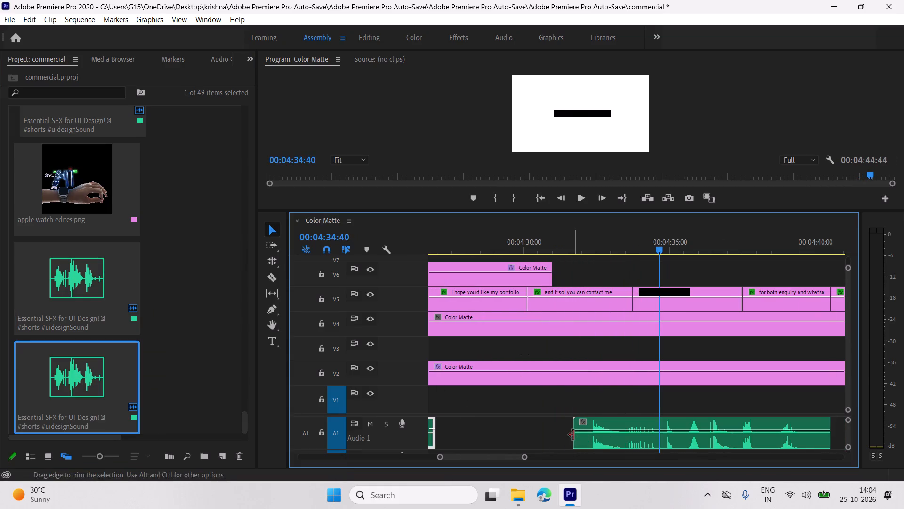
{"action": "left_click_drag", "start_coordinate": [573, 435], "coordinate": [599, 435]}
{"action": "left_click_drag", "start_coordinate": [635, 435], "coordinate": [769, 434]}
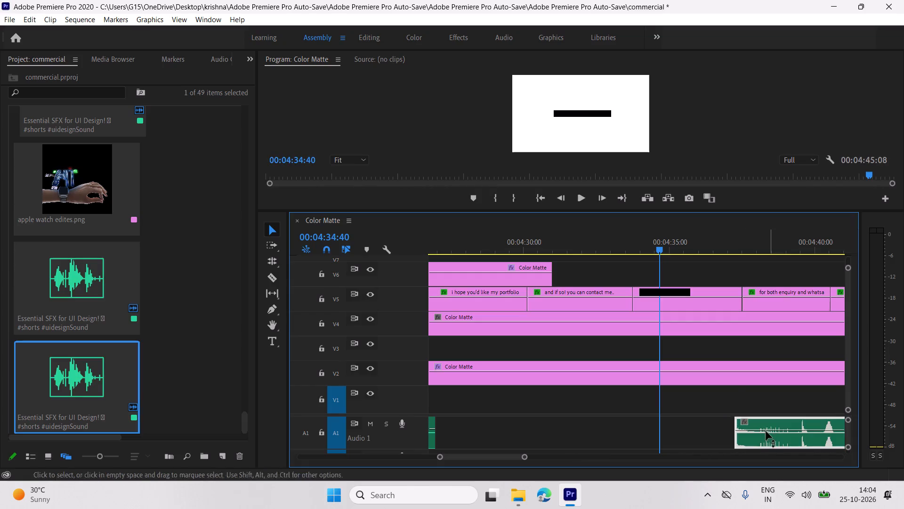
{"action": "left_click_drag", "start_coordinate": [754, 423], "coordinate": [518, 418]}
{"action": "left_click_drag", "start_coordinate": [505, 424], "coordinate": [525, 426]}
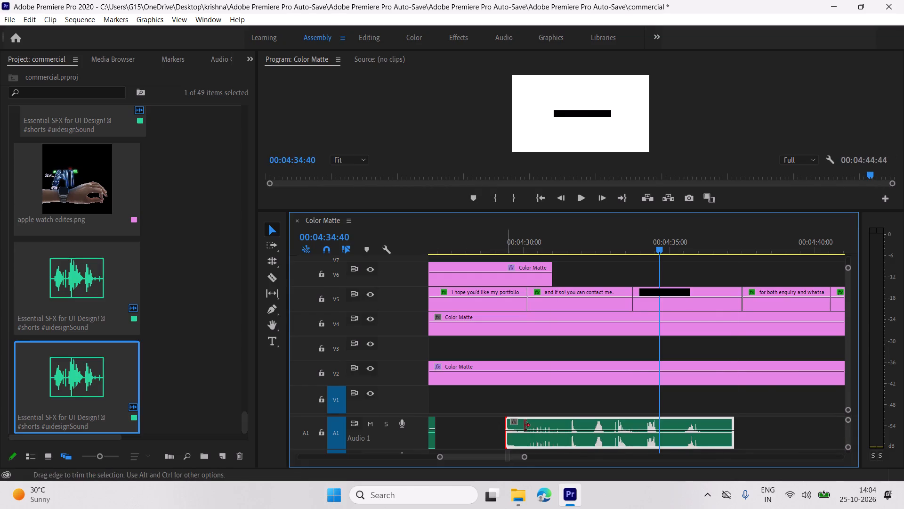
{"action": "left_click_drag", "start_coordinate": [525, 426], "coordinate": [641, 430]}
{"action": "left_click_drag", "start_coordinate": [657, 251], "coordinate": [646, 251]}
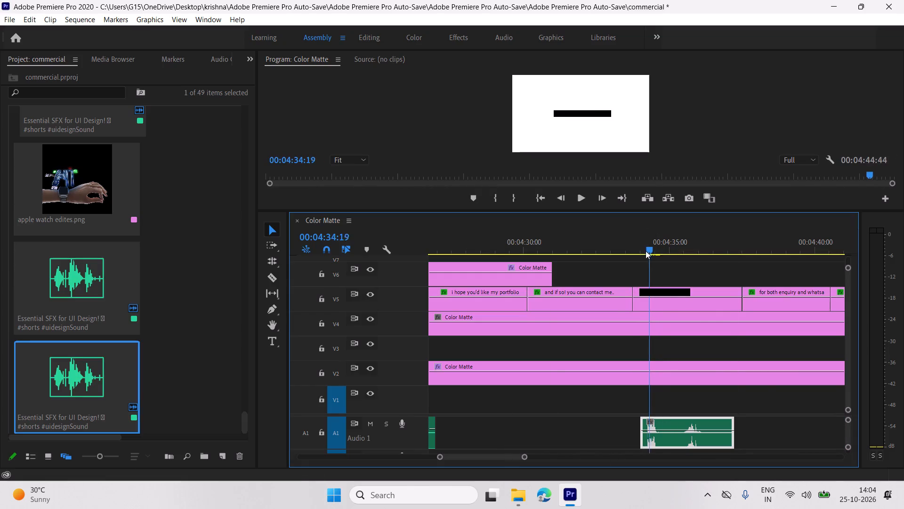
{"action": "left_click_drag", "start_coordinate": [646, 251], "coordinate": [638, 253]}
{"action": "key", "text": "space"}
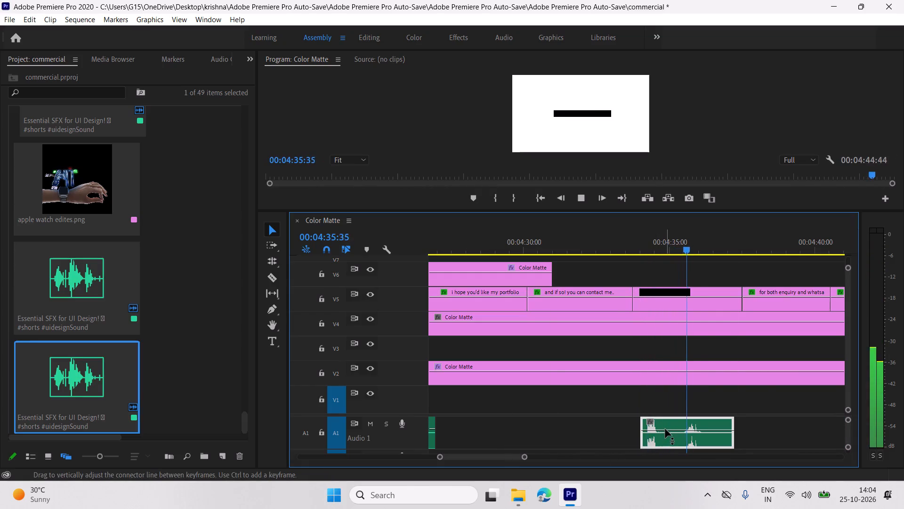
{"action": "key", "text": "space"}
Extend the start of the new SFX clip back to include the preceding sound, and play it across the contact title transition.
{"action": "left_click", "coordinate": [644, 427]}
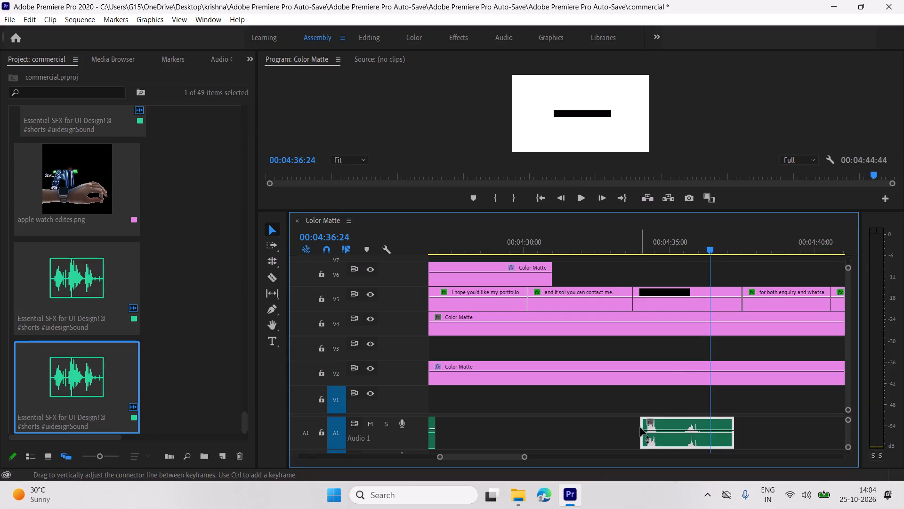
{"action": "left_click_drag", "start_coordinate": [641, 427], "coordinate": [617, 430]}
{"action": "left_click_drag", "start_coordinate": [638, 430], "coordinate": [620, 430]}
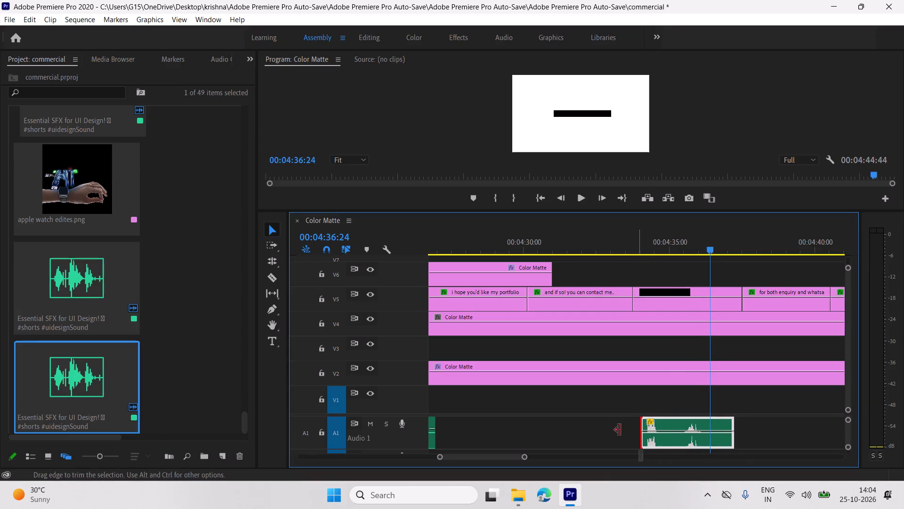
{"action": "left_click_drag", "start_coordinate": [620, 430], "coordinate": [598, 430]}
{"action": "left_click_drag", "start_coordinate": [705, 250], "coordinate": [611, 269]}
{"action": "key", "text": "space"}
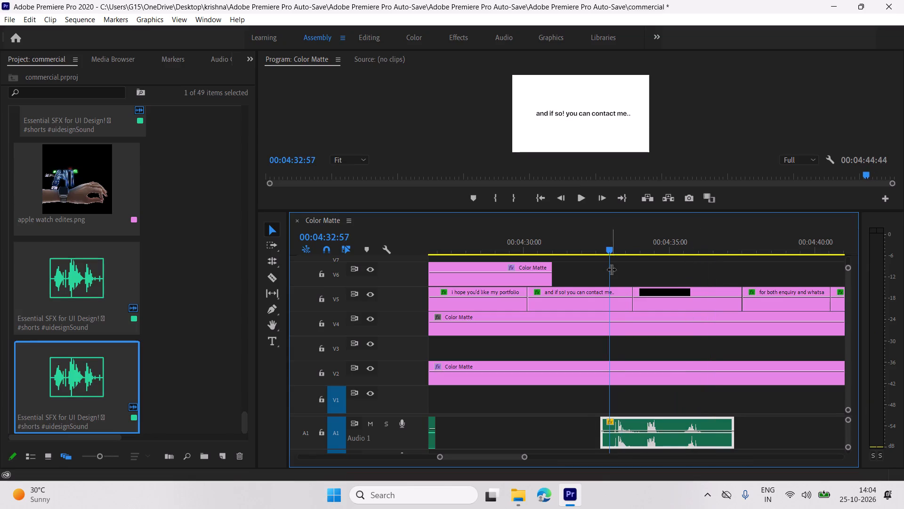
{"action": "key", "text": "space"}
Trim the new SFX clip on A1 to its last sound and place it just before the "thank you :)" title.
{"action": "left_click_drag", "start_coordinate": [642, 415], "coordinate": [656, 417]}
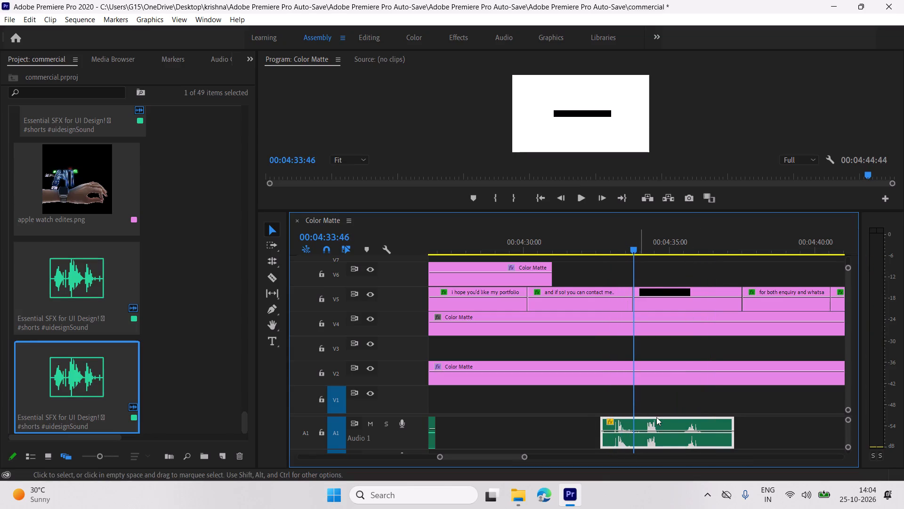
{"action": "left_click_drag", "start_coordinate": [656, 417], "coordinate": [668, 419]}
{"action": "left_click_drag", "start_coordinate": [653, 422], "coordinate": [673, 424]}
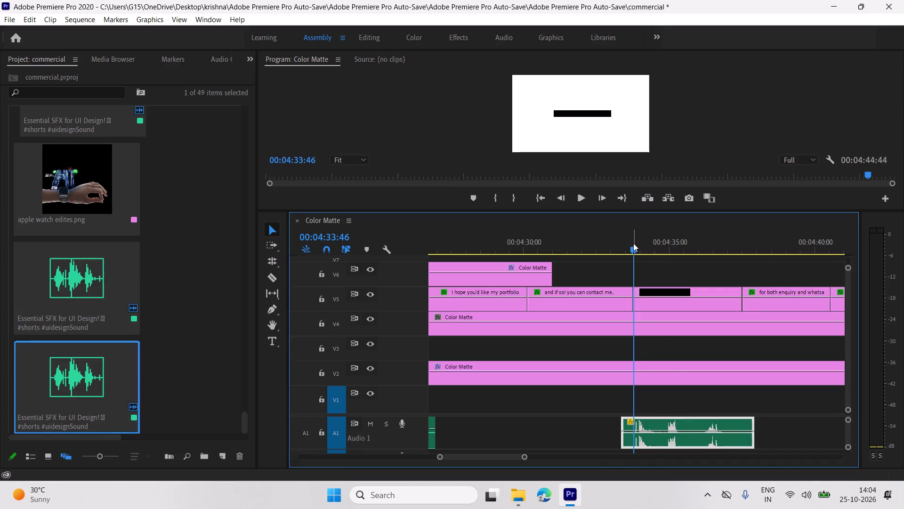
Play the SFX clip under the contact title, split it at 00:04:35:39, and trim the first piece's end to about 00:04:34.
{"action": "left_click_drag", "start_coordinate": [633, 243], "coordinate": [628, 243]}
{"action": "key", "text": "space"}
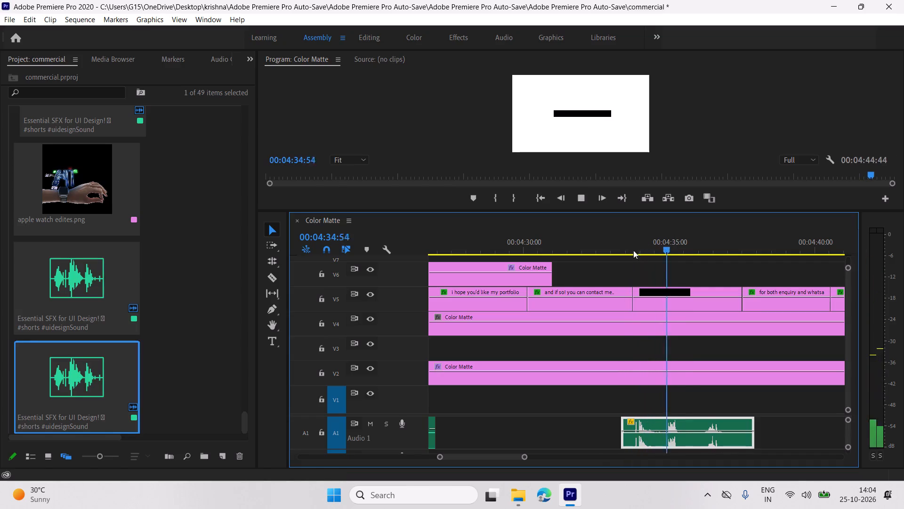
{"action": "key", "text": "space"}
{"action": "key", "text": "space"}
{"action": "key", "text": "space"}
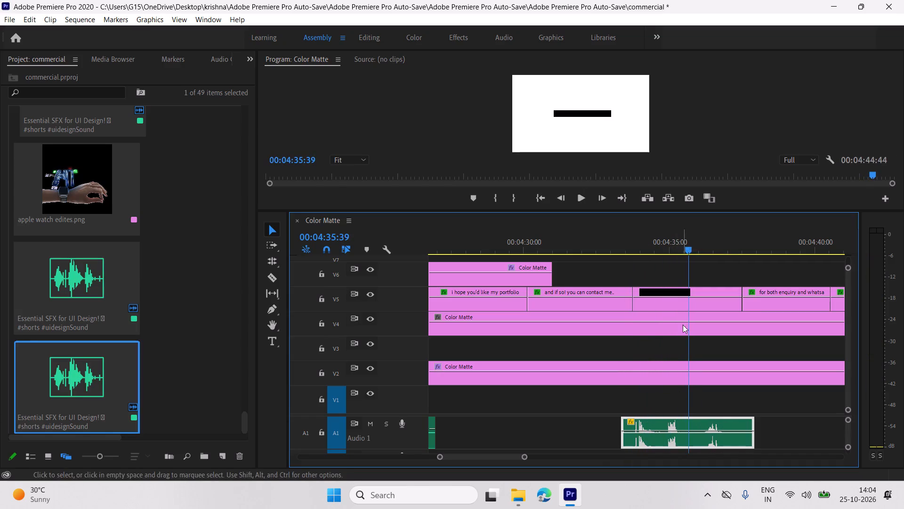
{"action": "left_click", "coordinate": [276, 276]}
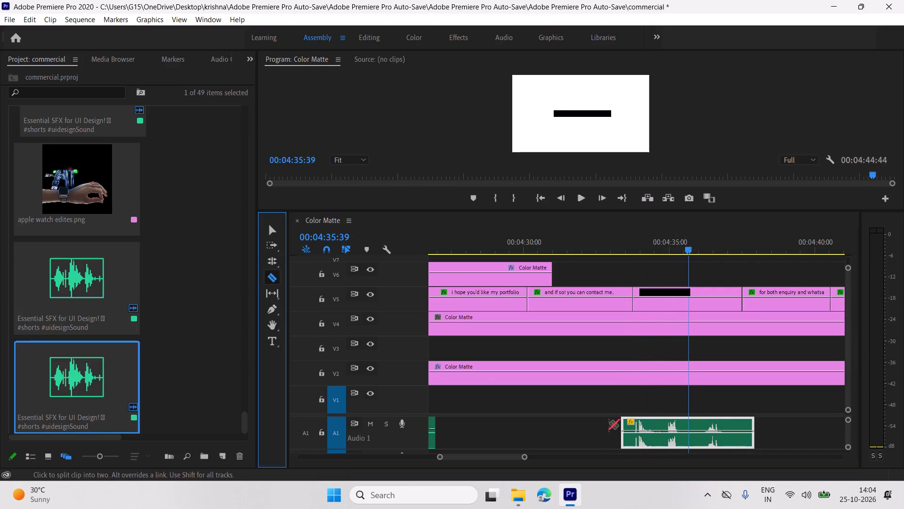
{"action": "left_click", "coordinate": [689, 432]}
{"action": "left_click", "coordinate": [278, 231]}
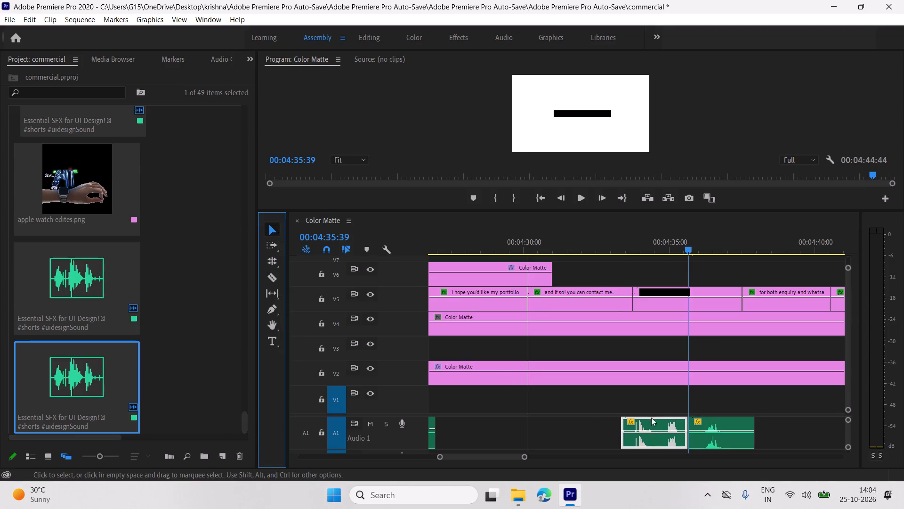
{"action": "left_click_drag", "start_coordinate": [687, 434], "coordinate": [656, 431]}
Move the second SFX piece on A1 across the start of the "thank you :)" title and play that transition.
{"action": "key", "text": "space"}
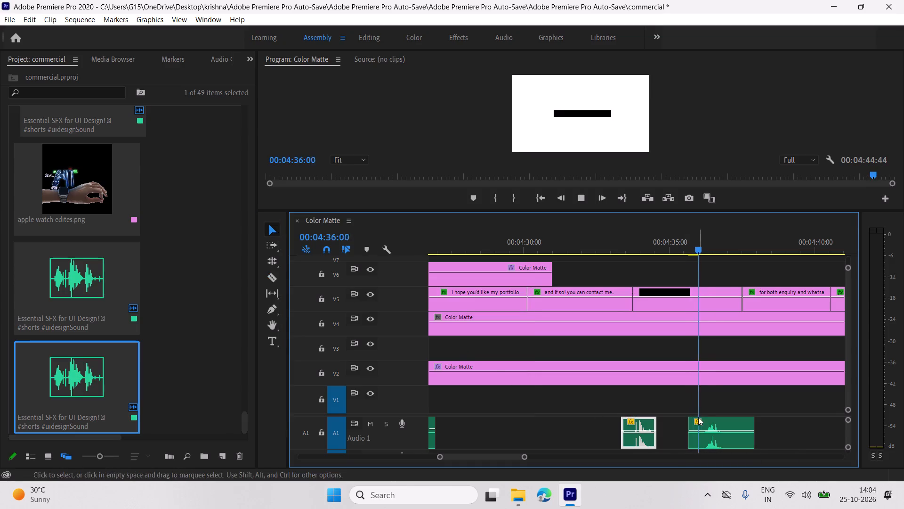
{"action": "scroll", "coordinate": [694, 426], "scroll_direction": "down", "scroll_amount": 5}
{"action": "scroll", "coordinate": [647, 409], "scroll_direction": "down", "scroll_amount": 5}
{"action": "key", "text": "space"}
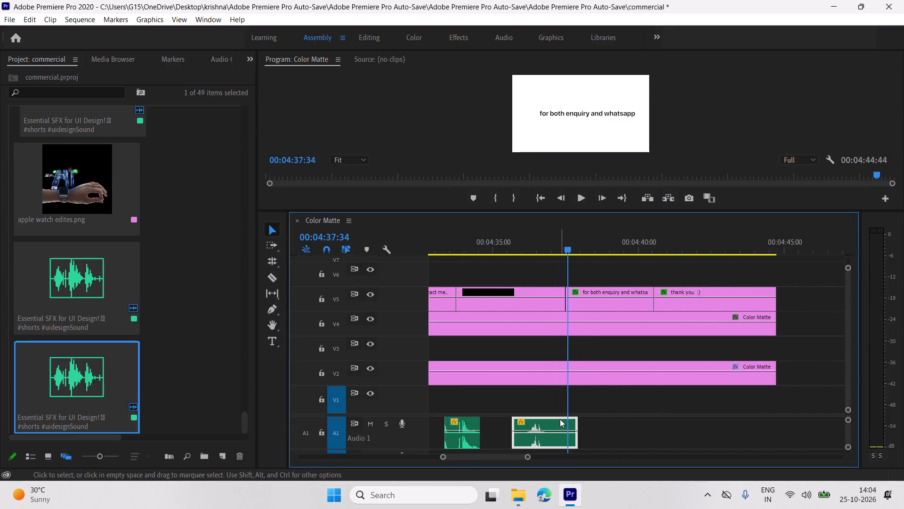
{"action": "left_click_drag", "start_coordinate": [560, 419], "coordinate": [684, 422]}
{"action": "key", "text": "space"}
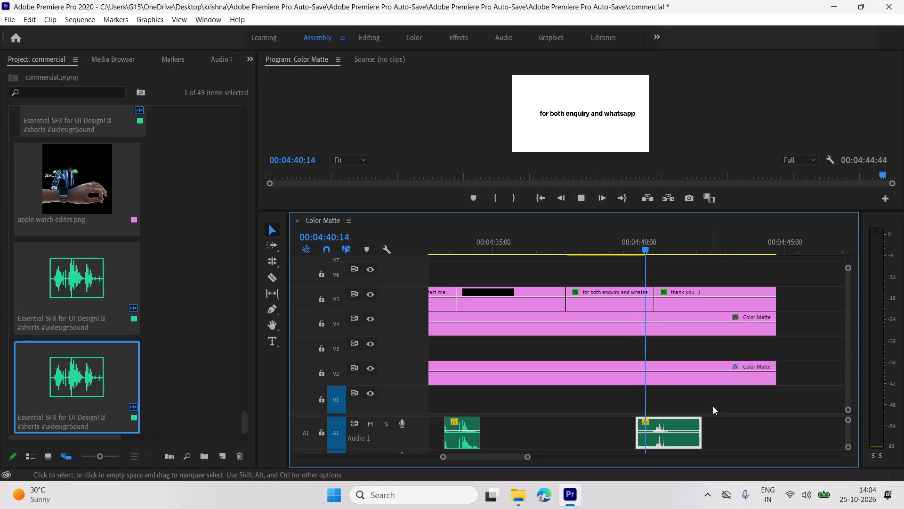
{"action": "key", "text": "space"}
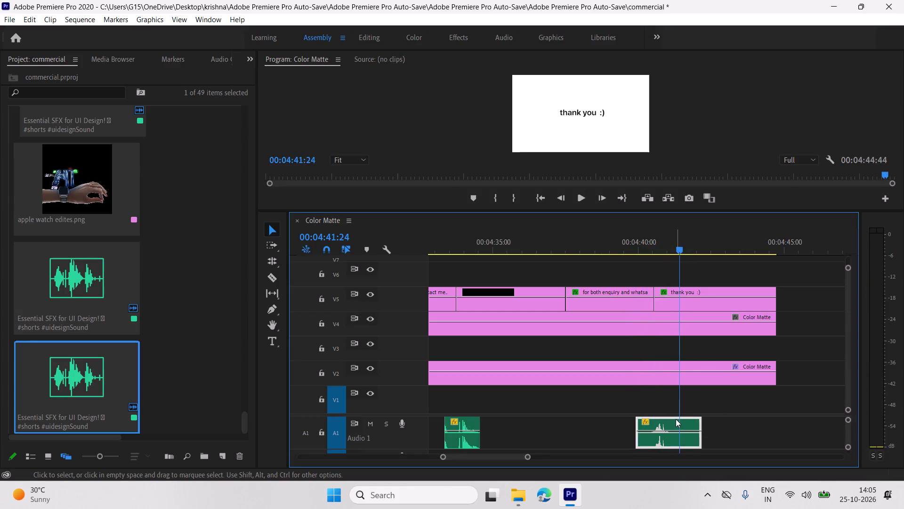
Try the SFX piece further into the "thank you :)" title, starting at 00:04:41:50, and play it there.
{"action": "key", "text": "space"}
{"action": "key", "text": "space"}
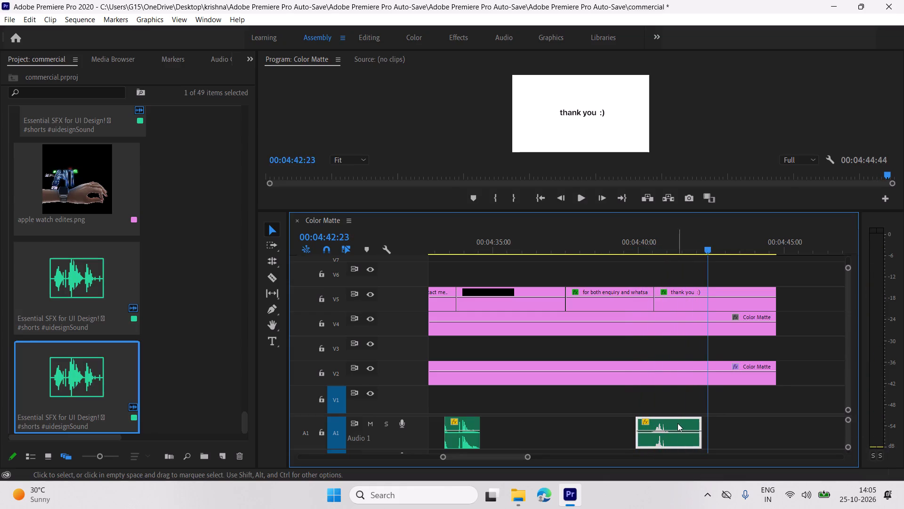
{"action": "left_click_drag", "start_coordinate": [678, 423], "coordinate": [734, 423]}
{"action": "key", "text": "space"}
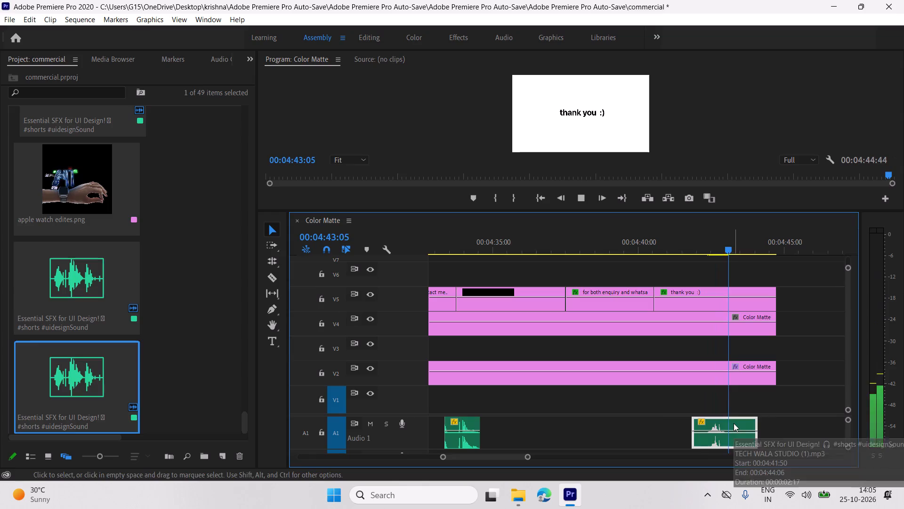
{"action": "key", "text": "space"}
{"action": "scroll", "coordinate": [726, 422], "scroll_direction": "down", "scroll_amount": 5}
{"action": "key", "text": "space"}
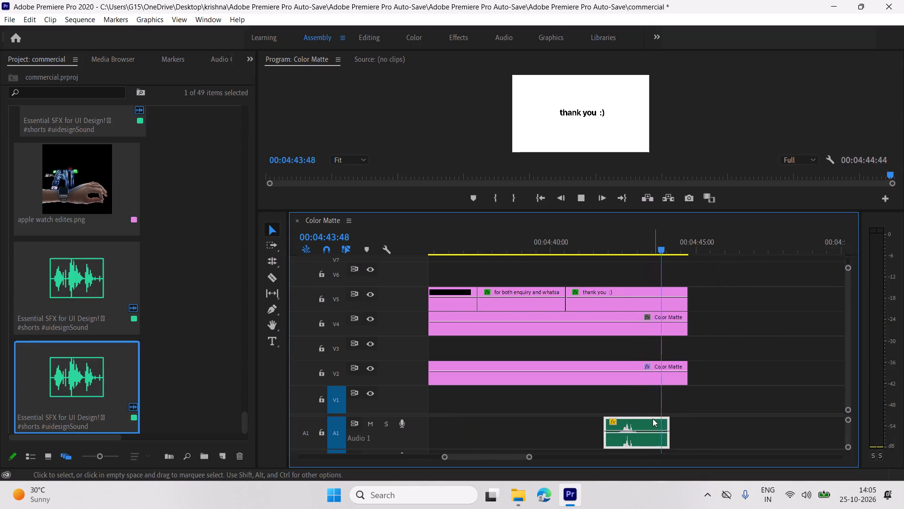
Move the SFX piece back so its sound lines up with the start of the "thank you :)" title, and play it.
{"action": "left_click_drag", "start_coordinate": [653, 419], "coordinate": [615, 419]}
{"action": "left_click_drag", "start_coordinate": [687, 249], "coordinate": [586, 277]}
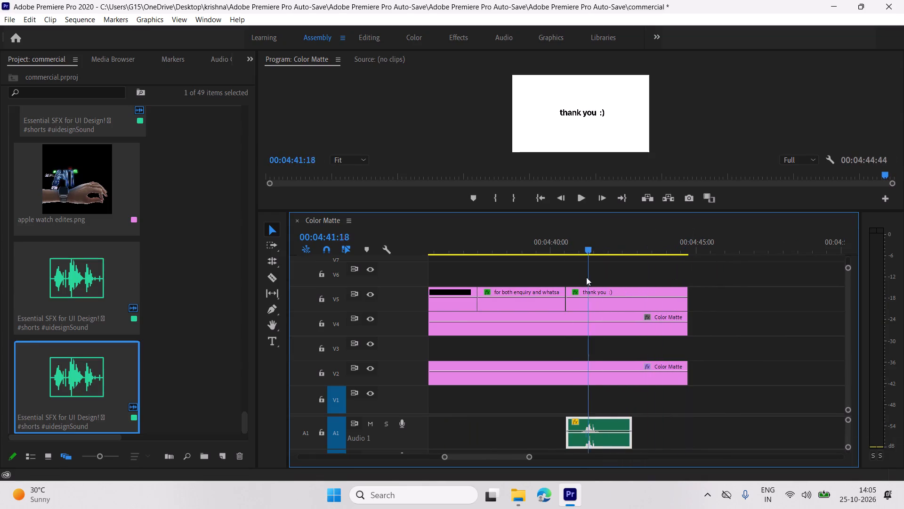
{"action": "left_click_drag", "start_coordinate": [586, 277], "coordinate": [568, 283]}
{"action": "left_click_drag", "start_coordinate": [601, 420], "coordinate": [584, 420]}
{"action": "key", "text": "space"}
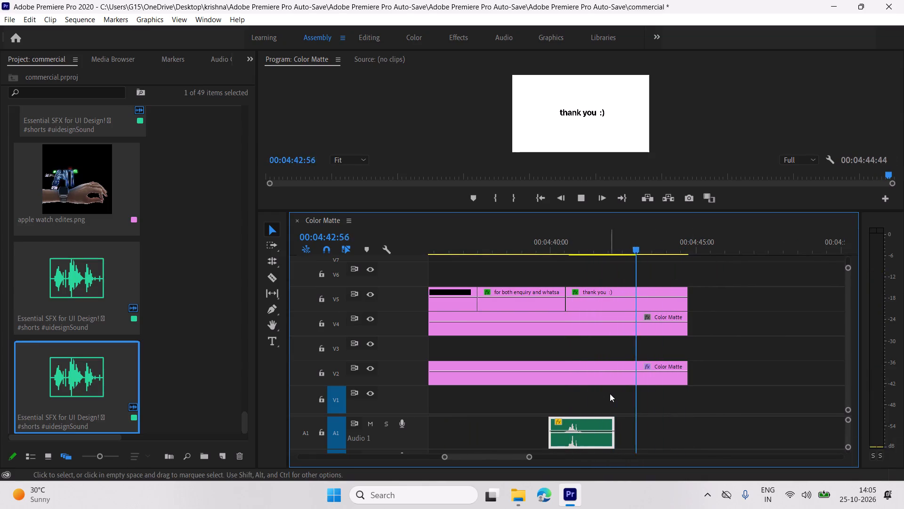
Play the "thank you :)" title through to the end of the sequence.
{"action": "key", "text": "space"}
{"action": "key", "text": "space"}
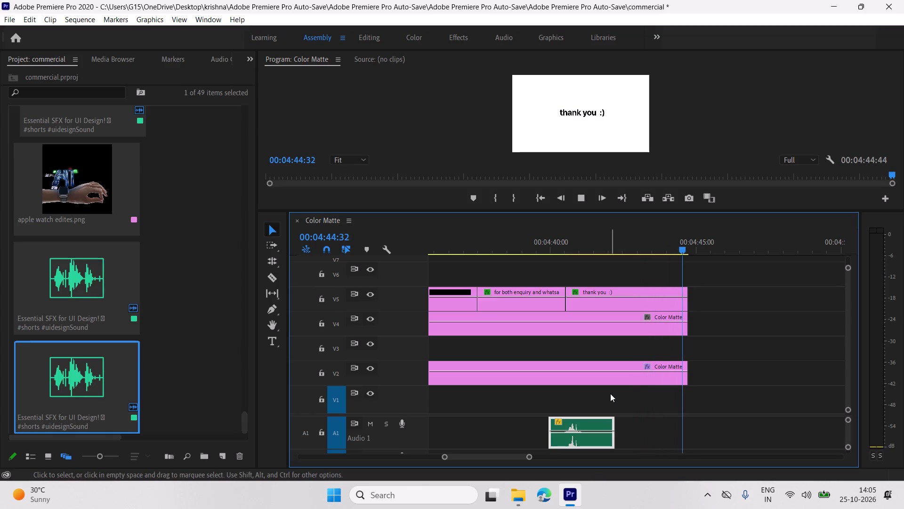
{"action": "key", "text": "space"}
{"action": "key", "text": "space"}
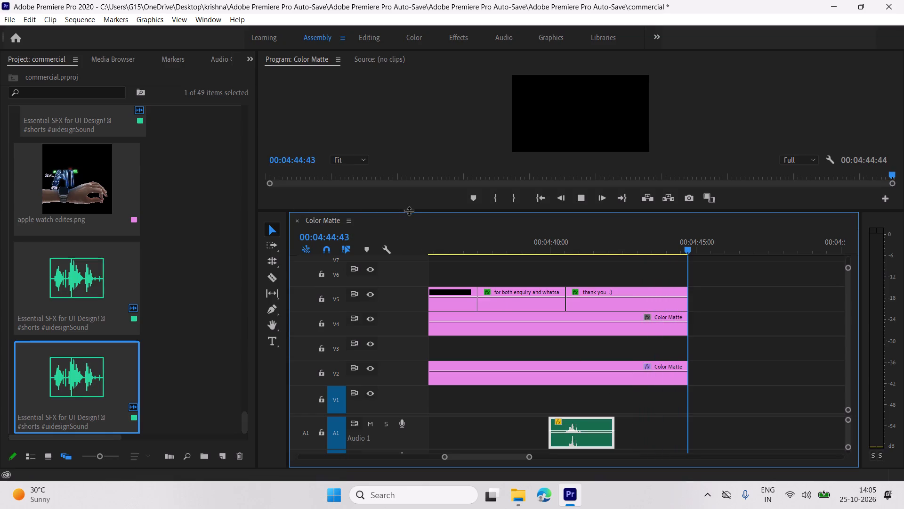
Enlarge the Program Monitor preview by making the timeline area shorter.
{"action": "left_click_drag", "start_coordinate": [411, 212], "coordinate": [408, 270]}
{"action": "key", "text": "space"}
{"action": "key", "text": "space"}
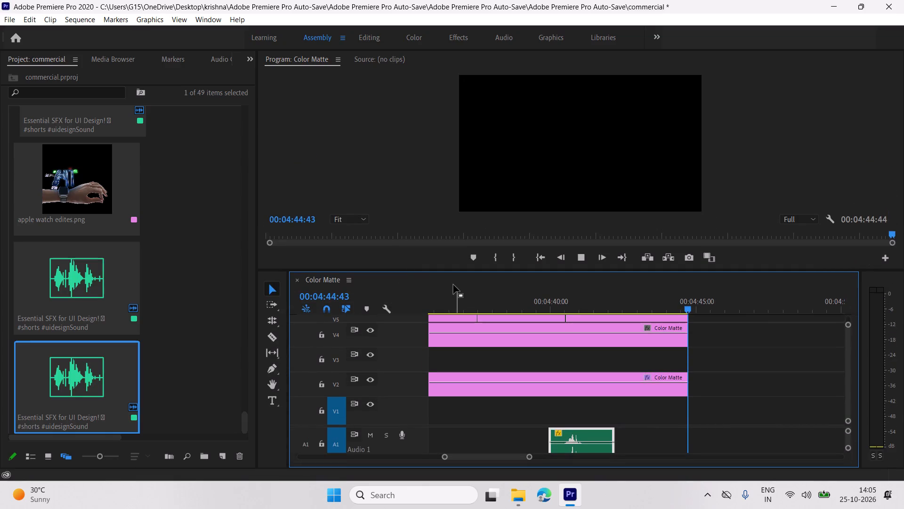
{"action": "key", "text": "space"}
{"action": "key", "text": "space"}
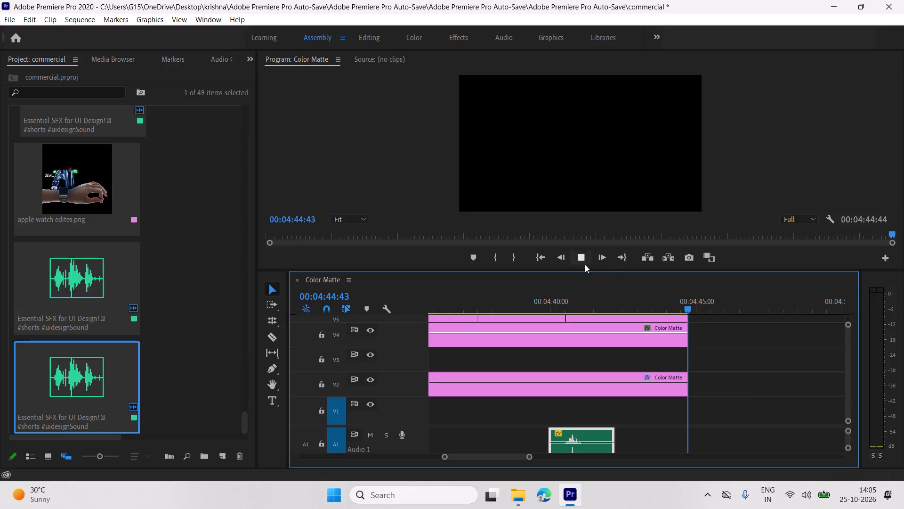
{"action": "key", "text": "space"}
{"action": "key", "text": "space"}
Move the playhead back to 00:04:14:24 at the sky replacement shot.
{"action": "left_click_drag", "start_coordinate": [688, 306], "coordinate": [326, 343]}
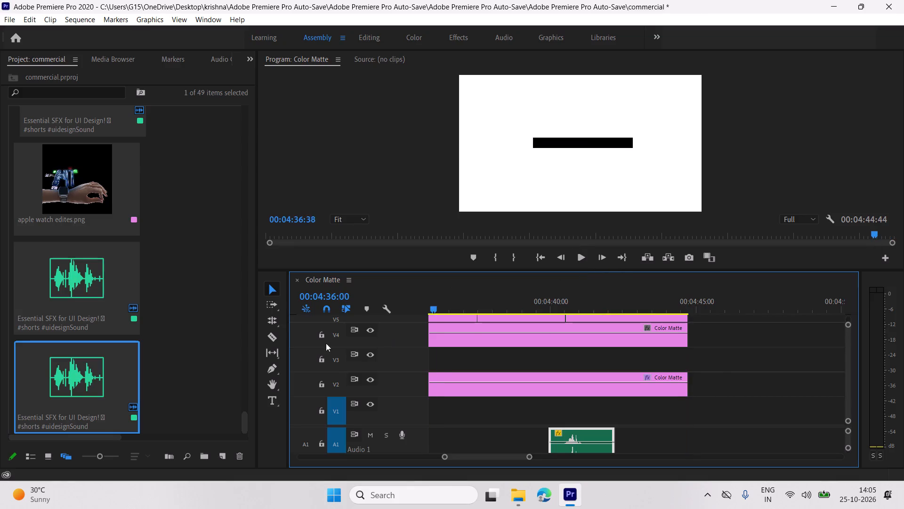
{"action": "left_click_drag", "start_coordinate": [326, 343], "coordinate": [17, 344]}
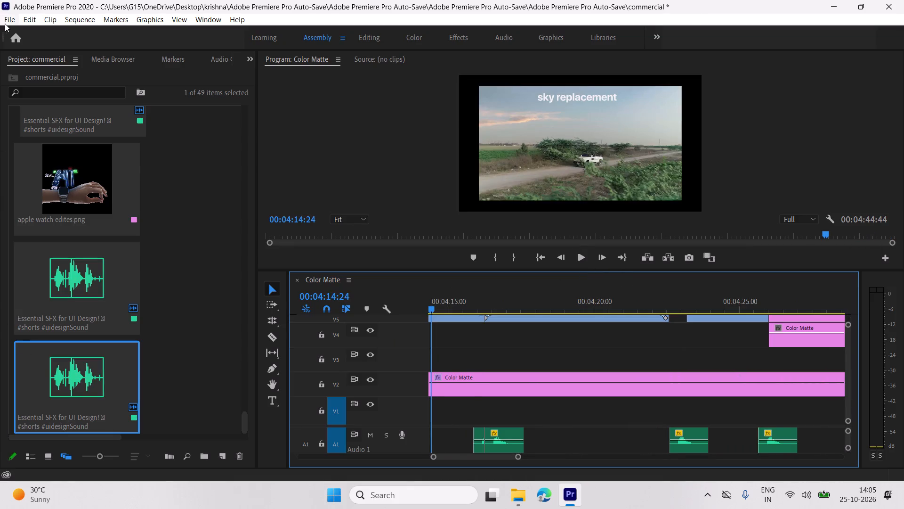
{"action": "left_click", "coordinate": [8, 20]}
{"action": "left_click", "coordinate": [468, 364]}
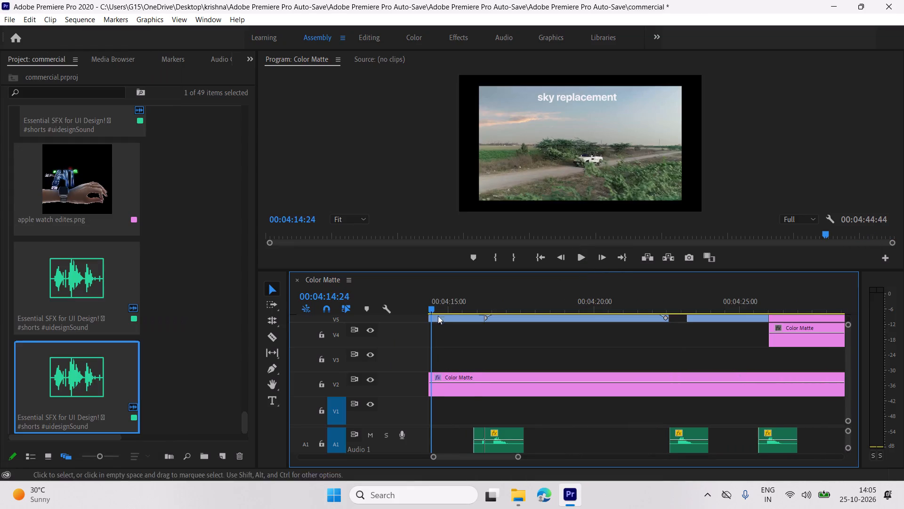
{"action": "left_click_drag", "start_coordinate": [426, 306], "coordinate": [266, 334]}
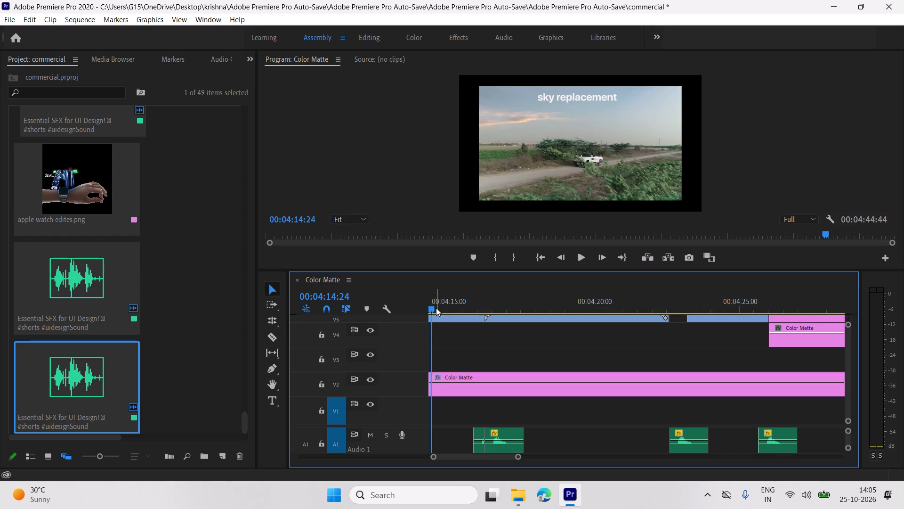
{"action": "left_click_drag", "start_coordinate": [428, 307], "coordinate": [351, 344]}
Launch Adobe Photoshop 2021 from the Windows recent searches.
{"action": "left_click", "coordinate": [409, 487]}
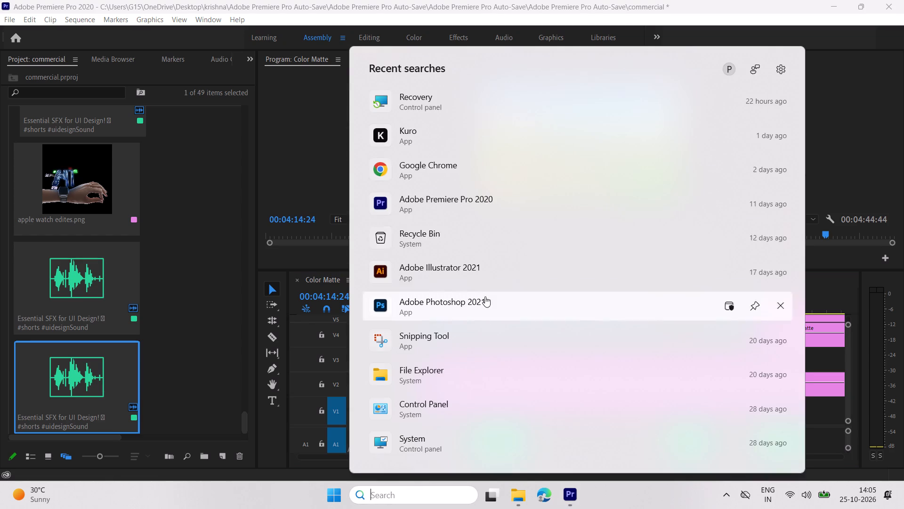
{"action": "left_click", "coordinate": [477, 300]}
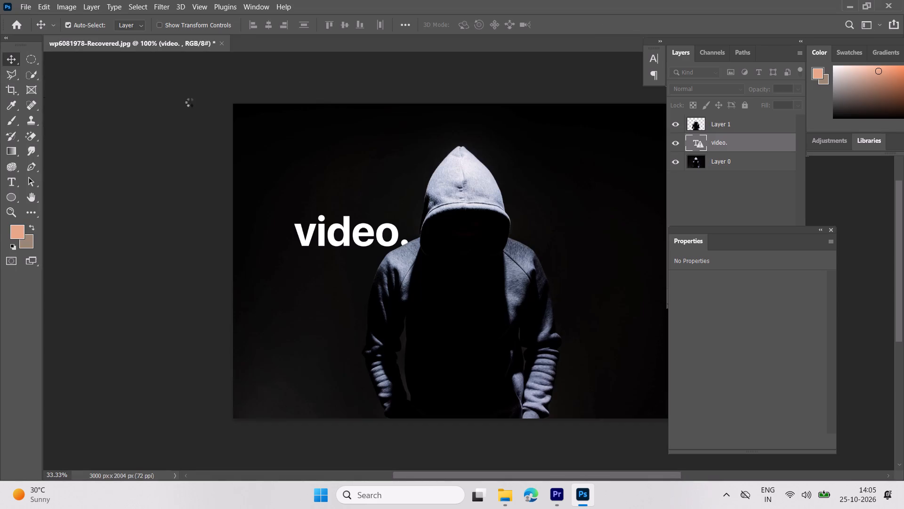
{"action": "left_click_drag", "start_coordinate": [179, 115], "coordinate": [211, 124]}
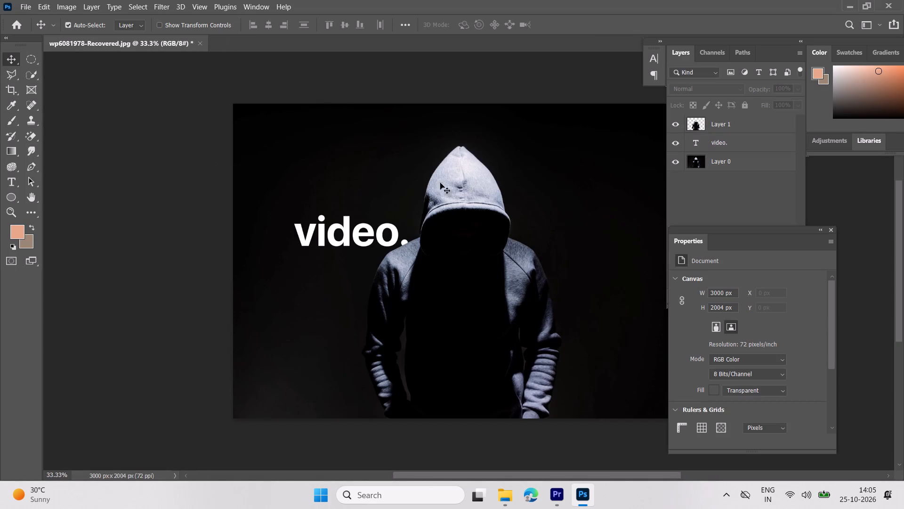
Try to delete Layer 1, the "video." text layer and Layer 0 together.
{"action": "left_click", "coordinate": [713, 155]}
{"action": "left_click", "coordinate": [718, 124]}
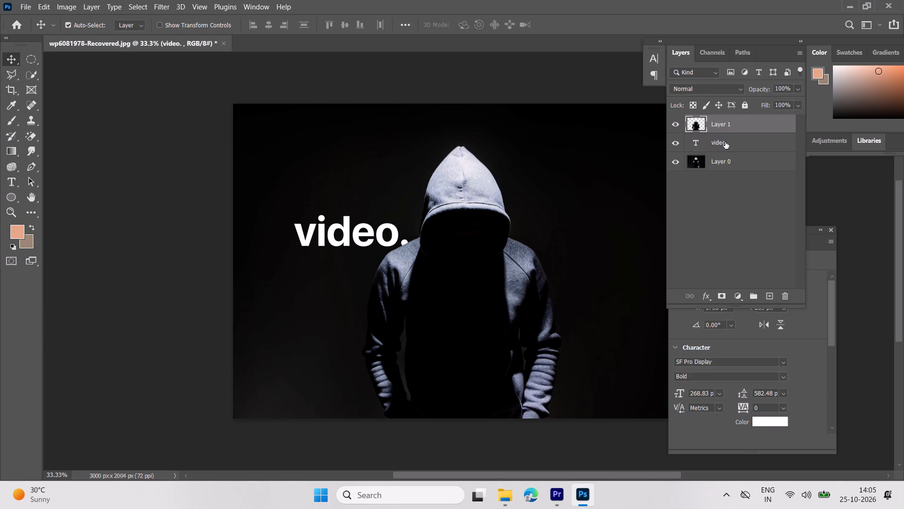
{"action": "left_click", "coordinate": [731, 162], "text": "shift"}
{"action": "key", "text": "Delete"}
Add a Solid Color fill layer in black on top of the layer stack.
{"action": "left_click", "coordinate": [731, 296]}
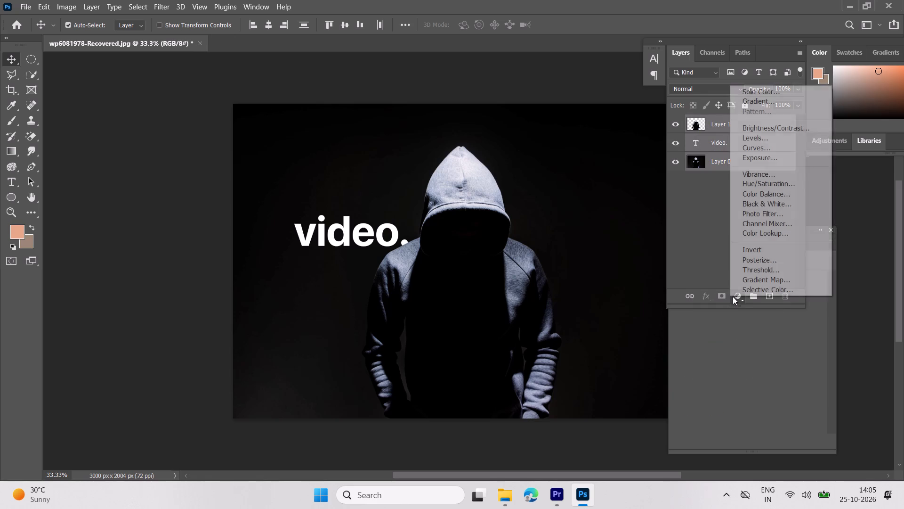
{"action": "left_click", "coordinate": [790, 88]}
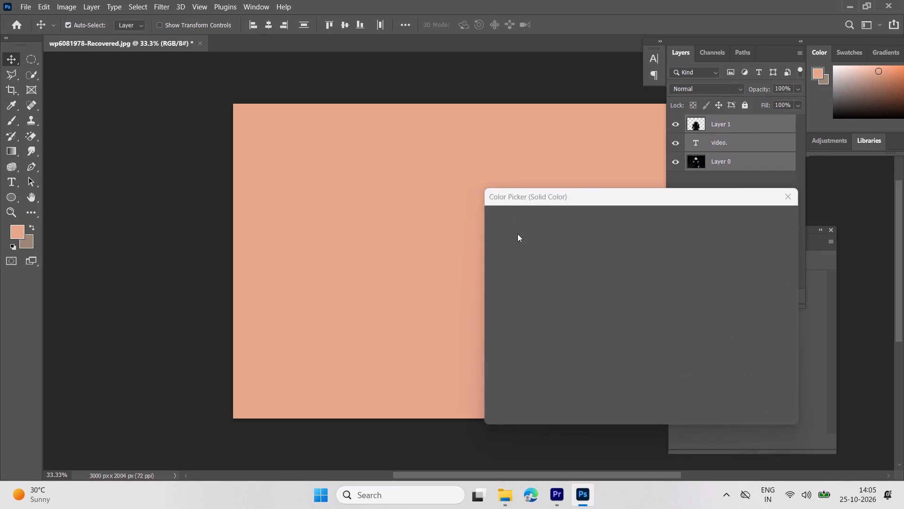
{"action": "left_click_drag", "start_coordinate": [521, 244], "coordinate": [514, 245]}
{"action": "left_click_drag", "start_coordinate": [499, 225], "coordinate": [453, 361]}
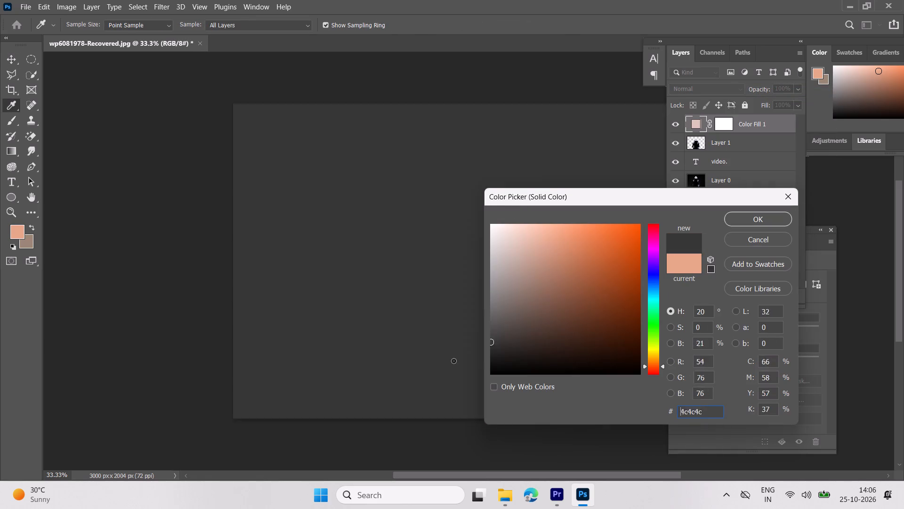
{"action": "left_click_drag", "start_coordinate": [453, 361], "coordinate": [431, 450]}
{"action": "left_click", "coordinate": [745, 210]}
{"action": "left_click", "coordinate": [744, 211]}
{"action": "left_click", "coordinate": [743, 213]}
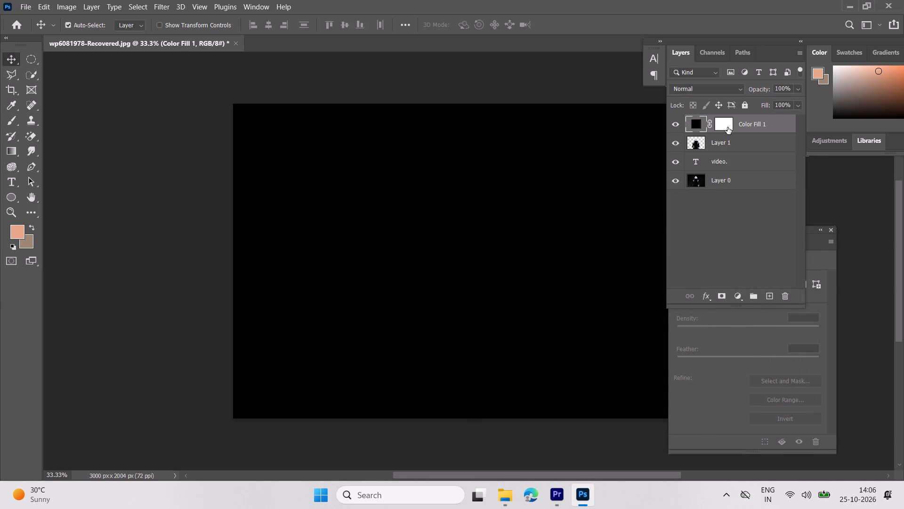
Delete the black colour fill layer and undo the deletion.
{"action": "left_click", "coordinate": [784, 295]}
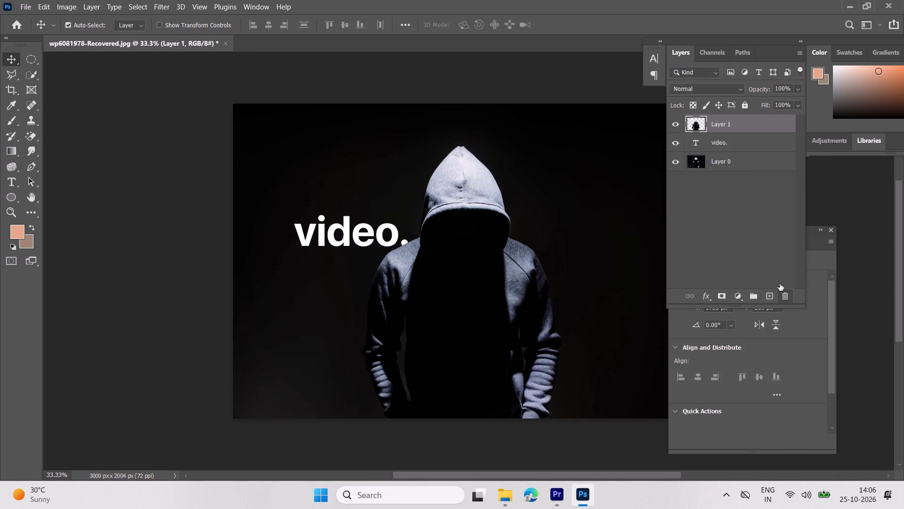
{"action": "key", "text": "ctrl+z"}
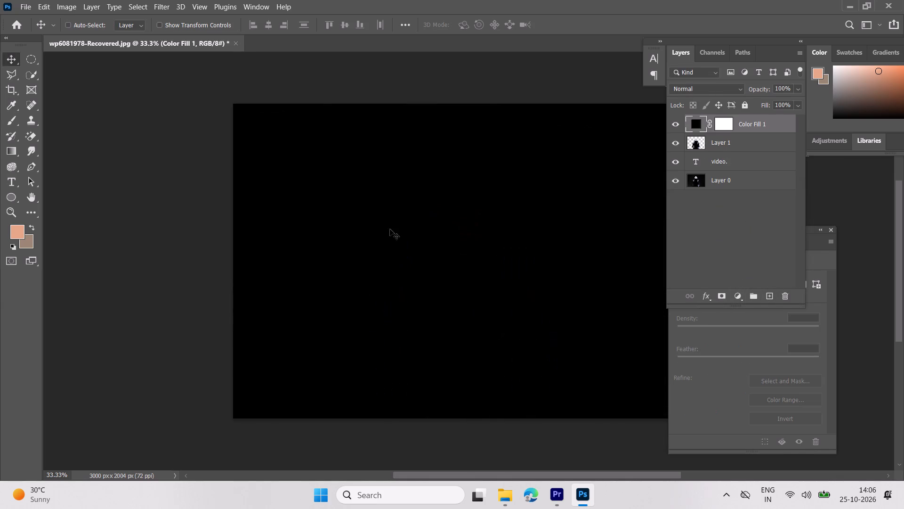
Add a new empty layer above the black colour fill.
{"action": "left_click", "coordinate": [768, 293]}
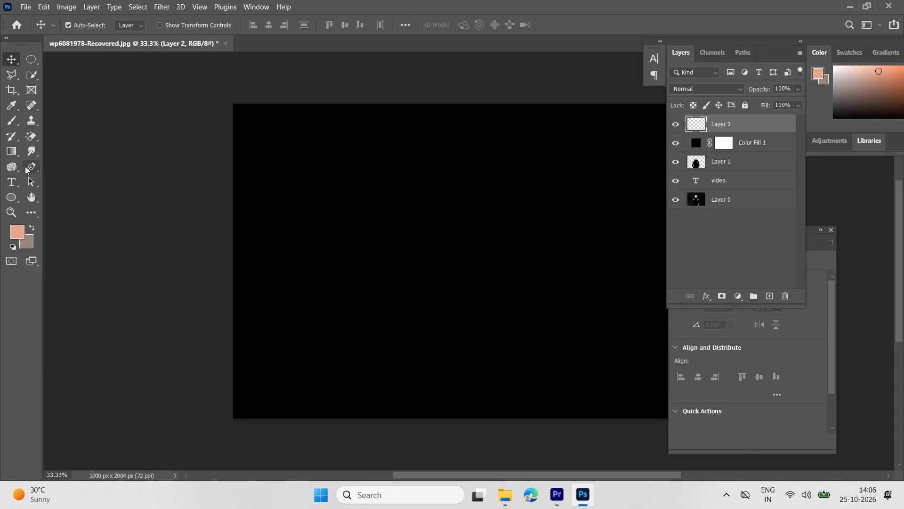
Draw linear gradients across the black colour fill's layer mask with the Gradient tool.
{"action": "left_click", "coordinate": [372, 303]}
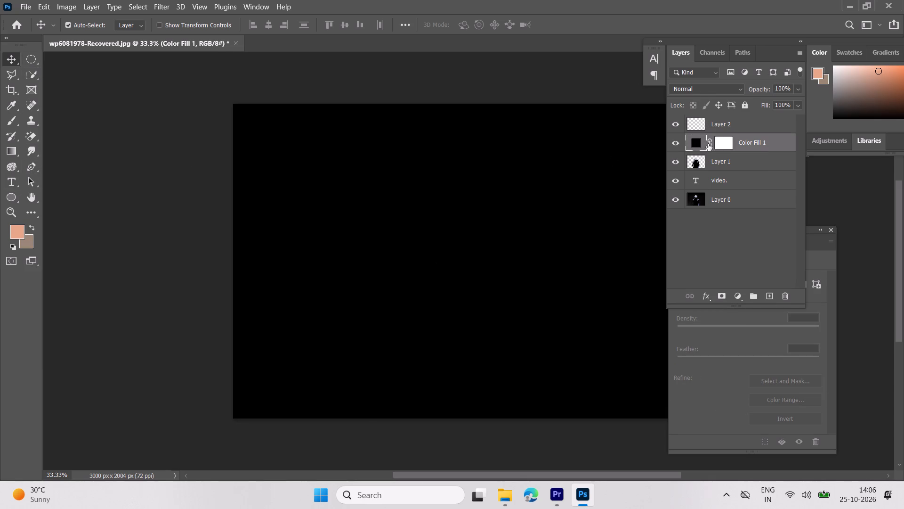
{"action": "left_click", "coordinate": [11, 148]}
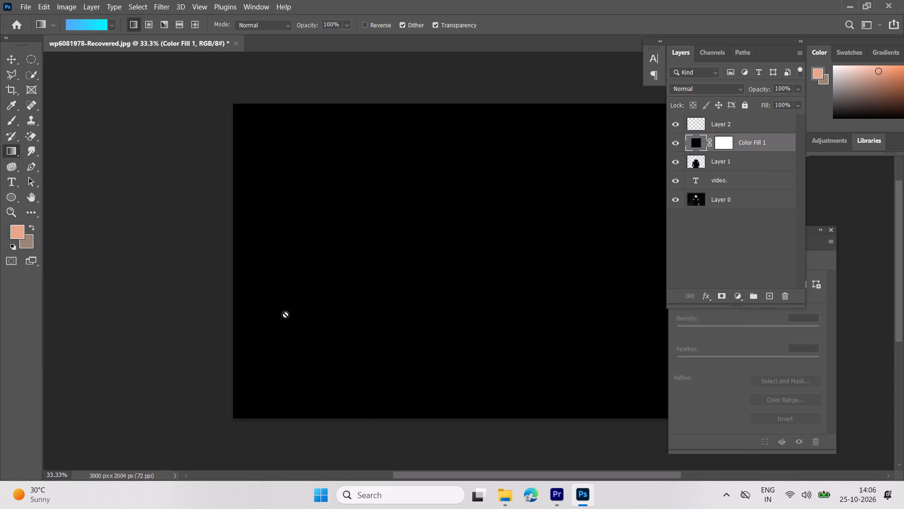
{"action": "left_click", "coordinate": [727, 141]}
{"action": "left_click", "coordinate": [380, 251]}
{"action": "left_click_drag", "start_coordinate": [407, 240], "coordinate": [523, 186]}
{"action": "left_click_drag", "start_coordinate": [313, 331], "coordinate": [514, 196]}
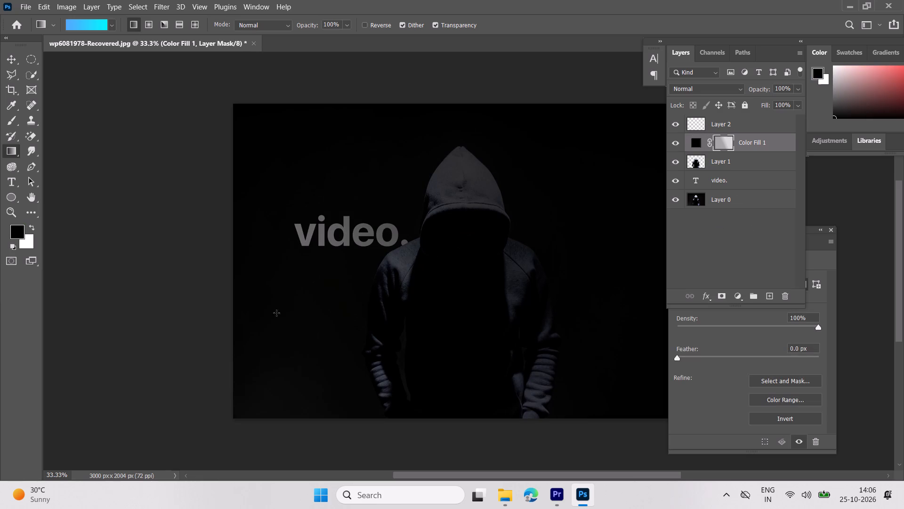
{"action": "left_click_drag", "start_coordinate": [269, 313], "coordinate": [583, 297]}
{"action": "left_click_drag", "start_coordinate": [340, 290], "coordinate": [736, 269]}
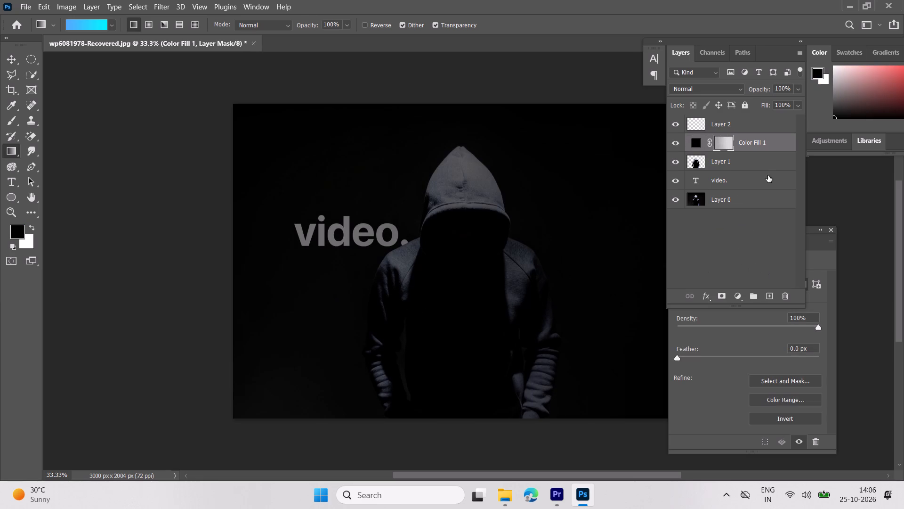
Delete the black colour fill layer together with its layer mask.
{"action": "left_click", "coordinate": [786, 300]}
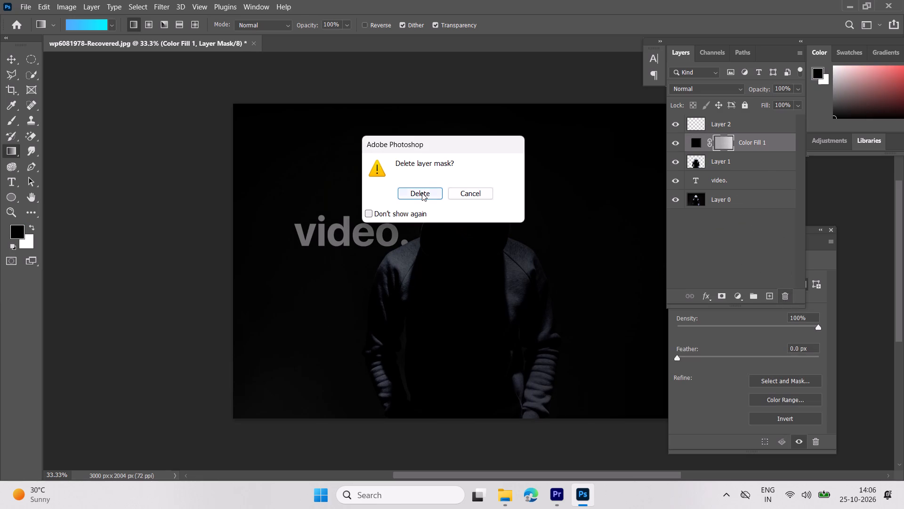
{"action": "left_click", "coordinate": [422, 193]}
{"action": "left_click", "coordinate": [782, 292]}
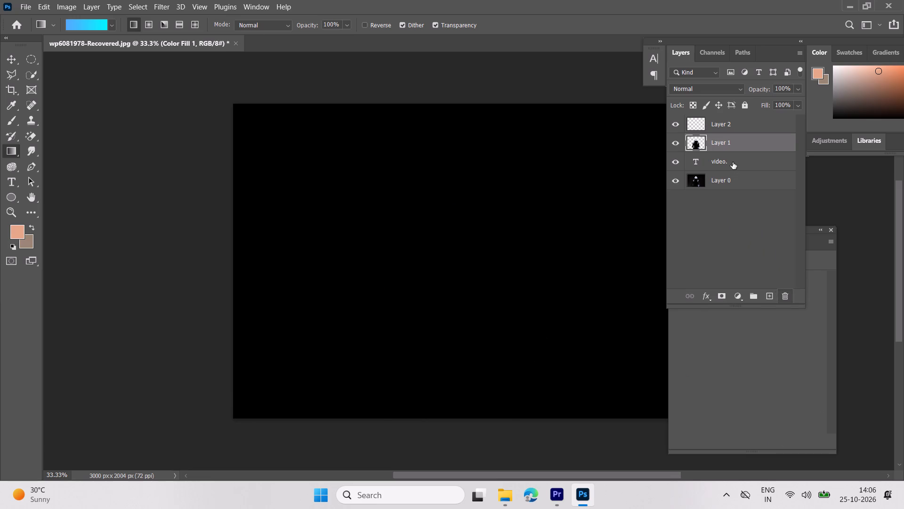
Delete Layer 1, the "video." text layer and Layer 0 together, keeping only the empty Layer 2.
{"action": "left_click", "coordinate": [733, 162]}
{"action": "left_click", "coordinate": [748, 196]}
{"action": "left_click", "coordinate": [747, 187]}
{"action": "left_click", "coordinate": [747, 181]}
{"action": "left_click", "coordinate": [745, 141], "text": "shift"}
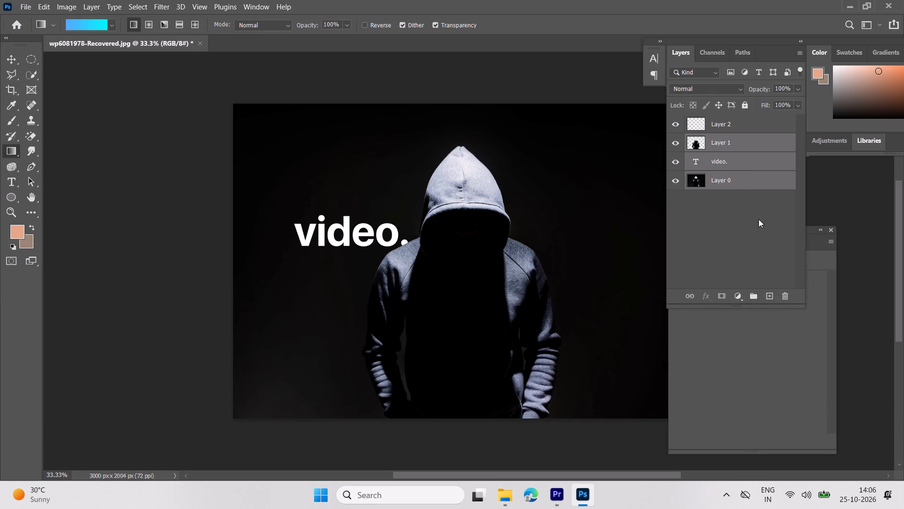
{"action": "left_click", "coordinate": [780, 296]}
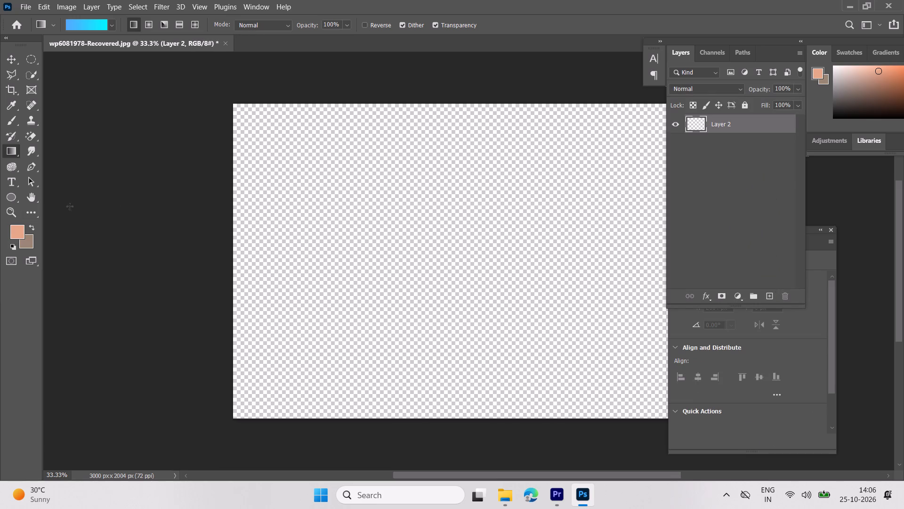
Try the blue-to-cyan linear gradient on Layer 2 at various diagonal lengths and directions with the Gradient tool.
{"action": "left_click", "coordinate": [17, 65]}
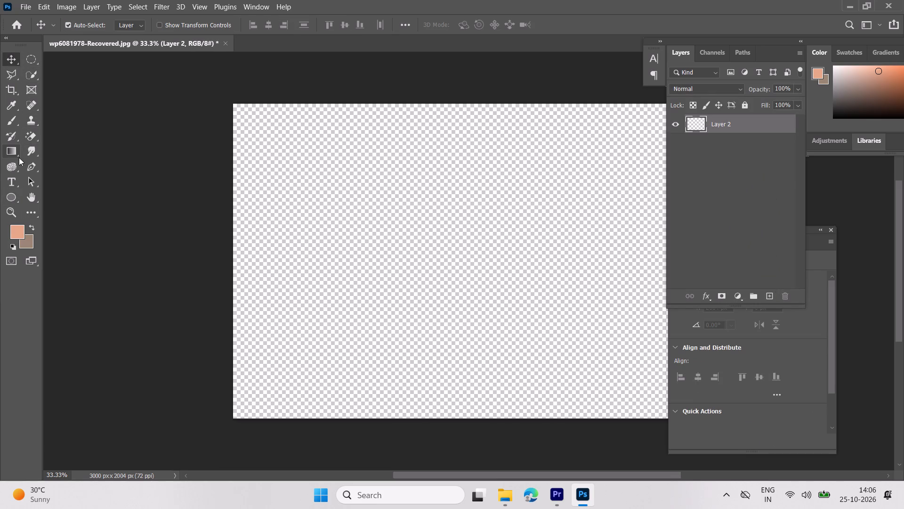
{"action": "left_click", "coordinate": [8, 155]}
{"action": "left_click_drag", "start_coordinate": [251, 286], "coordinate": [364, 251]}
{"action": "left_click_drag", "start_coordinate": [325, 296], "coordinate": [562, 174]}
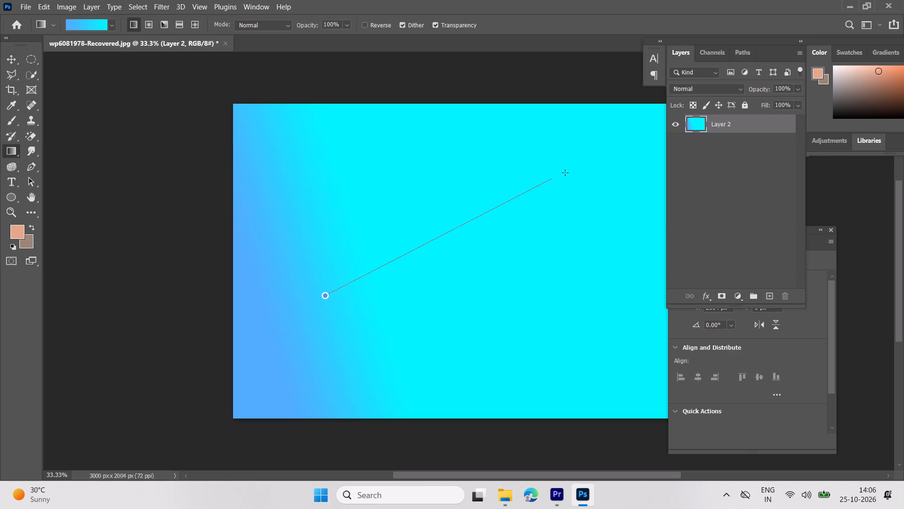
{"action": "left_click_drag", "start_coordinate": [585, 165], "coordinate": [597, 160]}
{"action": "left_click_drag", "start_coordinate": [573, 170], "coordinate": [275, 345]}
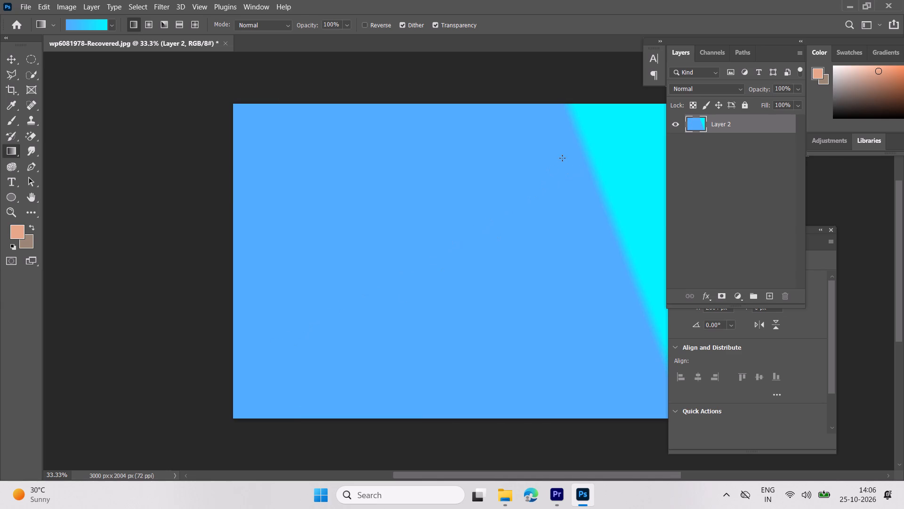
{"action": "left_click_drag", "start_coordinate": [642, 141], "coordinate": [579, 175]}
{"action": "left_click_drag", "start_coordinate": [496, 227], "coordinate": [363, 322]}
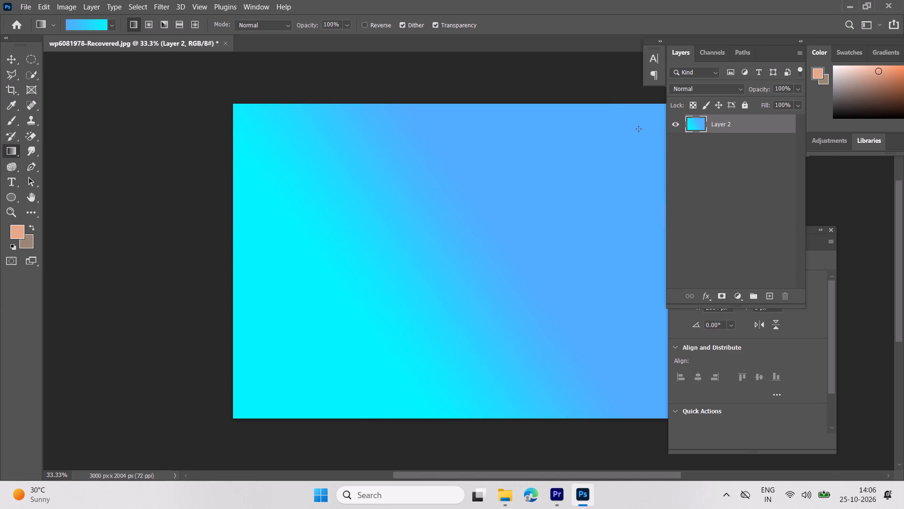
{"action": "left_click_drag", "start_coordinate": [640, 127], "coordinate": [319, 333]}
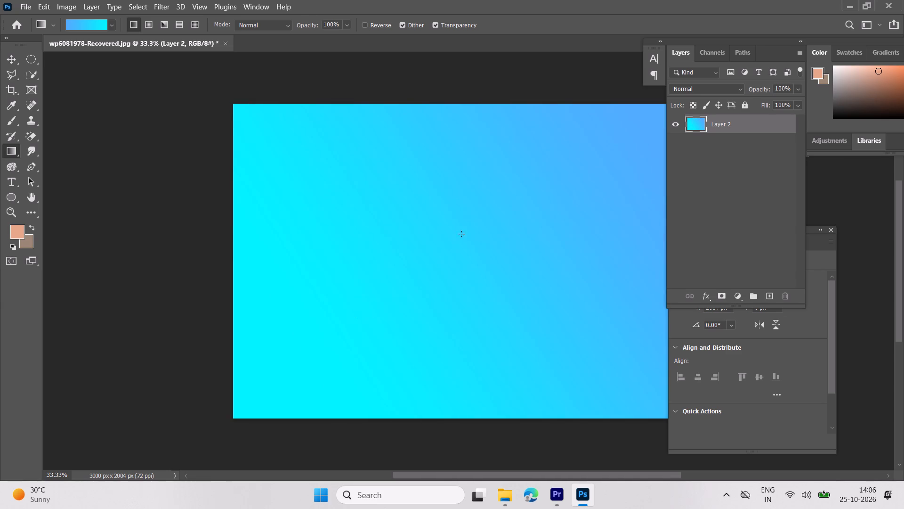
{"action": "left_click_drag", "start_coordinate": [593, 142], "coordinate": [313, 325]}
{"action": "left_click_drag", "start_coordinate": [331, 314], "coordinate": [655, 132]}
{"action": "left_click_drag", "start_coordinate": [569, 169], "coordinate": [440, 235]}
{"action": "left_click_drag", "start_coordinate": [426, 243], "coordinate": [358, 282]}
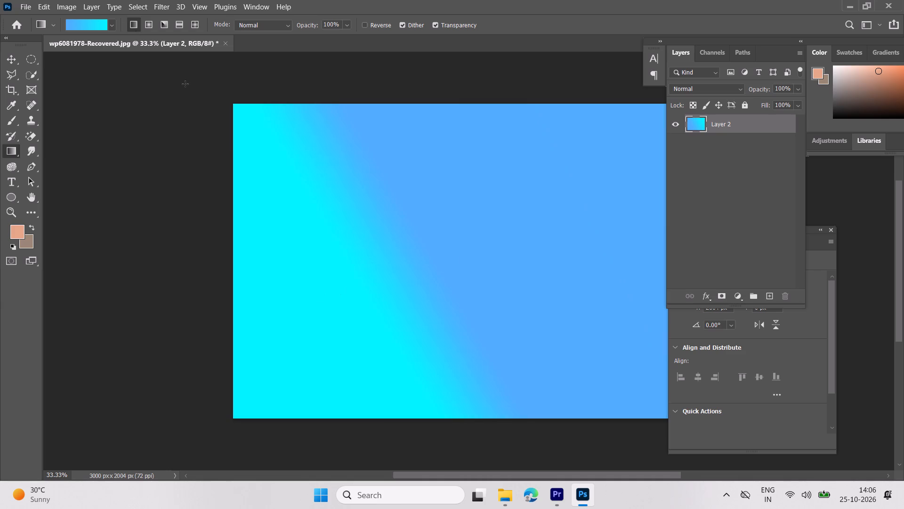
Edit the gradient's colour stops so it runs from red #fe4f4f to black #000000.
{"action": "left_click", "coordinate": [107, 27]}
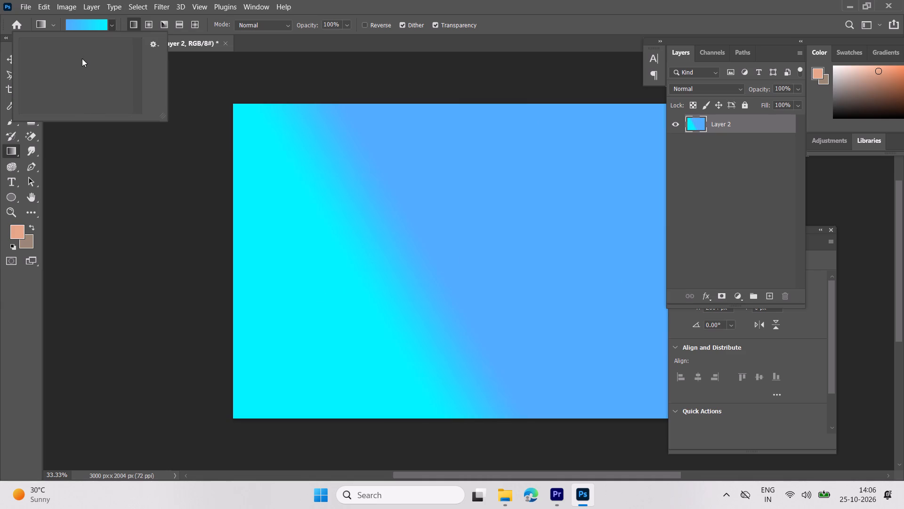
{"action": "double_click", "coordinate": [88, 23]}
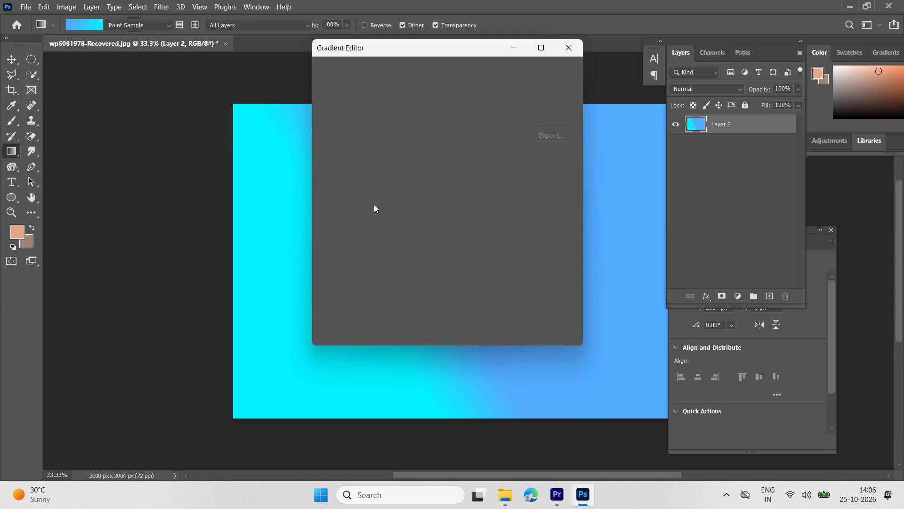
{"action": "double_click", "coordinate": [328, 265]}
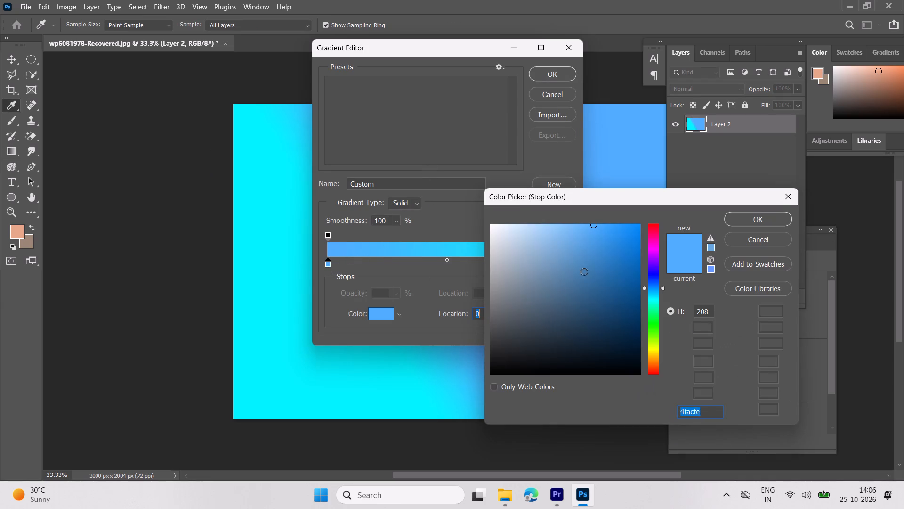
{"action": "left_click_drag", "start_coordinate": [651, 238], "coordinate": [648, 204]}
{"action": "left_click", "coordinate": [748, 215]}
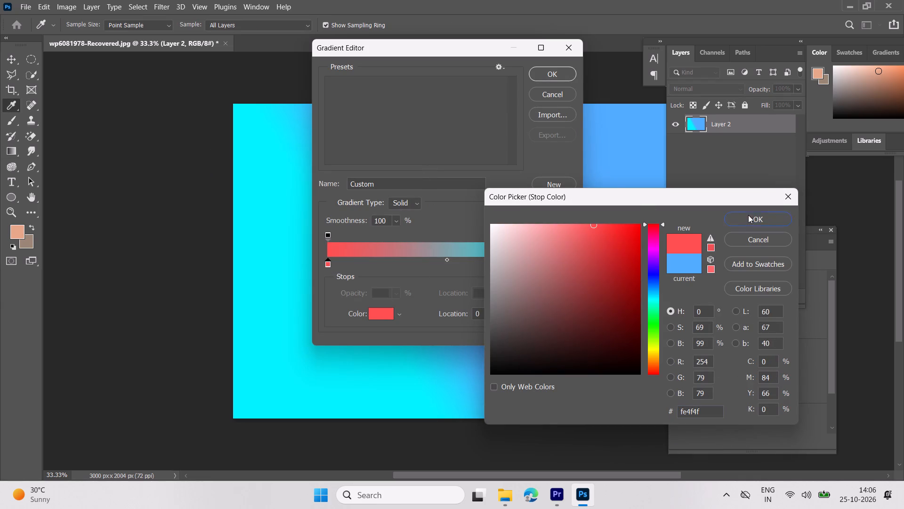
{"action": "double_click", "coordinate": [564, 266]}
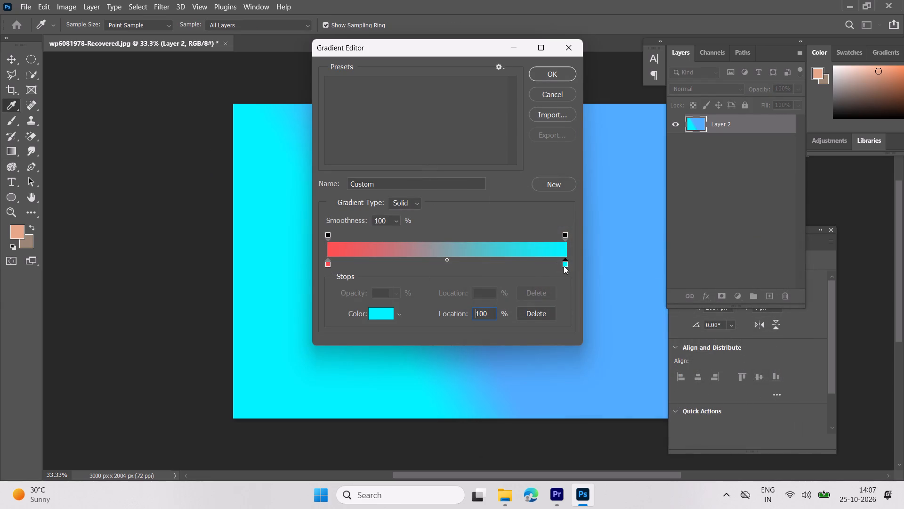
{"action": "left_click_drag", "start_coordinate": [559, 266], "coordinate": [532, 263]}
{"action": "left_click_drag", "start_coordinate": [527, 263], "coordinate": [460, 469]}
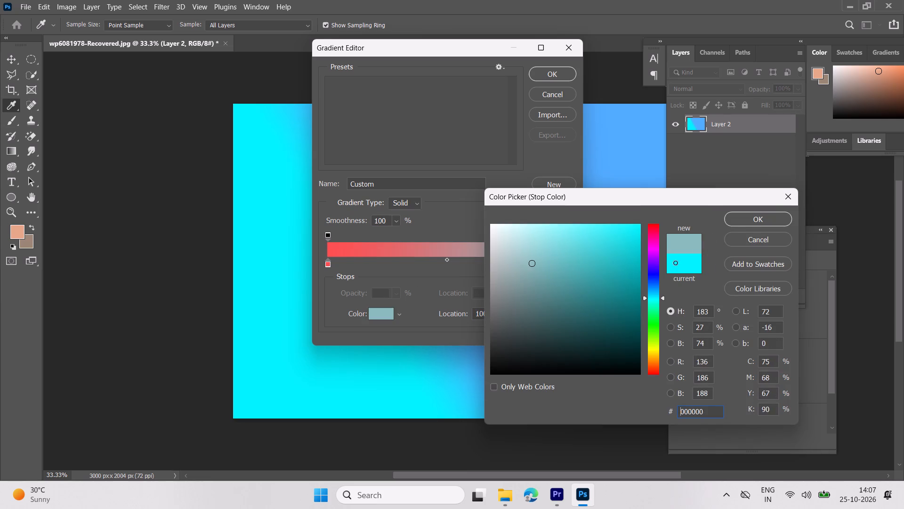
{"action": "left_click", "coordinate": [753, 215]}
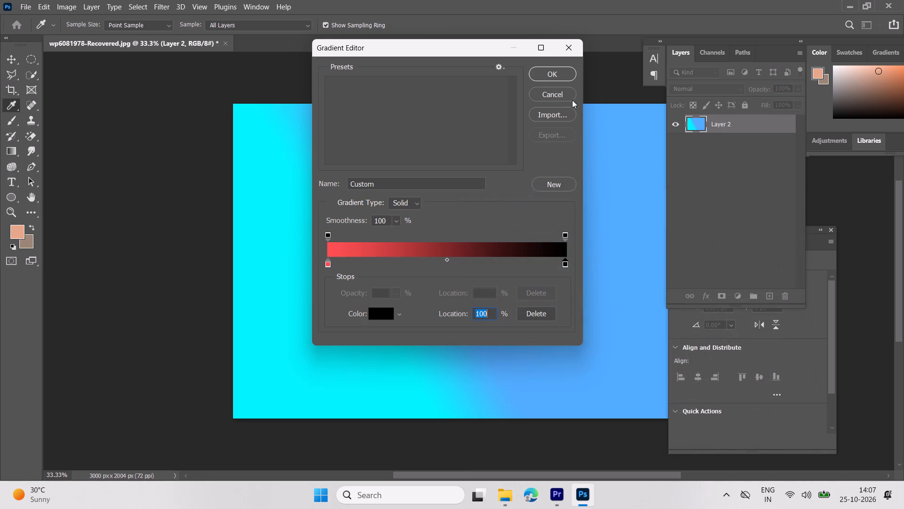
{"action": "left_click", "coordinate": [565, 68]}
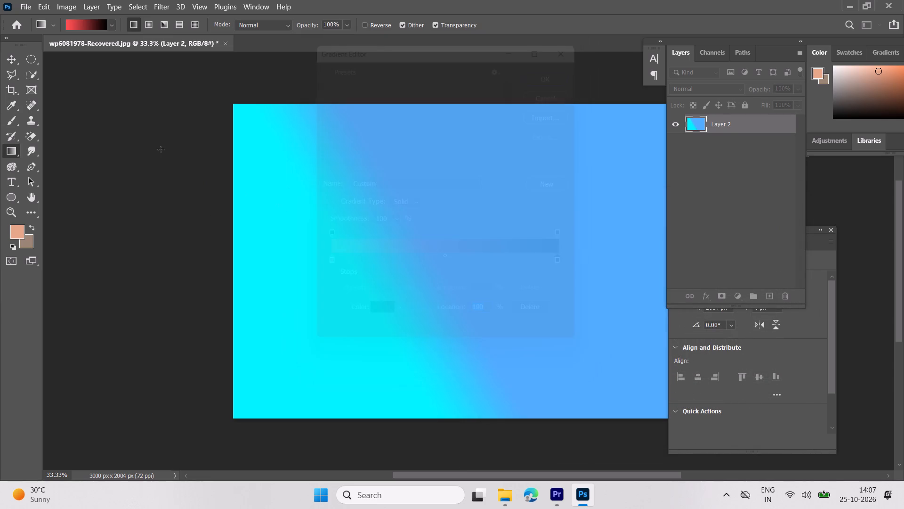
Redraw the red-to-black linear gradient diagonally across Layer 2 in both directions, ending with black in the canvas's upper-right corner.
{"action": "left_click_drag", "start_coordinate": [404, 225], "coordinate": [463, 188]}
{"action": "left_click_drag", "start_coordinate": [571, 122], "coordinate": [347, 349]}
{"action": "left_click_drag", "start_coordinate": [649, 127], "coordinate": [314, 345]}
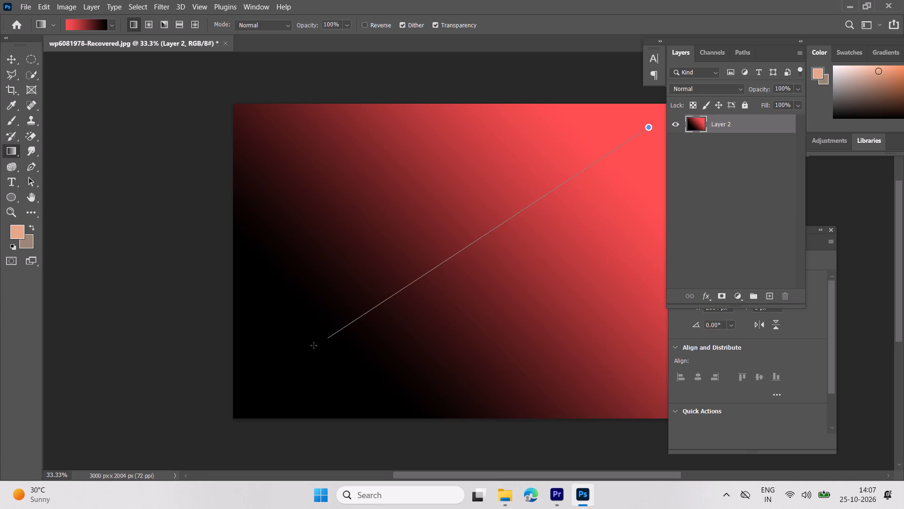
{"action": "left_click_drag", "start_coordinate": [314, 345], "coordinate": [296, 364]}
{"action": "left_click_drag", "start_coordinate": [304, 369], "coordinate": [569, 178]}
{"action": "left_click_drag", "start_coordinate": [576, 172], "coordinate": [587, 164]}
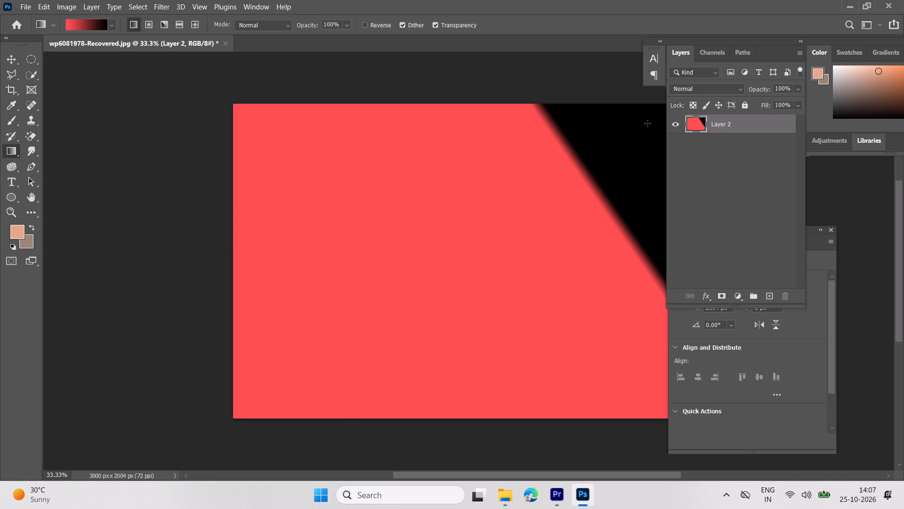
{"action": "left_click_drag", "start_coordinate": [646, 123], "coordinate": [560, 171]}
{"action": "left_click_drag", "start_coordinate": [552, 173], "coordinate": [338, 304]}
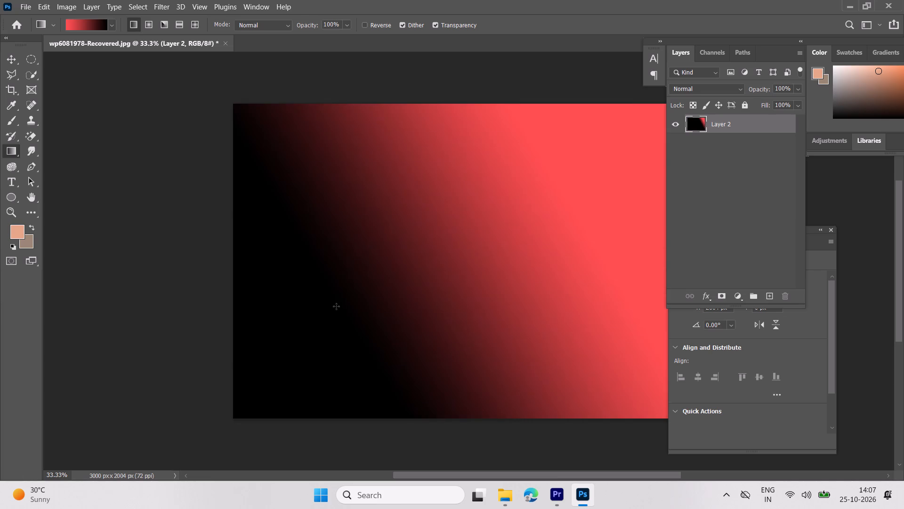
{"action": "left_click_drag", "start_coordinate": [315, 316], "coordinate": [227, 364]}
{"action": "left_click_drag", "start_coordinate": [274, 384], "coordinate": [672, 75]}
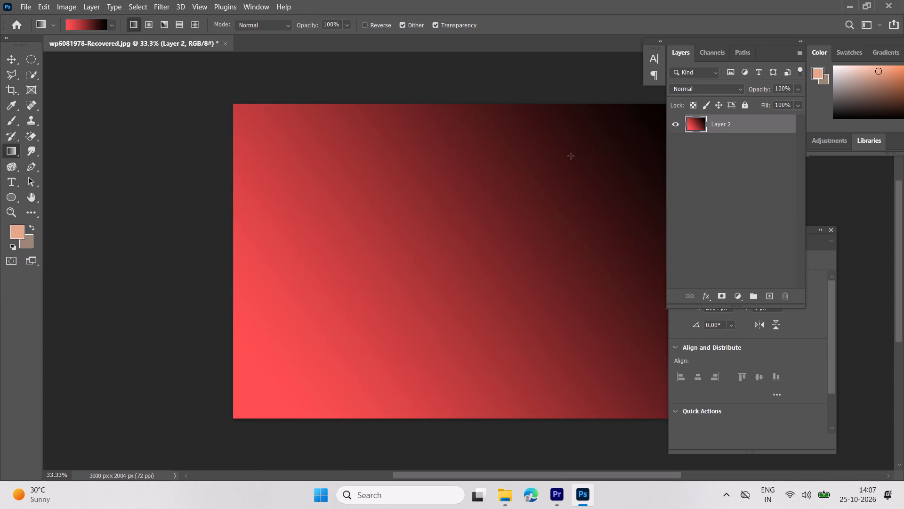
{"action": "scroll", "coordinate": [549, 172], "scroll_direction": "up", "scroll_amount": 6}
{"action": "left_click_drag", "start_coordinate": [470, 234], "coordinate": [519, 202]}
{"action": "left_click_drag", "start_coordinate": [509, 223], "coordinate": [637, 117]}
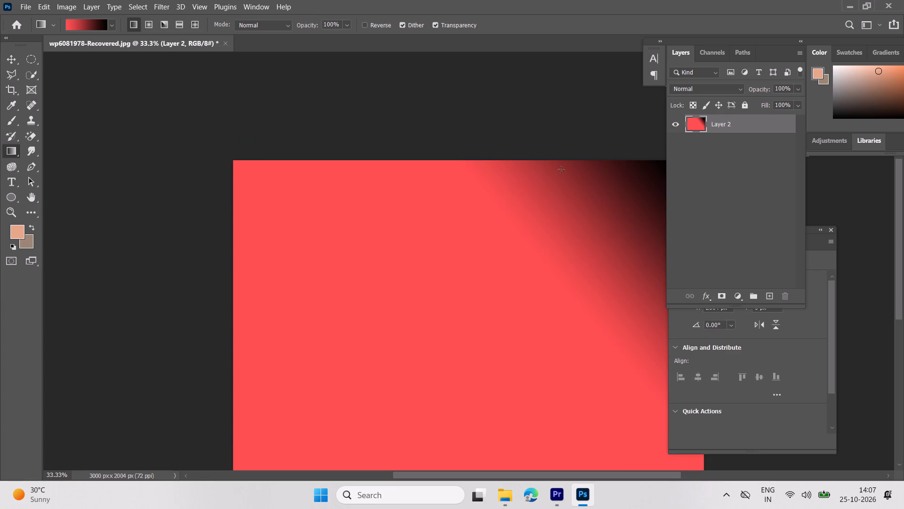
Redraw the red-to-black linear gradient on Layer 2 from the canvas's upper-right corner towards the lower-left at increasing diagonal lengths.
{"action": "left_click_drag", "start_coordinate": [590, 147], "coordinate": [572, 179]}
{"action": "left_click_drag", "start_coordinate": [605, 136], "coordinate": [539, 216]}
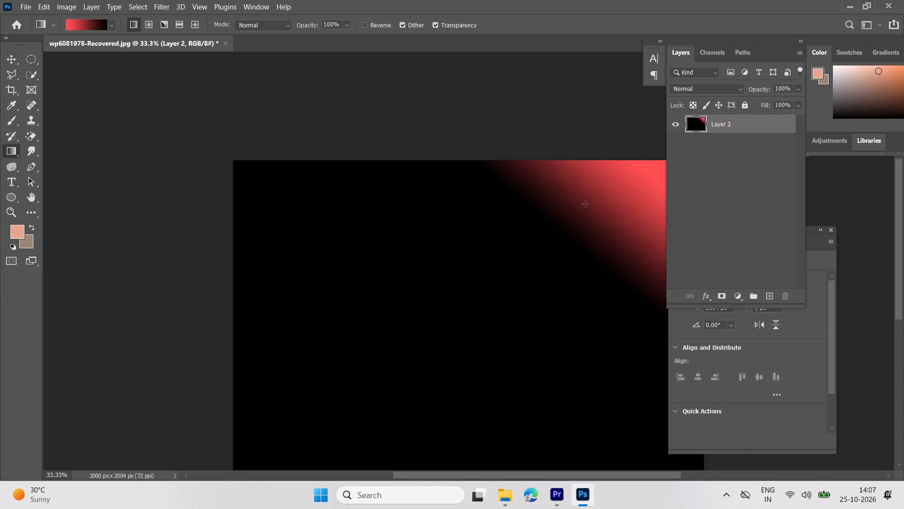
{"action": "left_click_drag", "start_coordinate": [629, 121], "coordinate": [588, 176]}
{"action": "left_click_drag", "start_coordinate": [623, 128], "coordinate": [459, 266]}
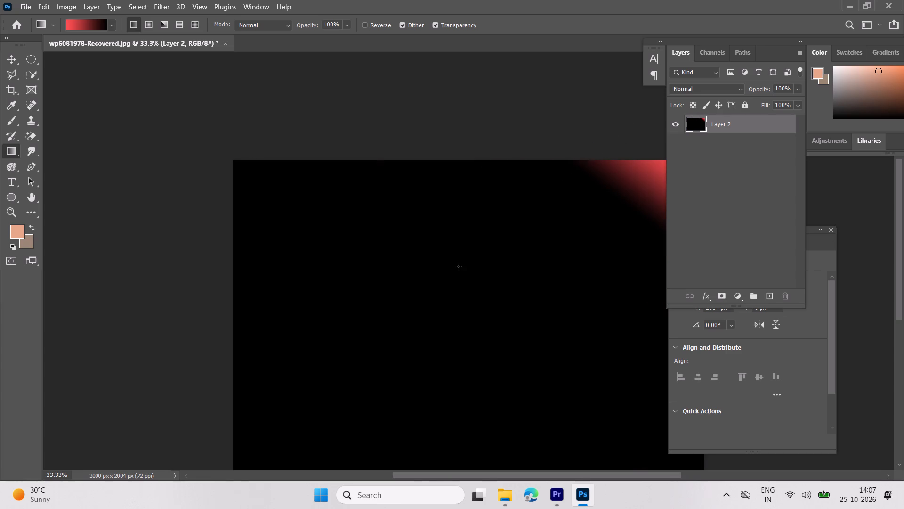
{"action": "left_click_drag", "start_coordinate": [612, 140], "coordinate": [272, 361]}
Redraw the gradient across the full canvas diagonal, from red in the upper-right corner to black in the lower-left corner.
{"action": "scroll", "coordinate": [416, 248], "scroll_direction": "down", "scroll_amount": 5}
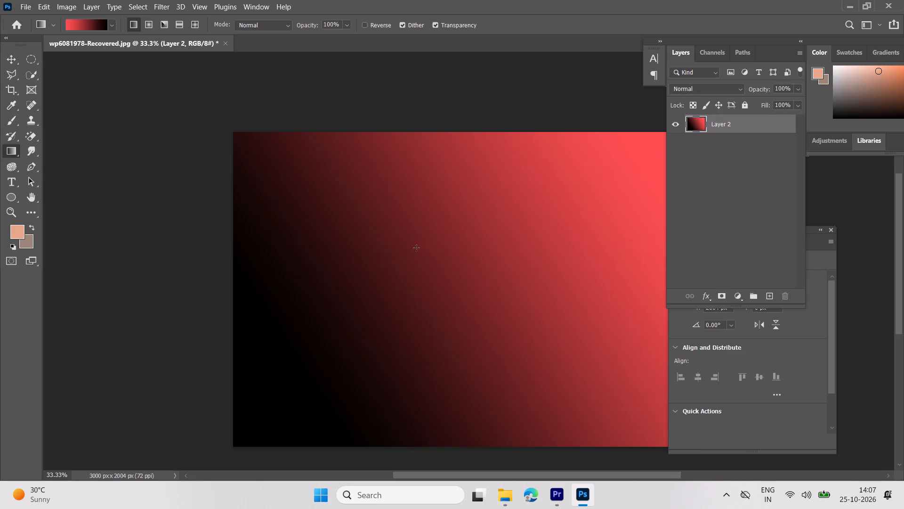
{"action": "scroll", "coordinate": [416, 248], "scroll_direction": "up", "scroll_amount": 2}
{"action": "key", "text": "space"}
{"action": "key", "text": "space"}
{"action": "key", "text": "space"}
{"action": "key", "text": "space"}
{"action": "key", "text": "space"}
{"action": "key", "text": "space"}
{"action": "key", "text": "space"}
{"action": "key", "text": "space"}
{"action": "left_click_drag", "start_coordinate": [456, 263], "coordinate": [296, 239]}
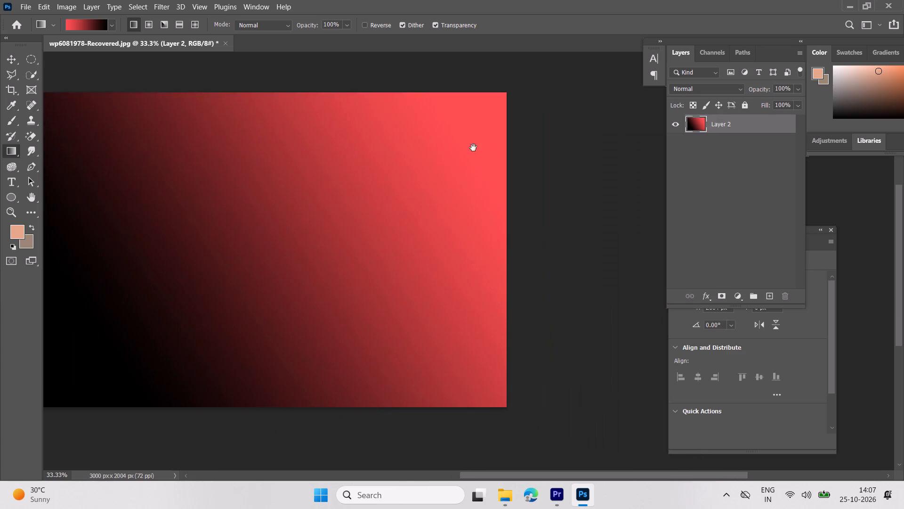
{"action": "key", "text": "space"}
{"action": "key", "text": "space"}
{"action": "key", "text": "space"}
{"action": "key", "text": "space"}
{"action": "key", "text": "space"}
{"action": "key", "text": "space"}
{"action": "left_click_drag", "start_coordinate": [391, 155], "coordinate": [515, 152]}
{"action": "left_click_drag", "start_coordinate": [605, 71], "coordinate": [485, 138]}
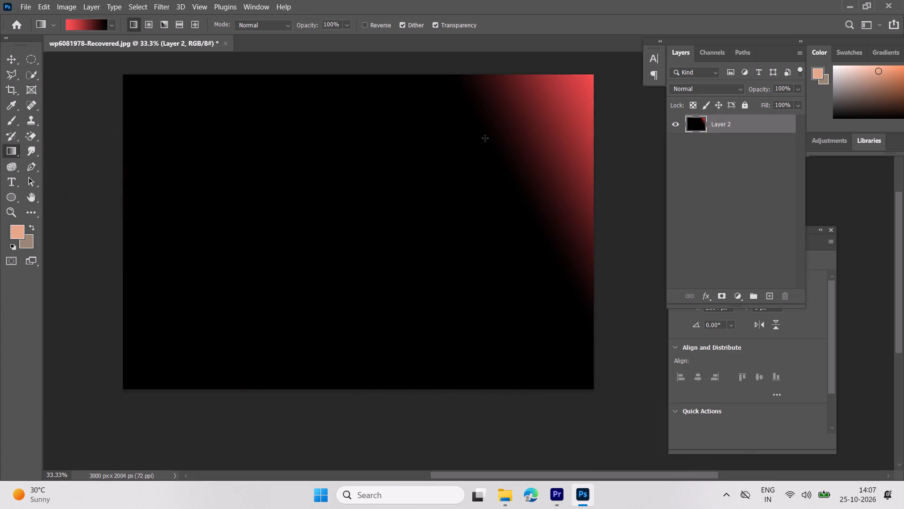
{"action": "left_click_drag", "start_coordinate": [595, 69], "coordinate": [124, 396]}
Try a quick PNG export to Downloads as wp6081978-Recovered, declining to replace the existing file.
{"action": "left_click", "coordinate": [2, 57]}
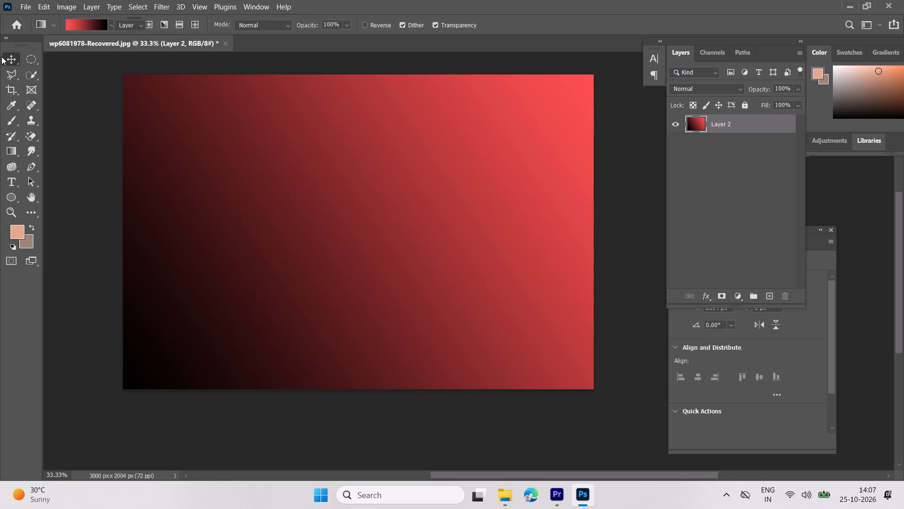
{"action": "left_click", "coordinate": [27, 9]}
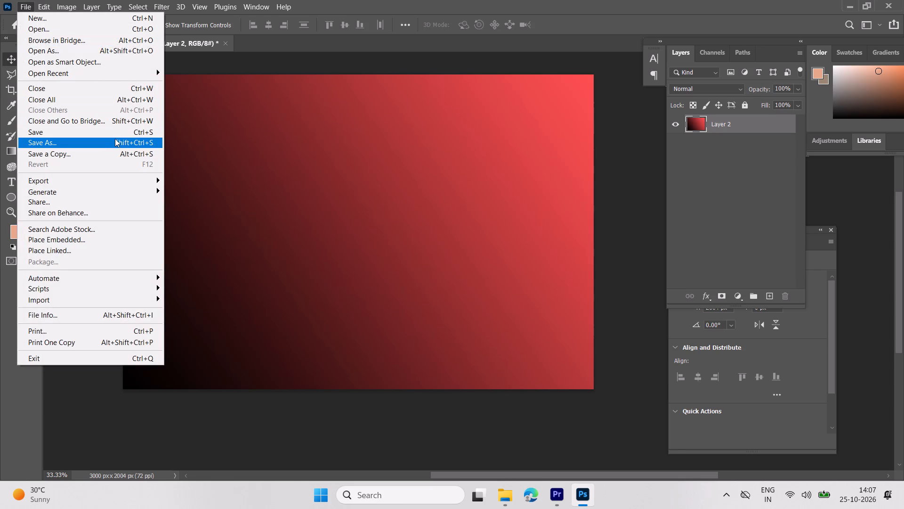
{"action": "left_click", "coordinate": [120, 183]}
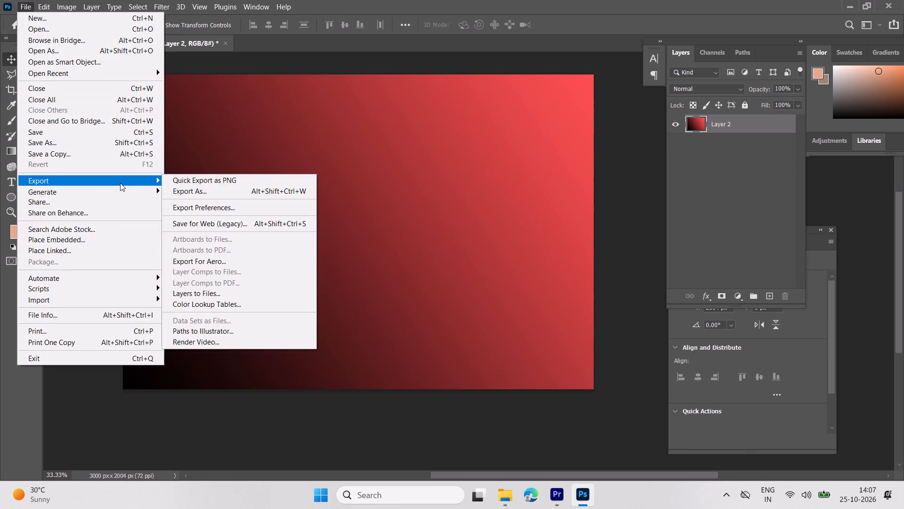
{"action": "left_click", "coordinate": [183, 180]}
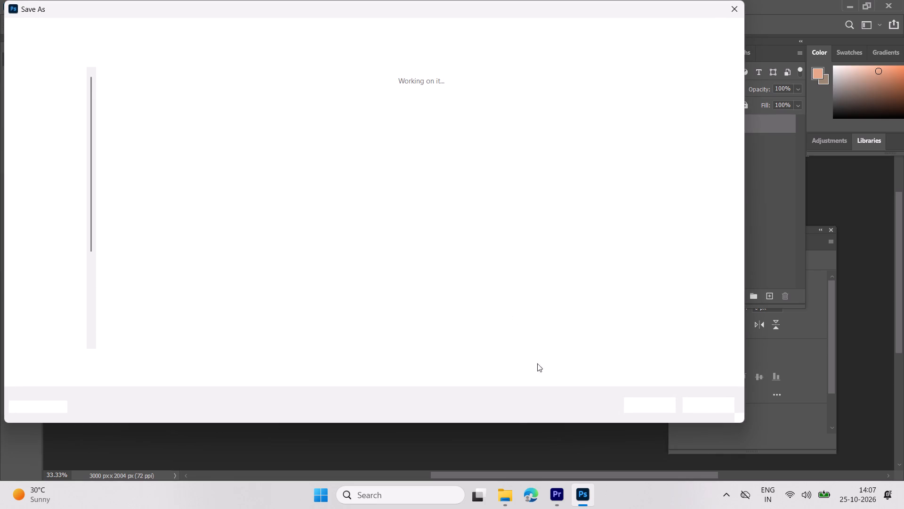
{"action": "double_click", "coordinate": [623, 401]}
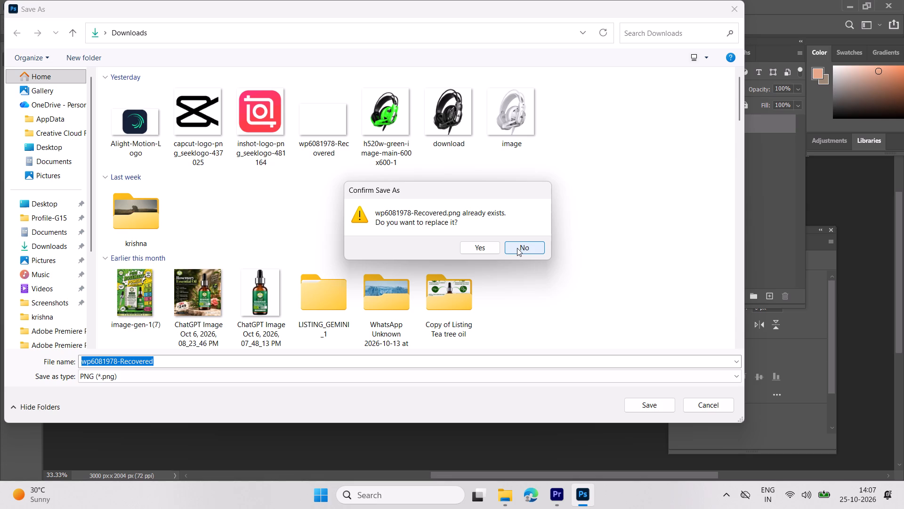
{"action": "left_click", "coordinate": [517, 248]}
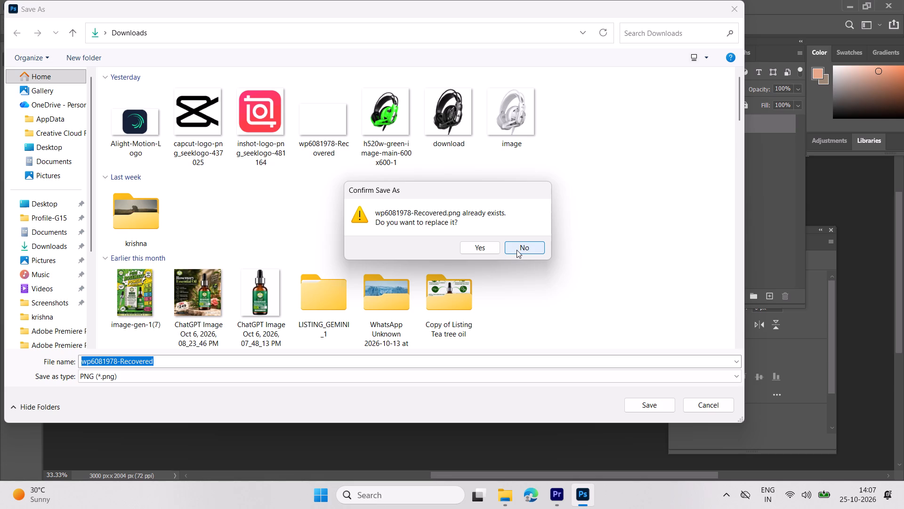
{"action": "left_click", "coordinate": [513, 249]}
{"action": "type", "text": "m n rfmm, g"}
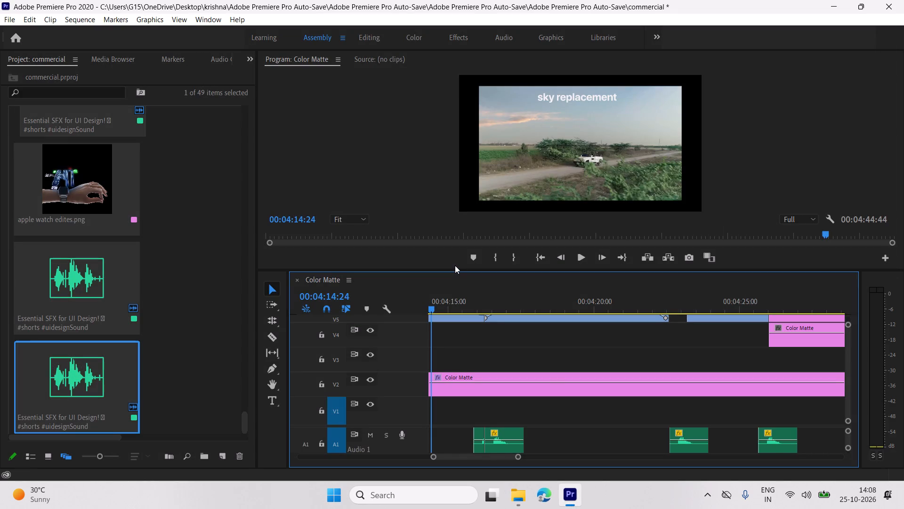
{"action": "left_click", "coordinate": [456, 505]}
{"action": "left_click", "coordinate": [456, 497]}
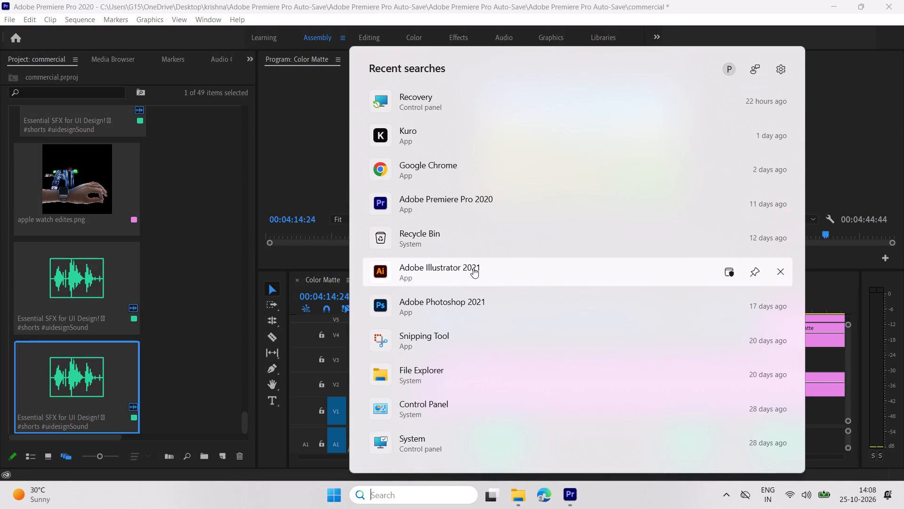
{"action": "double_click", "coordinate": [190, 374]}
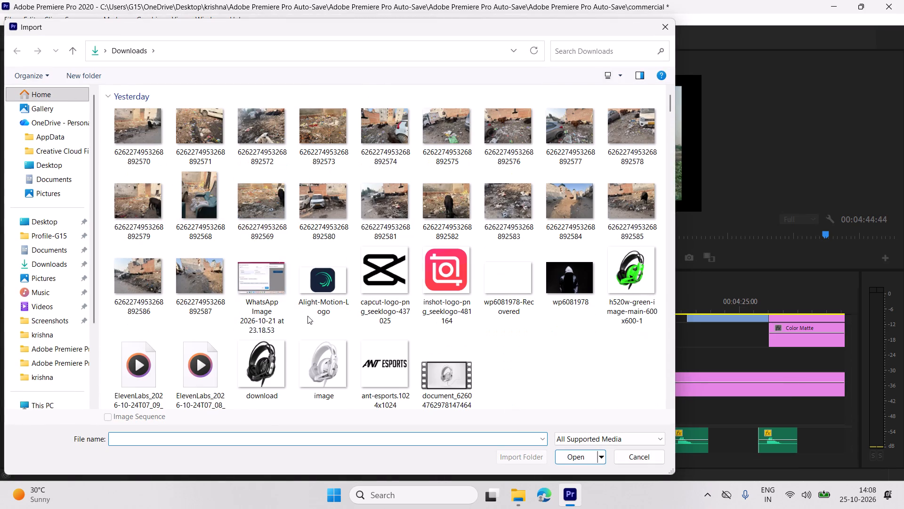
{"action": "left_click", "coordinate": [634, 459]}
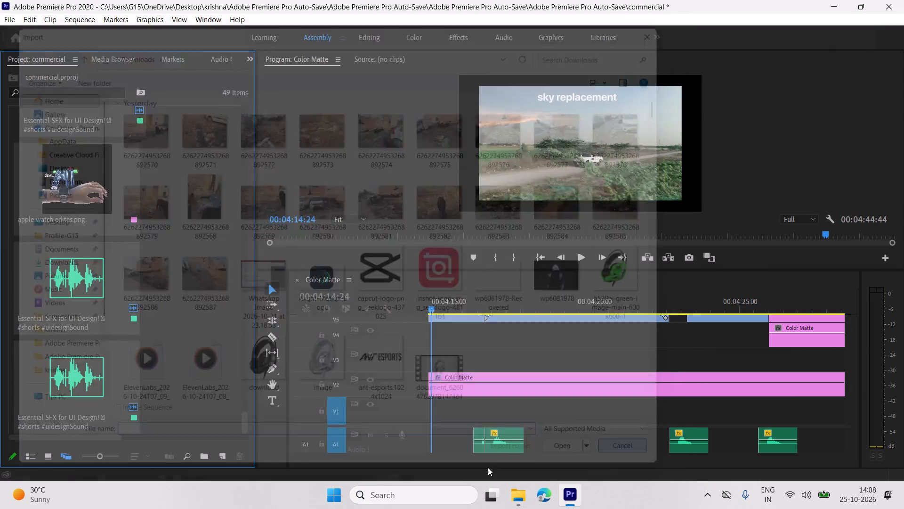
Launch Adobe Photoshop 2021 again from the Windows search.
{"action": "left_click", "coordinate": [399, 494]}
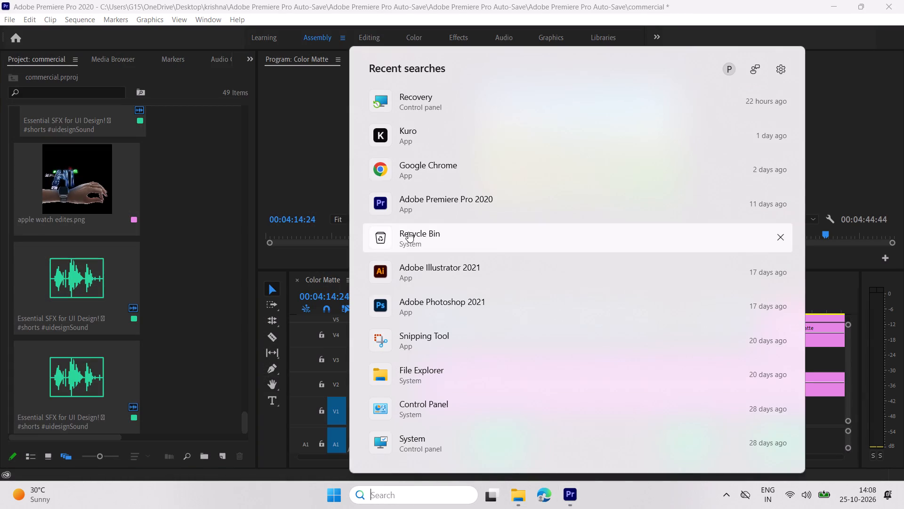
{"action": "left_click", "coordinate": [416, 318]}
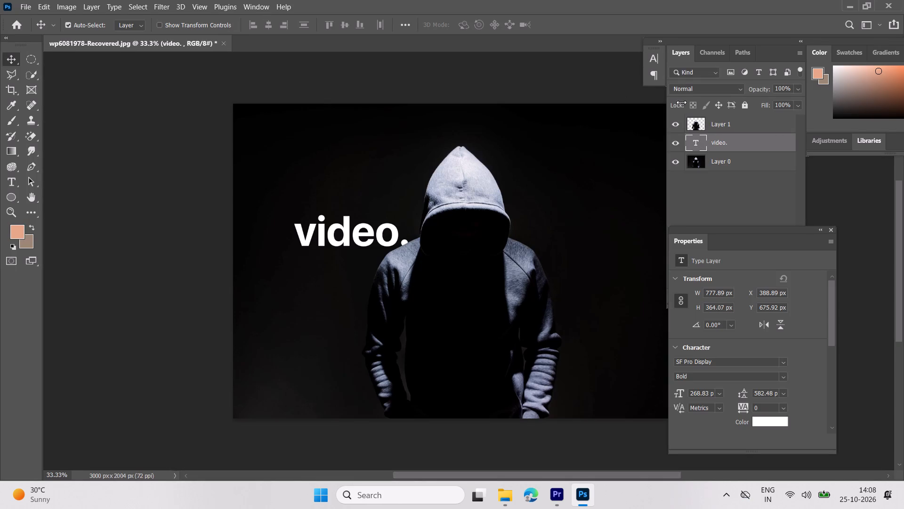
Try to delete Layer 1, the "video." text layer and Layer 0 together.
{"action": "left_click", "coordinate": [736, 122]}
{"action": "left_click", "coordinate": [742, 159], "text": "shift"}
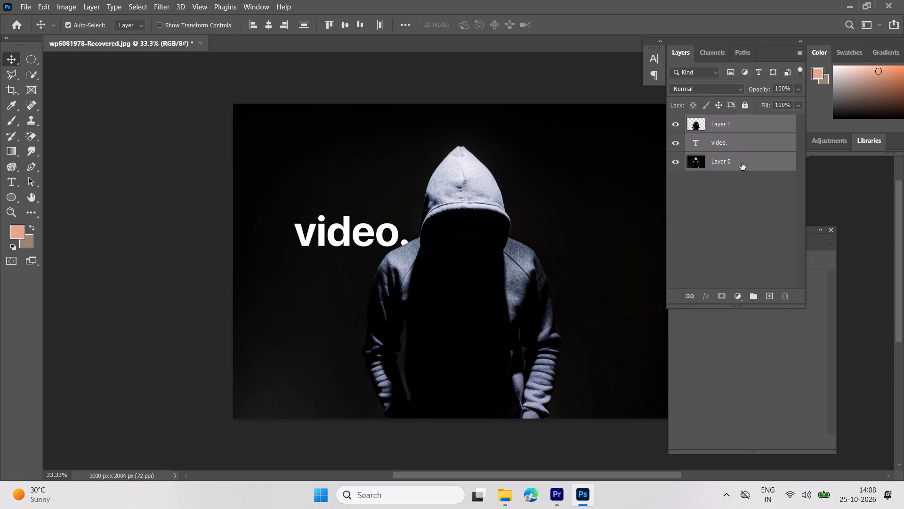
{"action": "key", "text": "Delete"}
Add a new empty layer above Layer 1.
{"action": "left_click", "coordinate": [766, 302]}
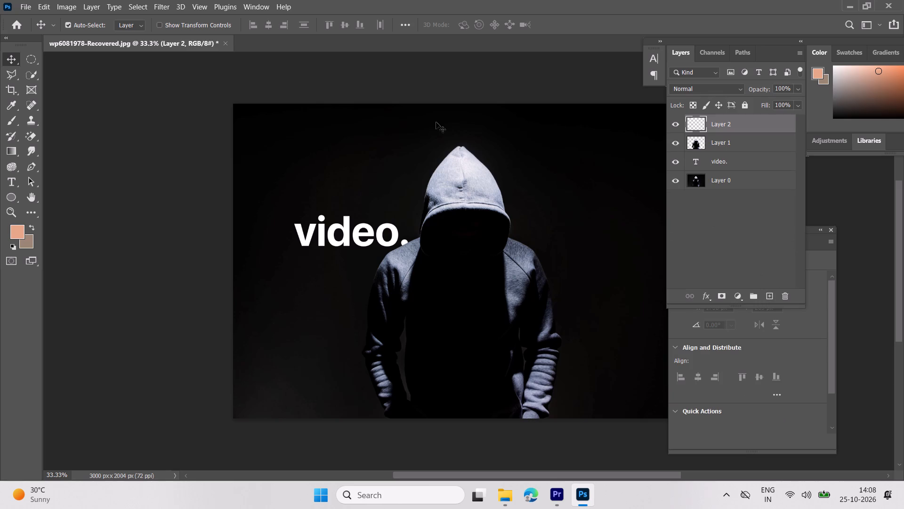
Edit the Gradient tool's colour stops so the gradient runs from black to red #fe0000.
{"action": "left_click", "coordinate": [16, 151]}
{"action": "left_click", "coordinate": [102, 30]}
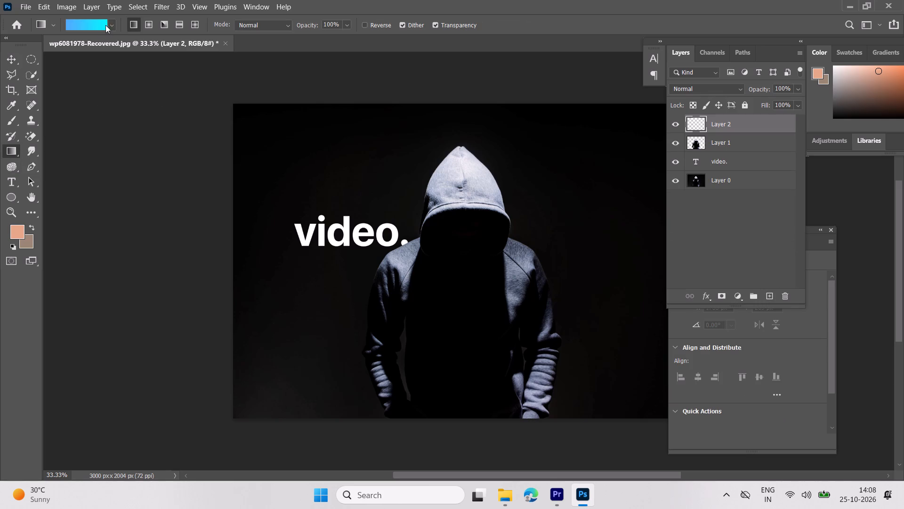
{"action": "left_click", "coordinate": [109, 25]}
{"action": "double_click", "coordinate": [93, 25]}
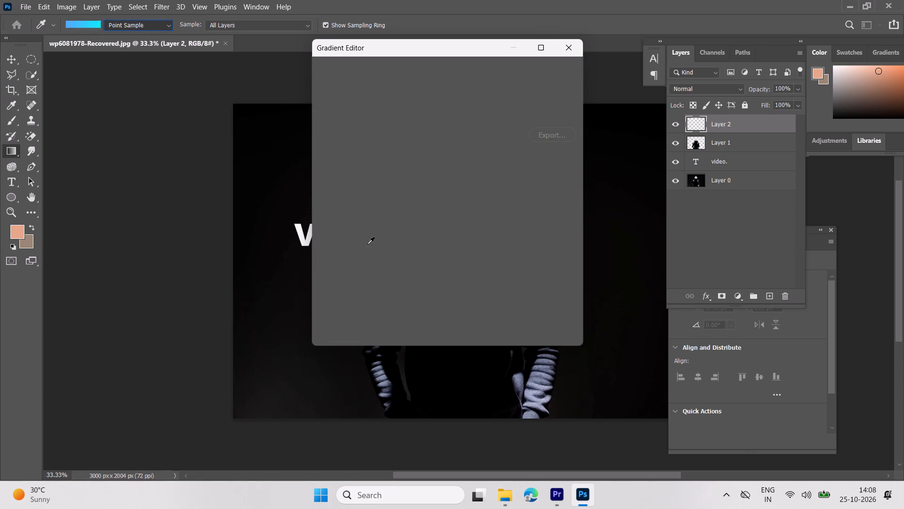
{"action": "left_click", "coordinate": [327, 267]}
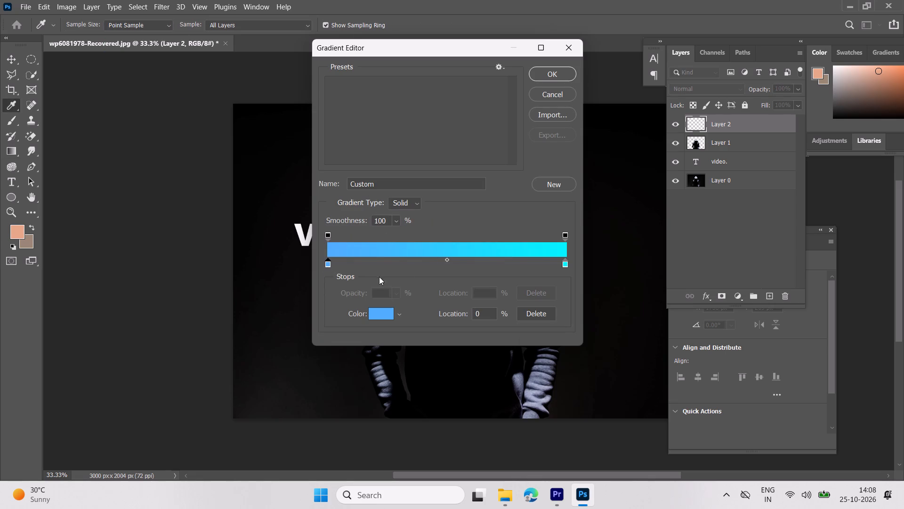
{"action": "triple_click", "coordinate": [328, 264]}
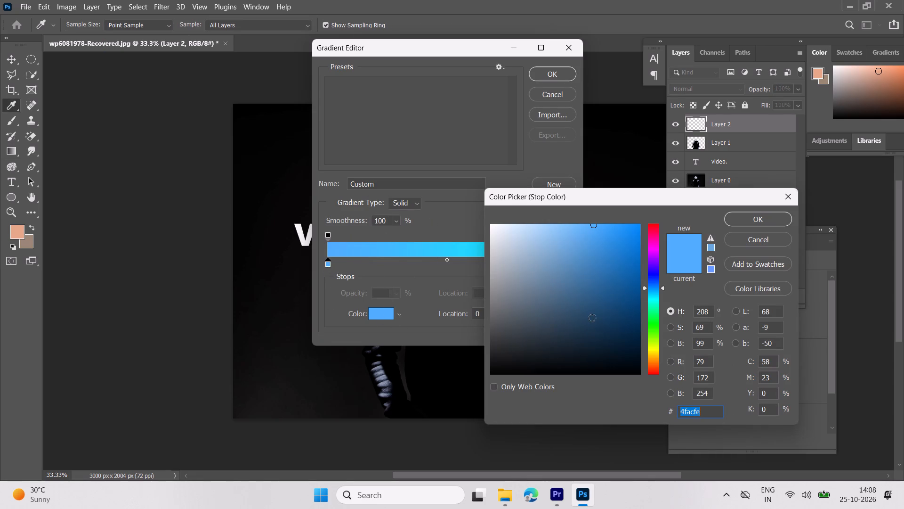
{"action": "left_click_drag", "start_coordinate": [608, 310], "coordinate": [611, 433]}
{"action": "left_click", "coordinate": [776, 214]}
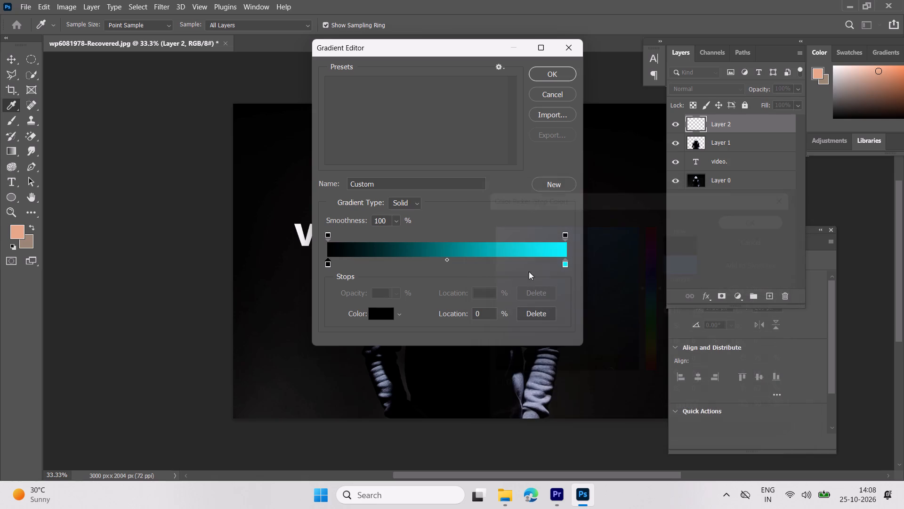
{"action": "double_click", "coordinate": [565, 263]}
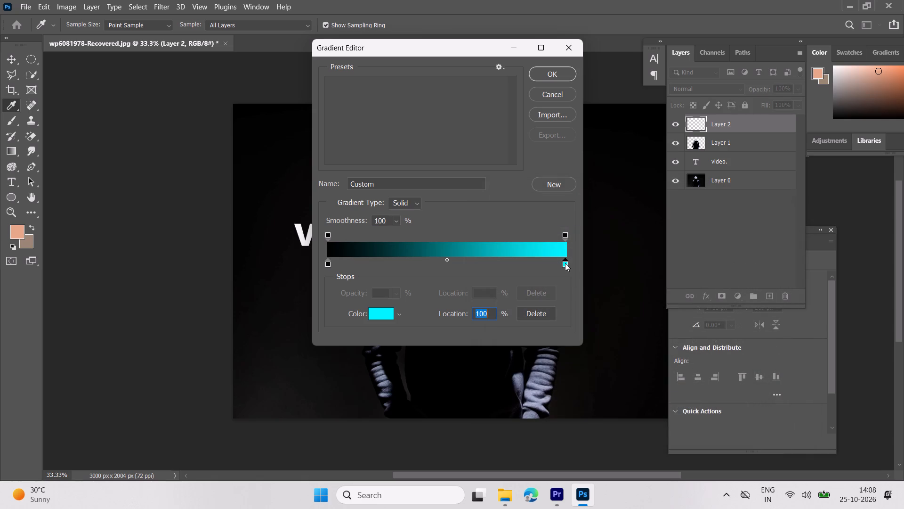
{"action": "left_click_drag", "start_coordinate": [657, 221], "coordinate": [652, 207]}
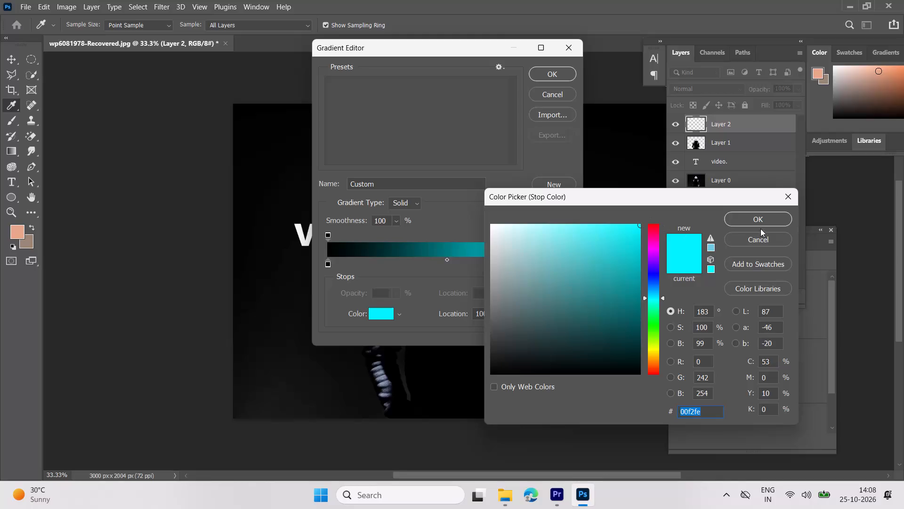
{"action": "left_click_drag", "start_coordinate": [654, 230], "coordinate": [674, 215]}
{"action": "left_click", "coordinate": [740, 219]}
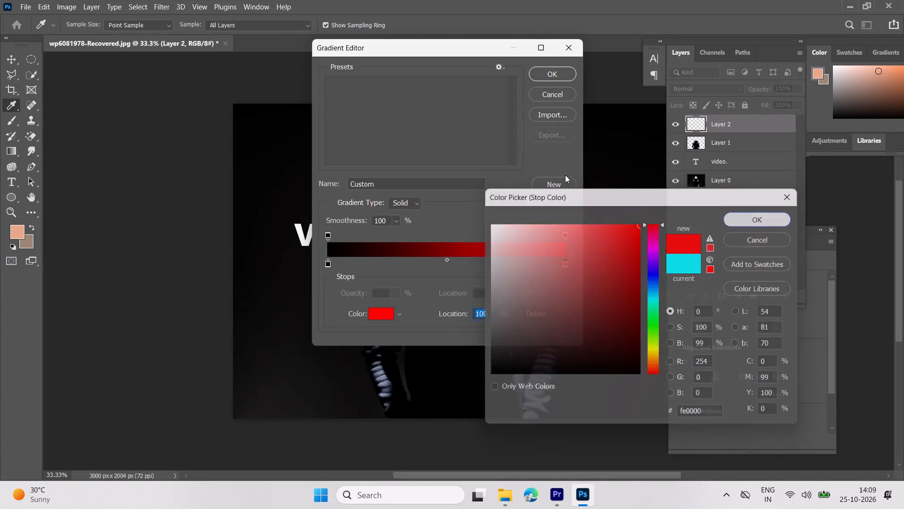
{"action": "left_click", "coordinate": [553, 74]}
Draw the black-to-red linear gradient diagonally on Layer 2, refining it until red fills only the canvas's lower-left corner.
{"action": "left_click_drag", "start_coordinate": [494, 271], "coordinate": [449, 289]}
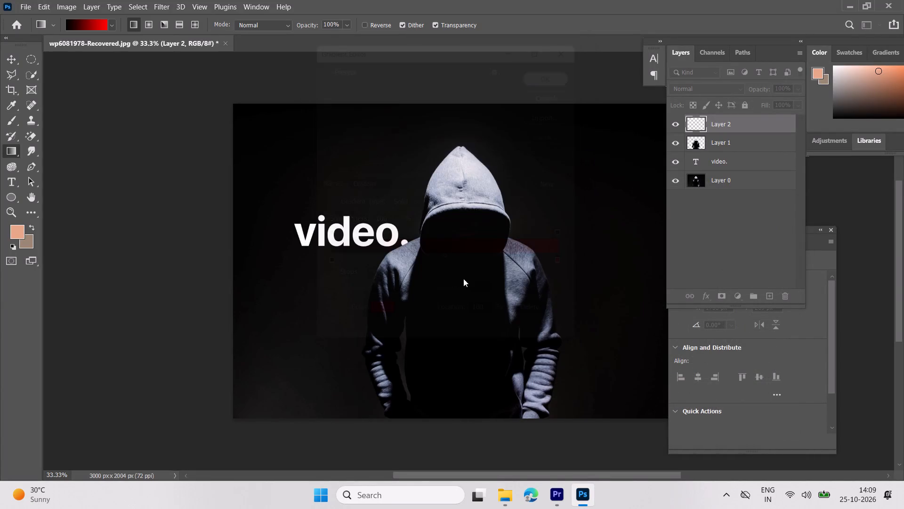
{"action": "left_click_drag", "start_coordinate": [651, 162], "coordinate": [291, 306]}
{"action": "left_click_drag", "start_coordinate": [574, 184], "coordinate": [182, 356]}
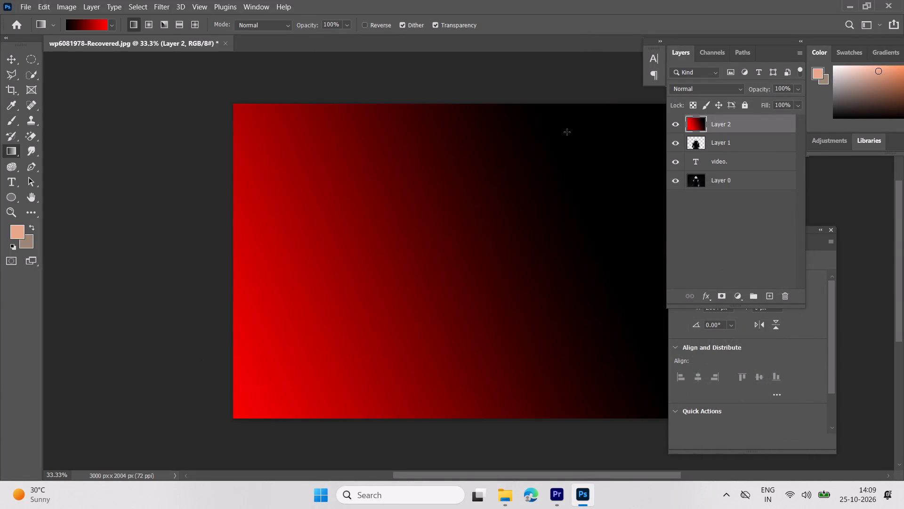
{"action": "left_click_drag", "start_coordinate": [631, 112], "coordinate": [229, 403]}
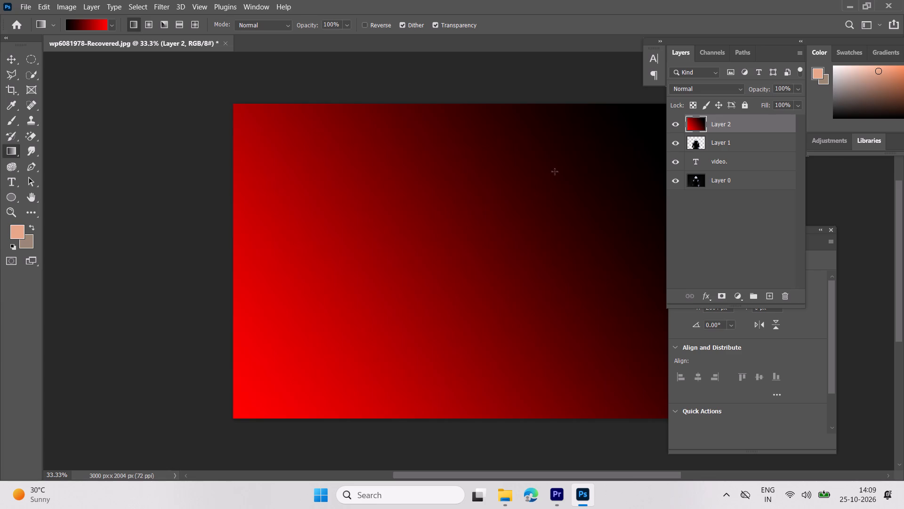
{"action": "left_click_drag", "start_coordinate": [586, 125], "coordinate": [153, 427]}
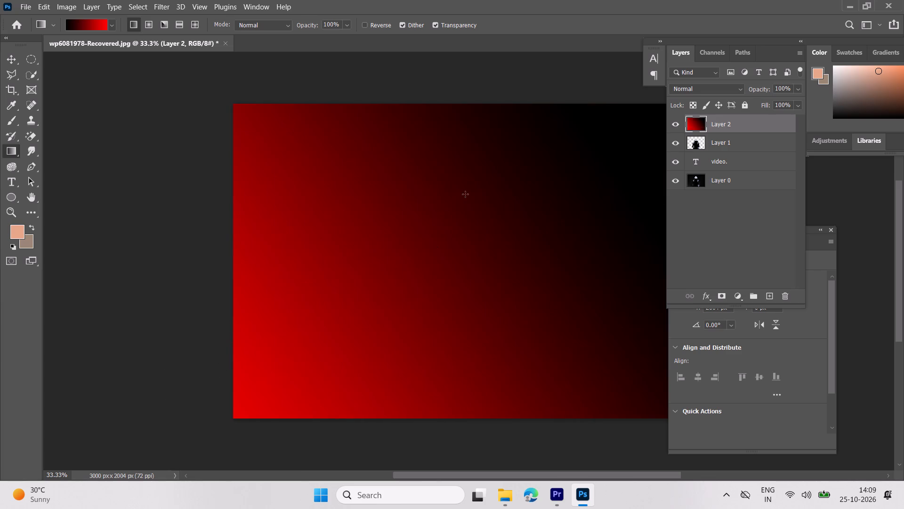
{"action": "left_click_drag", "start_coordinate": [447, 205], "coordinate": [56, 436]}
{"action": "left_click_drag", "start_coordinate": [551, 139], "coordinate": [312, 350]}
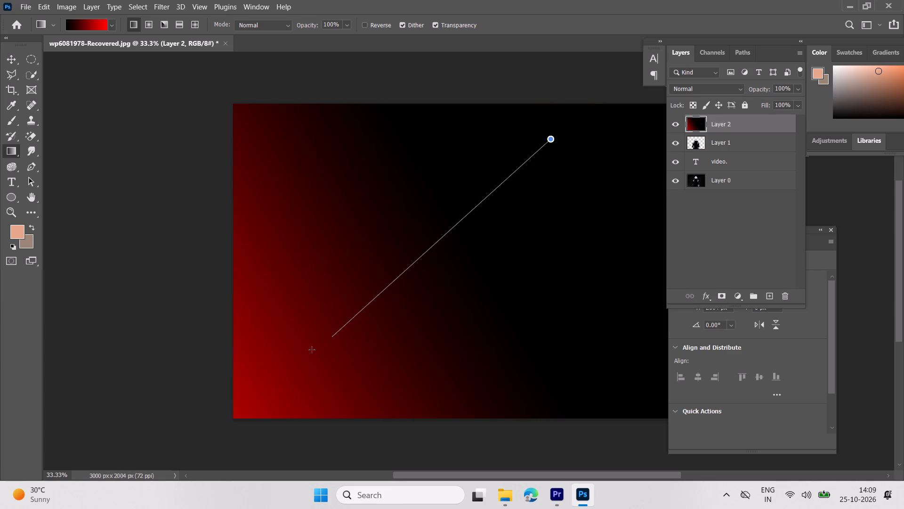
{"action": "left_click_drag", "start_coordinate": [312, 350], "coordinate": [153, 459]}
{"action": "left_click_drag", "start_coordinate": [399, 281], "coordinate": [69, 459]}
{"action": "left_click_drag", "start_coordinate": [418, 260], "coordinate": [162, 462]}
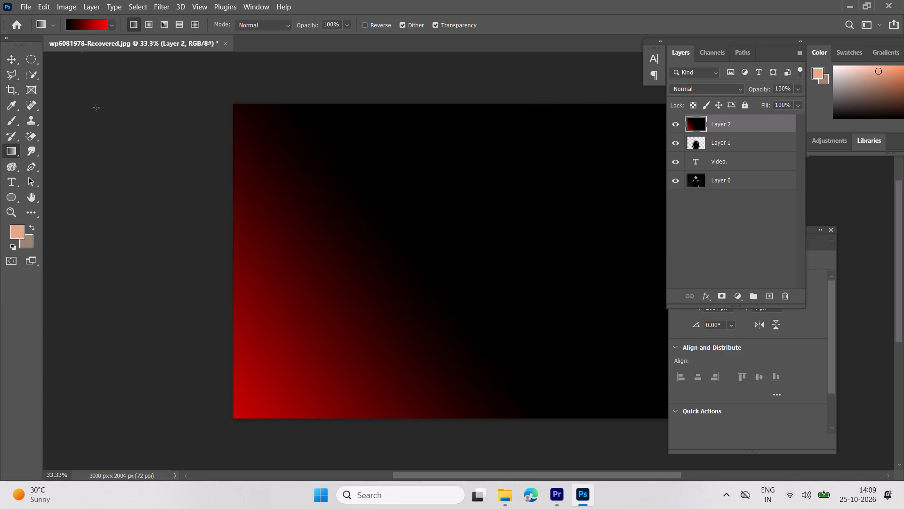
Export the gradient artwork as a PNG named alun in the Downloads folder.
{"action": "left_click", "coordinate": [26, 5]}
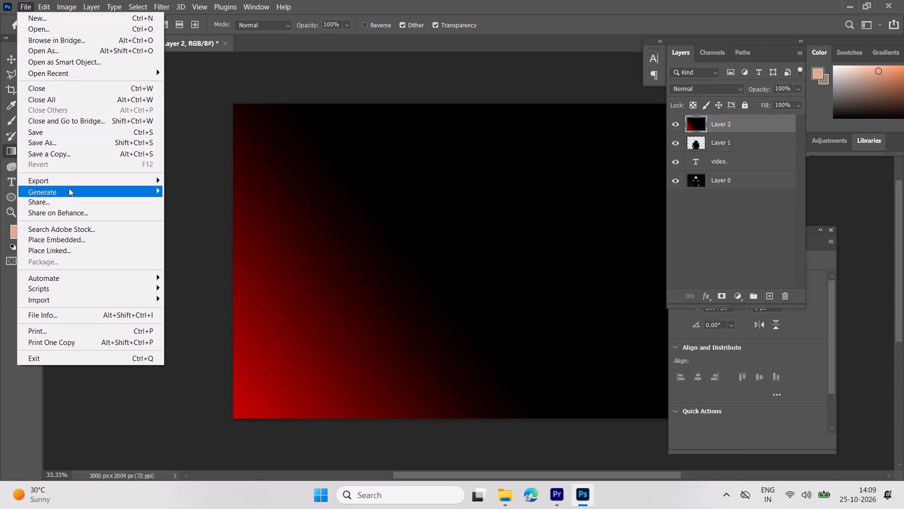
{"action": "left_click", "coordinate": [70, 184]}
{"action": "left_click", "coordinate": [200, 184]}
{"action": "type", "text": "alun"}
{"action": "key", "text": "Return"}
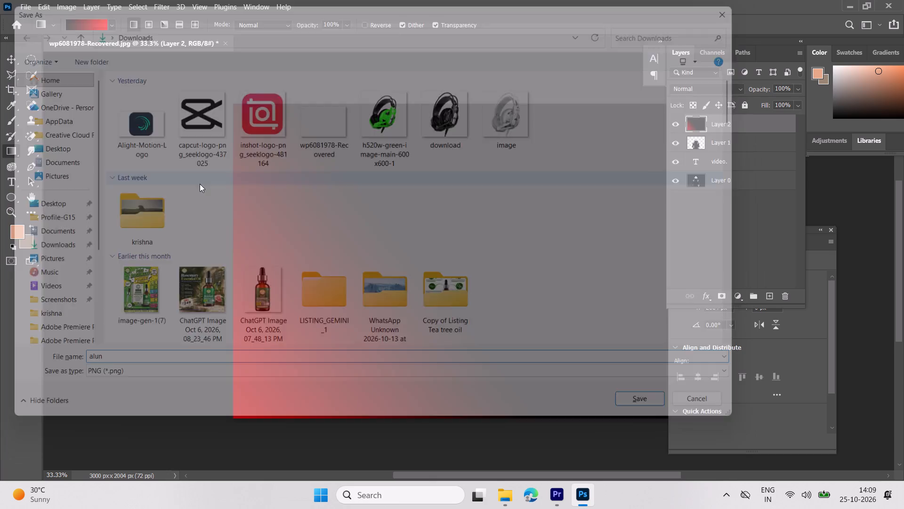
Quit Photoshop without saving the changes to wp6081978-Recovered.jpg.
{"action": "left_click", "coordinate": [903, 0]}
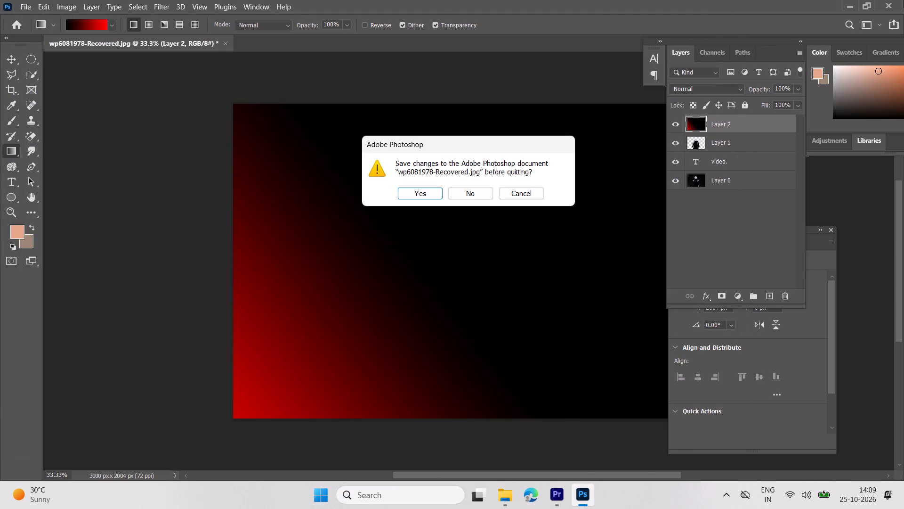
{"action": "left_click", "coordinate": [903, 0]}
{"action": "left_click", "coordinate": [479, 195]}
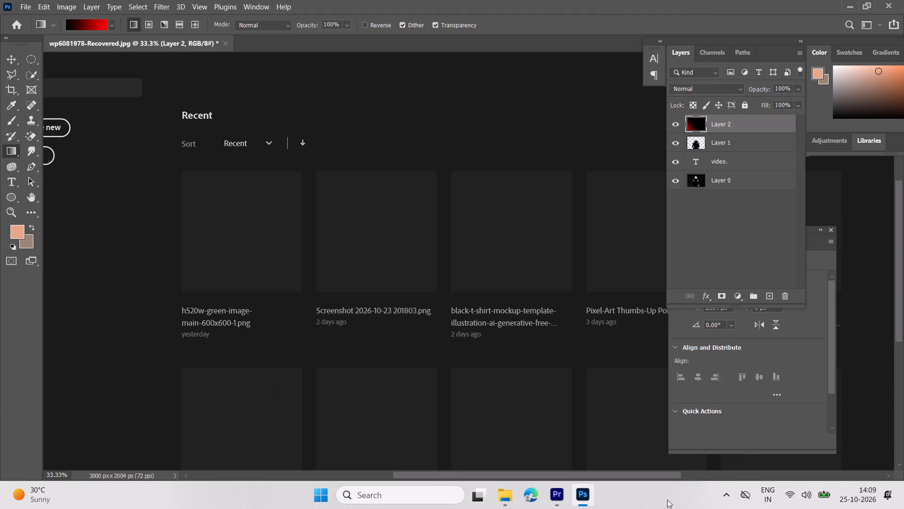
Import the alun image from Downloads into the commercial project in Premiere Pro.
{"action": "left_click", "coordinate": [506, 350]}
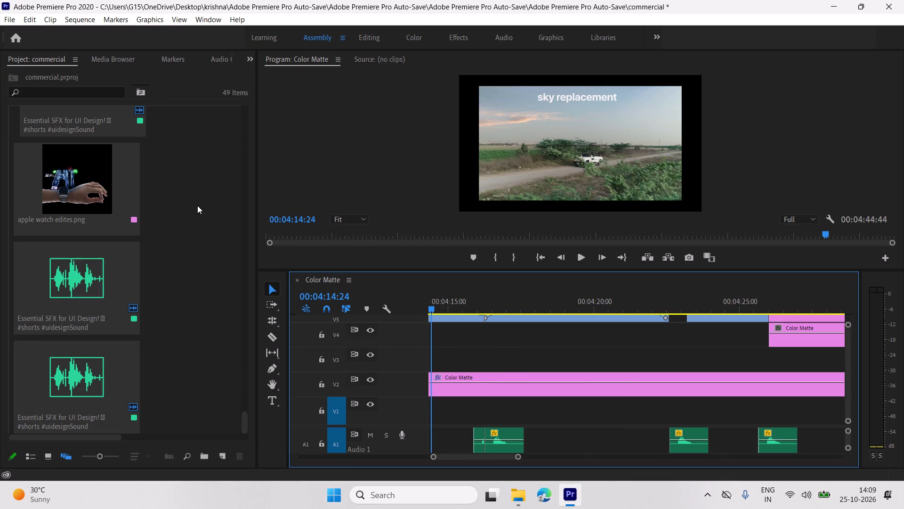
{"action": "scroll", "coordinate": [199, 211], "scroll_direction": "down", "scroll_amount": 6}
{"action": "left_click", "coordinate": [198, 228]}
{"action": "left_click", "coordinate": [171, 287]}
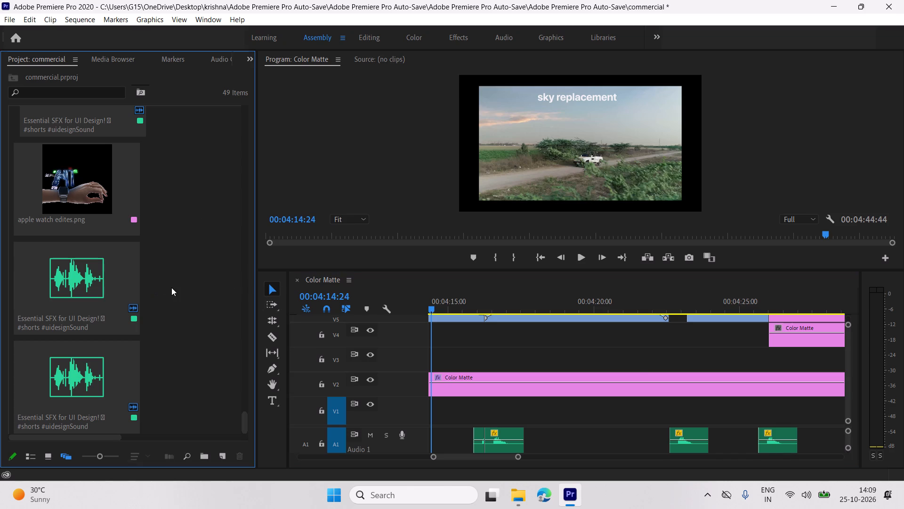
{"action": "left_click", "coordinate": [171, 287]}
{"action": "left_click", "coordinate": [138, 135]}
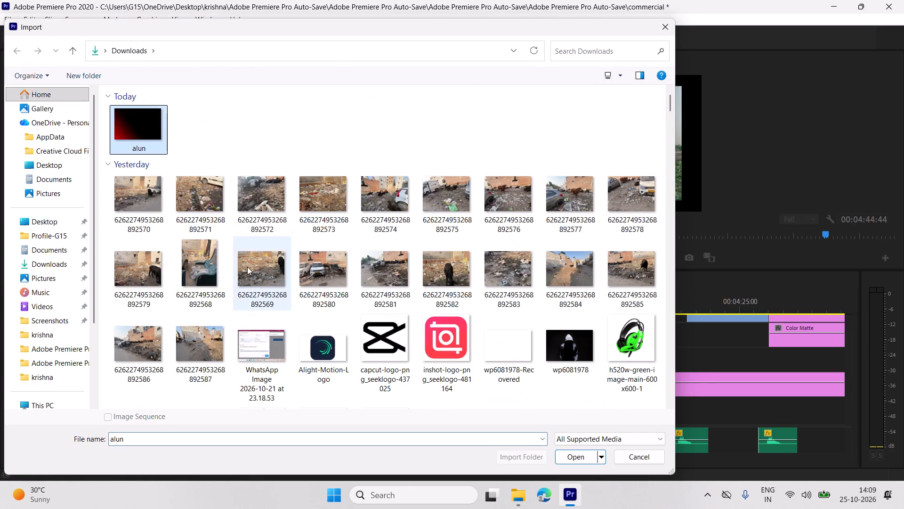
{"action": "left_click", "coordinate": [578, 460]}
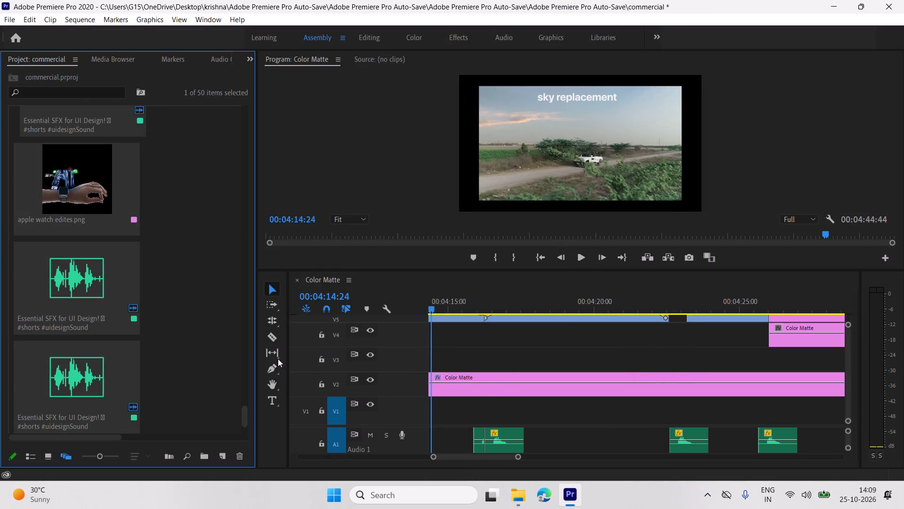
Place alun.png on video track V1 at about 00:04:17:52 in the Color Matte sequence.
{"action": "scroll", "coordinate": [216, 351], "scroll_direction": "down", "scroll_amount": 4}
{"action": "left_click_drag", "start_coordinate": [87, 369], "coordinate": [91, 371]}
{"action": "left_click_drag", "start_coordinate": [101, 375], "coordinate": [436, 394]}
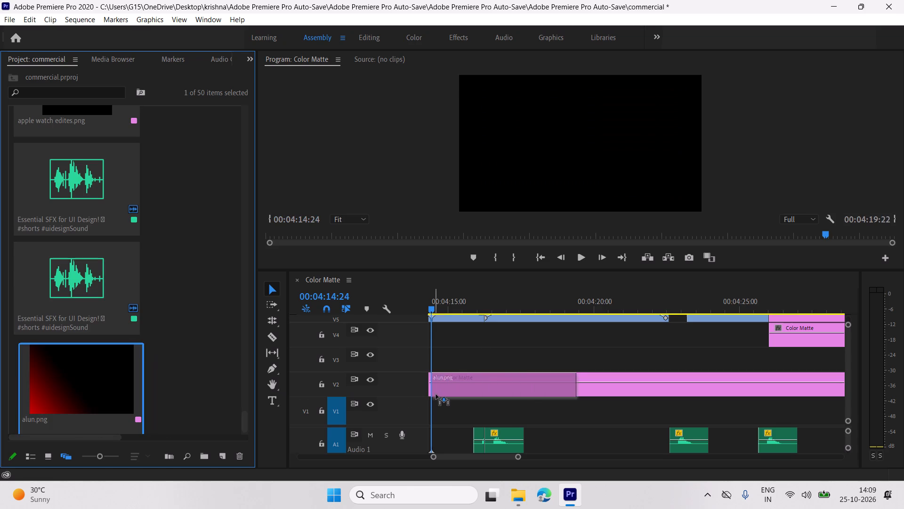
{"action": "left_click_drag", "start_coordinate": [436, 394], "coordinate": [532, 406]}
Delete the long Color Matte background clip from video track V2.
{"action": "key", "text": "space"}
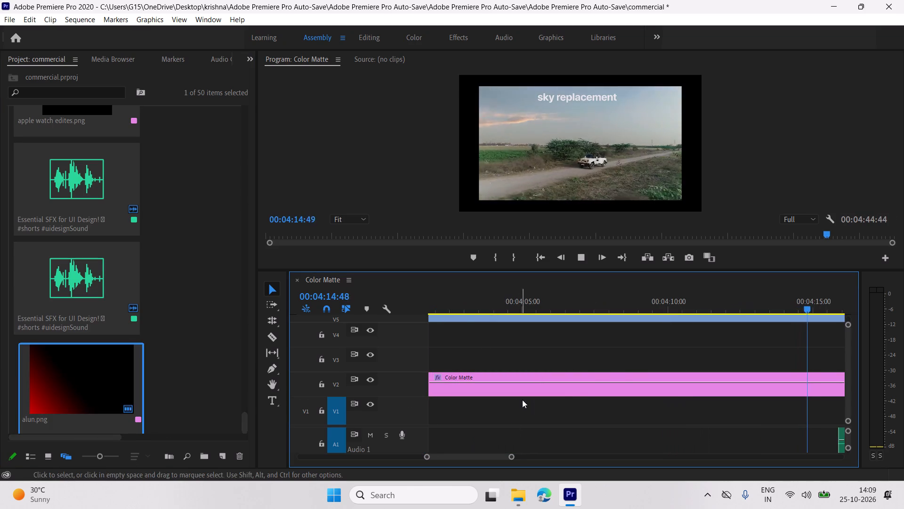
{"action": "key", "text": "space"}
{"action": "scroll", "coordinate": [581, 394], "scroll_direction": "up", "scroll_amount": 5}
{"action": "type", "text": "--"}
{"action": "key", "text": "minus"}
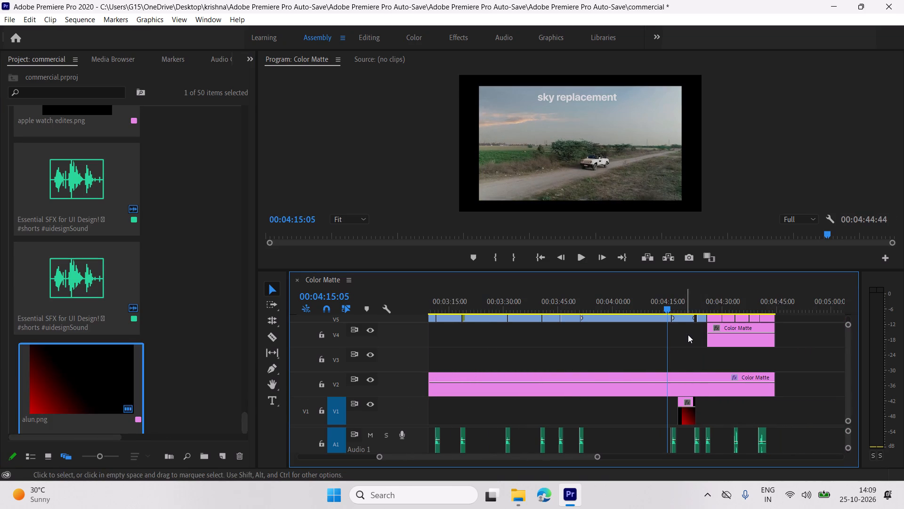
{"action": "left_click", "coordinate": [670, 373]}
{"action": "key", "text": "Delete"}
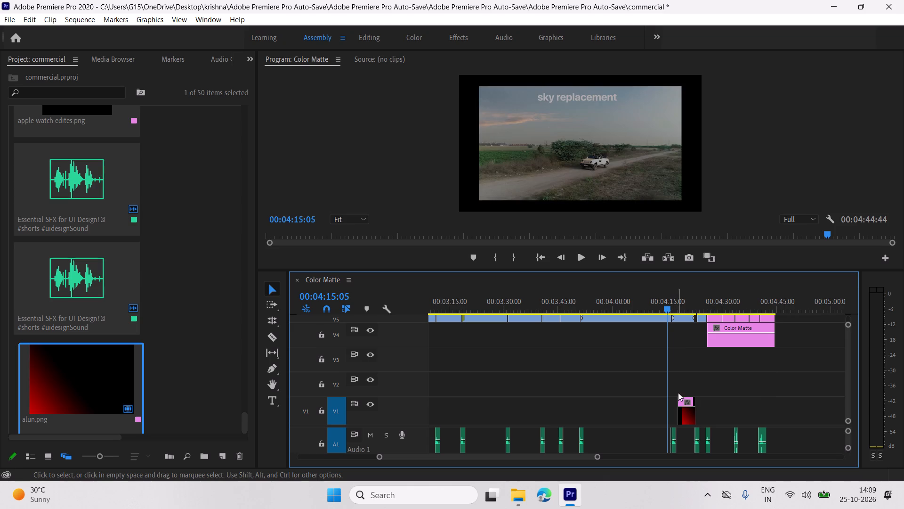
Move the alun.png clip from track V1 up to the emptied stretch of V2.
{"action": "left_click", "coordinate": [684, 399]}
{"action": "left_click_drag", "start_coordinate": [685, 398], "coordinate": [687, 374]}
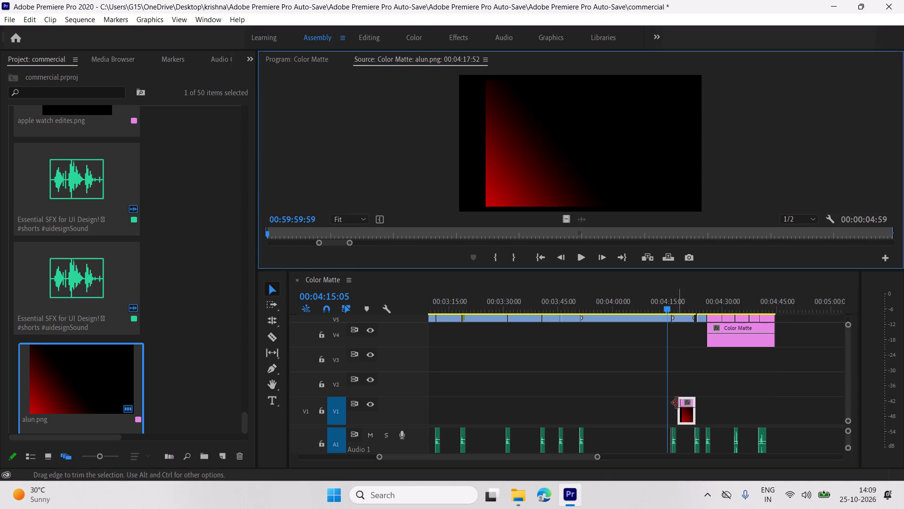
{"action": "left_click_drag", "start_coordinate": [686, 410], "coordinate": [686, 388]}
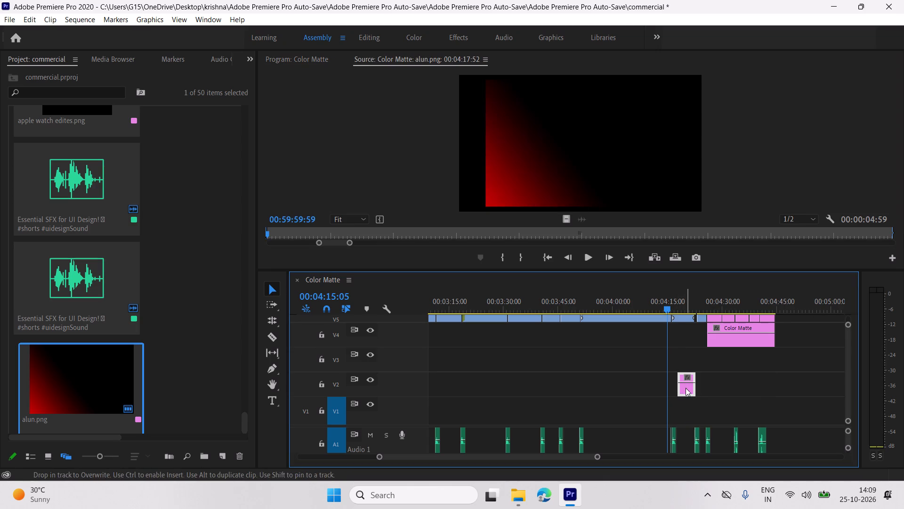
Extend the alun.png clip's start on V2 back to about 00:00:36:26, where the V1 Color Matte ends.
{"action": "left_click_drag", "start_coordinate": [677, 384], "coordinate": [380, 384]}
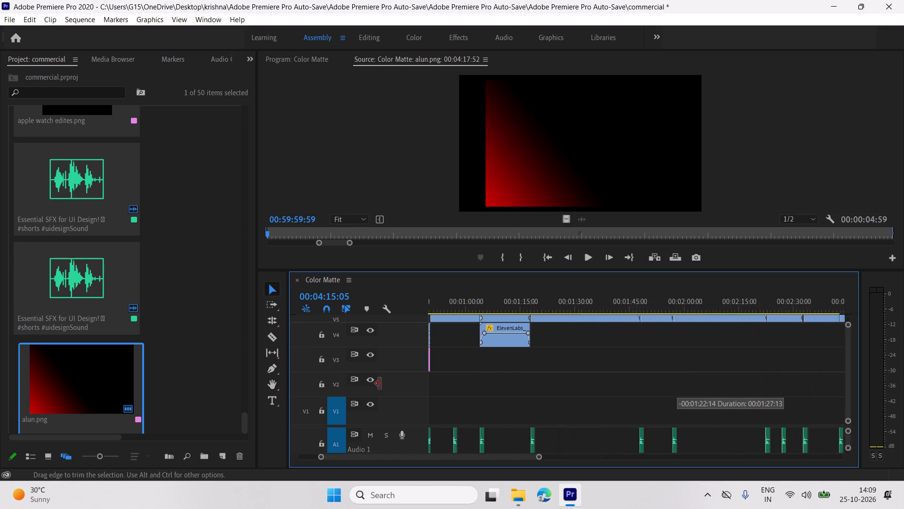
{"action": "left_click_drag", "start_coordinate": [380, 384], "coordinate": [520, 397]}
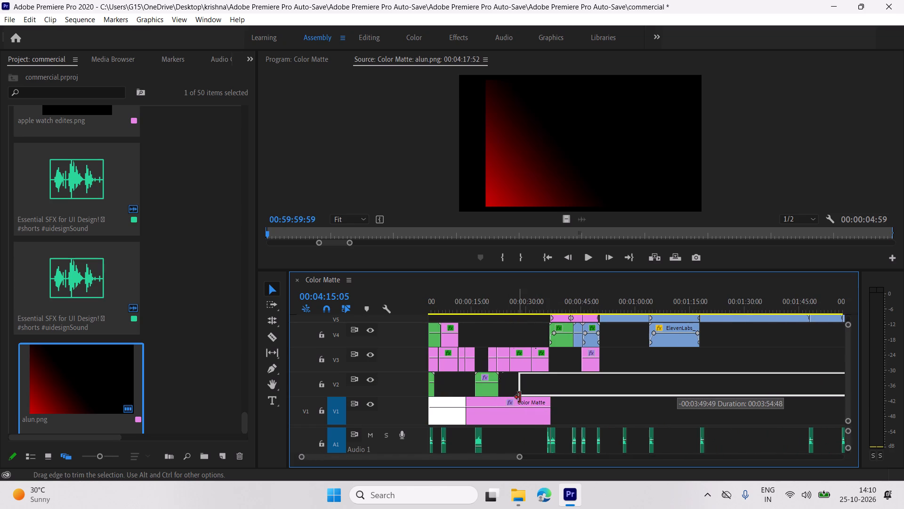
{"action": "left_click_drag", "start_coordinate": [520, 397], "coordinate": [549, 397]}
{"action": "key", "text": "space"}
{"action": "key", "text": "space"}
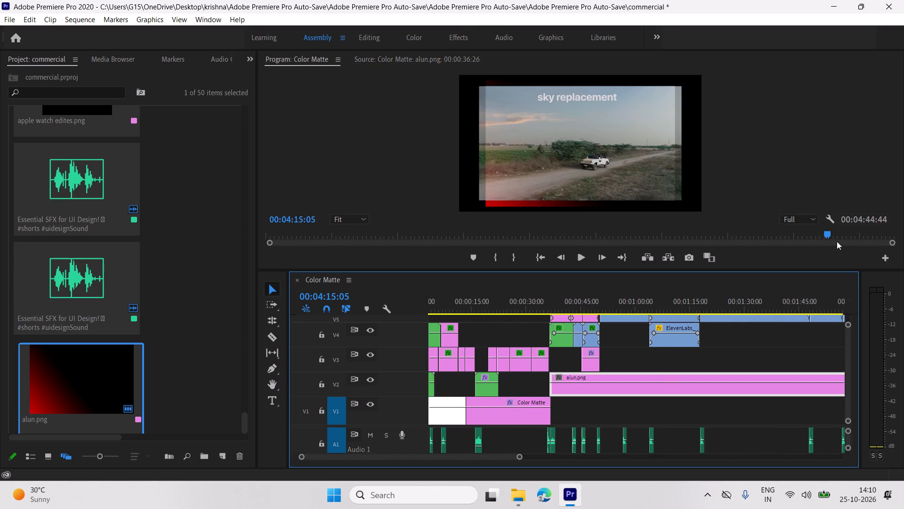
Set the alun.png clip's scale to 170 so the gradient fills the frame behind the showcased videos.
{"action": "left_click_drag", "start_coordinate": [823, 230], "coordinate": [475, 312]}
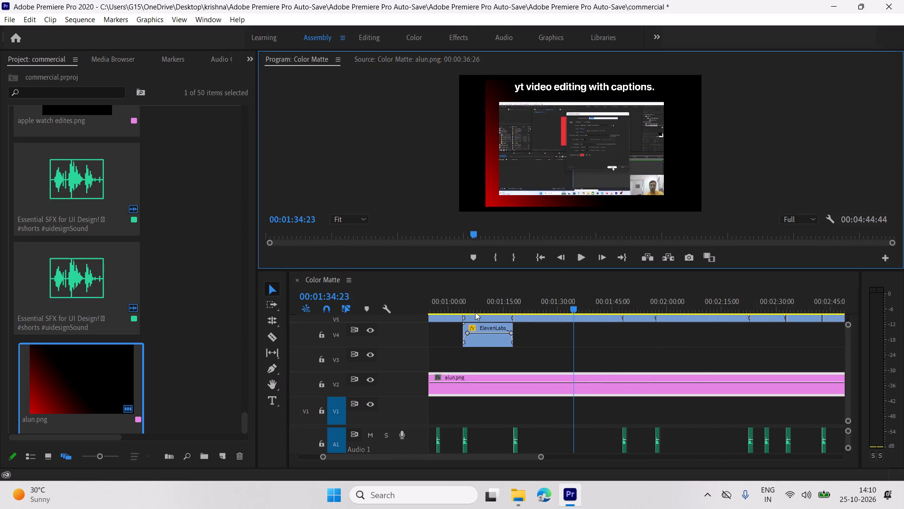
{"action": "left_click_drag", "start_coordinate": [475, 312], "coordinate": [520, 325]}
{"action": "scroll", "coordinate": [191, 62], "scroll_direction": "down", "scroll_amount": 4}
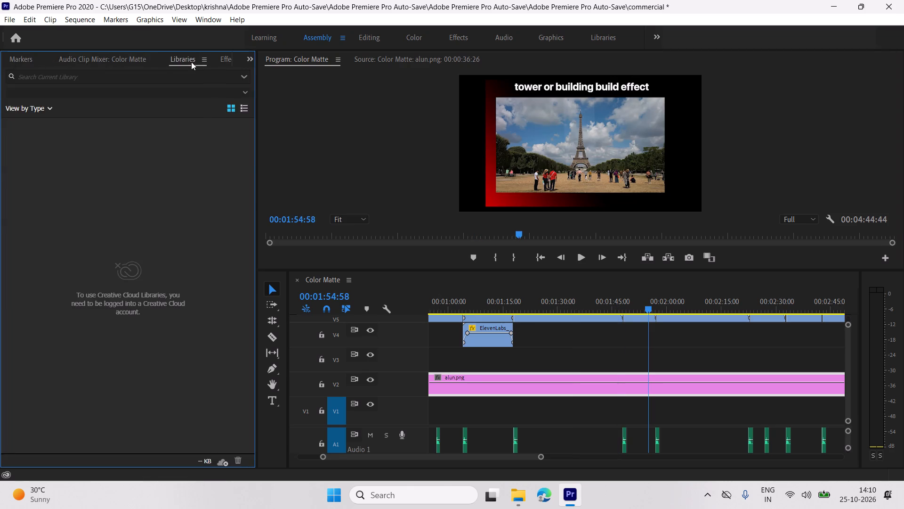
{"action": "scroll", "coordinate": [191, 62], "scroll_direction": "down", "scroll_amount": 2}
{"action": "left_click_drag", "start_coordinate": [102, 134], "coordinate": [149, 133]}
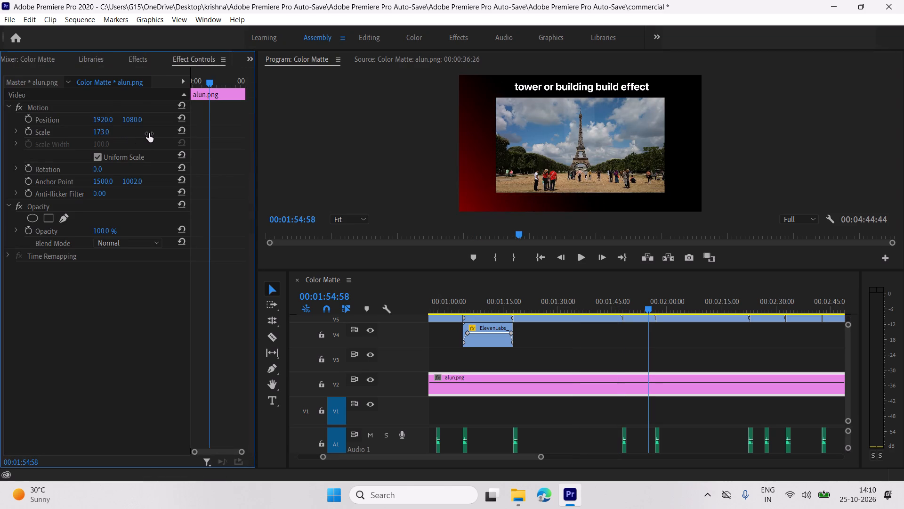
{"action": "left_click_drag", "start_coordinate": [149, 133], "coordinate": [147, 133]}
Play the sequence around the start of the gradient background to check how it looks behind the motion graphics section.
{"action": "key", "text": "space"}
{"action": "key", "text": "space"}
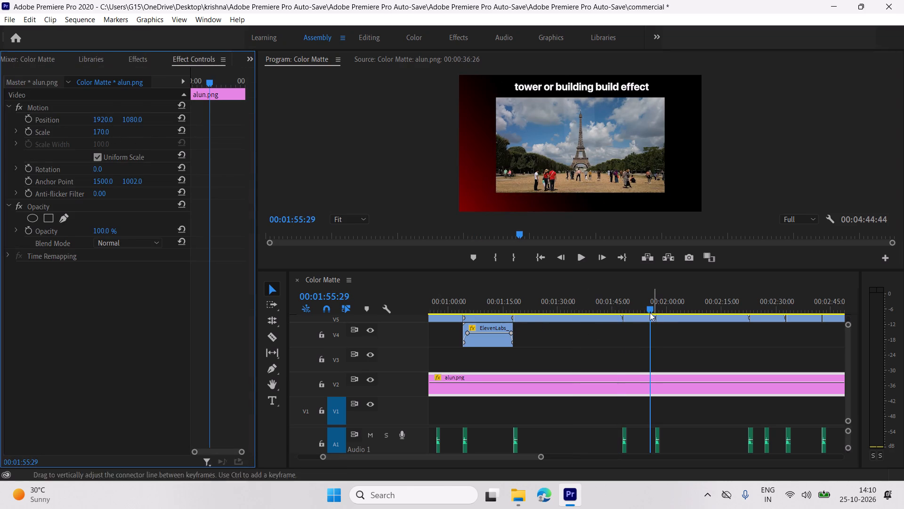
{"action": "left_click_drag", "start_coordinate": [646, 312], "coordinate": [302, 315]}
{"action": "left_click_drag", "start_coordinate": [302, 315], "coordinate": [589, 345]}
{"action": "key", "text": "space"}
{"action": "left_click_drag", "start_coordinate": [429, 304], "coordinate": [545, 312]}
{"action": "key", "text": "space"}
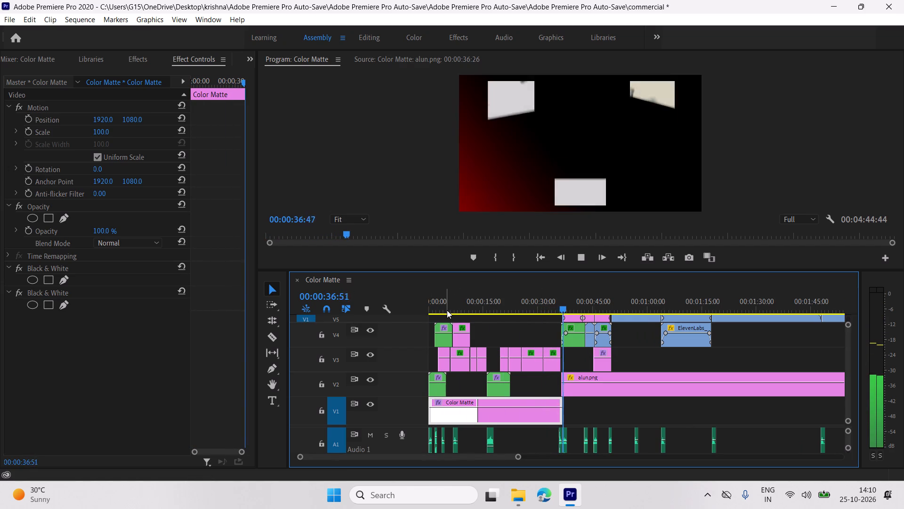
{"action": "left_click", "coordinate": [265, 286]}
{"action": "key", "text": "space"}
Extend the alun.png clip's start on V2 earlier to about 00:00:35:14.
{"action": "left_click_drag", "start_coordinate": [573, 305], "coordinate": [558, 308]}
{"action": "left_click_drag", "start_coordinate": [560, 388], "coordinate": [553, 387]}
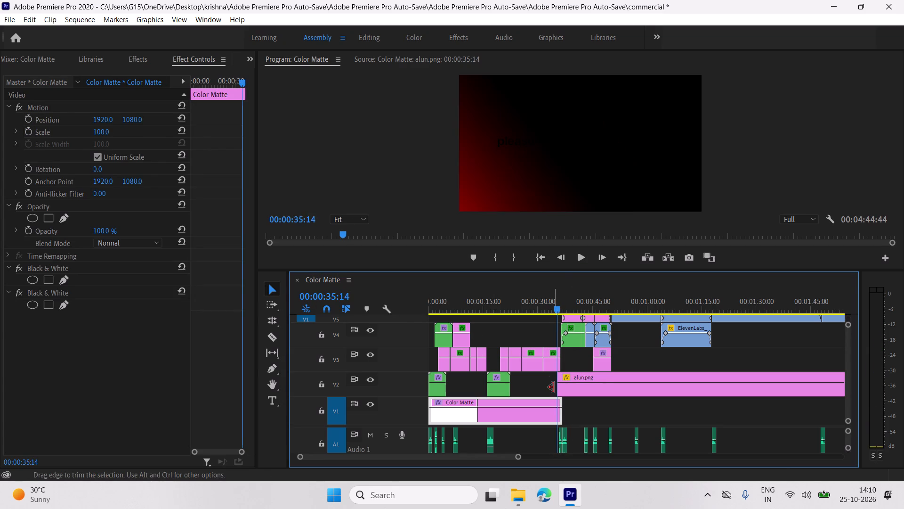
Review the change from the white "please take a look at my work..." screen to the gradient background.
{"action": "left_click_drag", "start_coordinate": [555, 307], "coordinate": [553, 309]}
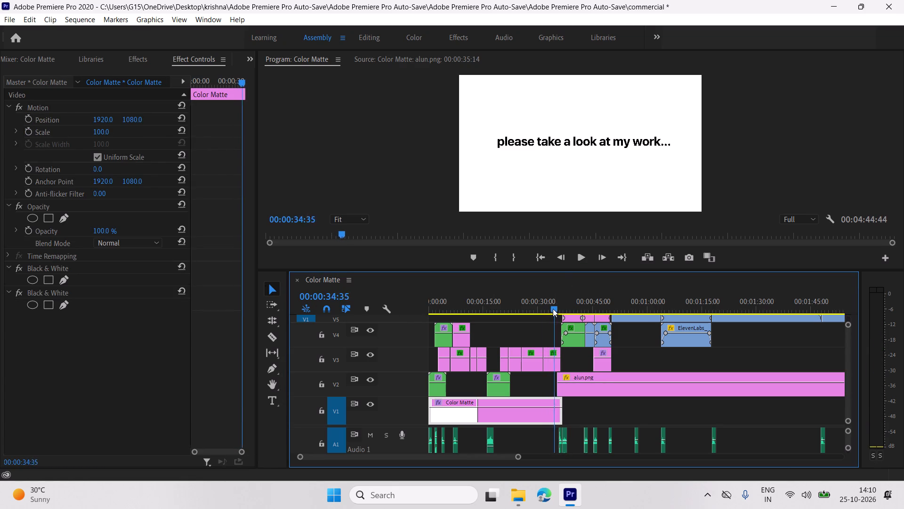
{"action": "left_click_drag", "start_coordinate": [553, 309], "coordinate": [554, 311]}
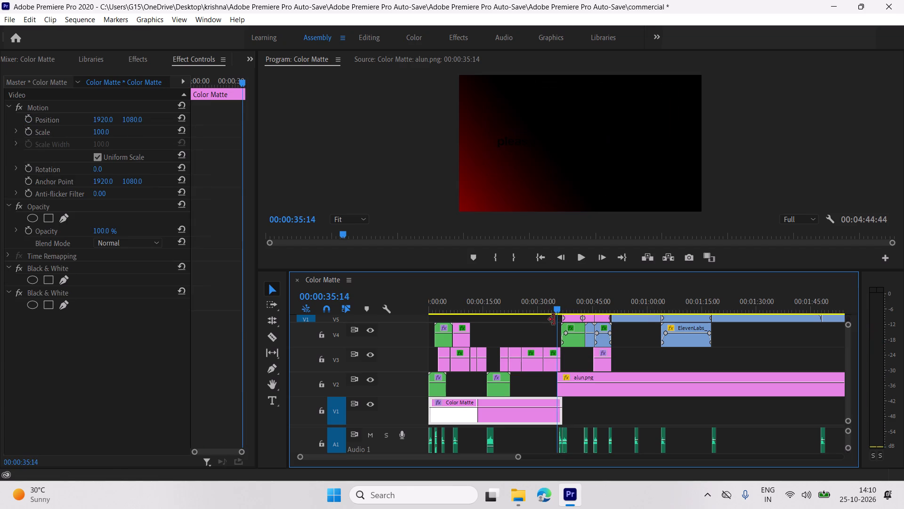
{"action": "left_click", "coordinate": [597, 376]}
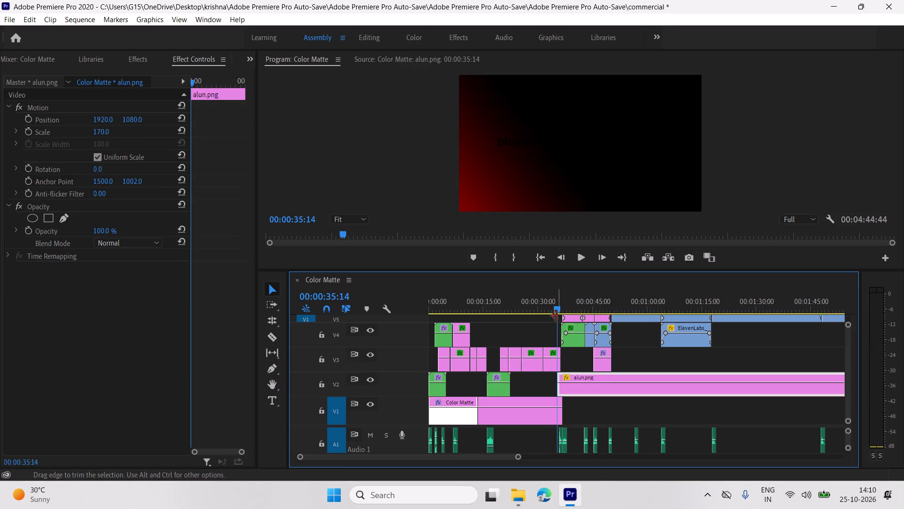
{"action": "left_click_drag", "start_coordinate": [558, 309], "coordinate": [554, 309]}
{"action": "left_click", "coordinate": [554, 309]}
{"action": "key", "text": "space"}
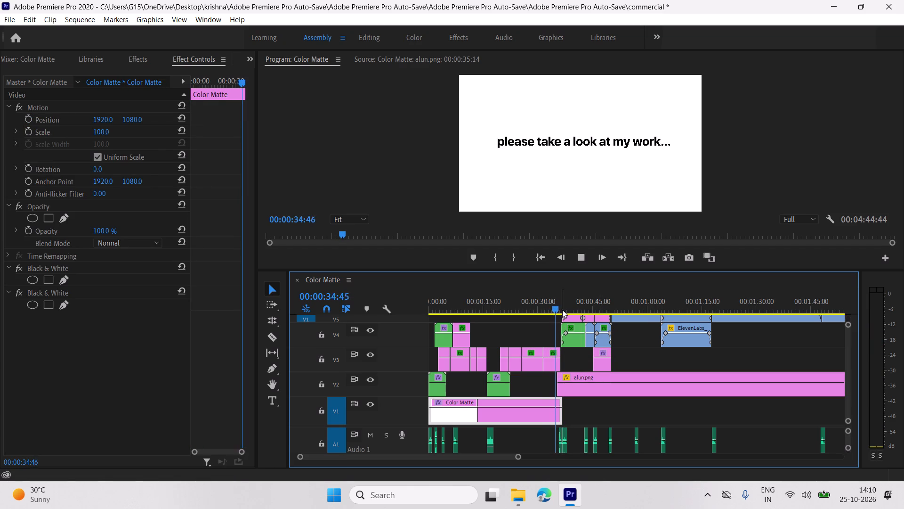
{"action": "key", "text": "space"}
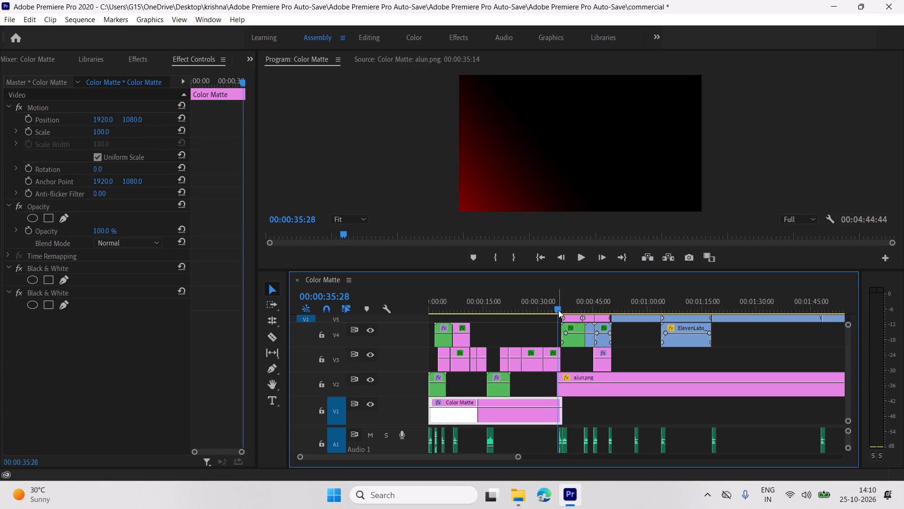
{"action": "left_click", "coordinate": [558, 310]}
Apply the Basic 3D video effect to the alun.png clip on V2.
{"action": "left_click", "coordinate": [601, 372]}
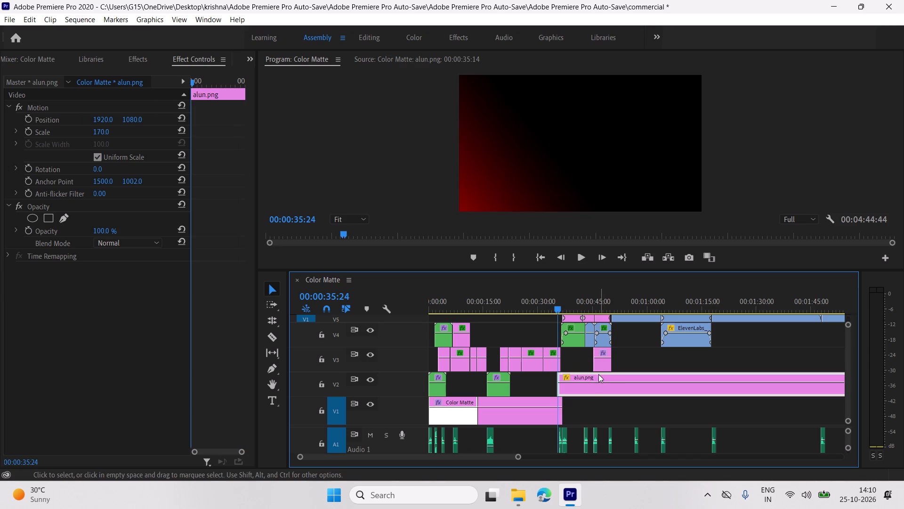
{"action": "scroll", "coordinate": [149, 68], "scroll_direction": "down", "scroll_amount": 1}
{"action": "scroll", "coordinate": [140, 63], "scroll_direction": "up", "scroll_amount": 2}
{"action": "scroll", "coordinate": [138, 63], "scroll_direction": "down", "scroll_amount": 1}
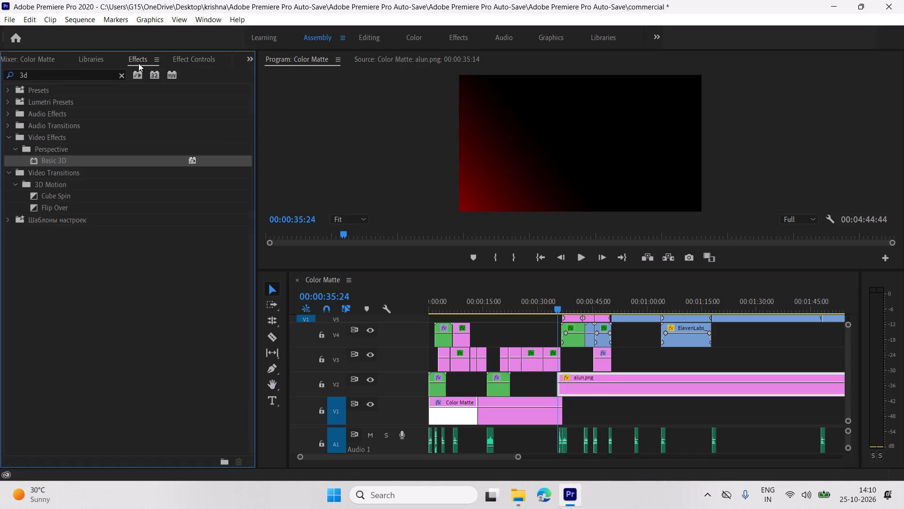
{"action": "left_click_drag", "start_coordinate": [133, 162], "coordinate": [576, 381]}
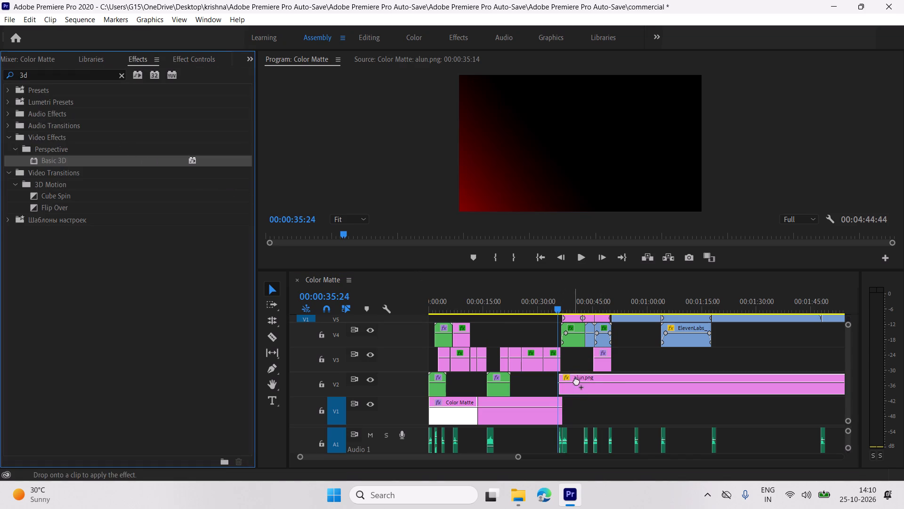
{"action": "left_click_drag", "start_coordinate": [576, 381], "coordinate": [592, 395]}
Find the Transform effect in the Distort video effects and apply it to the alun.png clip on V2.
{"action": "scroll", "coordinate": [141, 63], "scroll_direction": "down", "scroll_amount": 1}
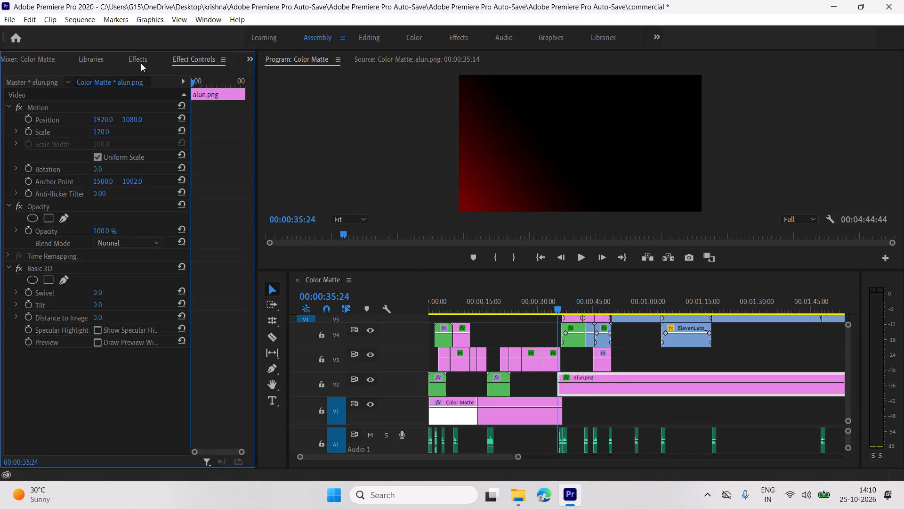
{"action": "scroll", "coordinate": [140, 63], "scroll_direction": "up", "scroll_amount": 1}
{"action": "left_click", "coordinate": [117, 73]}
{"action": "left_click", "coordinate": [121, 74]}
{"action": "left_click", "coordinate": [114, 73]}
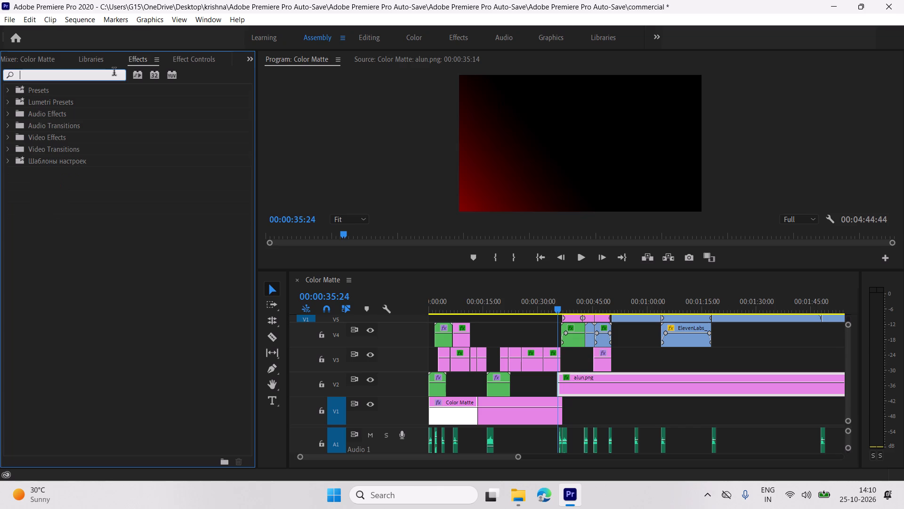
{"action": "key", "text": "t"}
{"action": "key", "text": "r"}
{"action": "type", "text": "anf"}
{"action": "key", "text": "BackSpace"}
{"action": "type", "text": "sform"}
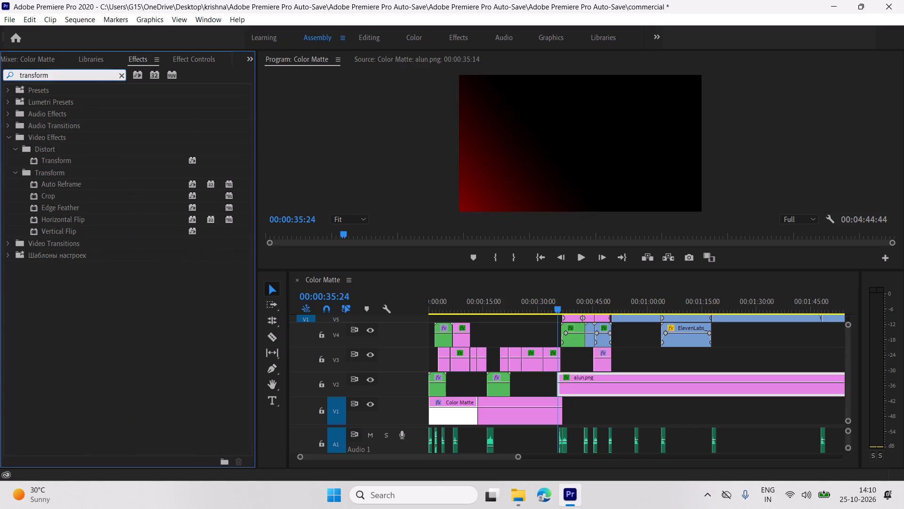
{"action": "double_click", "coordinate": [70, 154]}
{"action": "left_click", "coordinate": [75, 158]}
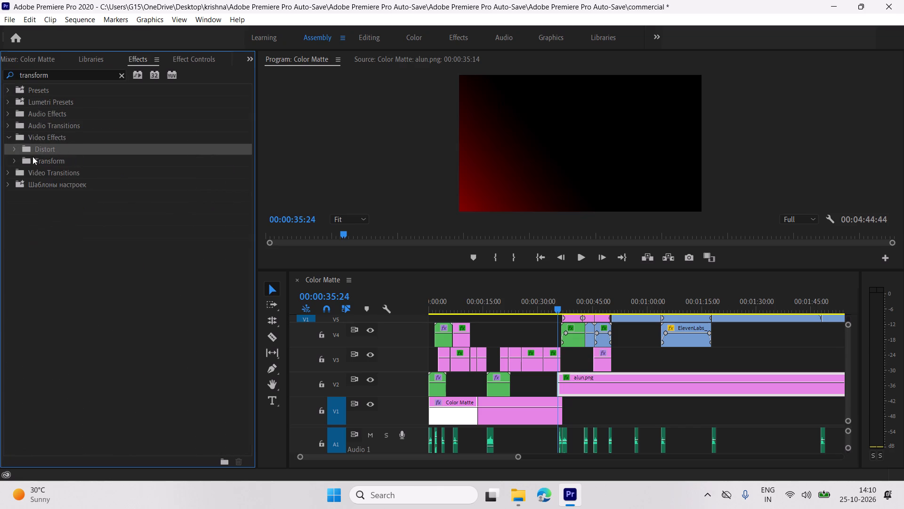
{"action": "left_click", "coordinate": [16, 149]}
{"action": "left_click", "coordinate": [59, 163]}
{"action": "left_click_drag", "start_coordinate": [81, 163], "coordinate": [214, 176]}
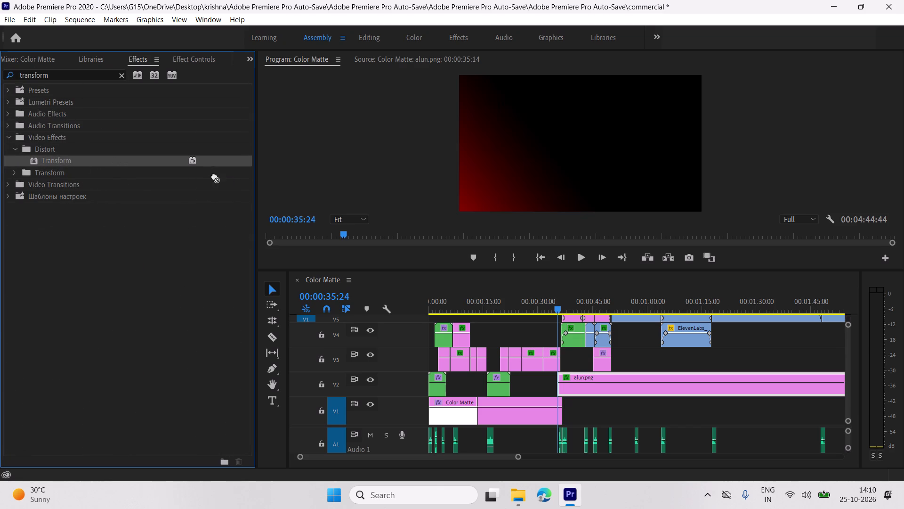
{"action": "left_click_drag", "start_coordinate": [214, 176], "coordinate": [574, 381]}
{"action": "scroll", "coordinate": [160, 59], "scroll_direction": "down", "scroll_amount": 1}
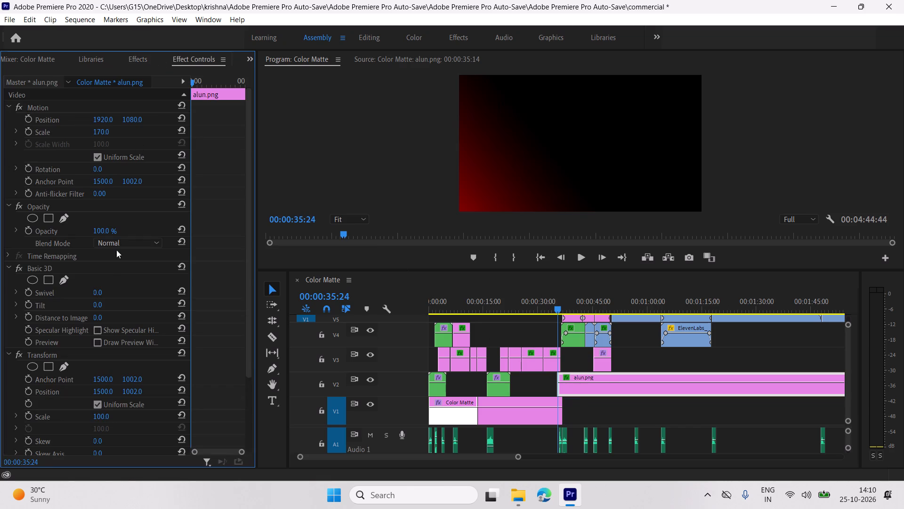
Animate the alun.png clip's Basic 3D Swivel with a keyframe of -90° at 00:00:36:01 and a later one of 0°.
{"action": "left_click_drag", "start_coordinate": [192, 78], "coordinate": [114, 134]}
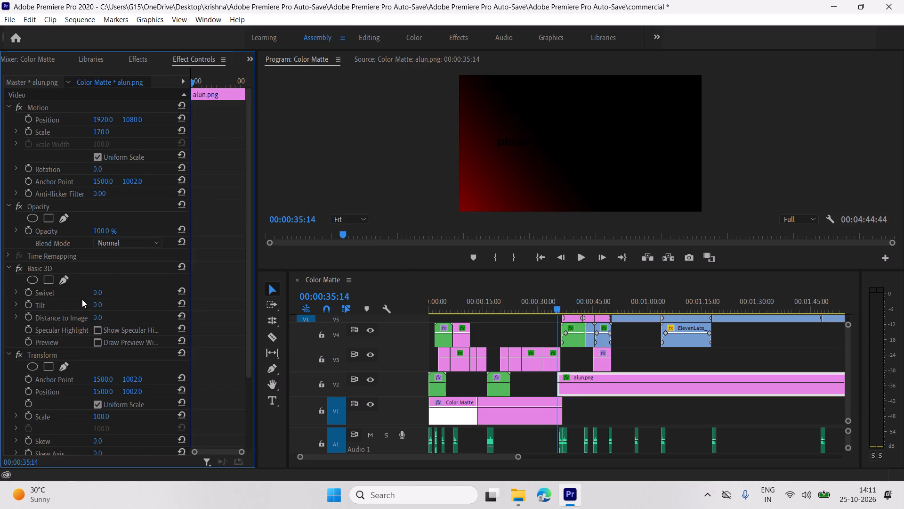
{"action": "scroll", "coordinate": [82, 300], "scroll_direction": "down", "scroll_amount": 3}
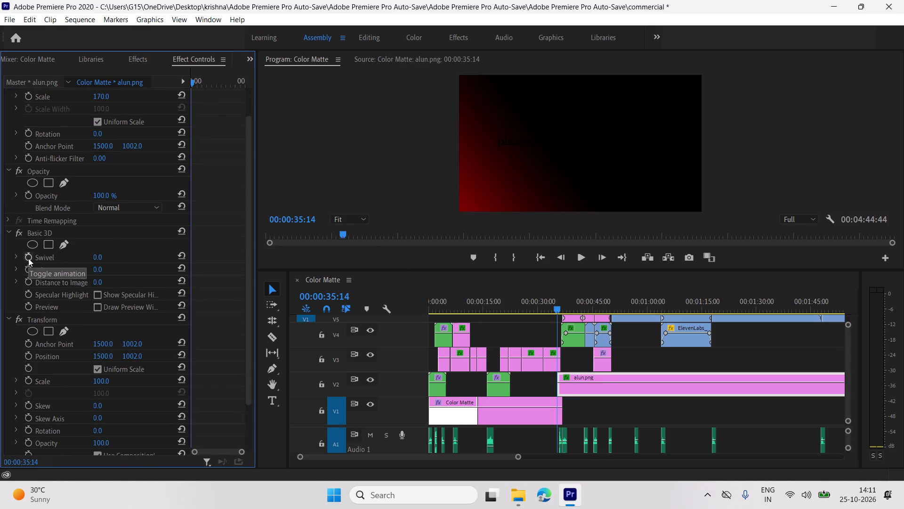
{"action": "left_click", "coordinate": [28, 258]}
{"action": "key", "text": "space"}
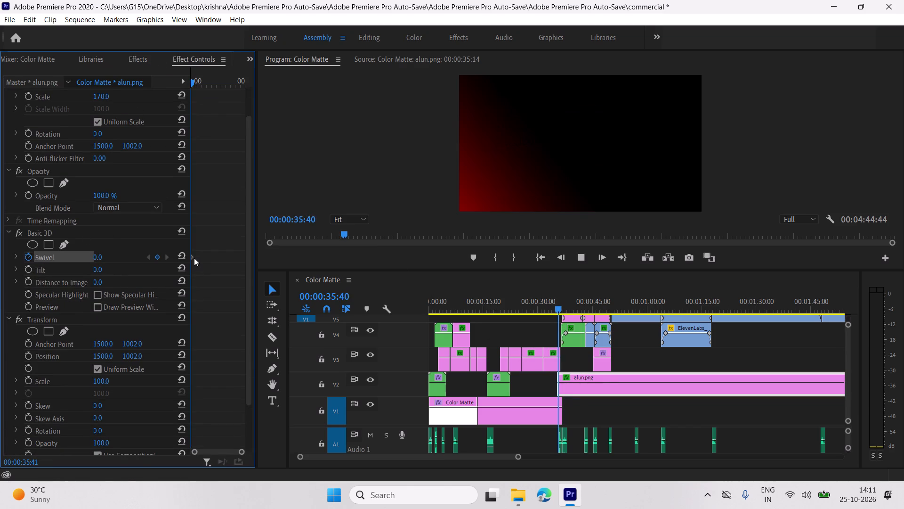
{"action": "key", "text": "space"}
{"action": "left_click", "coordinate": [193, 257]}
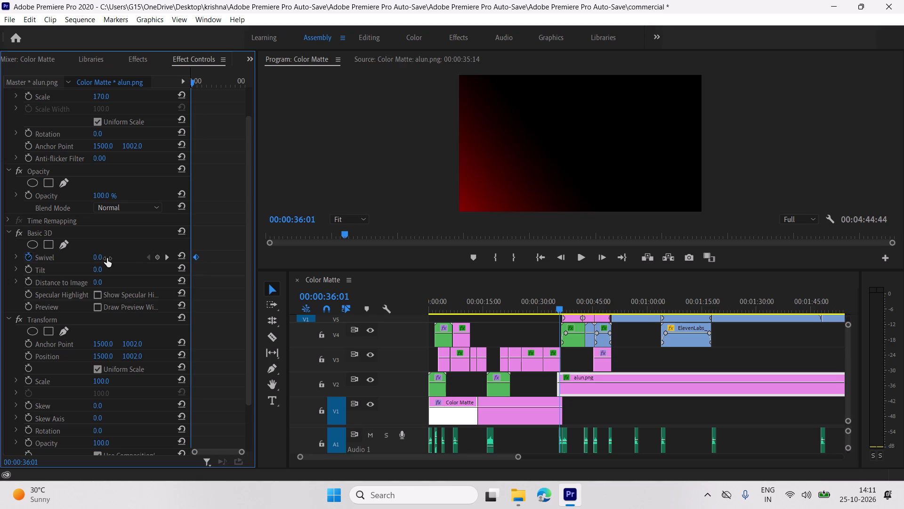
{"action": "left_click_drag", "start_coordinate": [100, 258], "coordinate": [40, 262]}
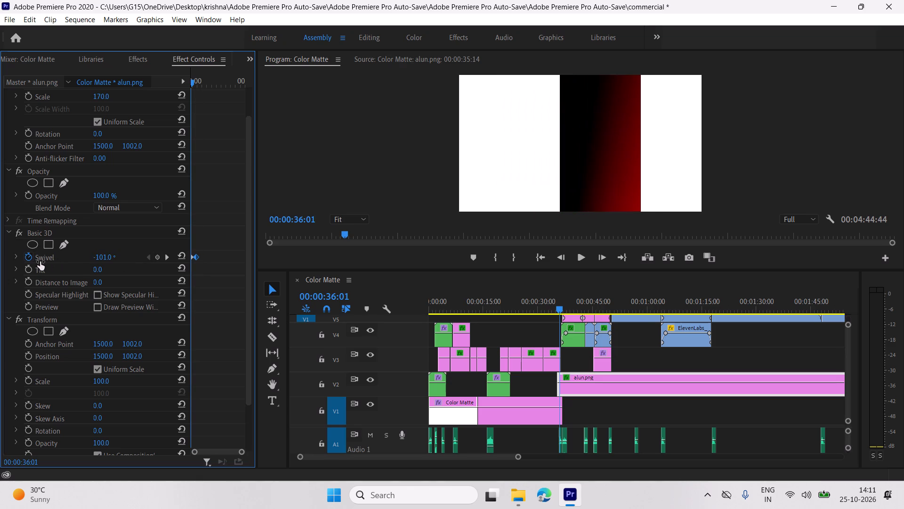
{"action": "left_click_drag", "start_coordinate": [40, 262], "coordinate": [40, 262]}
{"action": "left_click_drag", "start_coordinate": [107, 255], "coordinate": [113, 256]}
{"action": "left_click_drag", "start_coordinate": [106, 255], "coordinate": [114, 256]}
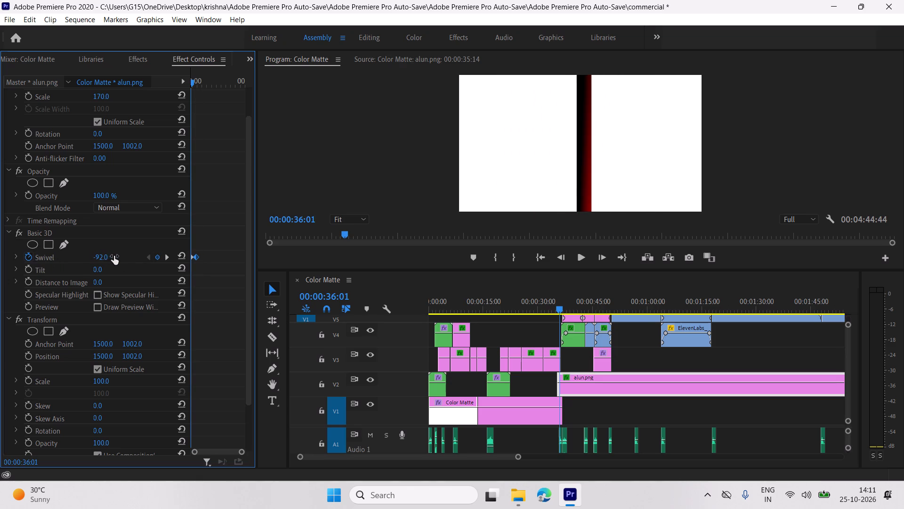
{"action": "left_click_drag", "start_coordinate": [114, 256], "coordinate": [113, 255]}
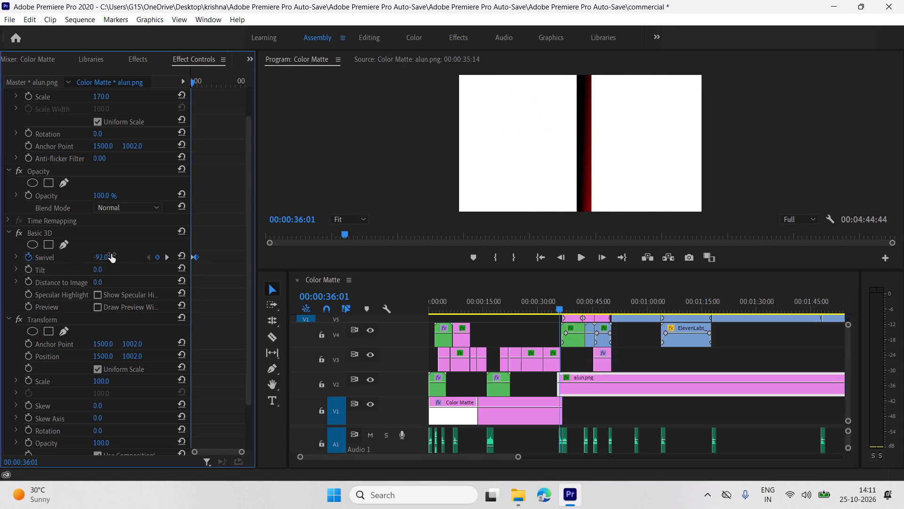
{"action": "left_click", "coordinate": [103, 254]}
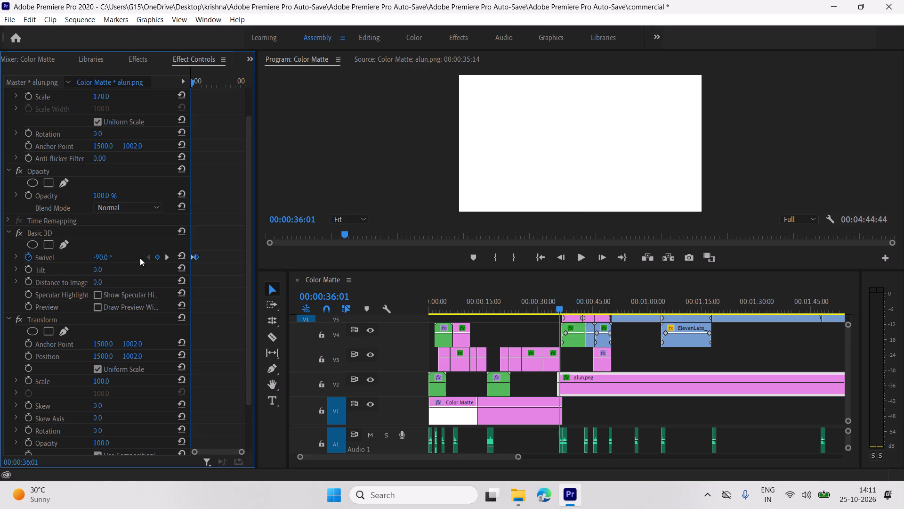
Apply Ease In and Ease Out to the Swivel keyframes and pull the end keyframe's velocity handle back toward the start.
{"action": "left_click_drag", "start_coordinate": [209, 235], "coordinate": [178, 283]}
{"action": "right_click", "coordinate": [194, 258]}
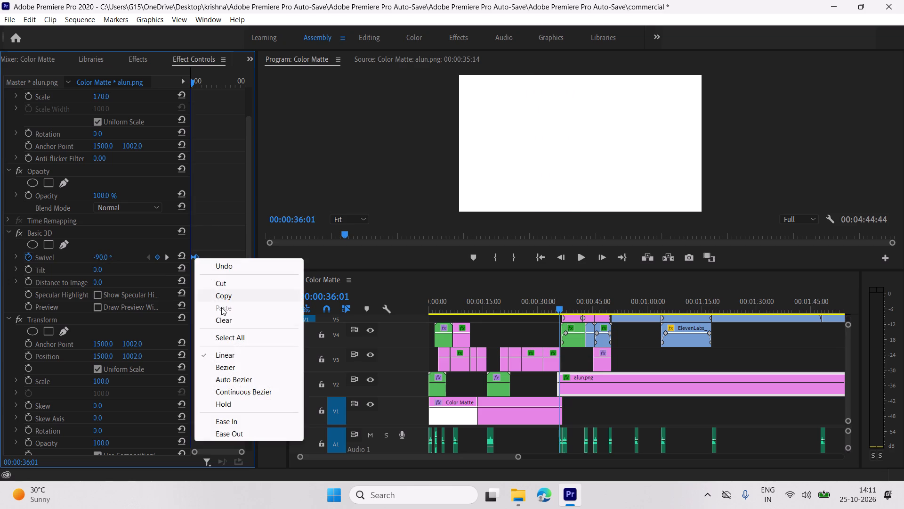
{"action": "left_click", "coordinate": [241, 416]}
{"action": "right_click", "coordinate": [196, 257]}
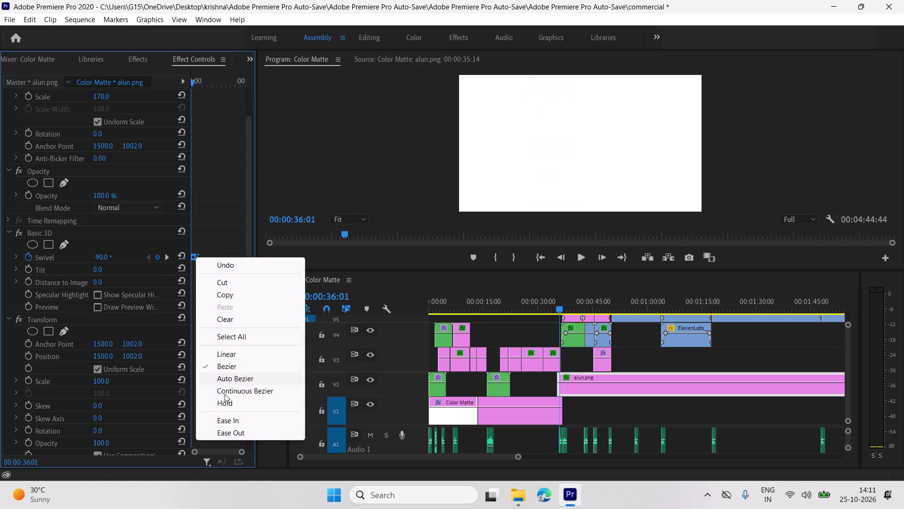
{"action": "left_click", "coordinate": [234, 435]}
{"action": "left_click", "coordinate": [19, 255]}
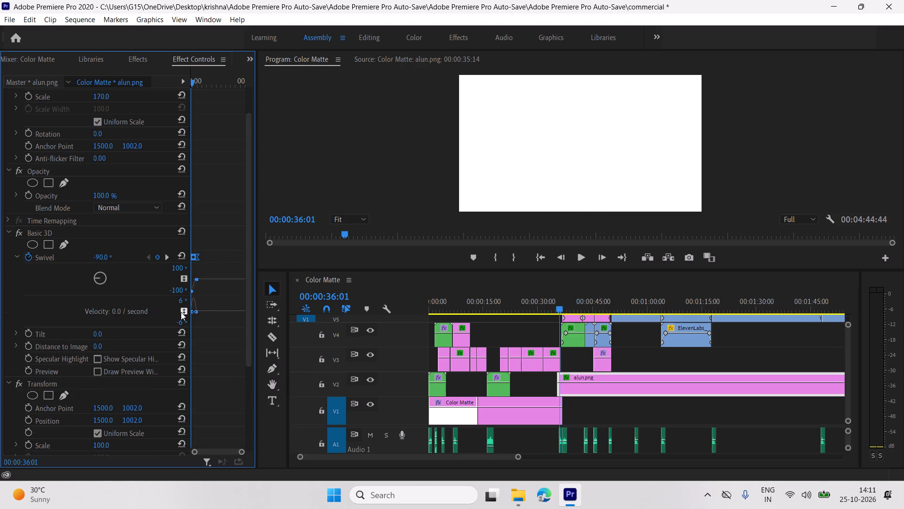
{"action": "key", "text": "equal"}
{"action": "key", "text": "equal"}
{"action": "left_click_drag", "start_coordinate": [211, 311], "coordinate": [197, 312]}
Play the sequence from 00:00:36:01 to check the pace of the gradient background's swivel entrance.
{"action": "key", "text": "minus"}
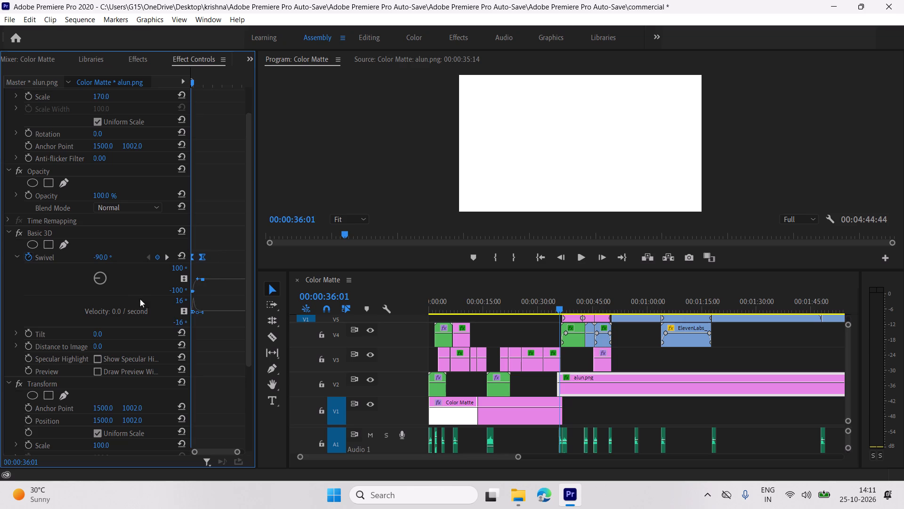
{"action": "key", "text": "minus"}
{"action": "key", "text": "space"}
{"action": "key", "text": "space"}
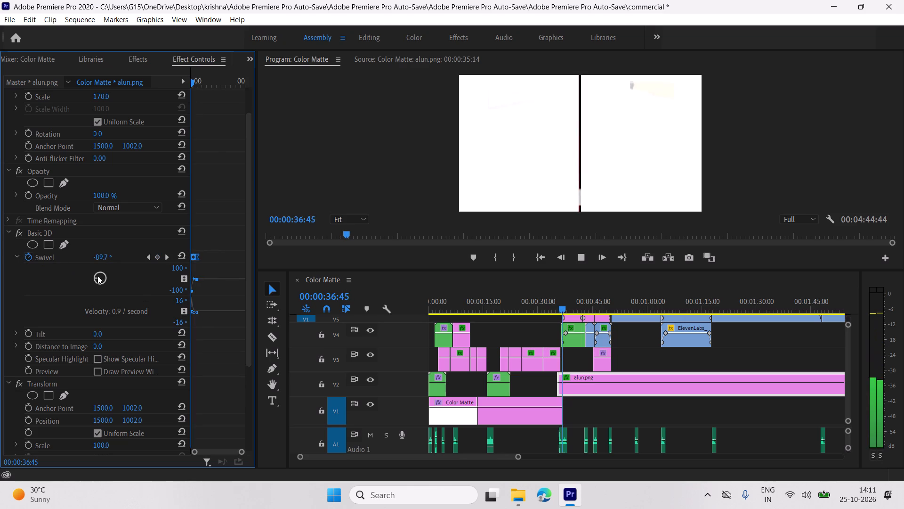
{"action": "key", "text": "space"}
{"action": "key", "text": "space"}
{"action": "key", "text": "space"}
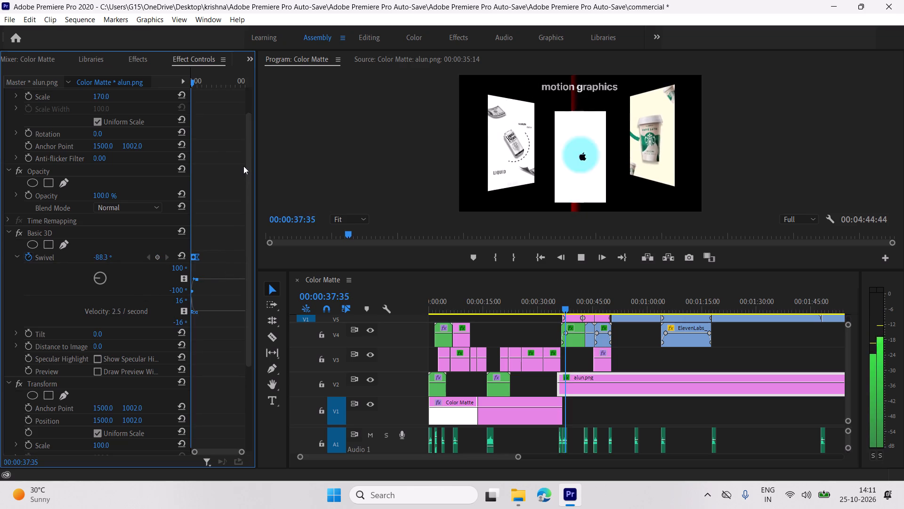
{"action": "key", "text": "space"}
Move the end Swivel keyframe much closer to the start keyframe and play the shortened entrance from the clip's start.
{"action": "key", "text": "equal"}
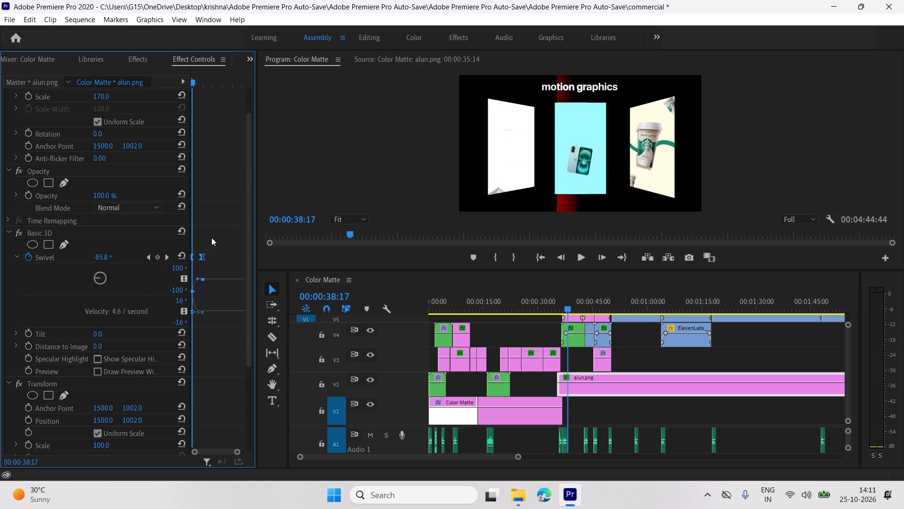
{"action": "key", "text": "equal"}
{"action": "left_click", "coordinate": [213, 244]}
{"action": "left_click_drag", "start_coordinate": [216, 254], "coordinate": [198, 258]}
{"action": "left_click_drag", "start_coordinate": [191, 84], "coordinate": [131, 103]}
{"action": "key", "text": "space"}
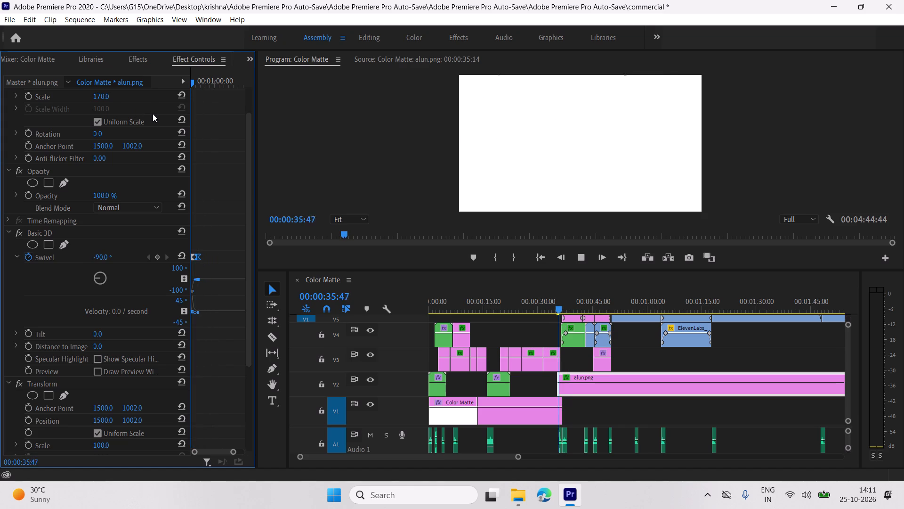
{"action": "key", "text": "space"}
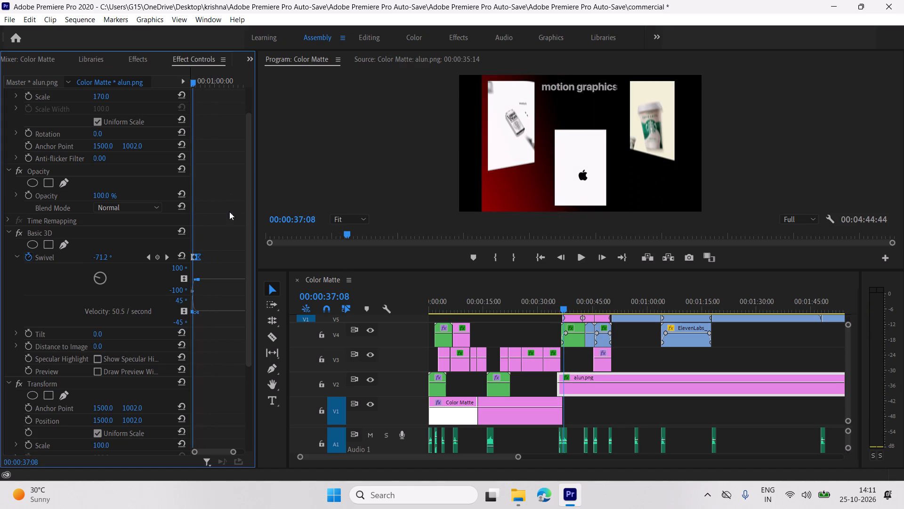
Move the starting Swivel keyframe to the clip's beginning and the 0° keyframe earlier to 00:00:37:08.
{"action": "left_click", "coordinate": [219, 246]}
{"action": "left_click_drag", "start_coordinate": [190, 257], "coordinate": [177, 260]}
{"action": "left_click", "coordinate": [203, 258]}
{"action": "left_click_drag", "start_coordinate": [197, 257], "coordinate": [193, 257]}
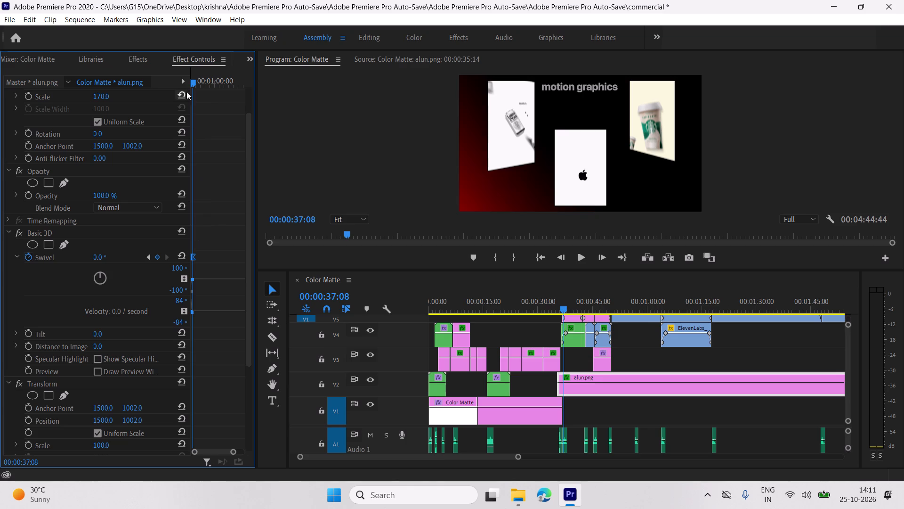
Play from the alun.png clip's start at 00:00:35:14 to review the swivel entrance and the sections that follow.
{"action": "left_click_drag", "start_coordinate": [187, 83], "coordinate": [152, 111]}
{"action": "left_click_drag", "start_coordinate": [192, 82], "coordinate": [149, 97]}
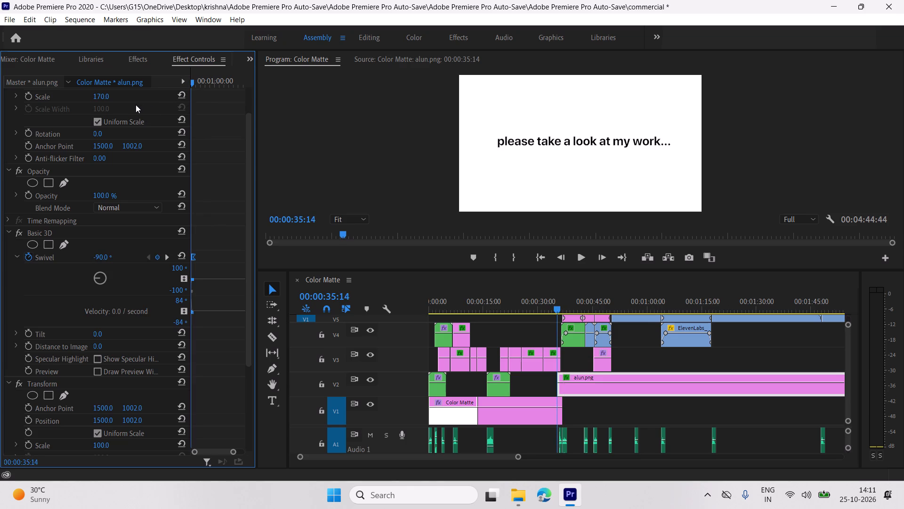
{"action": "key", "text": "space"}
{"action": "key", "text": "space"}
{"action": "key", "text": "space"}
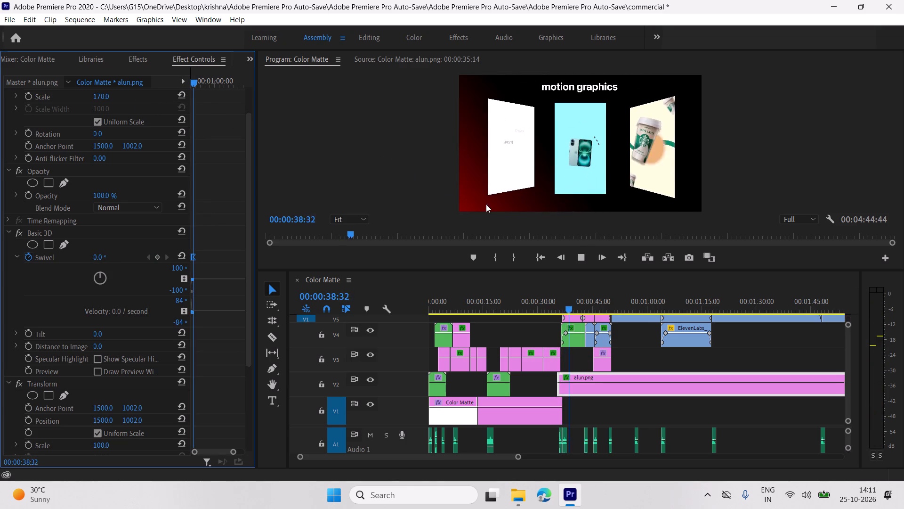
{"action": "scroll", "coordinate": [625, 356], "scroll_direction": "down", "scroll_amount": 10}
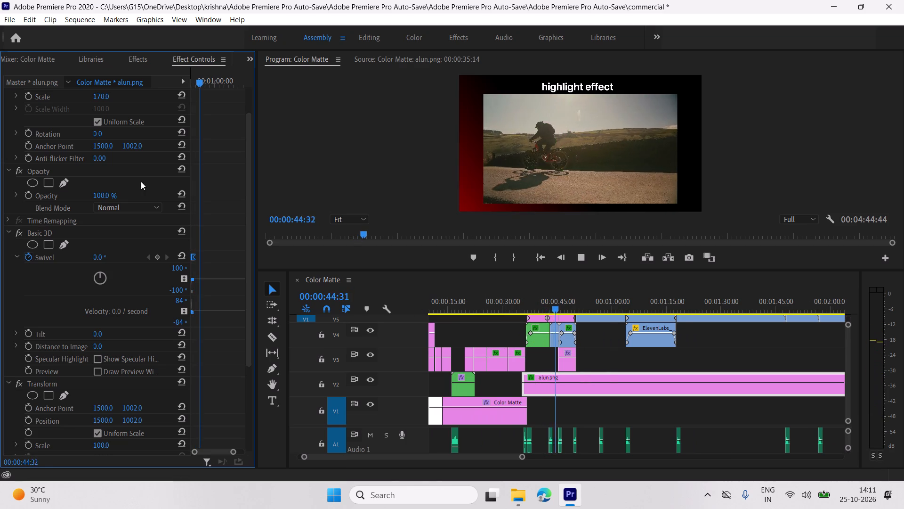
Stop playback and open the media export settings for the Color Matte sequence.
{"action": "left_click", "coordinate": [14, 21]}
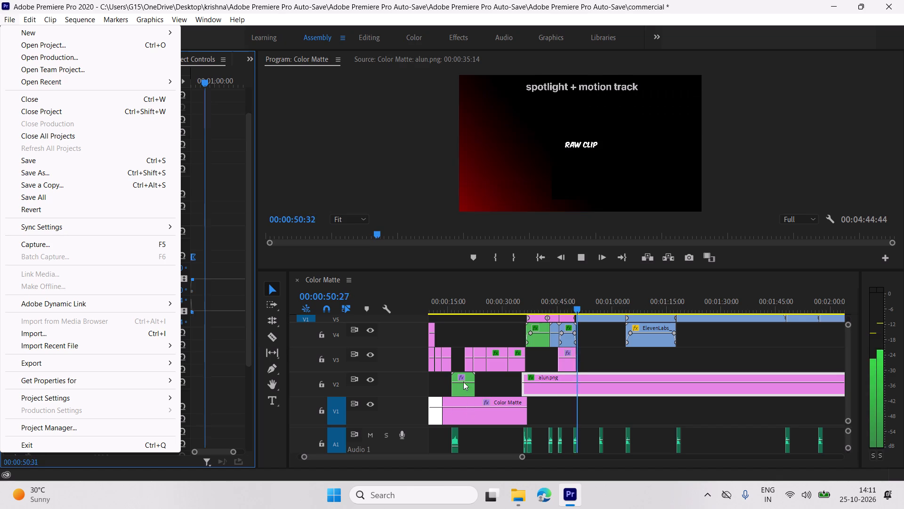
{"action": "left_click", "coordinate": [113, 354]}
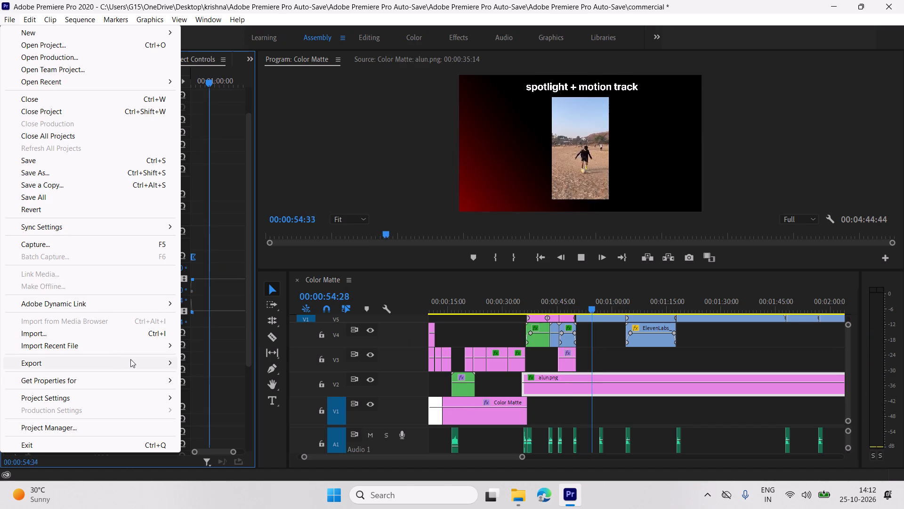
{"action": "left_click", "coordinate": [196, 361]}
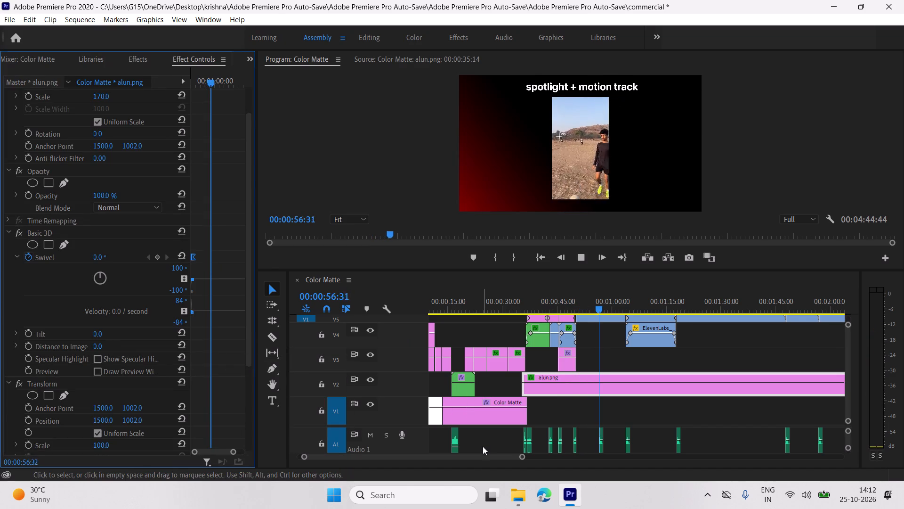
{"action": "left_click", "coordinate": [279, 290]}
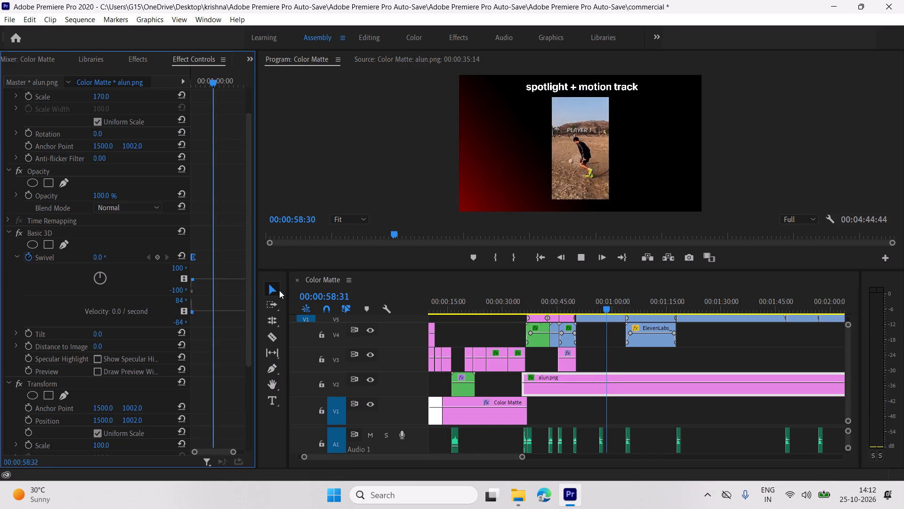
{"action": "left_click", "coordinate": [386, 276]}
{"action": "left_click", "coordinate": [577, 258]}
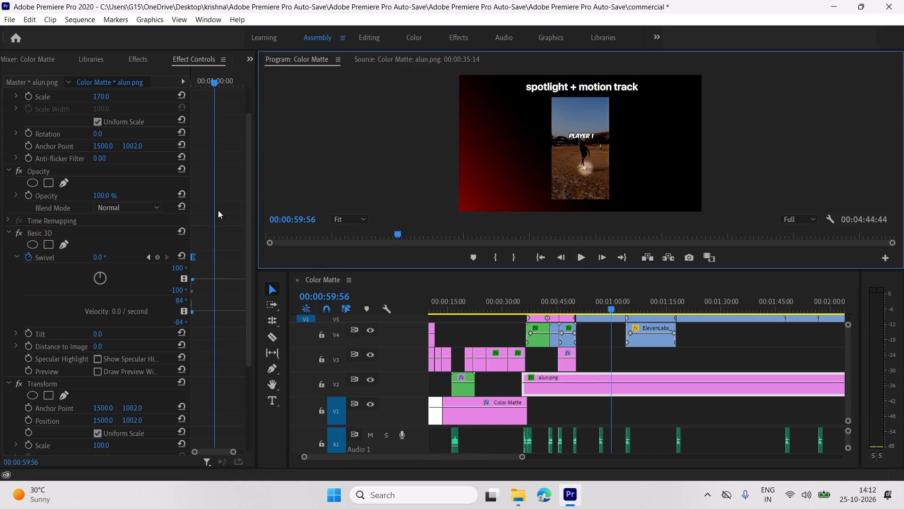
{"action": "left_click", "coordinate": [228, 194]}
{"action": "left_click", "coordinate": [293, 123]}
{"action": "left_click", "coordinate": [8, 16]}
{"action": "left_click", "coordinate": [54, 359]}
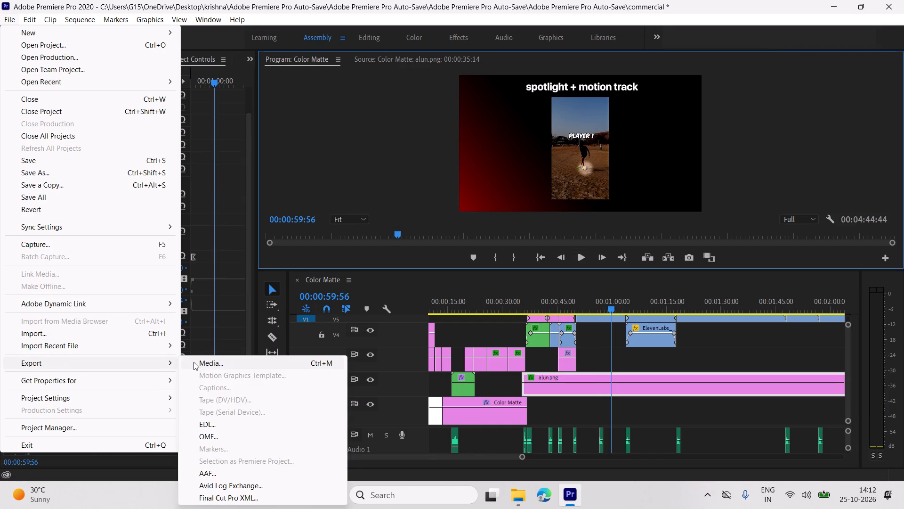
{"action": "left_click", "coordinate": [194, 362]}
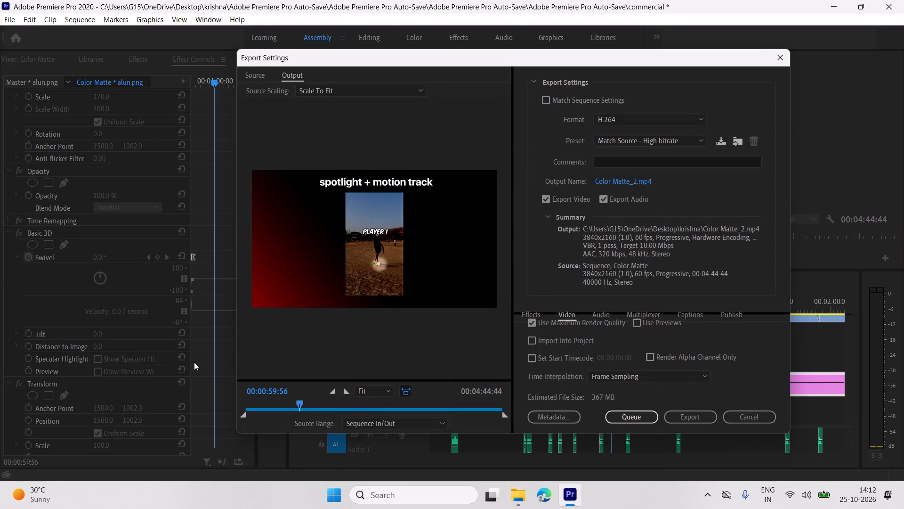
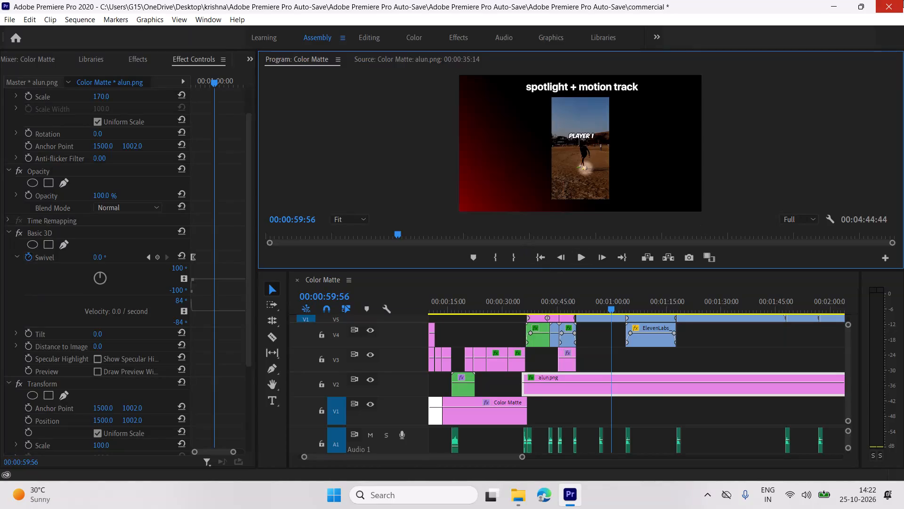
Close Premiere Pro, saving the changes to the commercial.prproj project.
{"action": "left_click", "coordinate": [903, 0]}
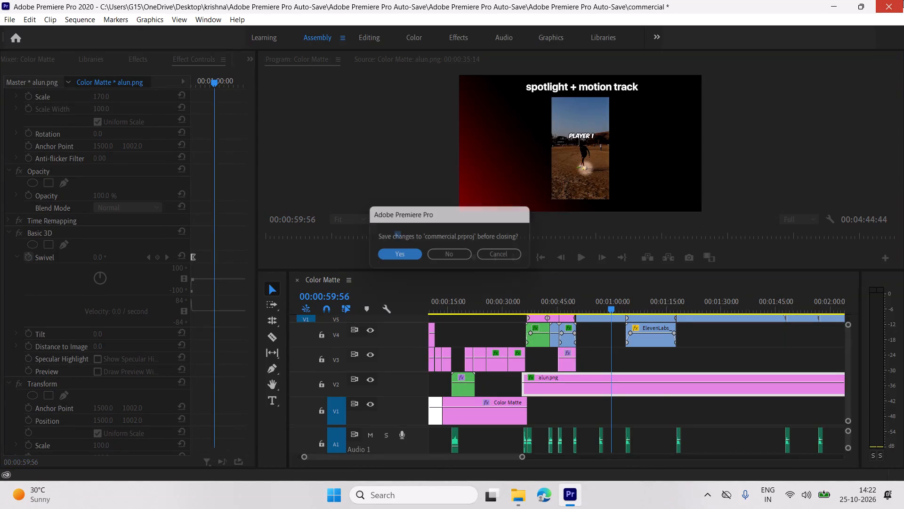
{"action": "double_click", "coordinate": [409, 250]}
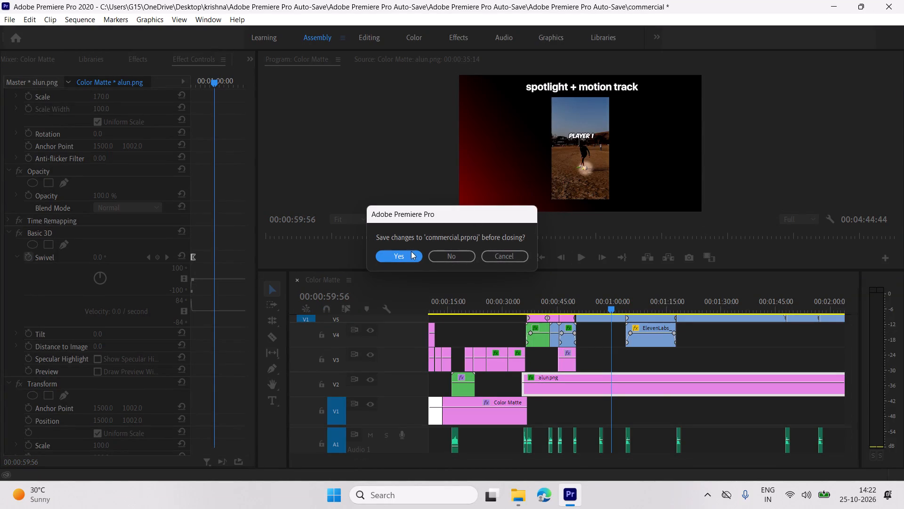
{"action": "left_click", "coordinate": [414, 254]}
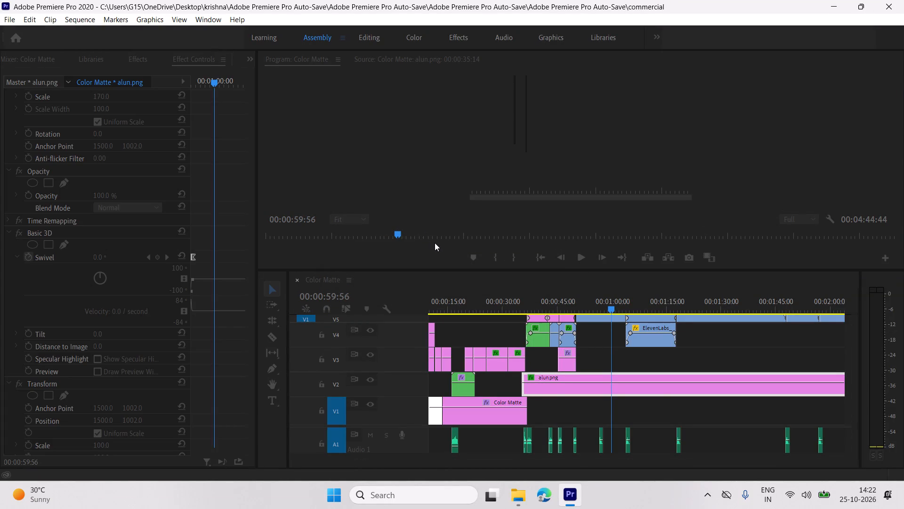
Switch to Google Chrome and open the PREMIERE PRO WORK folder inside the portfolio folder on Google Drive.
{"action": "left_click", "coordinate": [430, 493]}
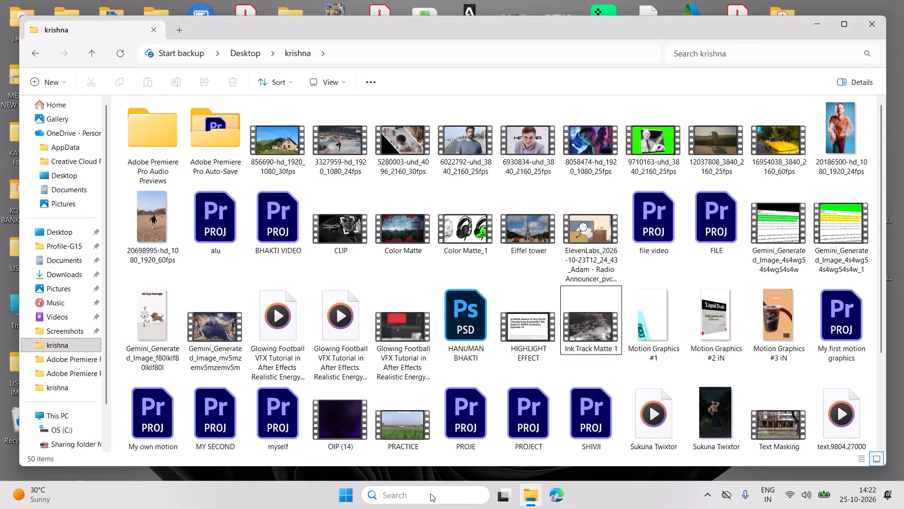
{"action": "left_click", "coordinate": [543, 177]}
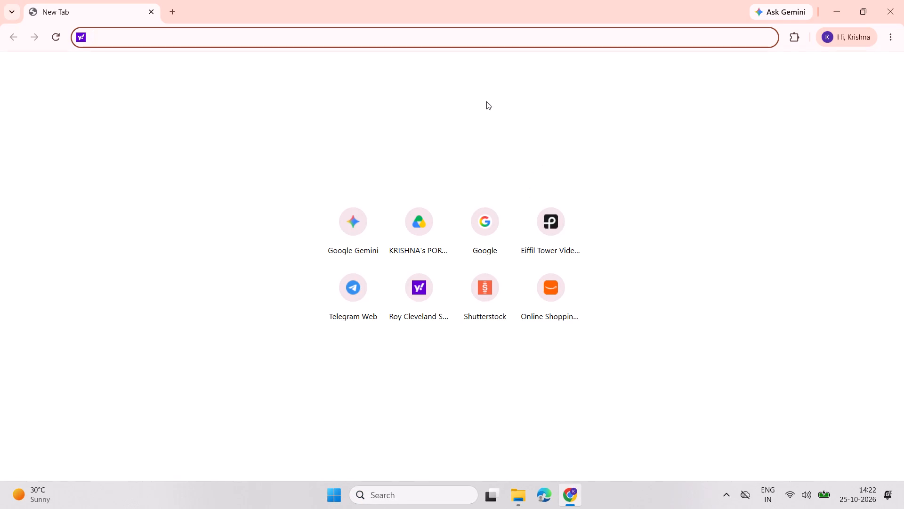
{"action": "left_click", "coordinate": [402, 213]}
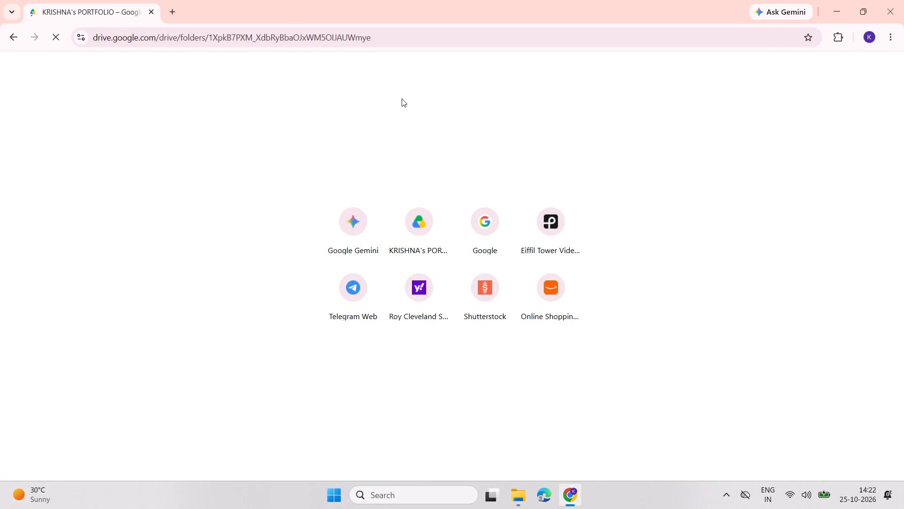
{"action": "left_click", "coordinate": [796, 159]}
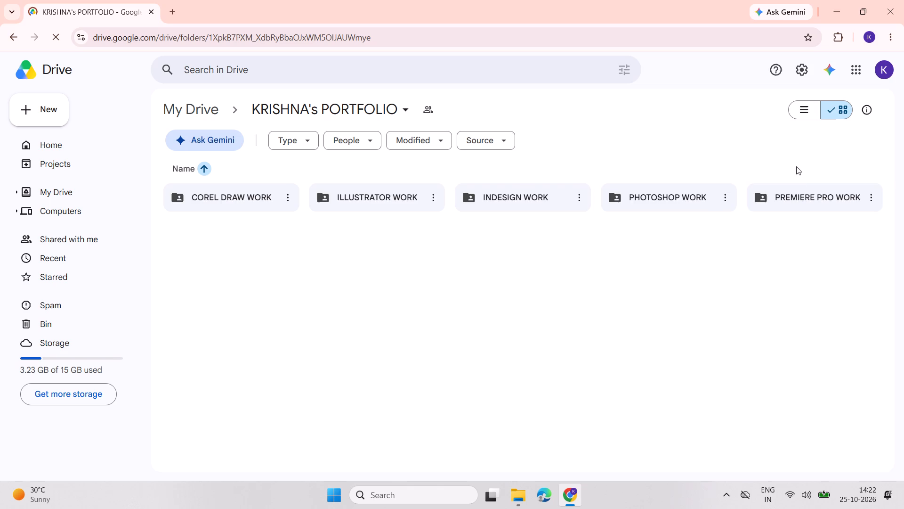
{"action": "left_click", "coordinate": [798, 190]}
{"action": "left_click", "coordinate": [799, 191]}
{"action": "double_click", "coordinate": [799, 193]}
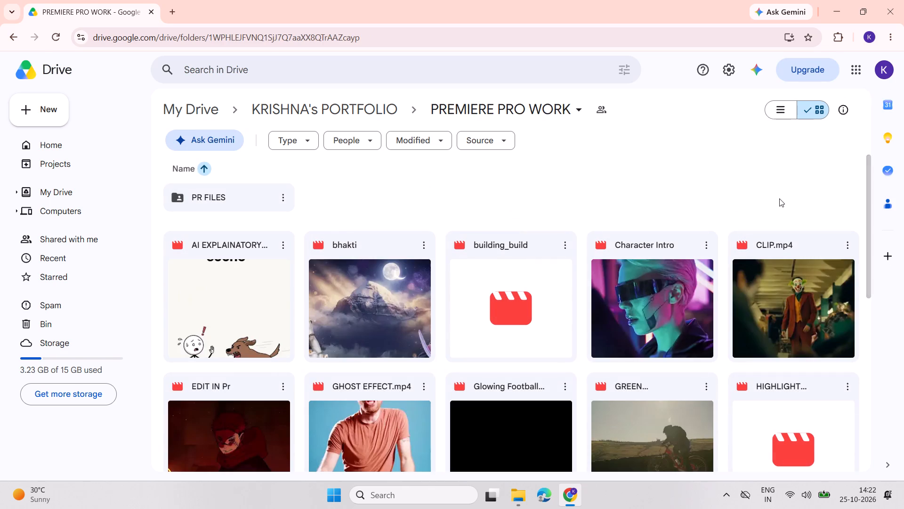
Upload the Color Matte_2 video from the Desktop's krishna folder into the PREMIERE PRO WORK folder.
{"action": "scroll", "coordinate": [714, 280], "scroll_direction": "down", "scroll_amount": 4}
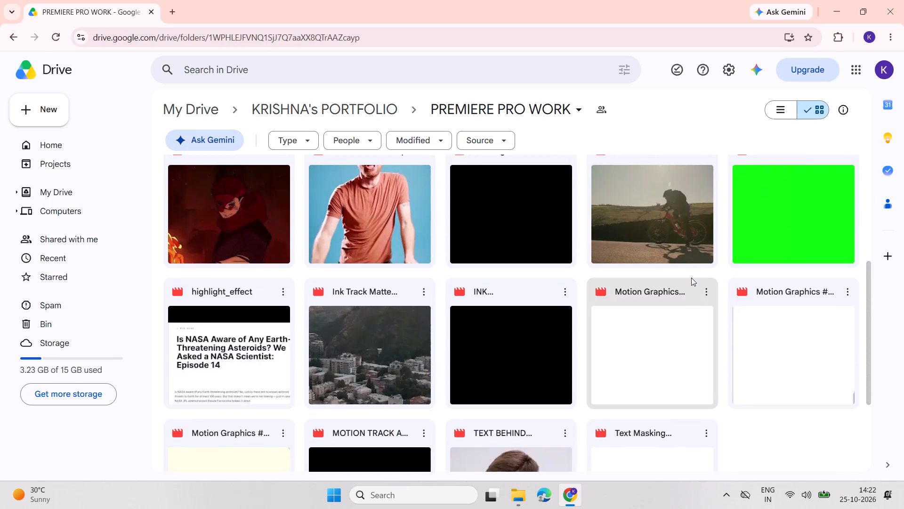
{"action": "scroll", "coordinate": [686, 280], "scroll_direction": "down", "scroll_amount": 3}
{"action": "triple_click", "coordinate": [748, 341]}
{"action": "left_click", "coordinate": [748, 342]}
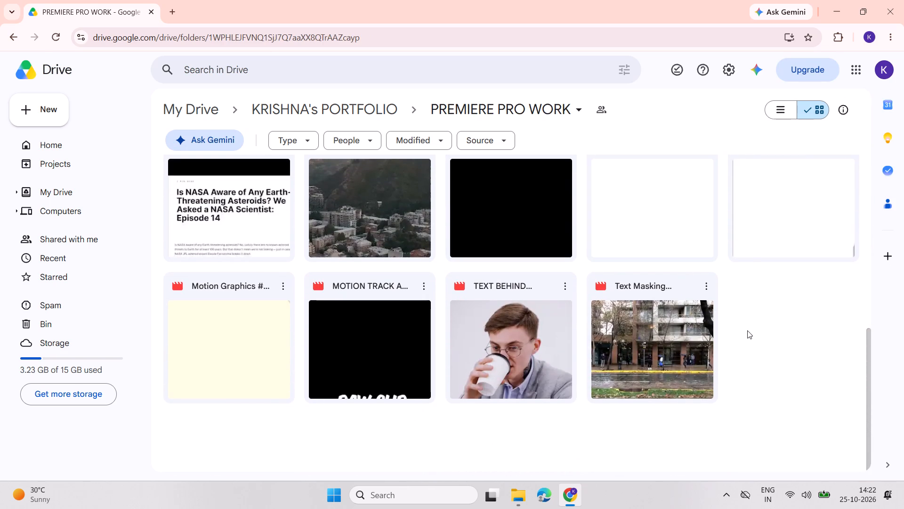
{"action": "right_click_drag", "start_coordinate": [747, 329], "coordinate": [750, 334]}
{"action": "left_click", "coordinate": [687, 151]}
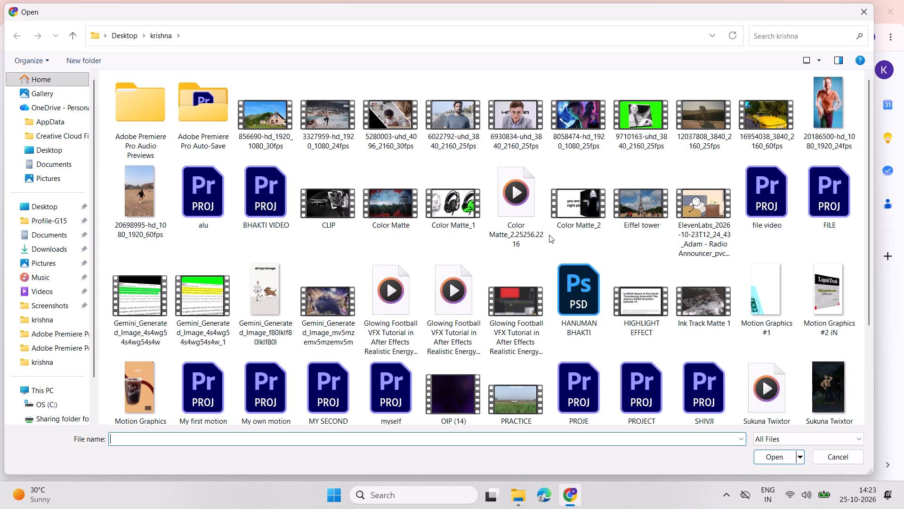
{"action": "scroll", "coordinate": [553, 274], "scroll_direction": "down", "scroll_amount": 3}
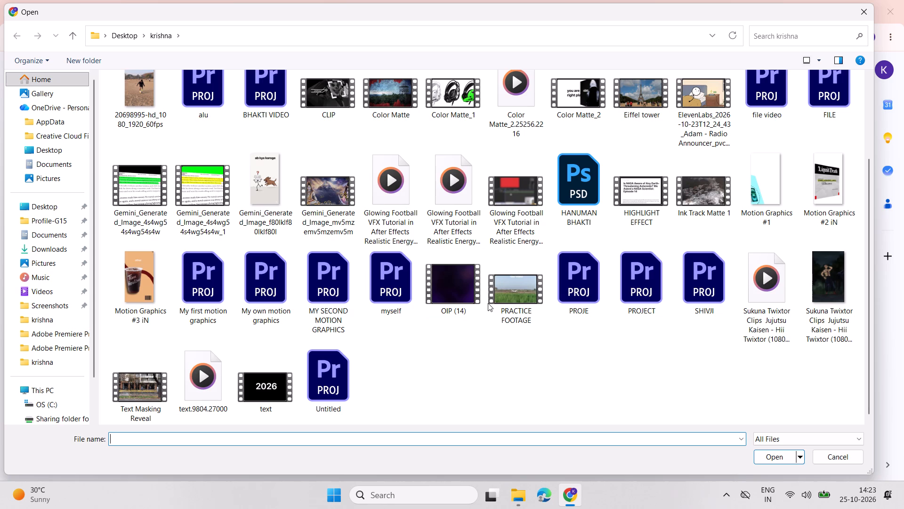
{"action": "scroll", "coordinate": [488, 302], "scroll_direction": "up", "scroll_amount": 2}
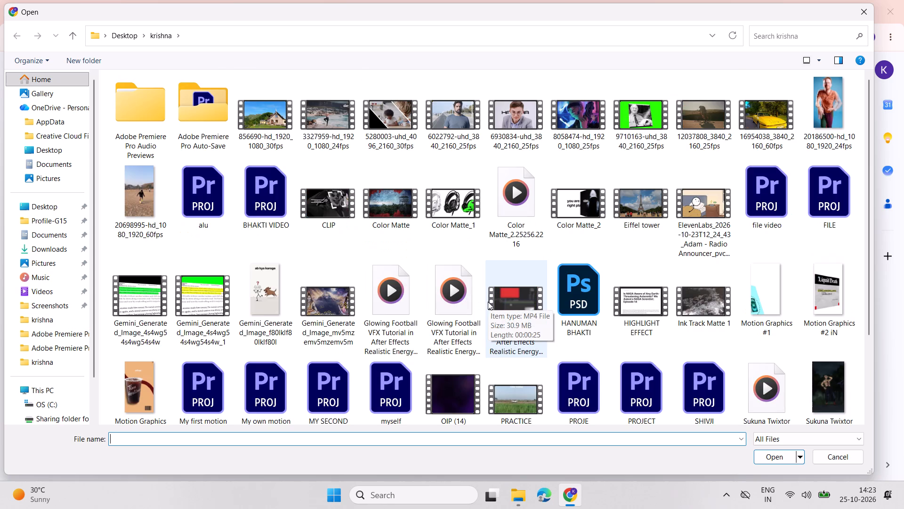
{"action": "left_click", "coordinate": [579, 206]}
{"action": "left_click", "coordinate": [765, 454]}
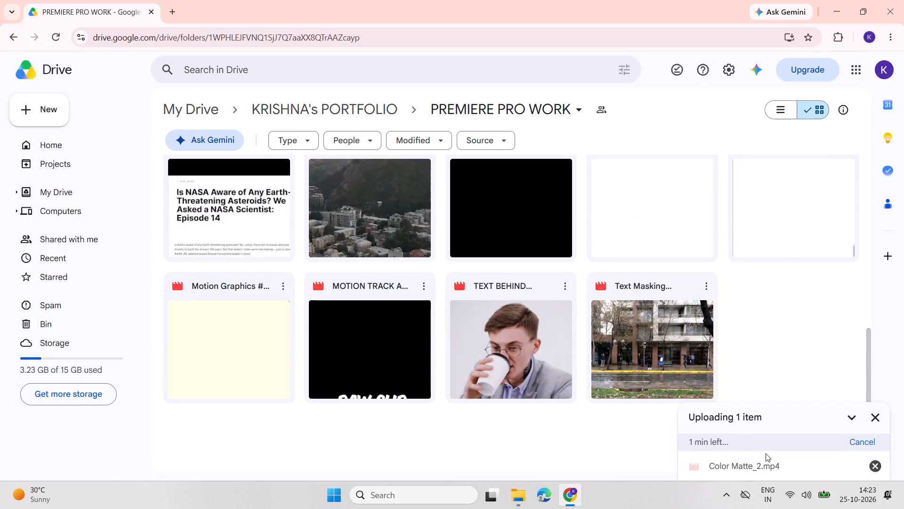
Open the PR FILES subfolder of PREMIERE PRO WORK.
{"action": "scroll", "coordinate": [471, 353], "scroll_direction": "up", "scroll_amount": 5}
{"action": "scroll", "coordinate": [352, 230], "scroll_direction": "up", "scroll_amount": 4}
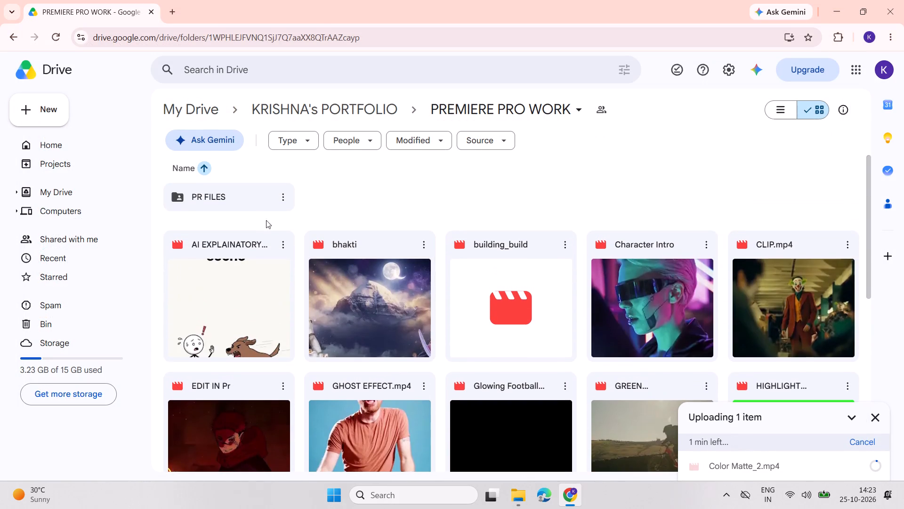
{"action": "double_click", "coordinate": [256, 206]}
{"action": "right_click", "coordinate": [326, 199]}
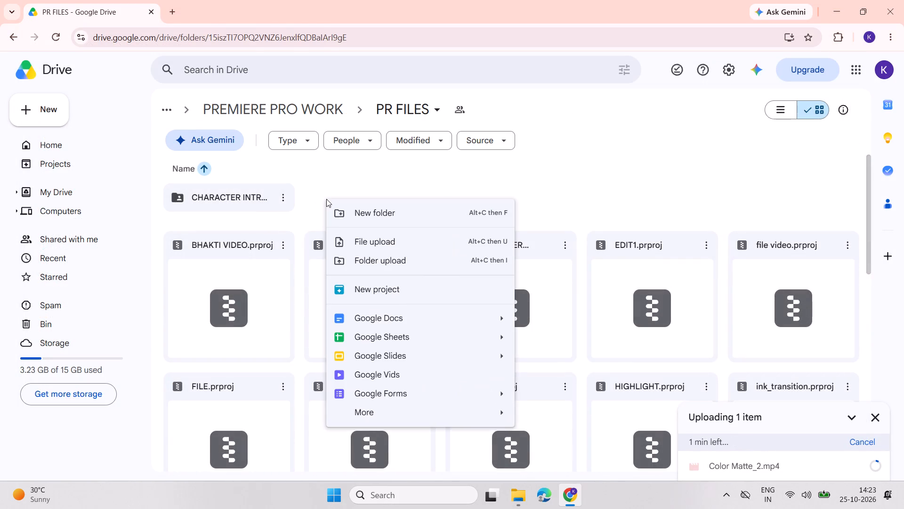
{"action": "left_click", "coordinate": [390, 249]}
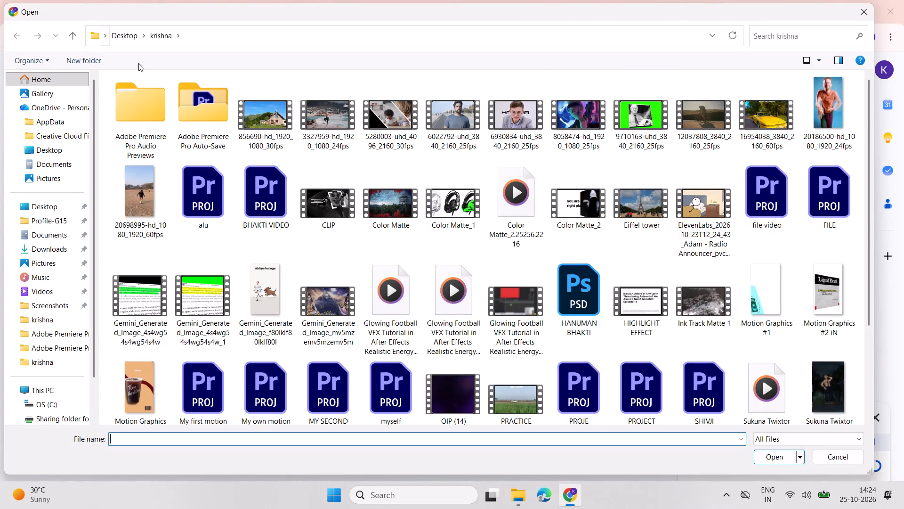
{"action": "double_click", "coordinate": [187, 112]}
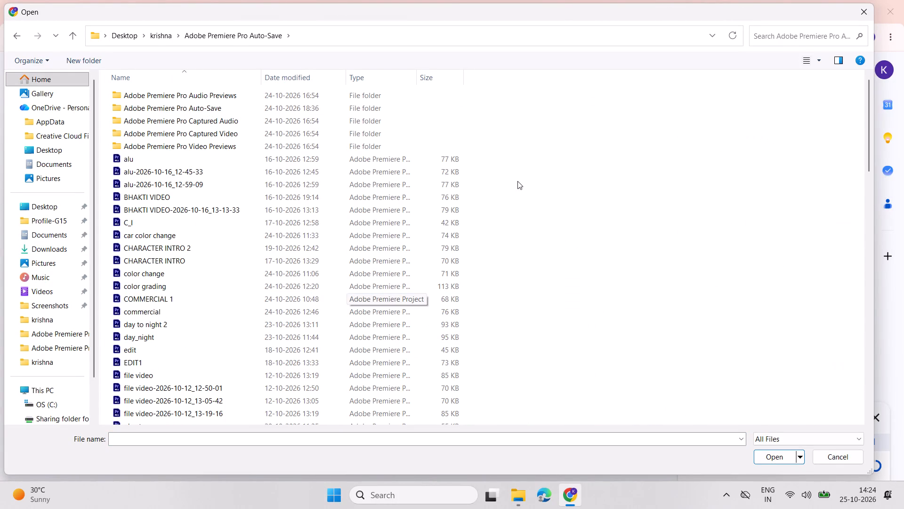
{"action": "scroll", "coordinate": [448, 310], "scroll_direction": "down", "scroll_amount": 6}
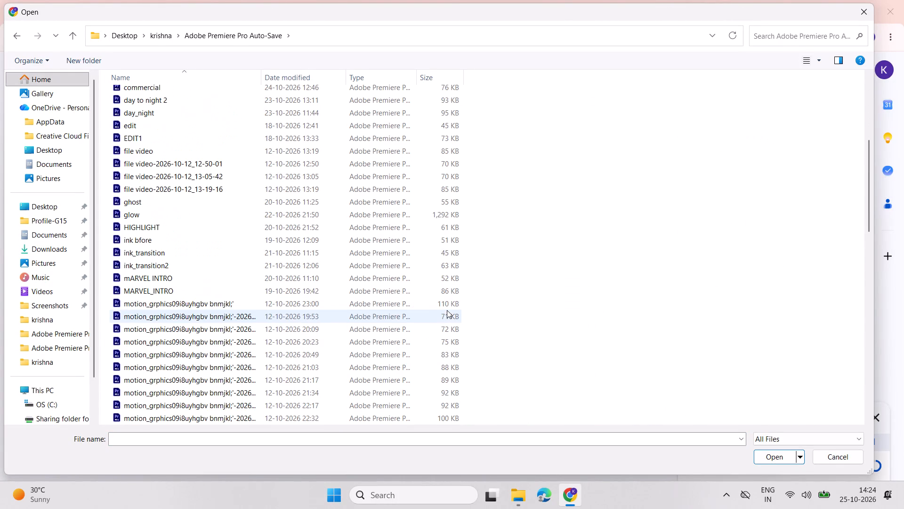
{"action": "scroll", "coordinate": [453, 216], "scroll_direction": "down", "scroll_amount": 2}
{"action": "scroll", "coordinate": [453, 216], "scroll_direction": "up", "scroll_amount": 5}
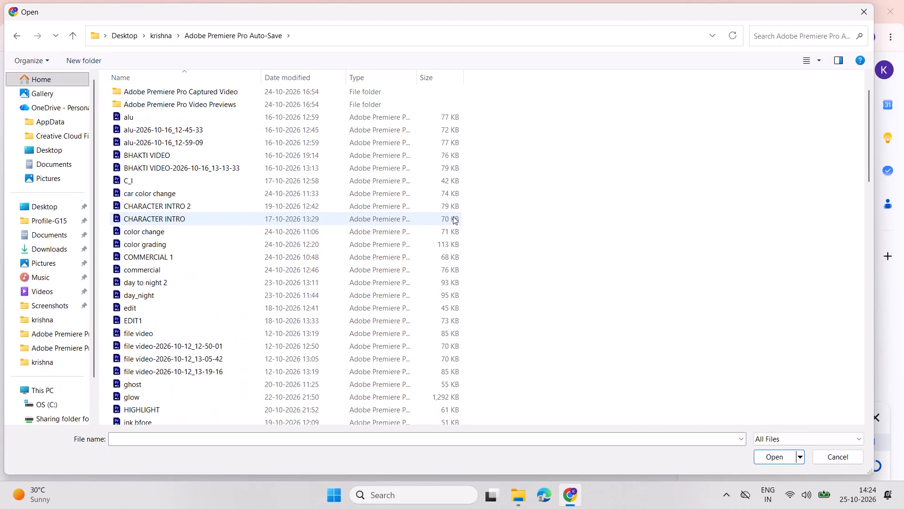
{"action": "scroll", "coordinate": [453, 216], "scroll_direction": "up", "scroll_amount": 5}
{"action": "double_click", "coordinate": [354, 102]}
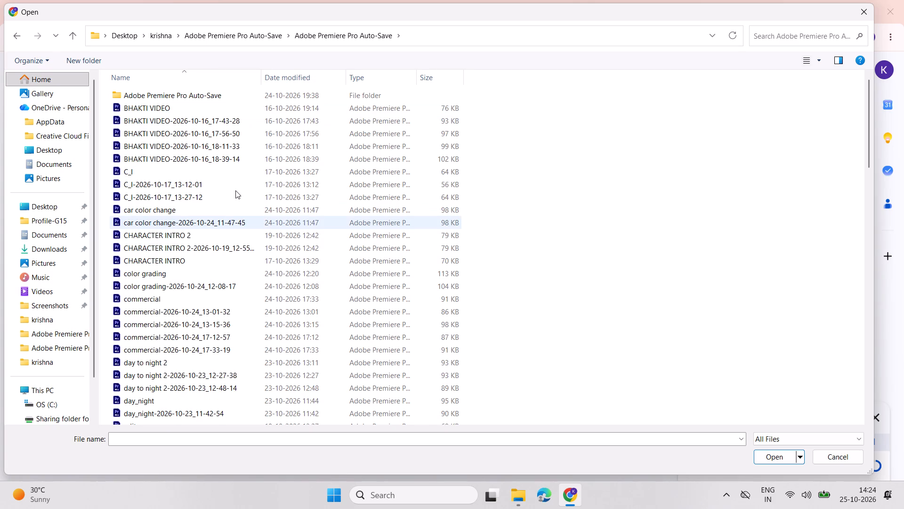
{"action": "double_click", "coordinate": [282, 90]}
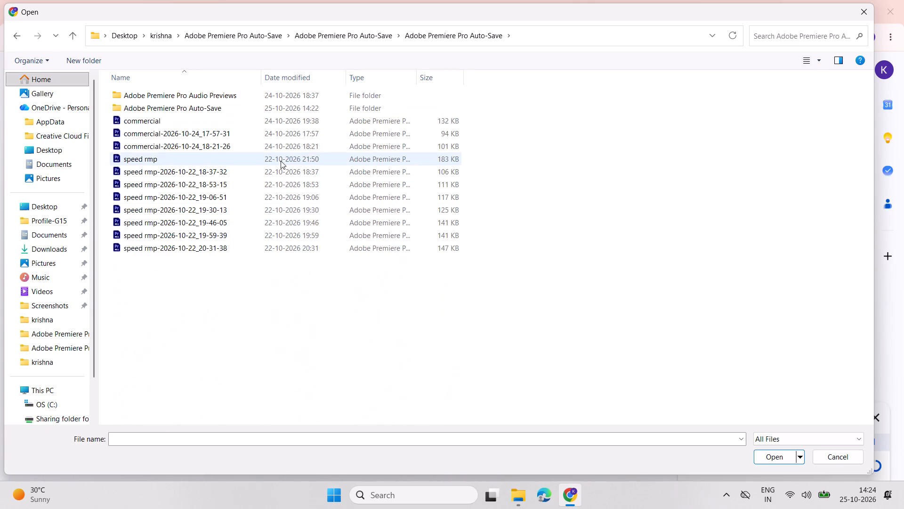
{"action": "left_click", "coordinate": [273, 124]}
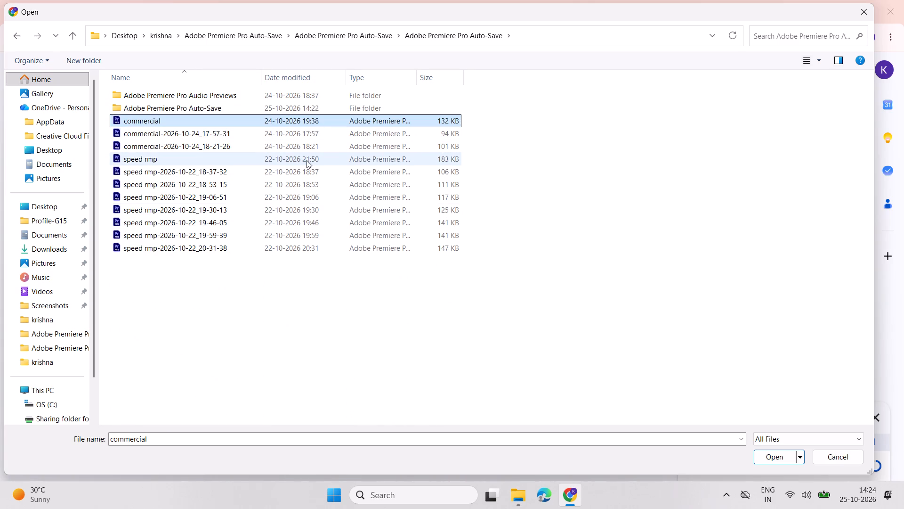
{"action": "left_click", "coordinate": [307, 162]}
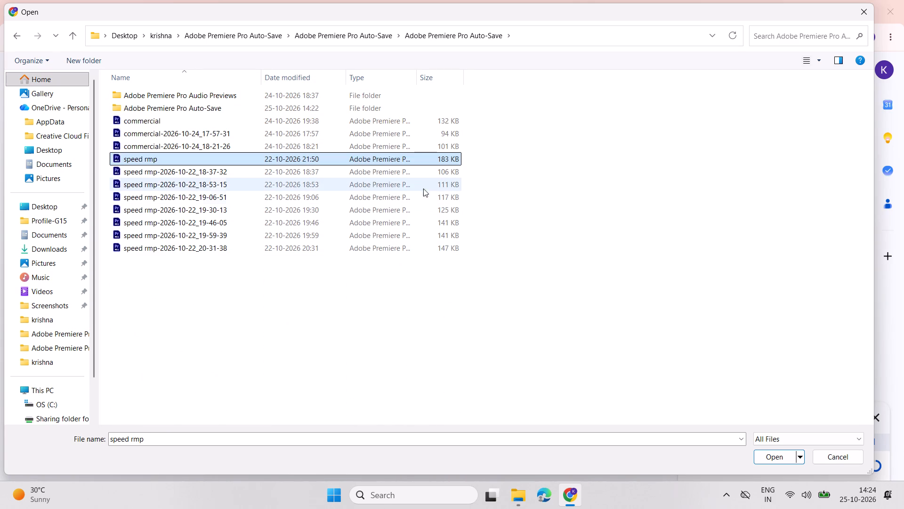
{"action": "left_click", "coordinate": [424, 149]}
{"action": "left_click", "coordinate": [424, 137]}
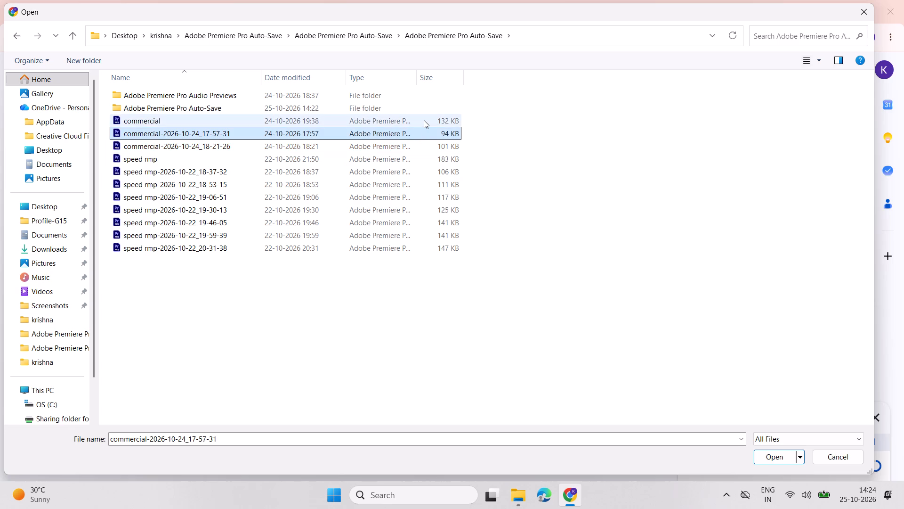
{"action": "left_click", "coordinate": [424, 120]}
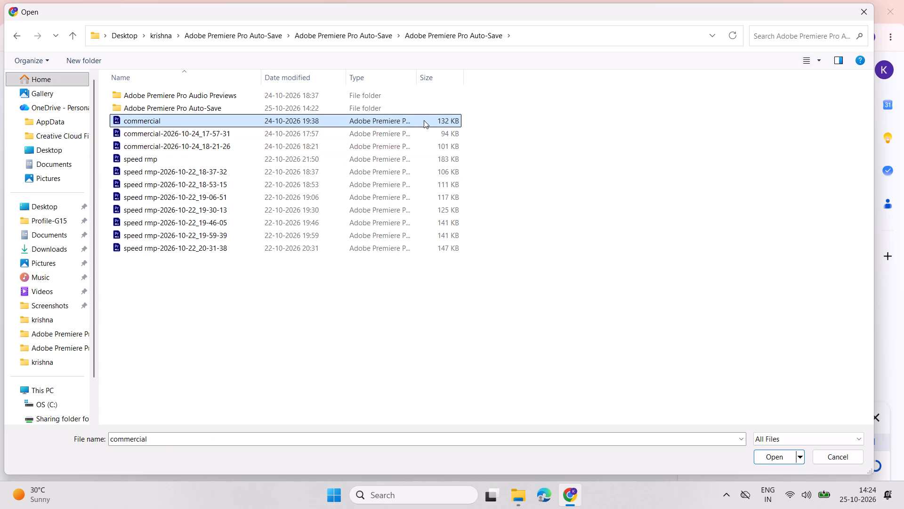
{"action": "double_click", "coordinate": [424, 112]}
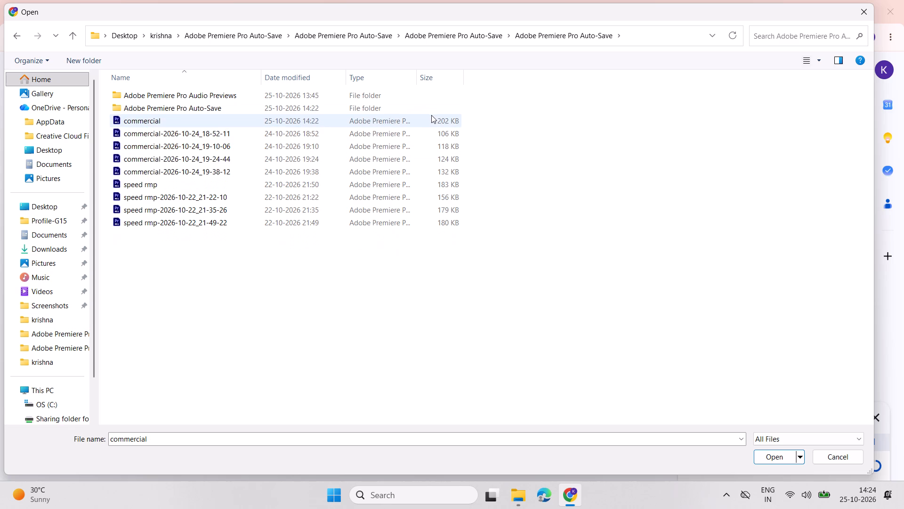
{"action": "left_click", "coordinate": [432, 115]}
{"action": "left_click", "coordinate": [759, 460]}
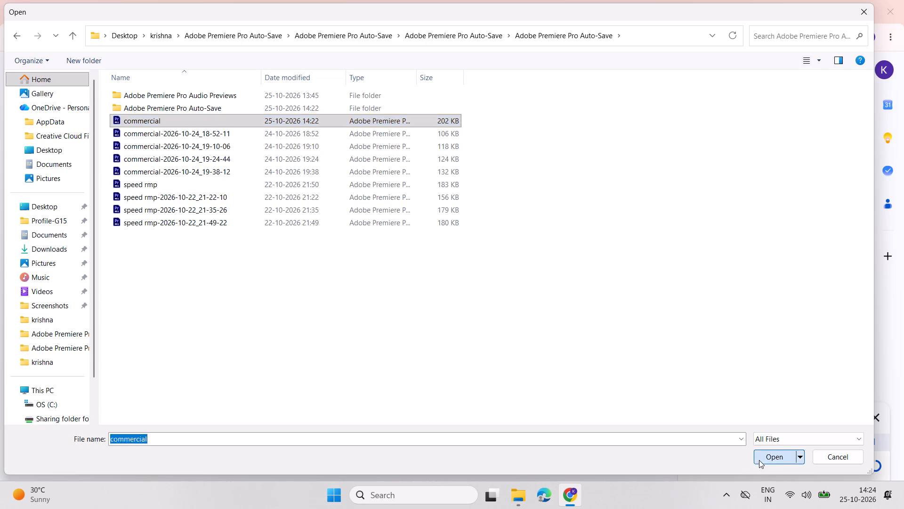
Return to the PREMIERE PRO WORK folder and look through its files for the uploaded Color Matte_2 video.
{"action": "left_click", "coordinate": [301, 106]}
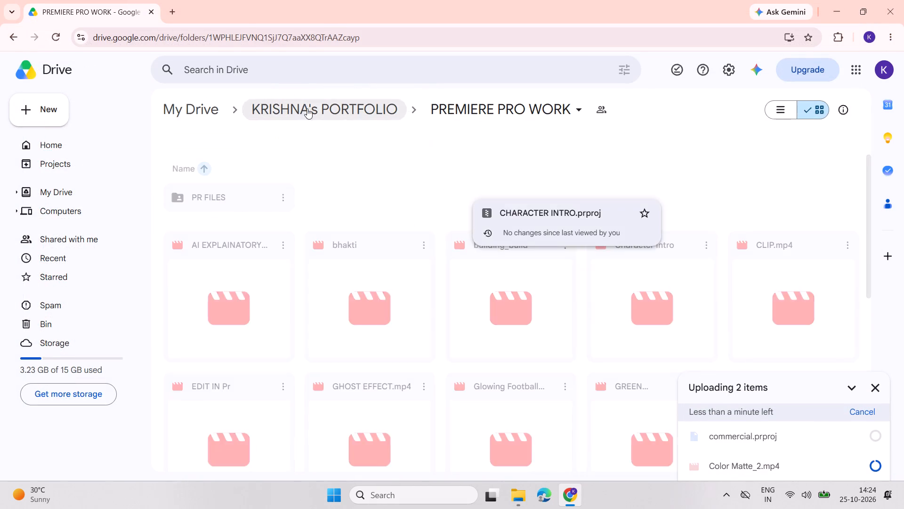
{"action": "scroll", "coordinate": [477, 238], "scroll_direction": "down", "scroll_amount": 1}
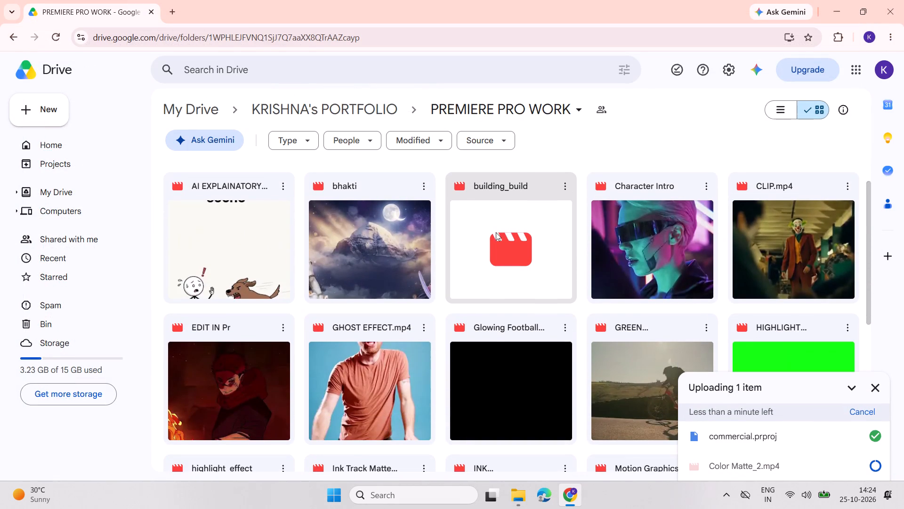
{"action": "scroll", "coordinate": [525, 230], "scroll_direction": "down", "scroll_amount": 1}
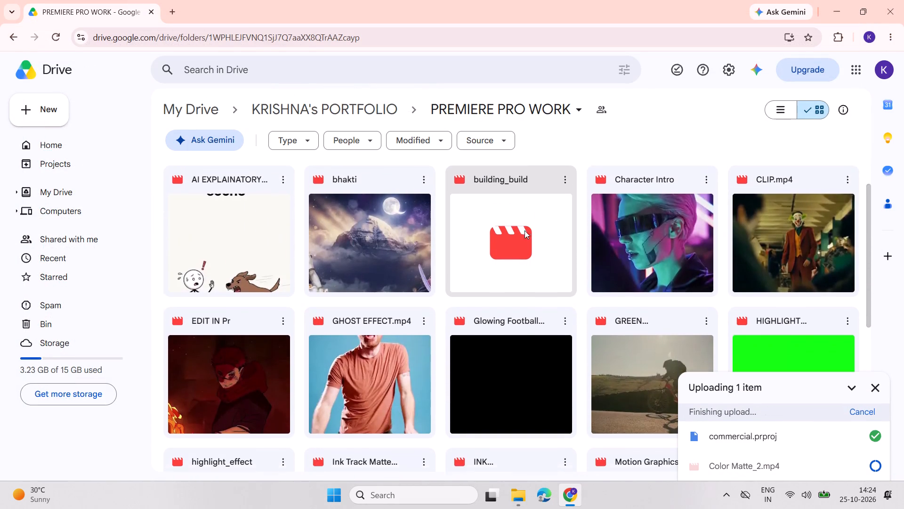
{"action": "scroll", "coordinate": [525, 230], "scroll_direction": "down", "scroll_amount": 4}
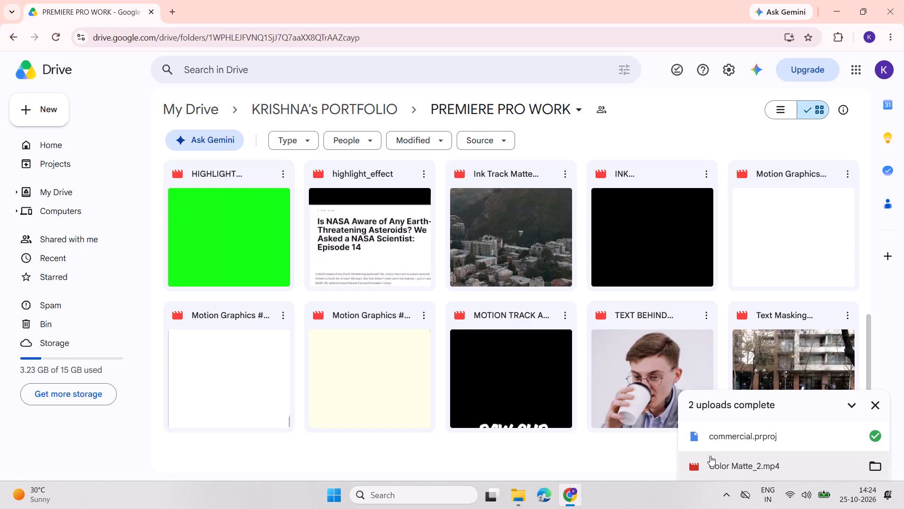
Play the uploaded Color Matte_2.mp4, copy the page's web address, and close the video preview.
{"action": "left_click", "coordinate": [717, 466]}
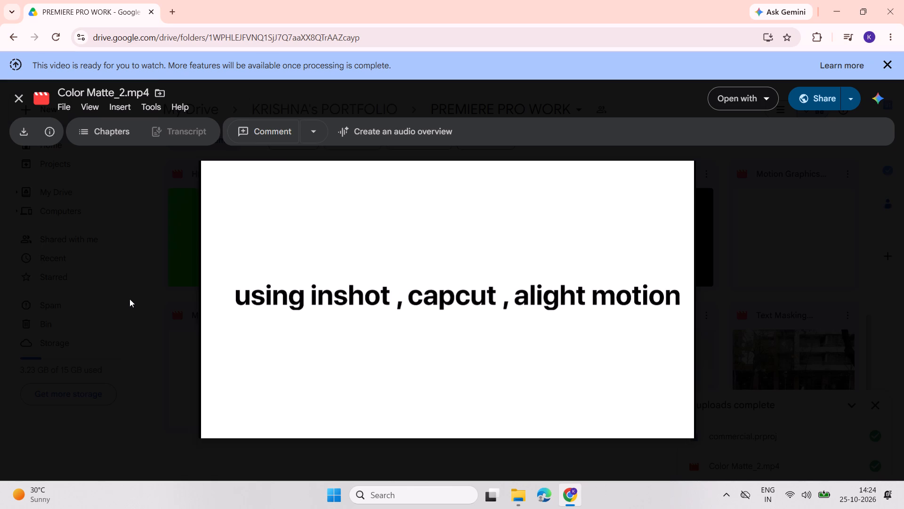
{"action": "triple_click", "coordinate": [428, 41]}
{"action": "key", "text": "ctrl+c"}
{"action": "key", "text": "ctrl+c"}
{"action": "key", "text": "ctrl+c"}
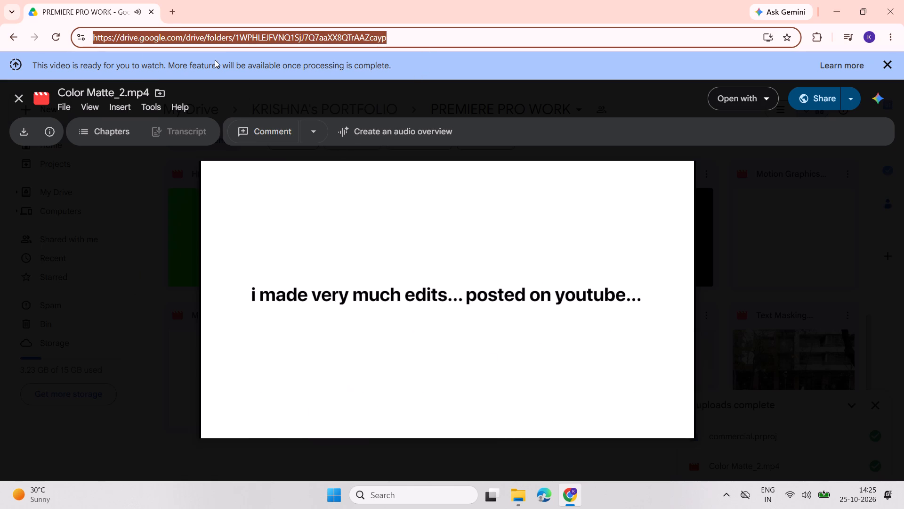
{"action": "key", "text": "ctrl+c"}
{"action": "left_click", "coordinate": [21, 106]}
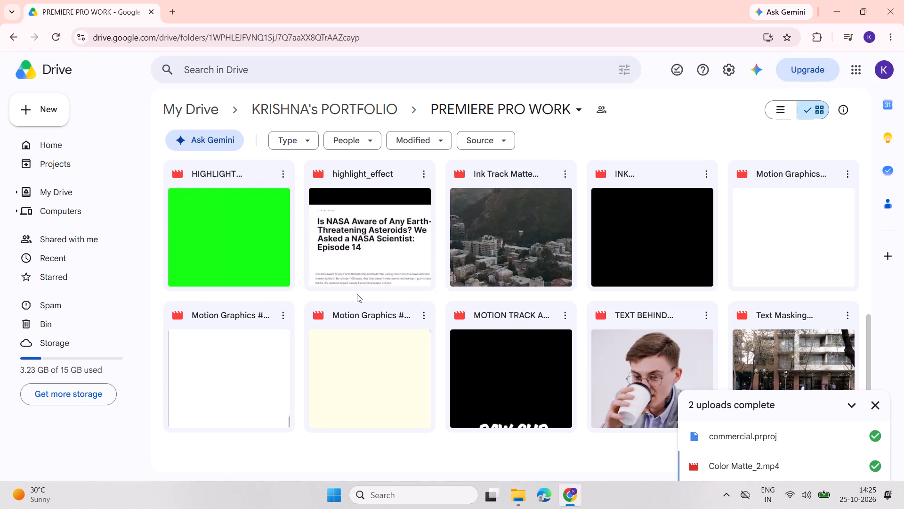
Look through the files in the Desktop's krishna folder and close its window.
{"action": "left_click", "coordinate": [523, 499]}
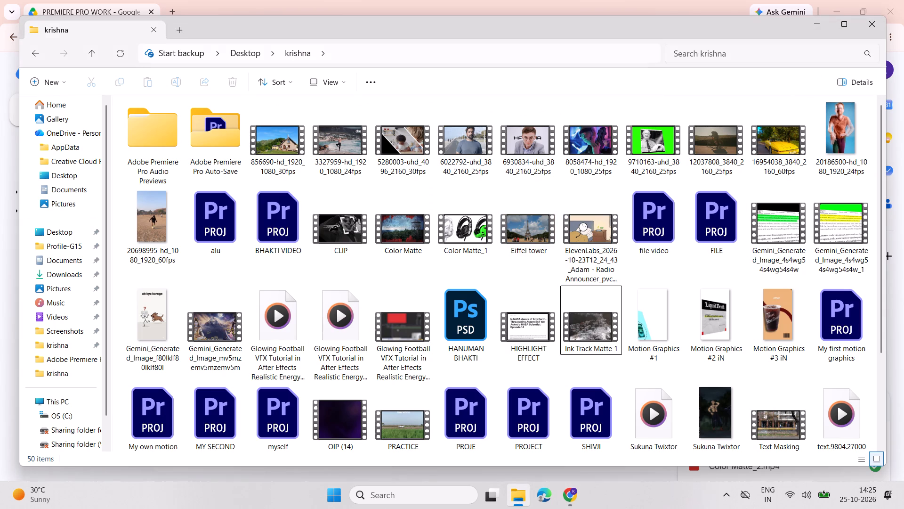
{"action": "scroll", "coordinate": [815, 148], "scroll_direction": "down", "scroll_amount": 5}
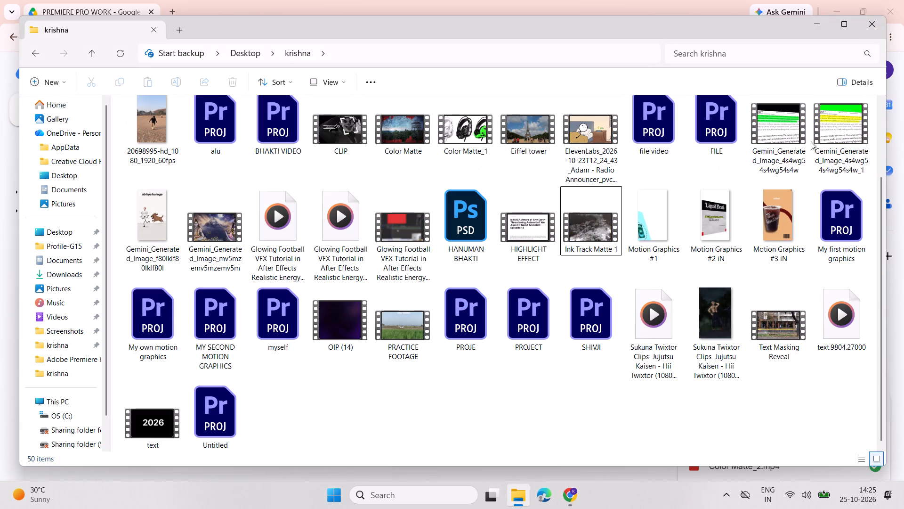
{"action": "left_click", "coordinate": [869, 29]}
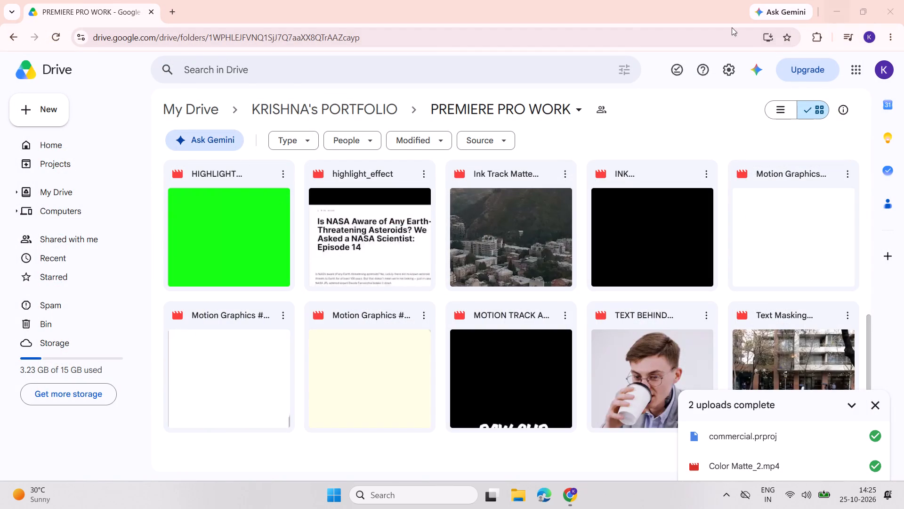
Replace the Drive tab with a new browser tab and go to web.whatsapp.com.
{"action": "left_click", "coordinate": [169, 12]}
{"action": "left_click", "coordinate": [151, 14]}
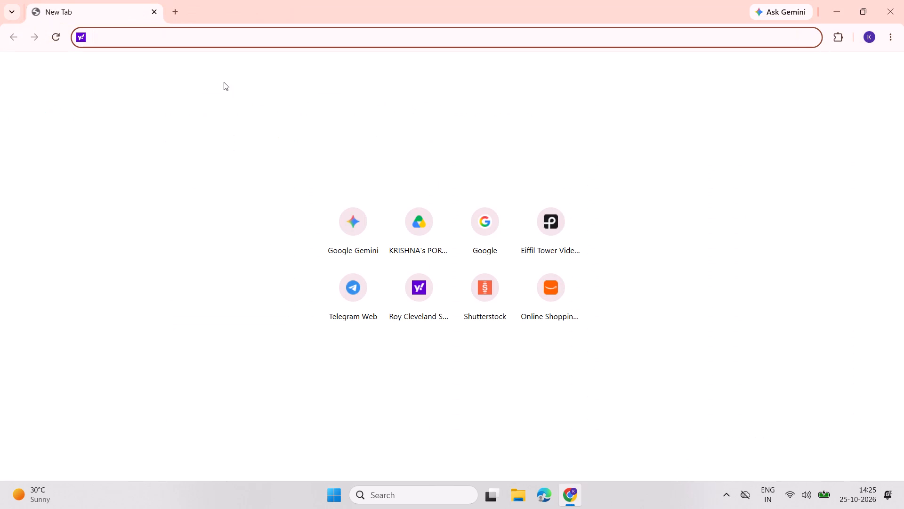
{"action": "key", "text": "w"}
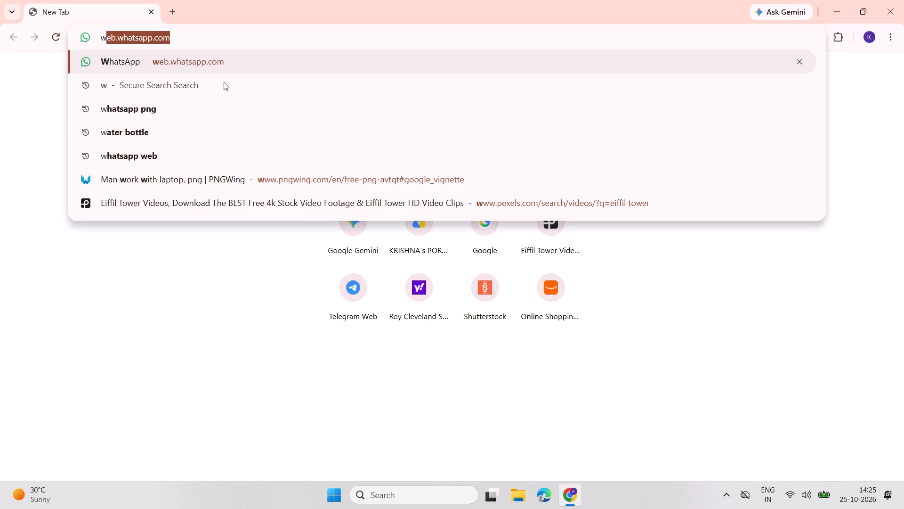